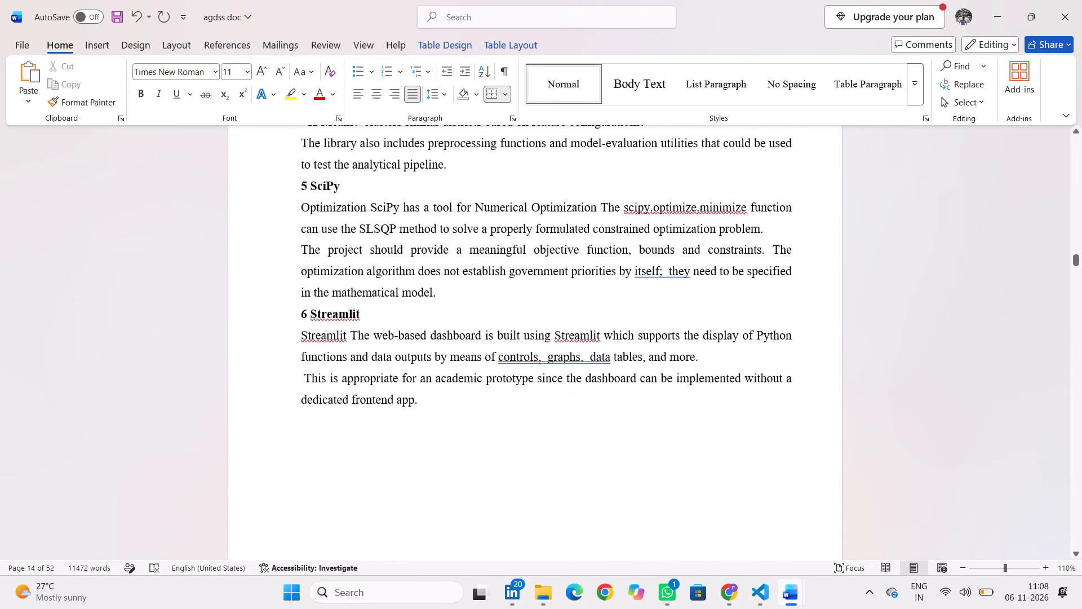
Review the page layout from the SciPy and Streamlit sections through the literature studies and the research gaps section.
scroll(485, 404, "down", 8)
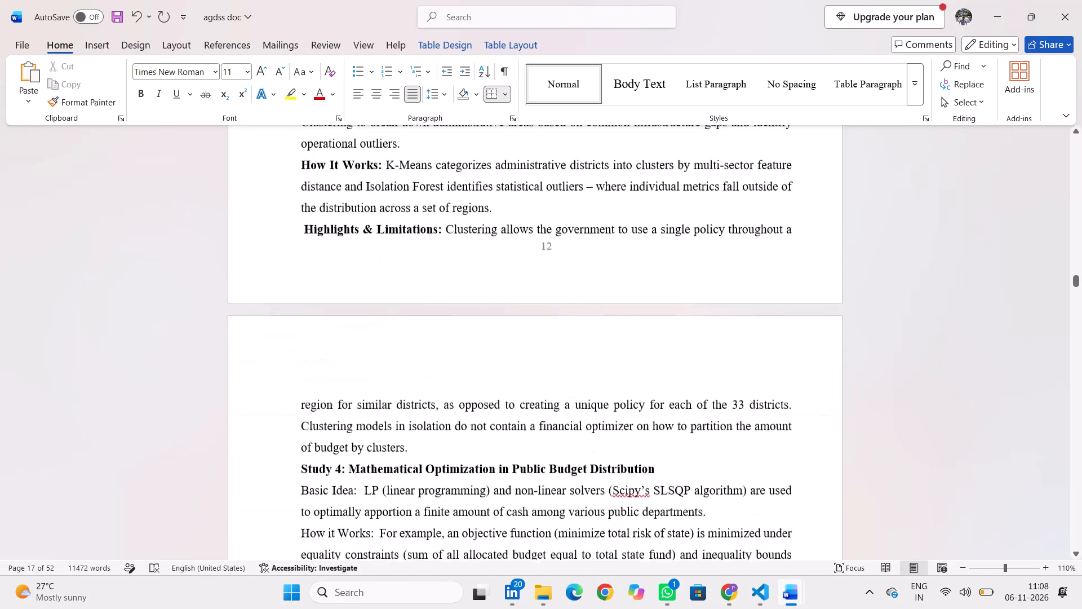
scroll(485, 404, "down", 4)
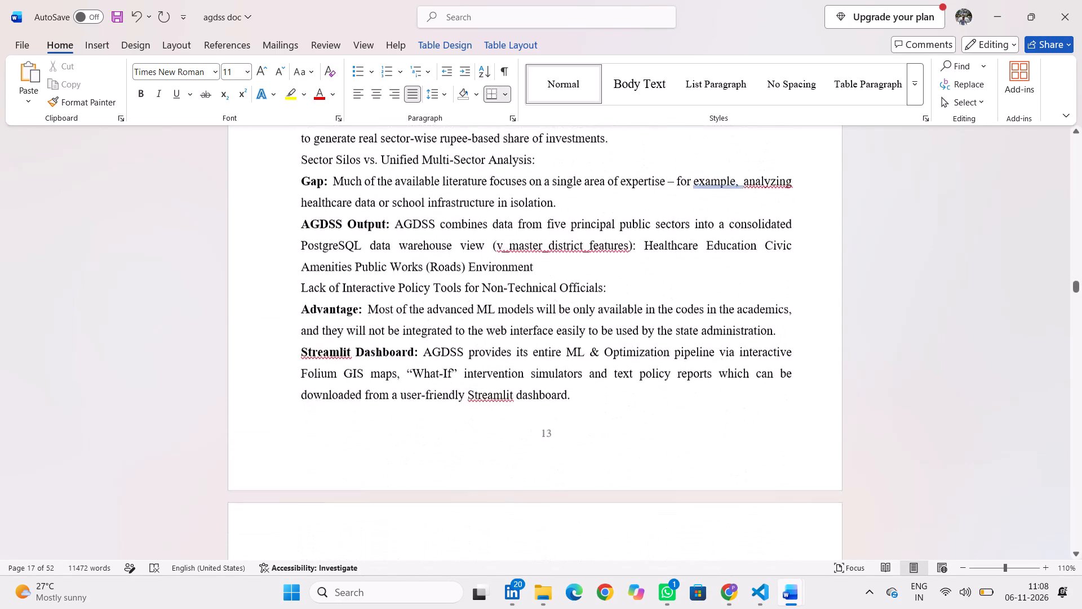
scroll(485, 404, "down", 1)
scroll(485, 404, "up", 1)
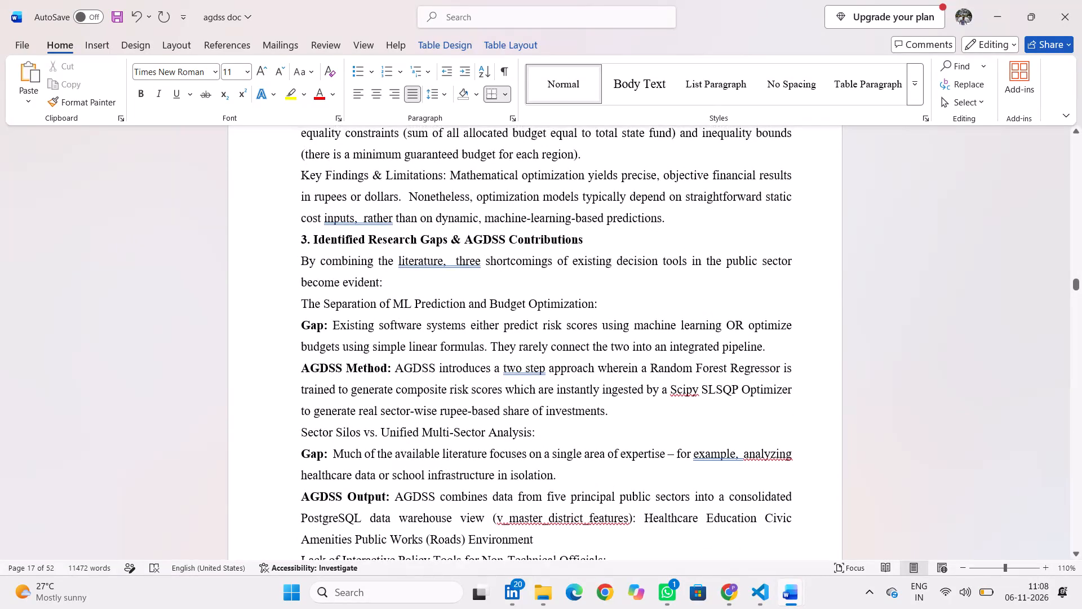
scroll(495, 418, "up", 1)
scroll(551, 437, "down", 1)
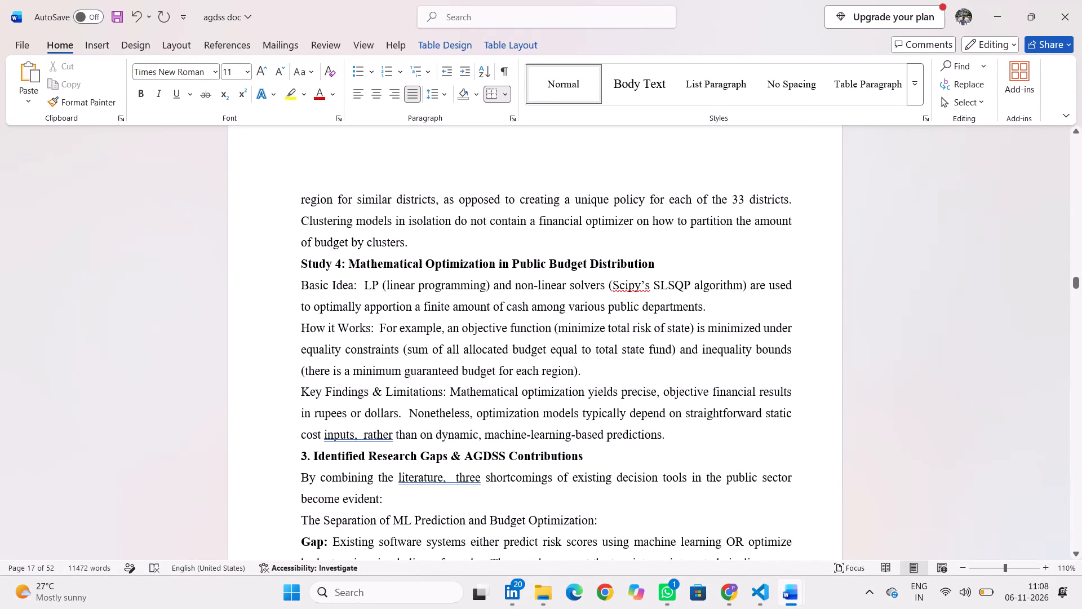
Review the layout of Chapter 4, Technology Used, from its introduction through the scikit-learn section.
scroll(551, 437, "down", 5)
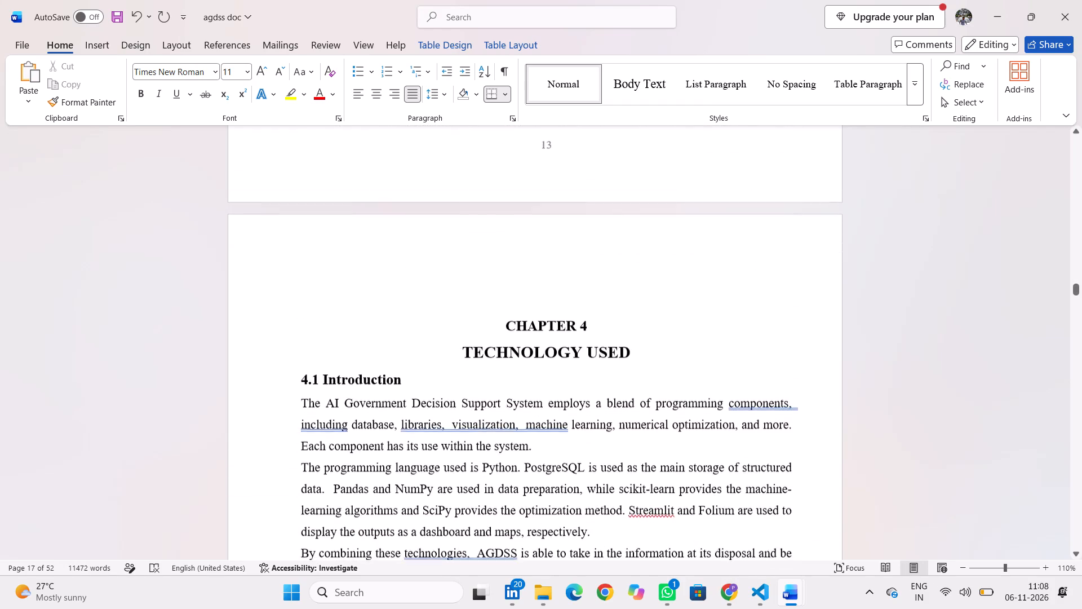
scroll(551, 437, "down", 4)
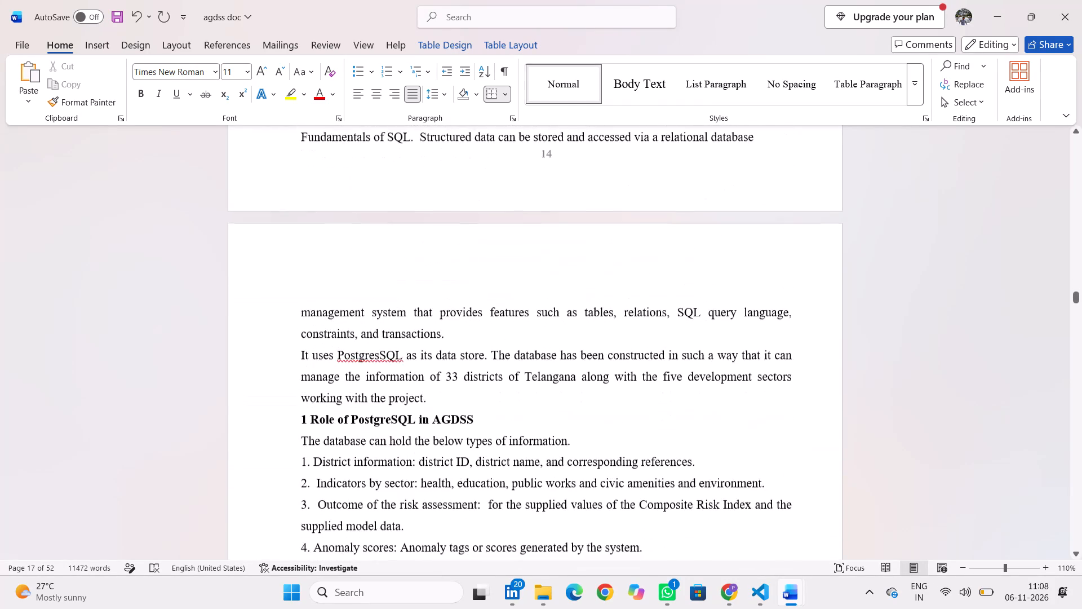
scroll(551, 437, "down", 4)
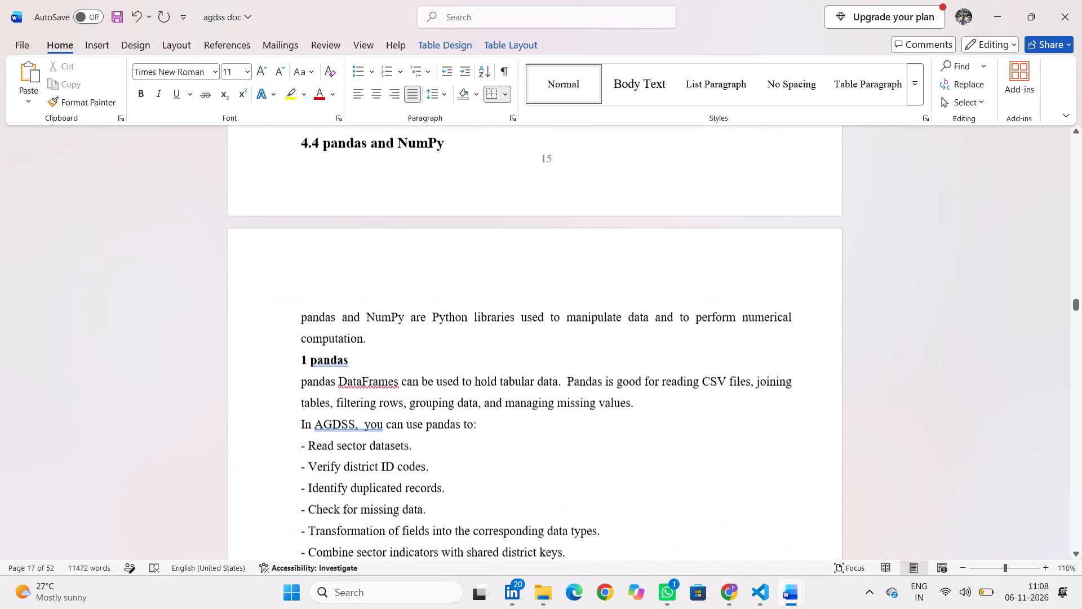
scroll(551, 437, "down", 2)
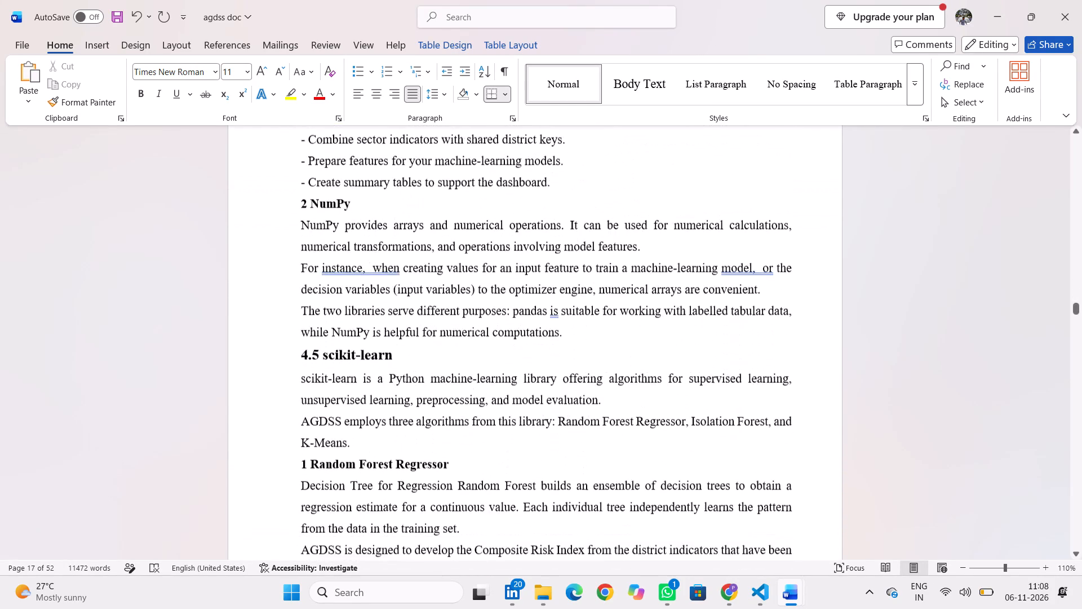
scroll(551, 437, "down", 3)
scroll(551, 437, "up", 1)
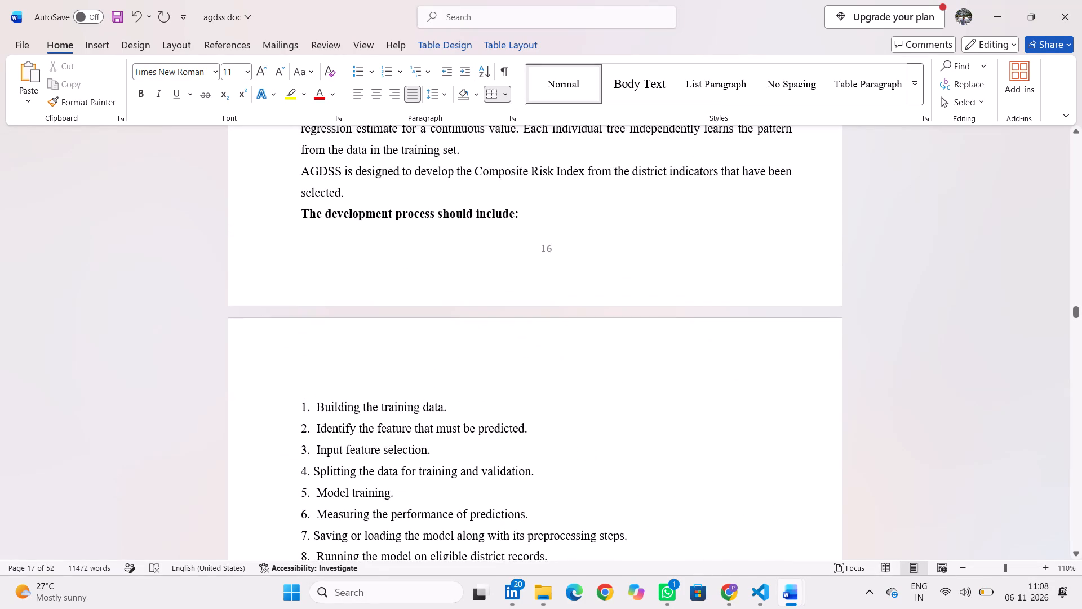
scroll(551, 437, "up", 1)
scroll(551, 437, "down", 2)
scroll(551, 437, "up", 3)
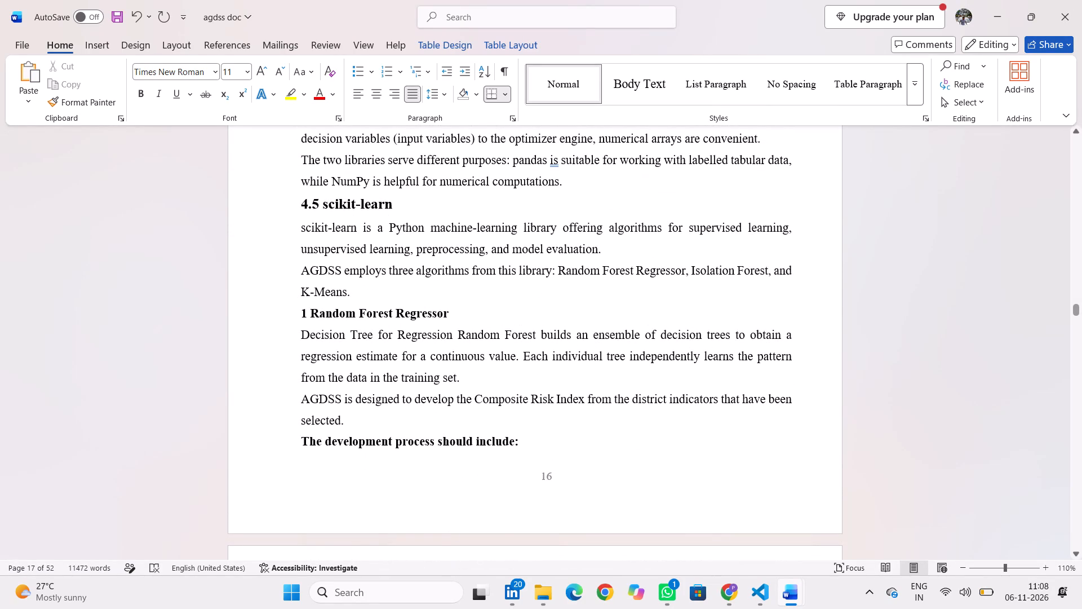
Review the rest of Chapter 4, from the clustering and SciPy SLSQP optimization sections to the closing list of tools.
scroll(455, 458, "down", 3)
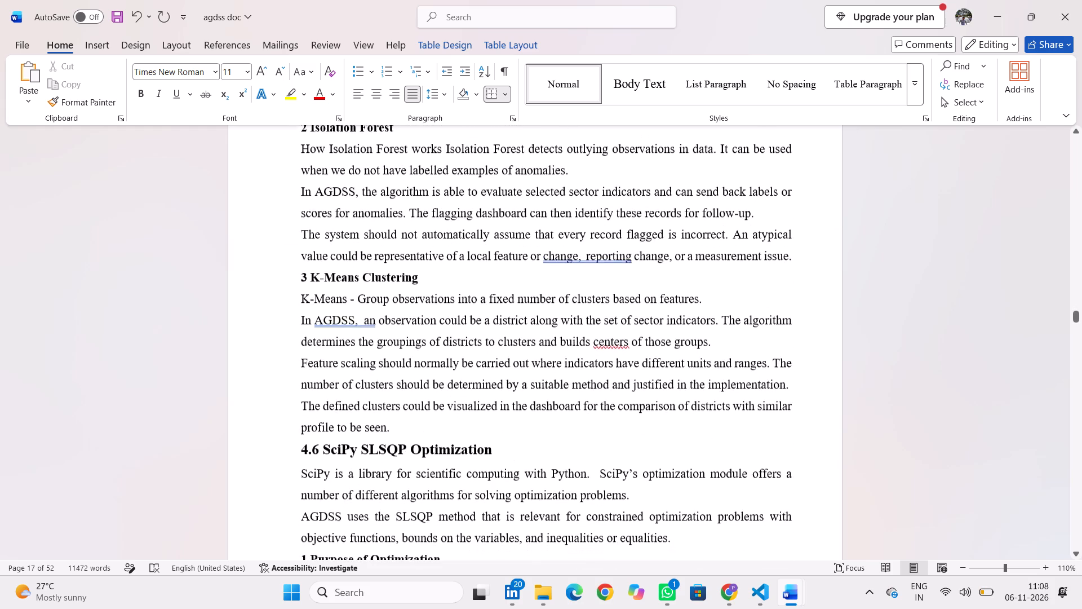
scroll(441, 439, "down", 3)
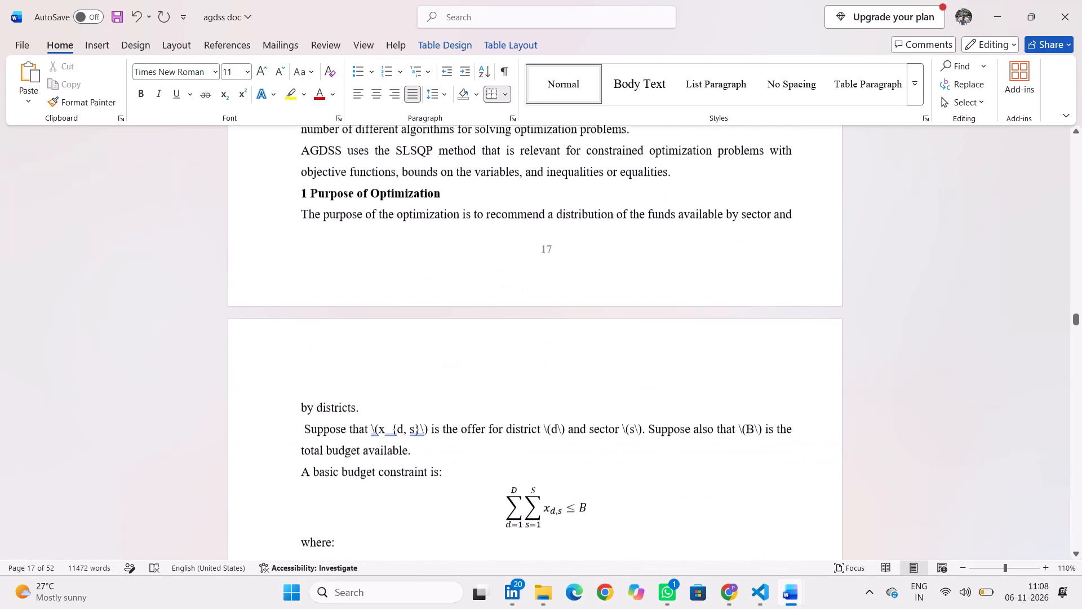
scroll(441, 439, "down", 1)
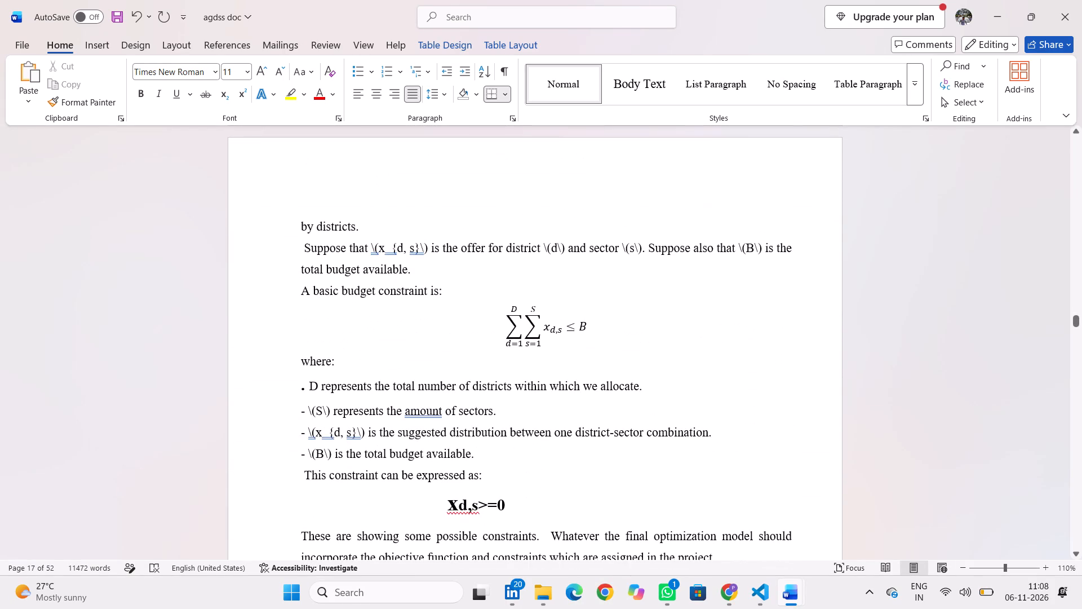
scroll(441, 439, "down", 2)
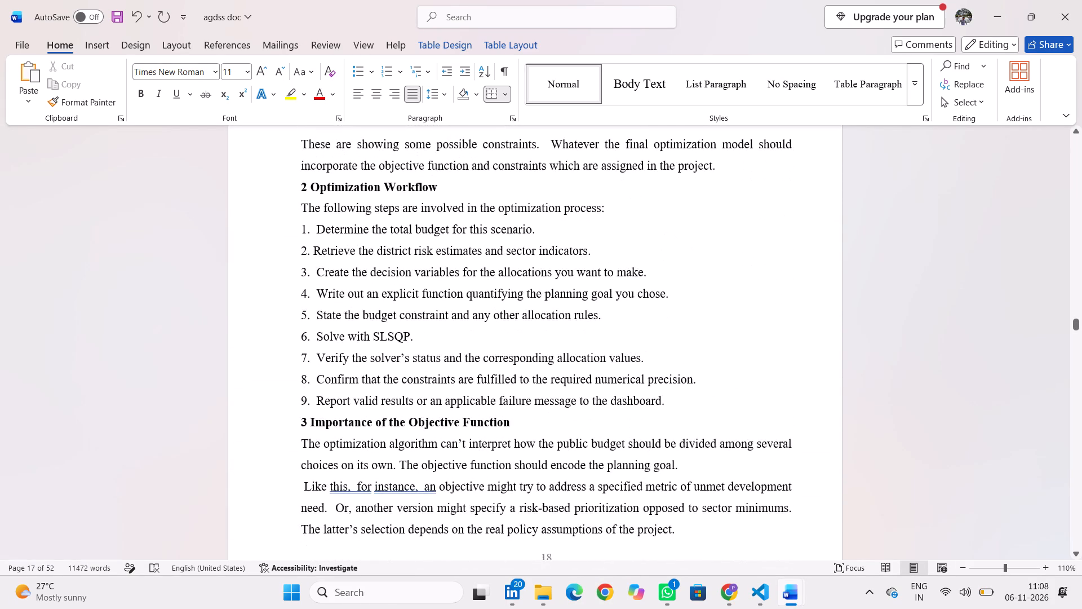
scroll(441, 439, "down", 4)
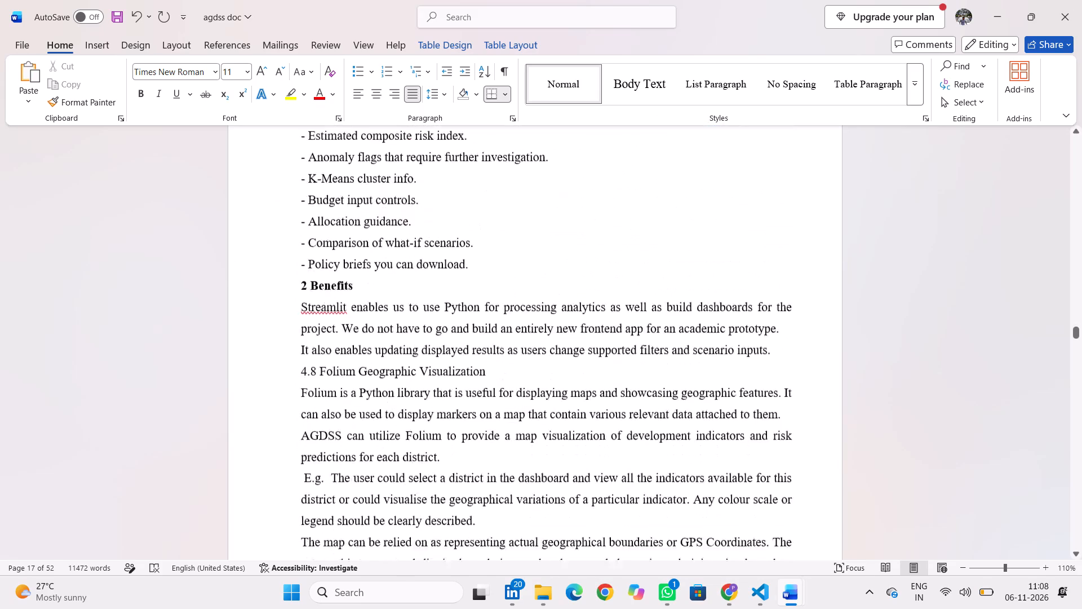
scroll(441, 439, "down", 3)
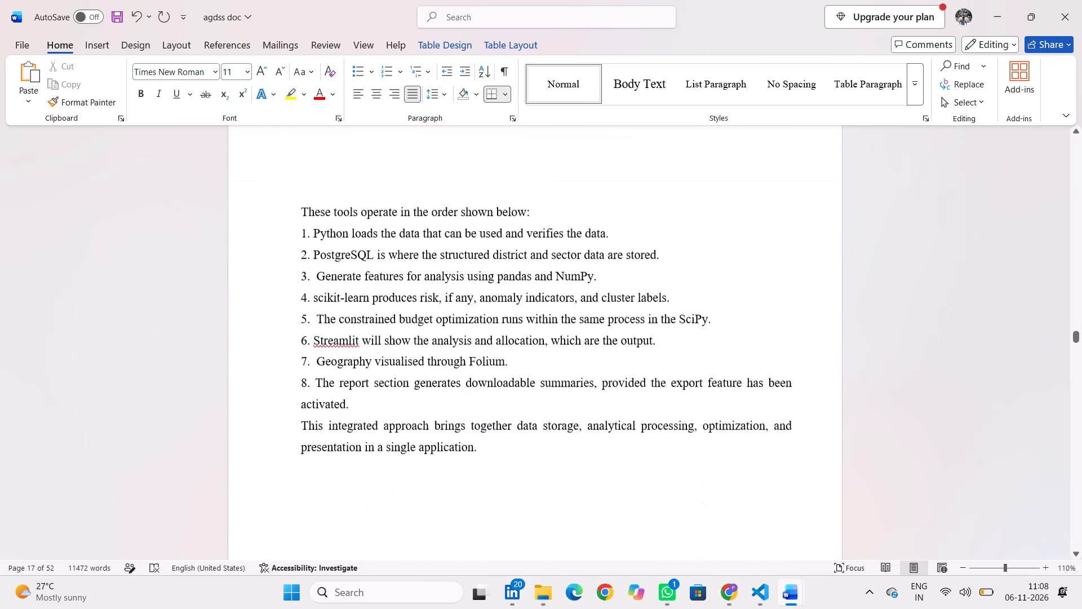
Insert two blank lines before the CHAPTER 5 heading so it moves onto the page with its title, DESIGN & REQUIREMENT ENGINEERING.
scroll(441, 439, "down", 3)
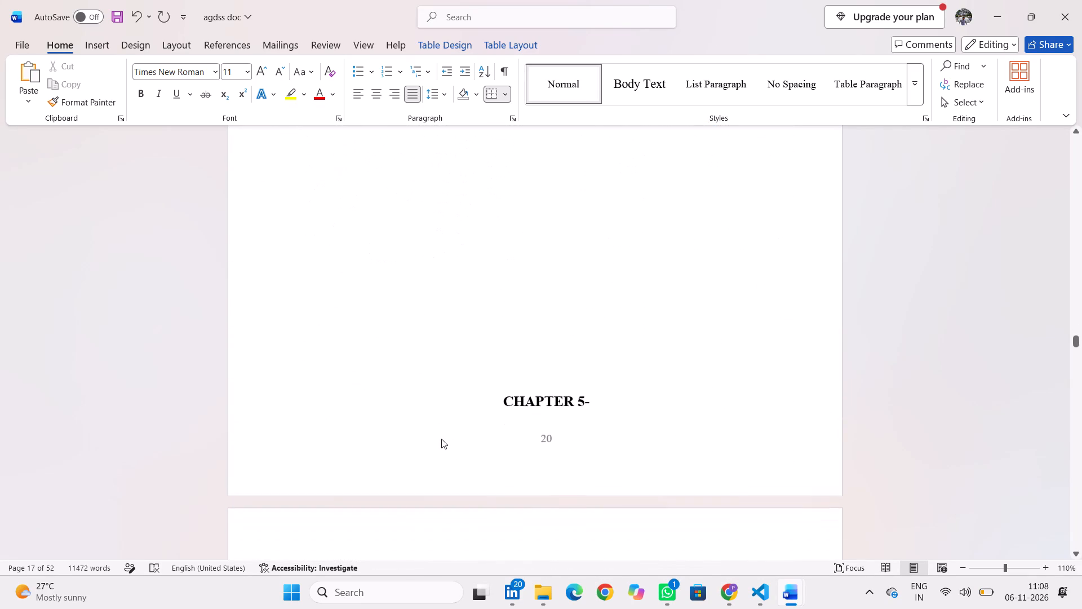
scroll(441, 439, "down", 1)
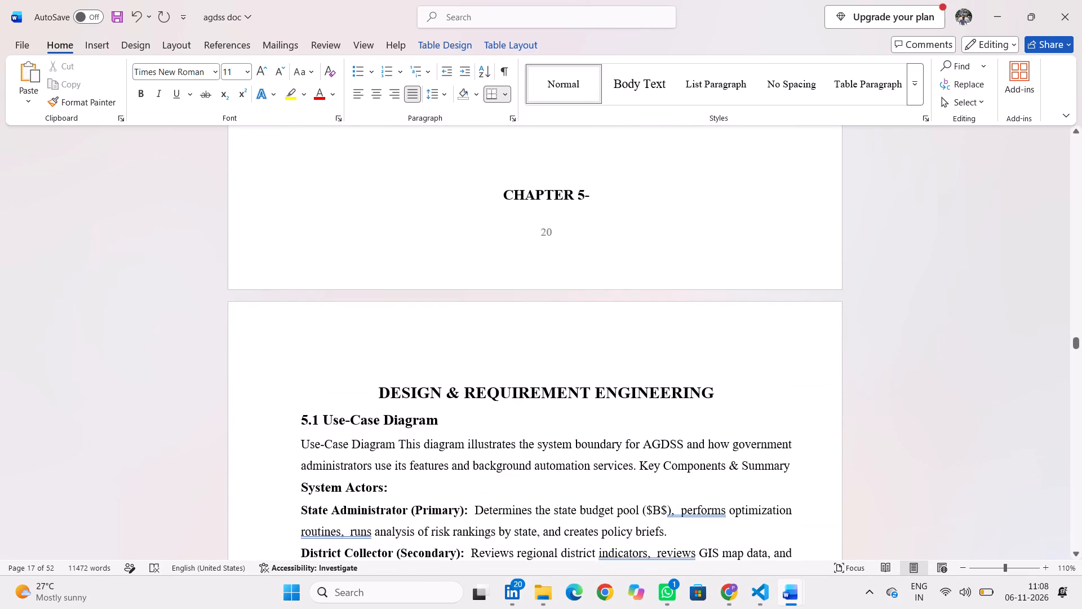
left_click(464, 184)
key("Return")
key("Return")
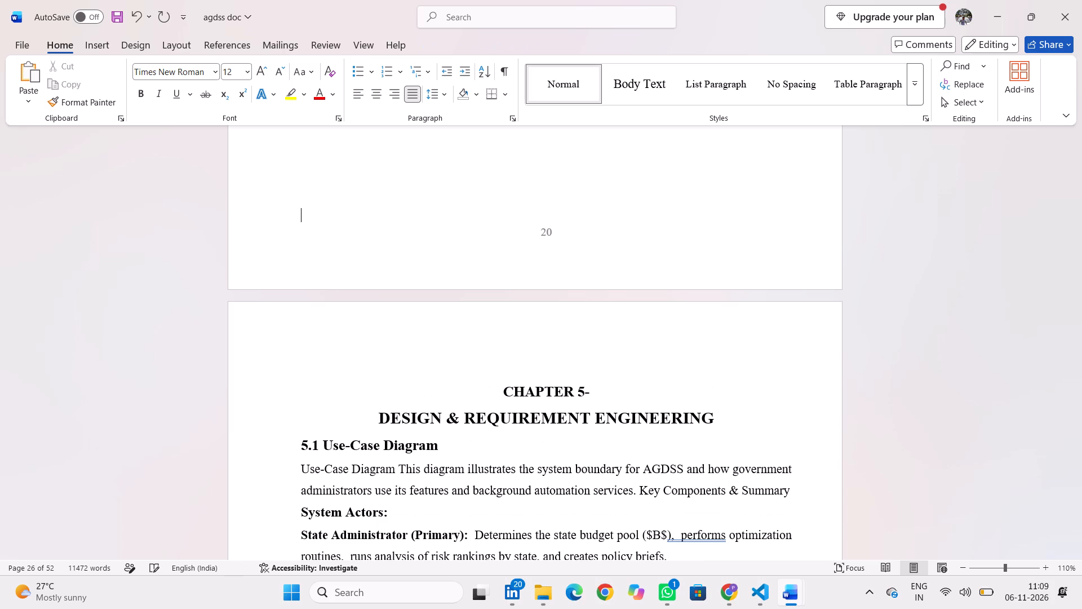
Check the layout of section 5.1, its use-case list and the use-case diagram picture.
scroll(464, 184, "down", 1)
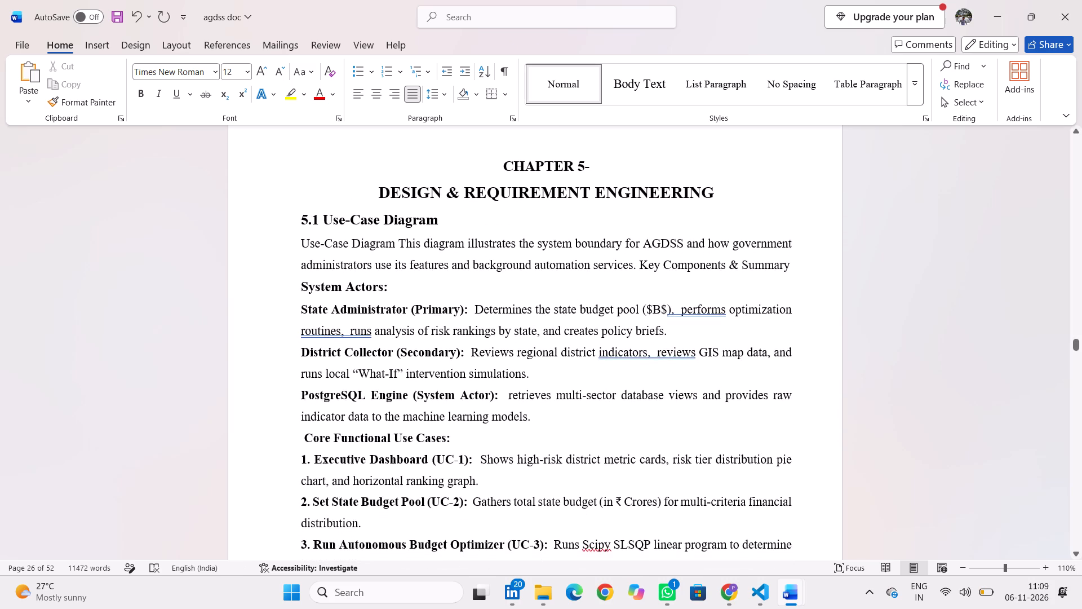
scroll(540, 259, "down", 3)
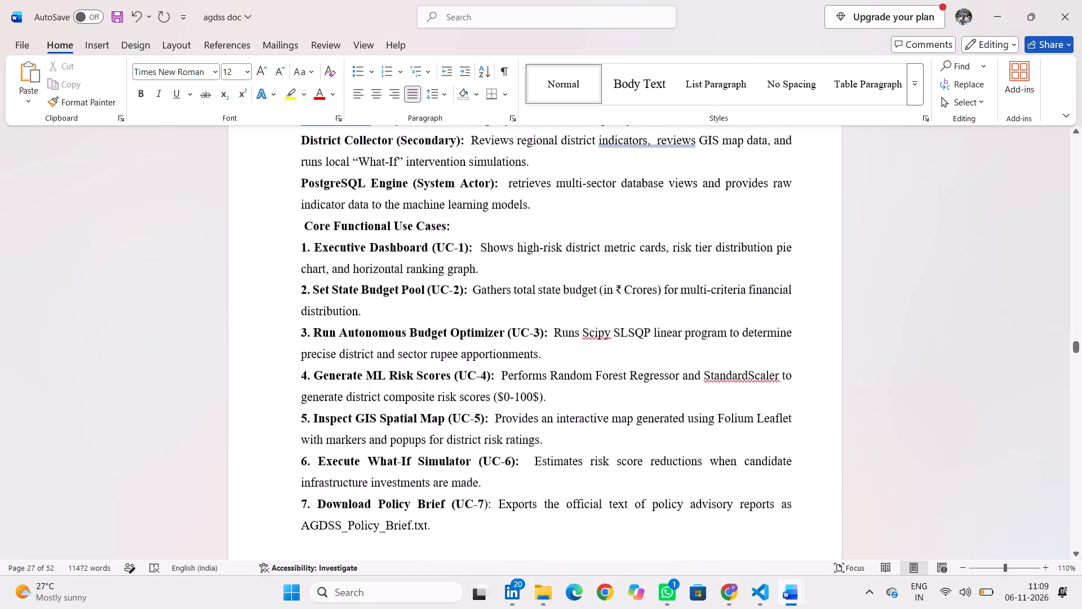
scroll(540, 259, "up", 2)
scroll(516, 270, "down", 4)
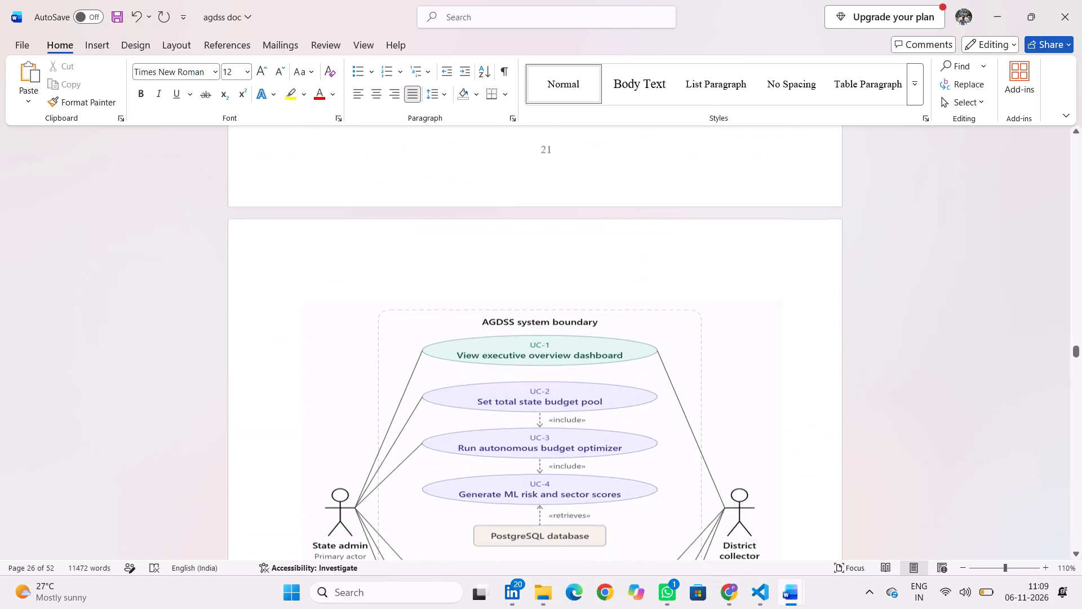
scroll(516, 270, "down", 1)
scroll(535, 328, "down", 2)
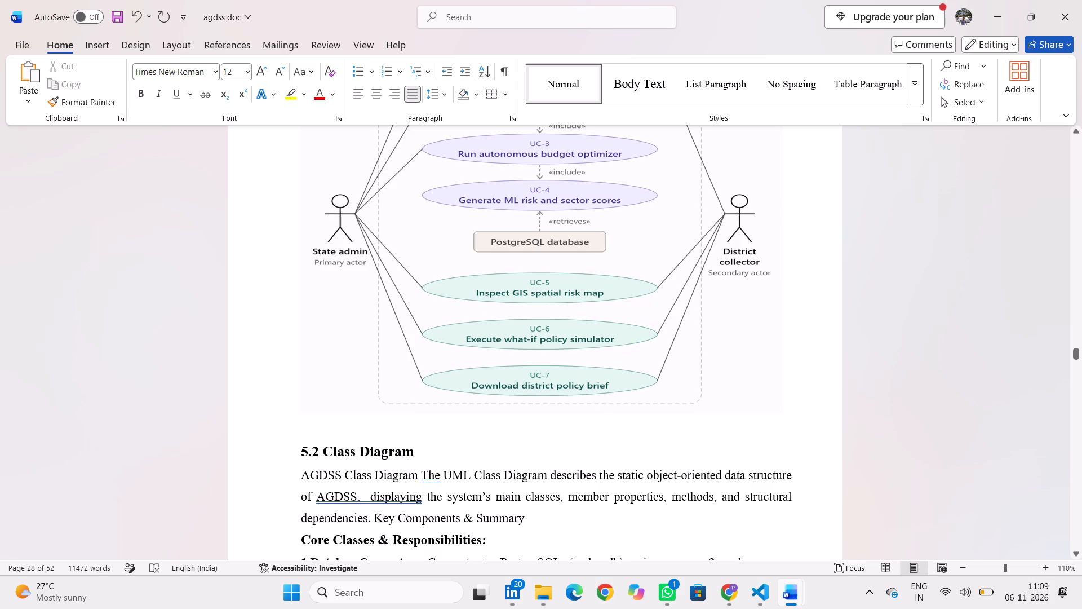
scroll(555, 441, "down", 1)
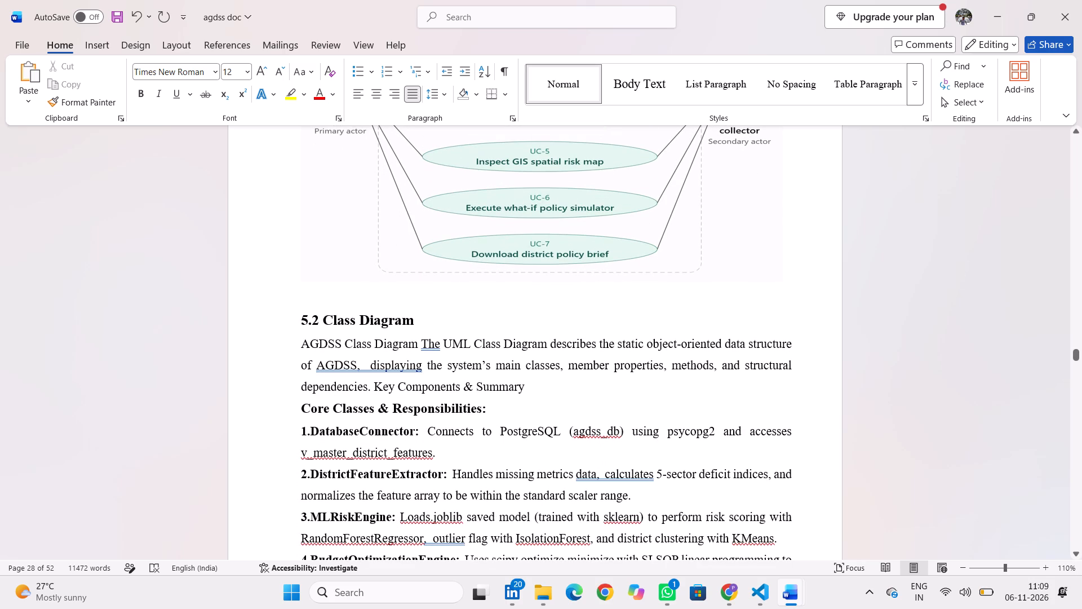
scroll(518, 271, "up", 2)
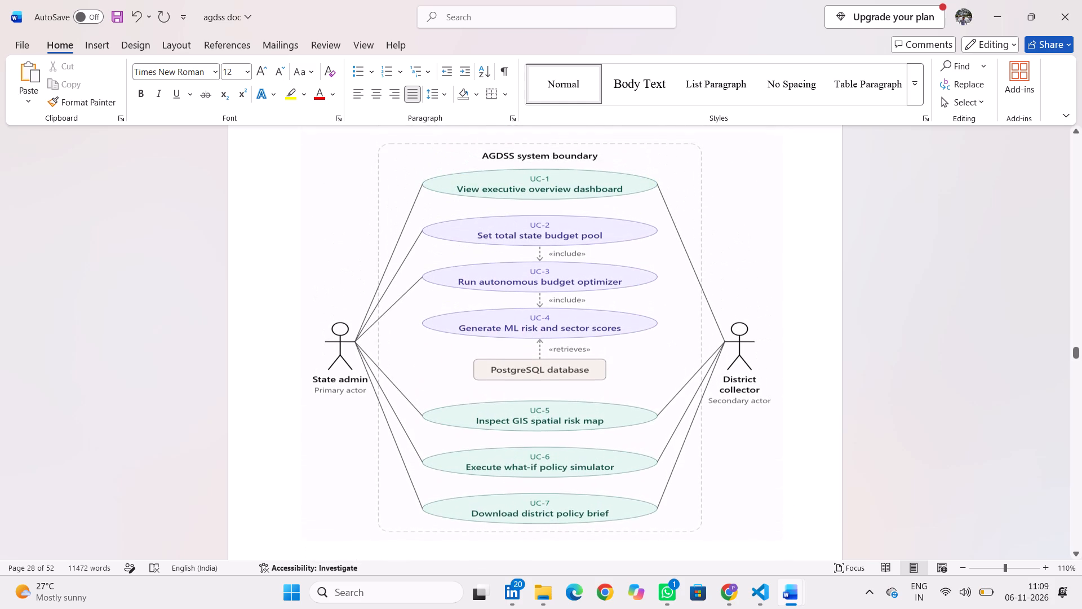
right_click(527, 305)
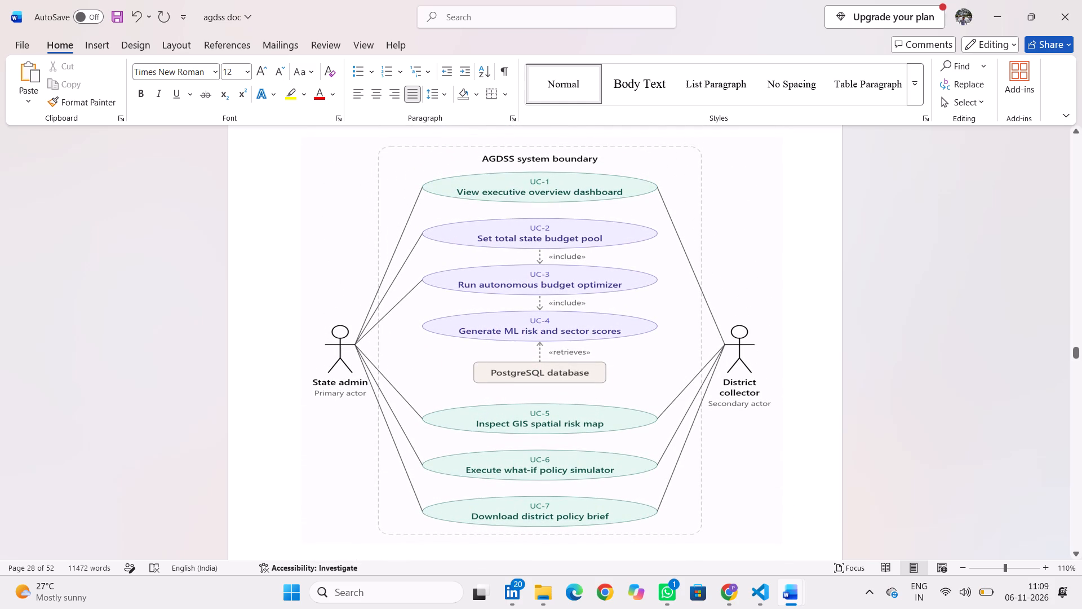
scroll(527, 305, "down", 1)
left_click(387, 293)
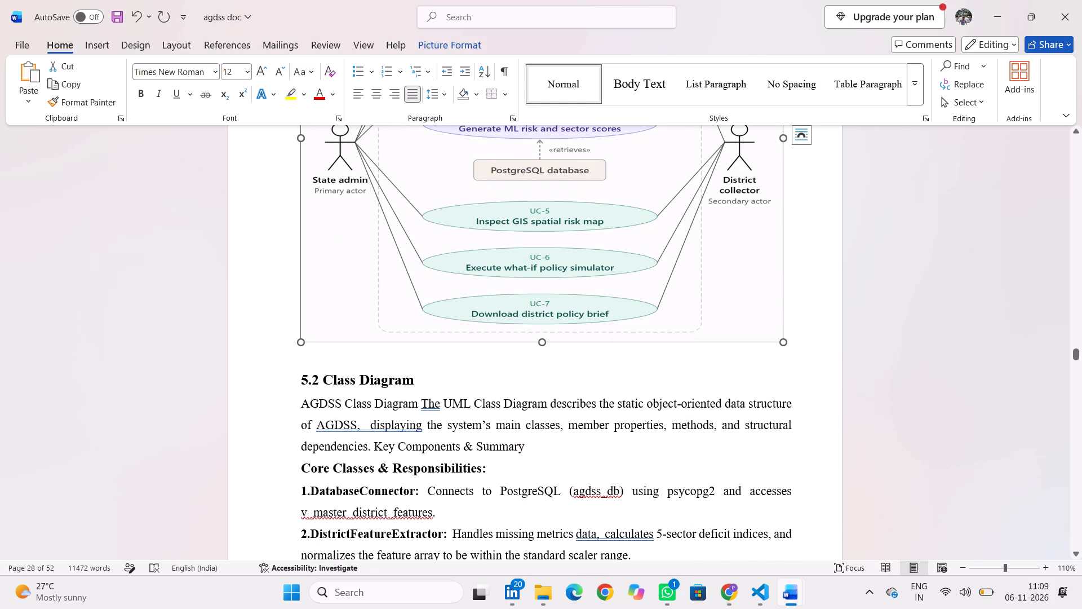
Review the class, activity and sequence diagram sections of Chapter 5 for page layout.
scroll(416, 363, "down", 3)
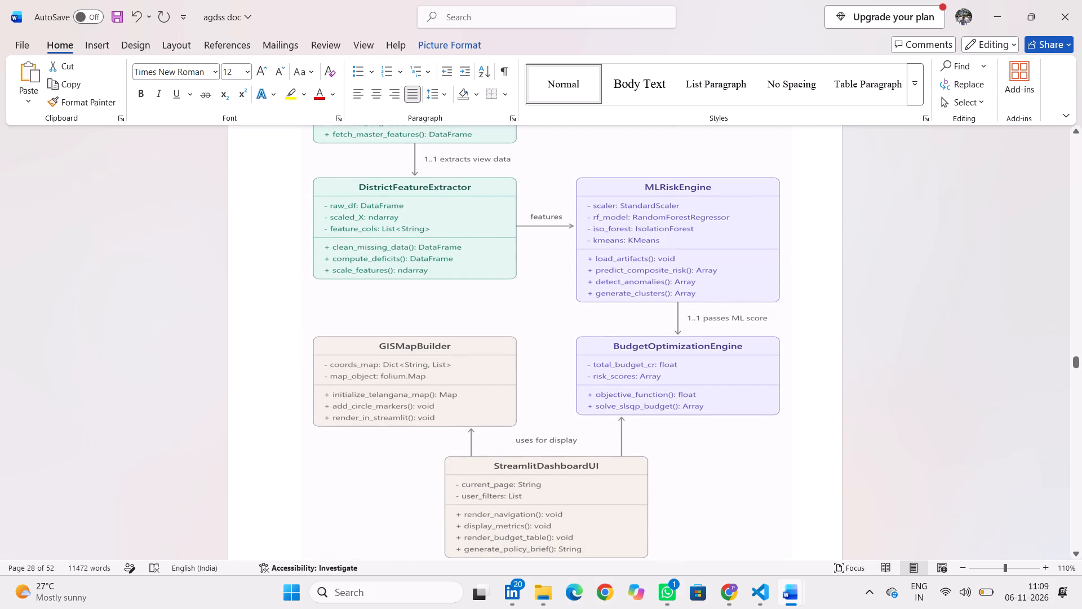
scroll(455, 321, "down", 2)
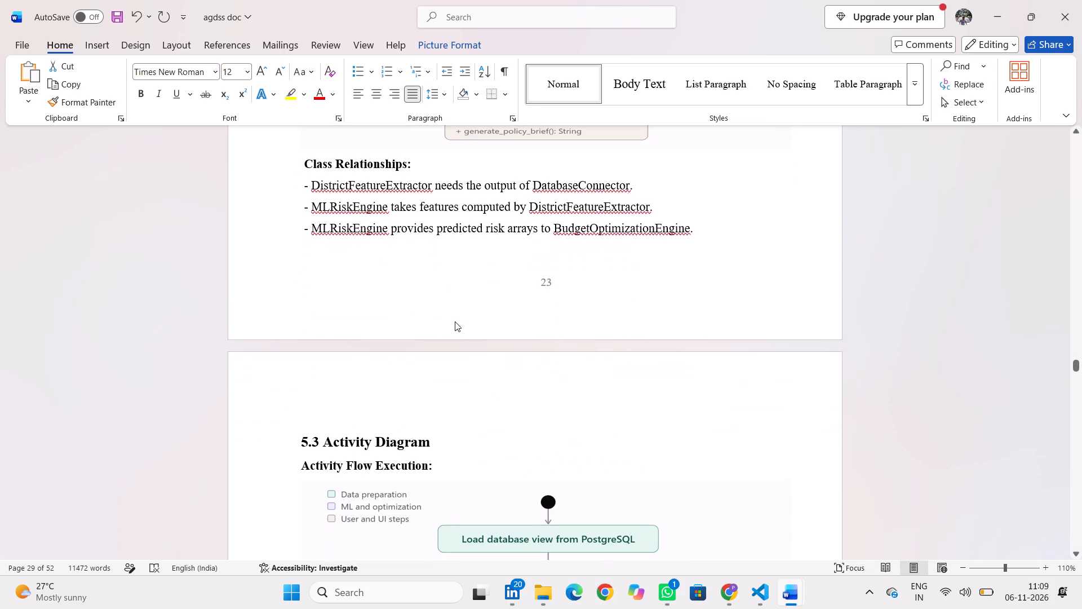
scroll(455, 321, "down", 1)
scroll(537, 358, "down", 1)
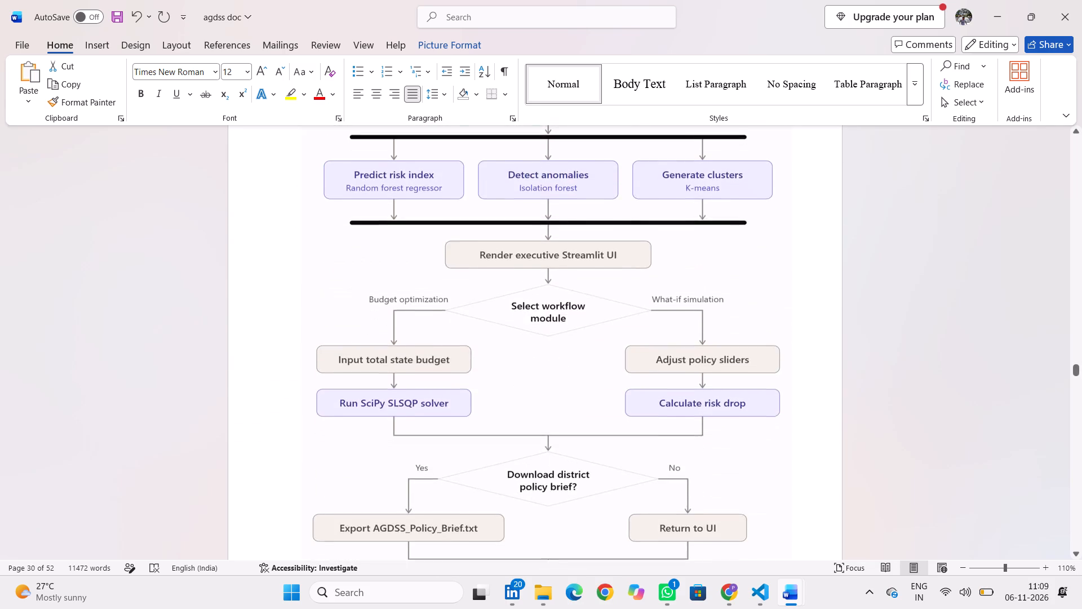
scroll(537, 358, "down", 3)
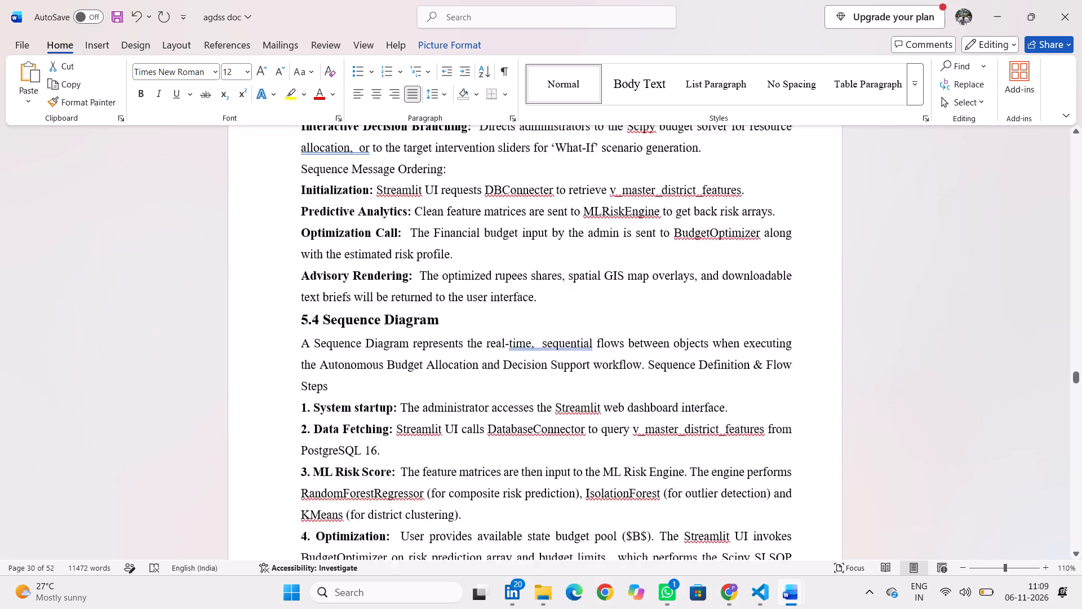
scroll(537, 358, "down", 4)
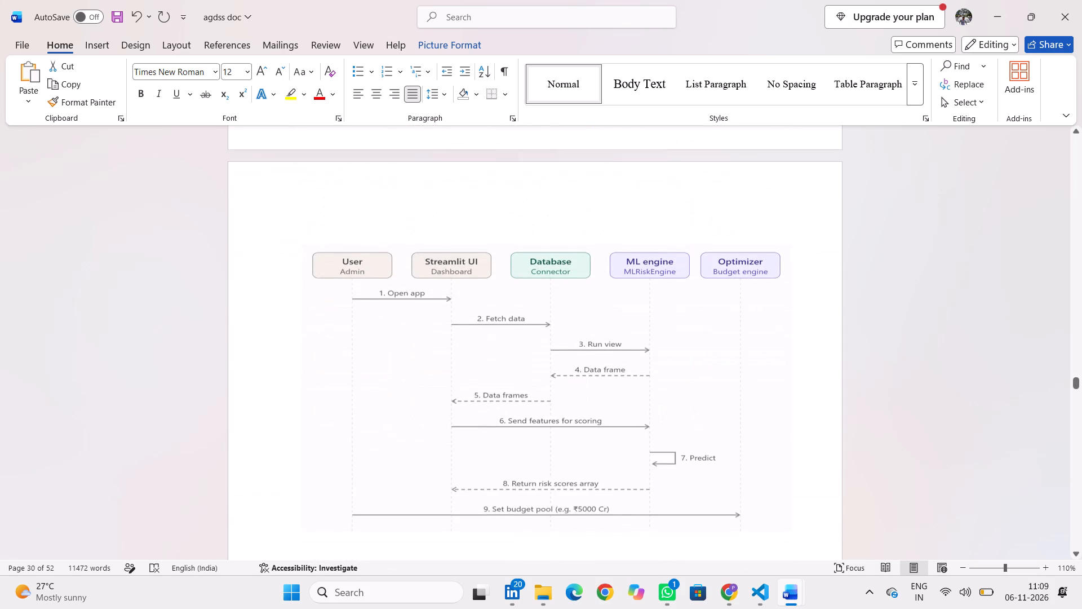
Check the page layout of the sequence diagram, the deployment diagram and the descriptions of the system architecture layers.
scroll(537, 358, "down", 3)
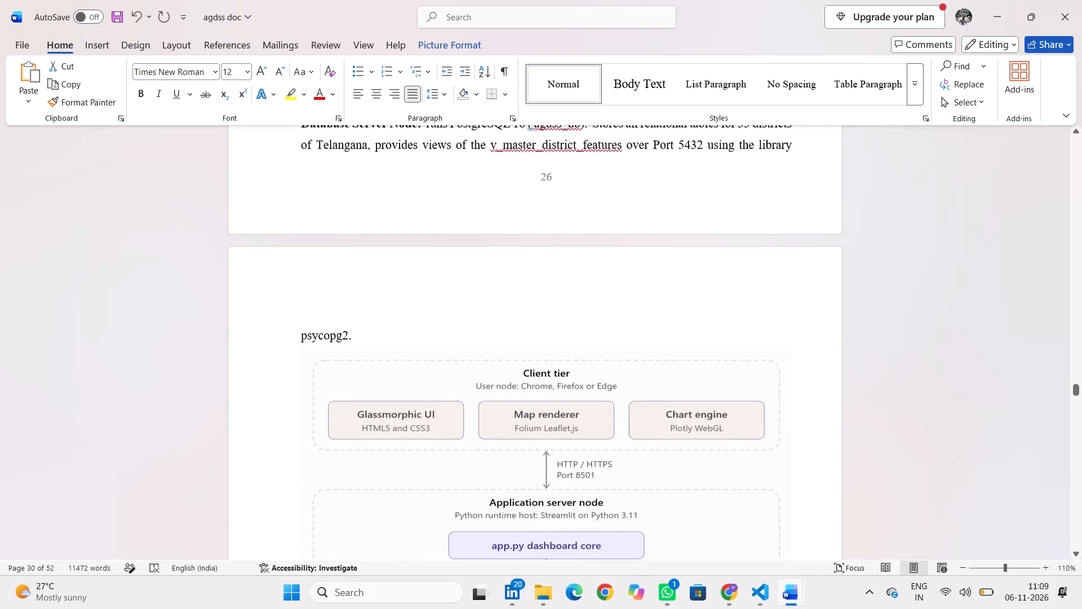
scroll(537, 358, "down", 3)
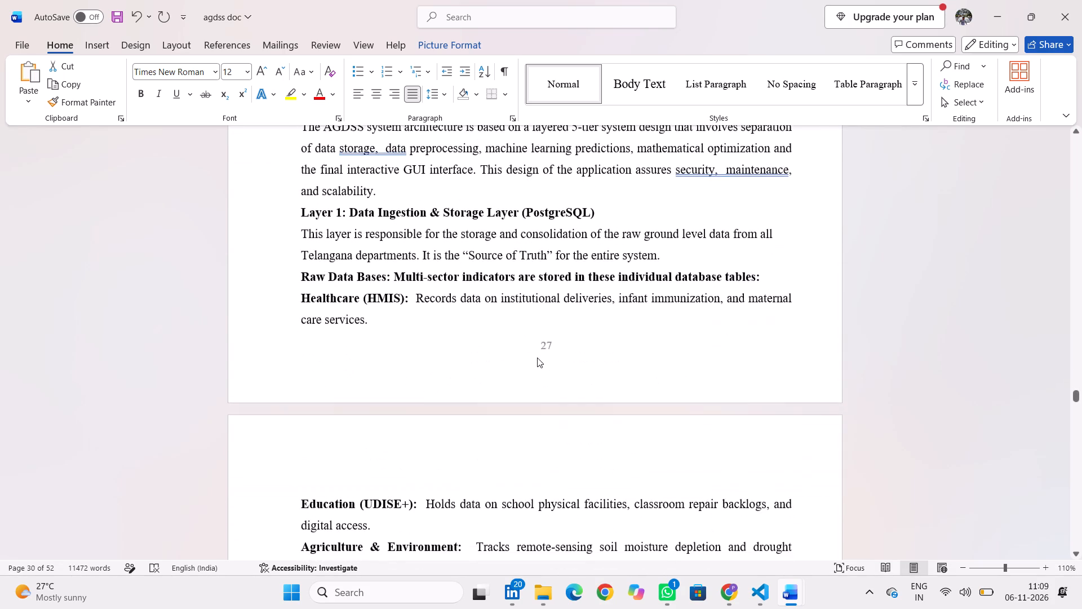
scroll(537, 358, "down", 9)
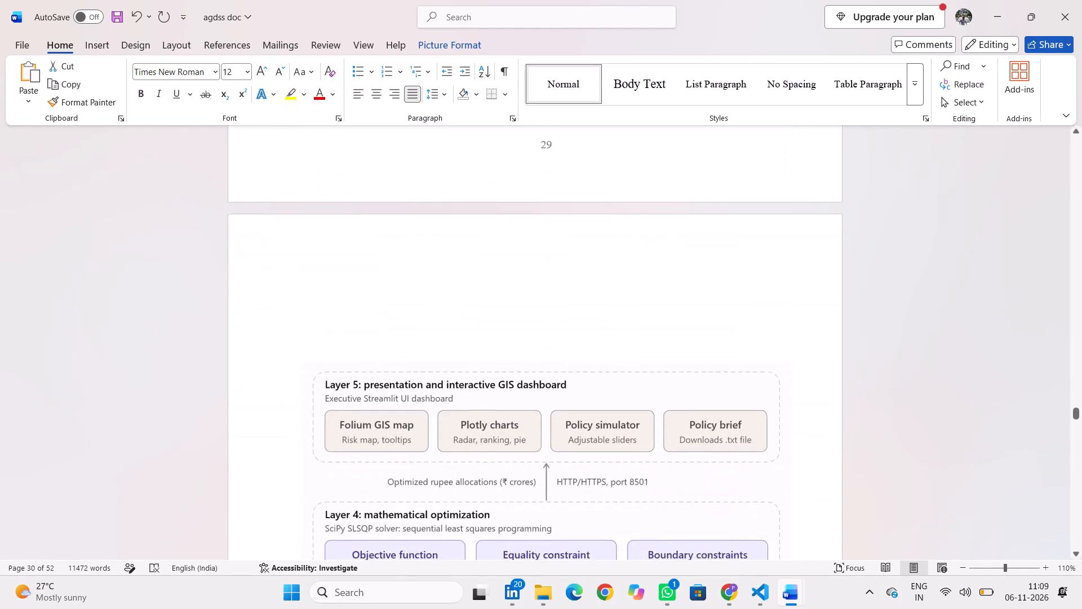
Recheck the page breaks across the Layer 1 to Layer 5 descriptions and the layered architecture diagram that follows them.
scroll(537, 358, "up", 4)
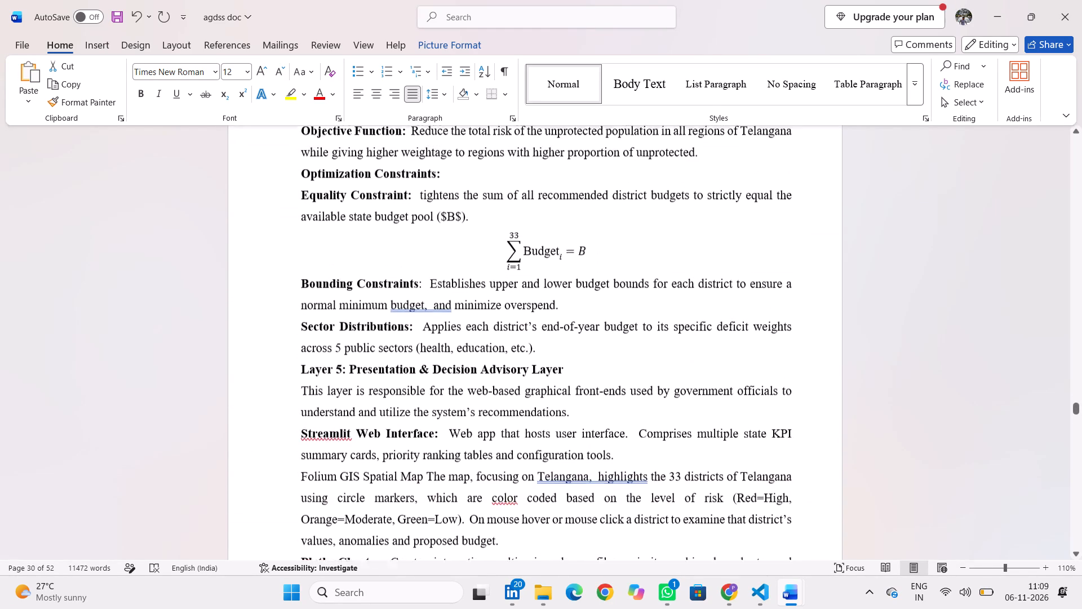
scroll(537, 358, "up", 2)
scroll(537, 358, "down", 1)
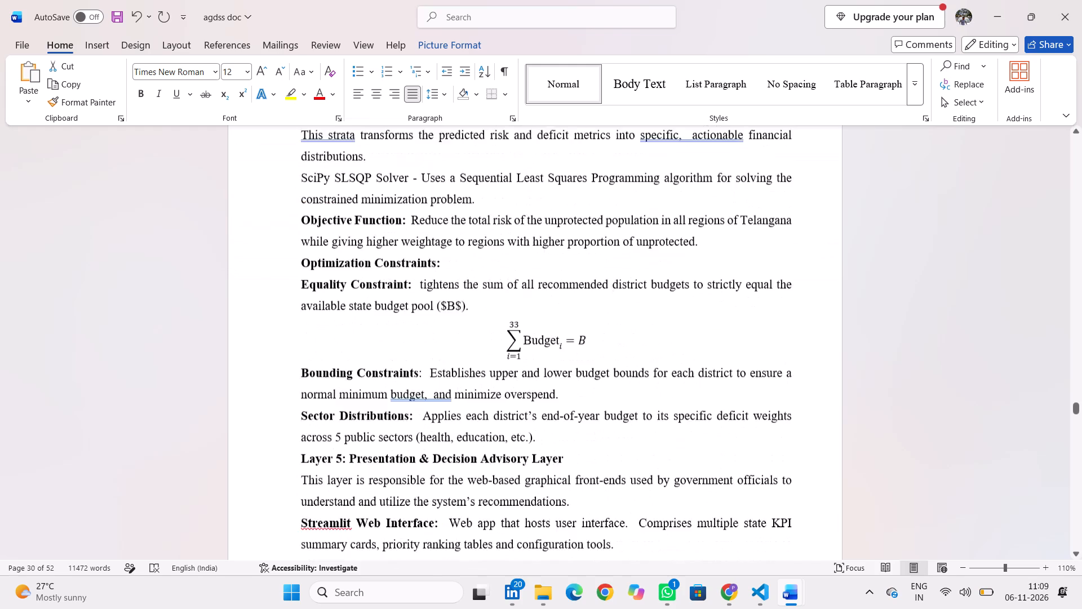
scroll(537, 358, "down", 3)
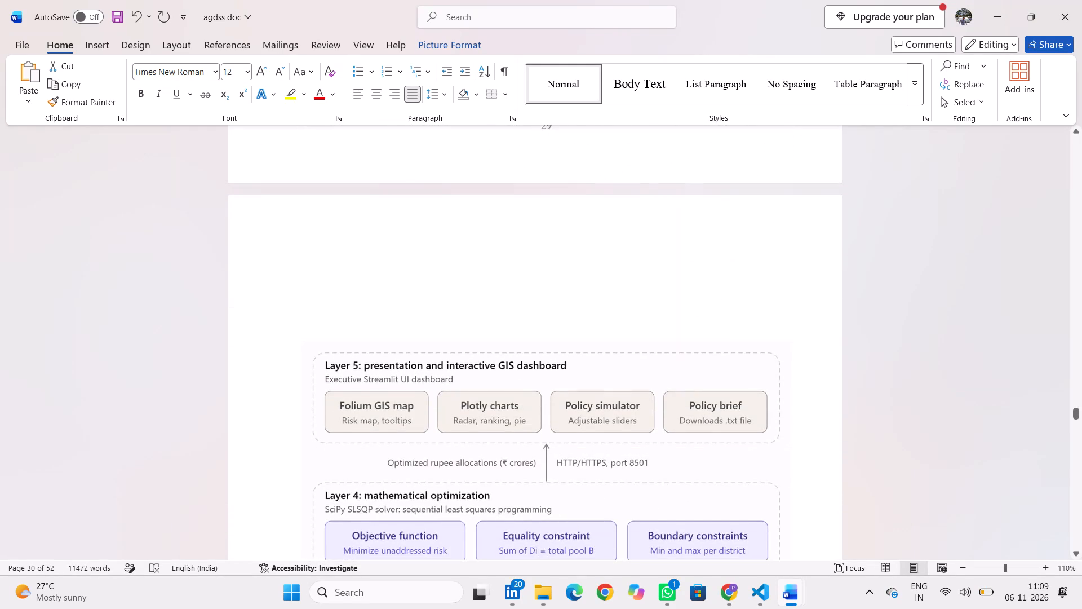
scroll(560, 415, "down", 4)
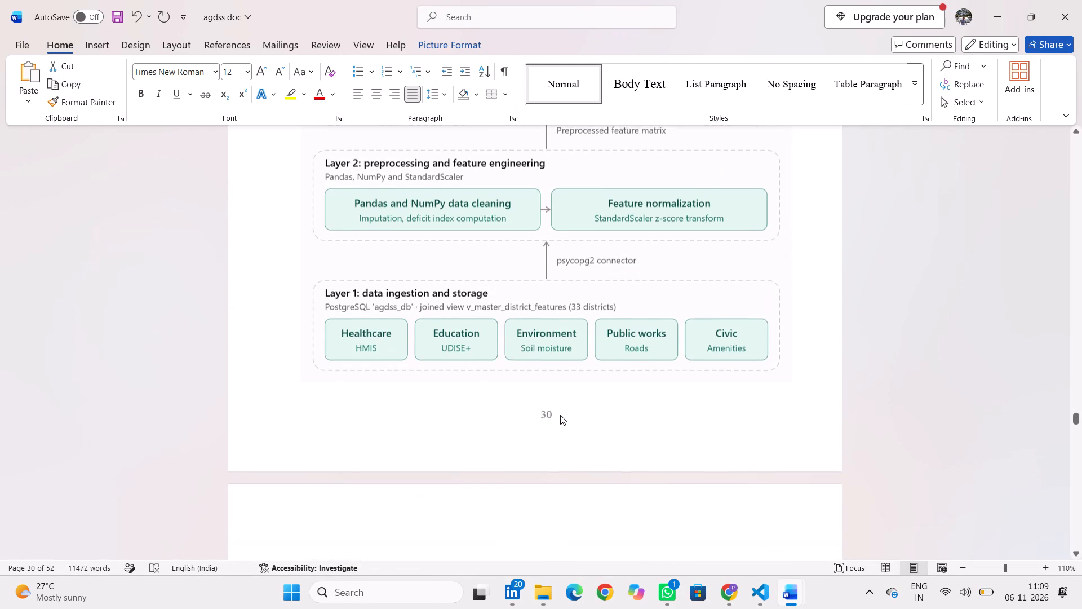
scroll(560, 415, "down", 2)
scroll(560, 415, "up", 4)
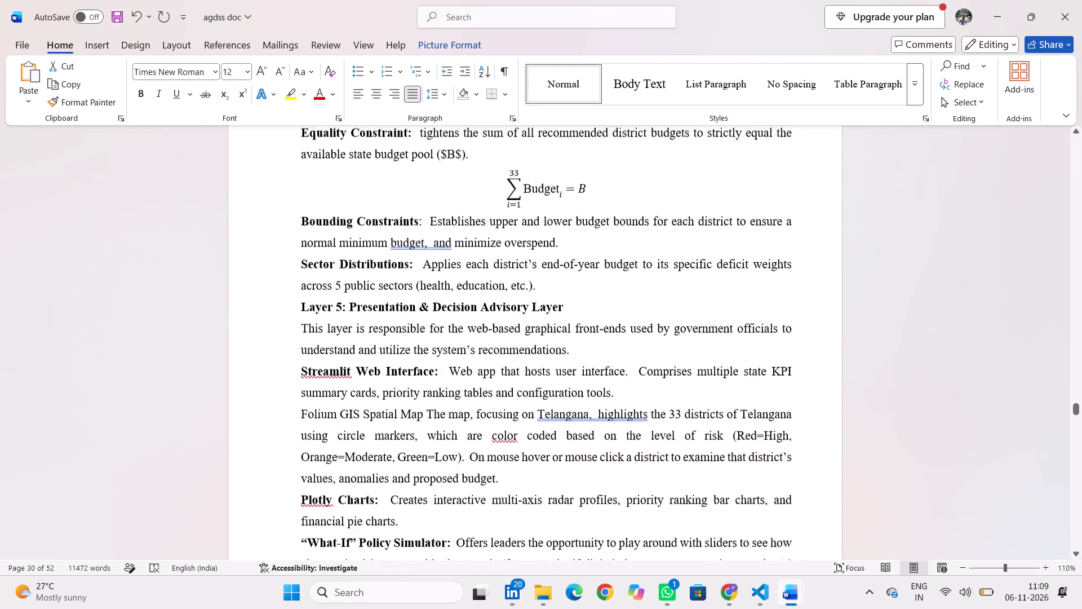
scroll(560, 415, "up", 3)
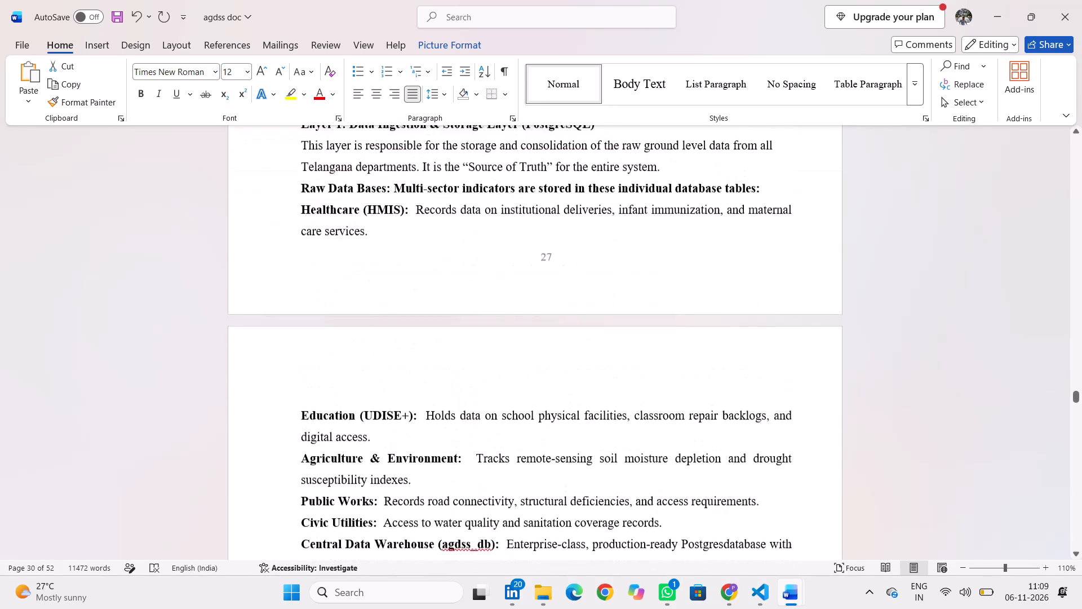
scroll(560, 415, "up", 1)
scroll(531, 324, "down", 1)
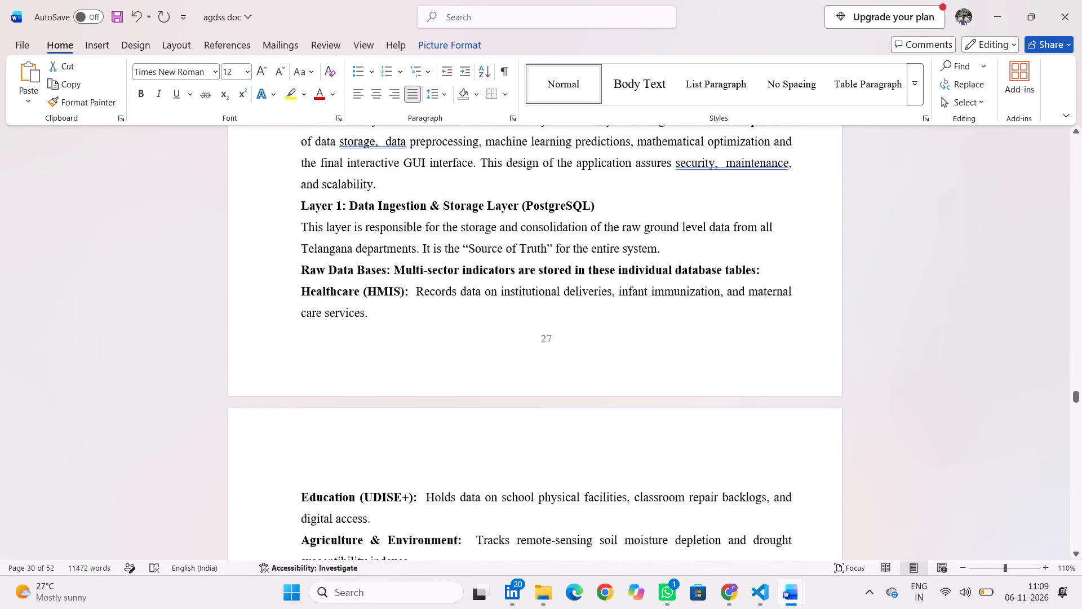
scroll(531, 324, "down", 3)
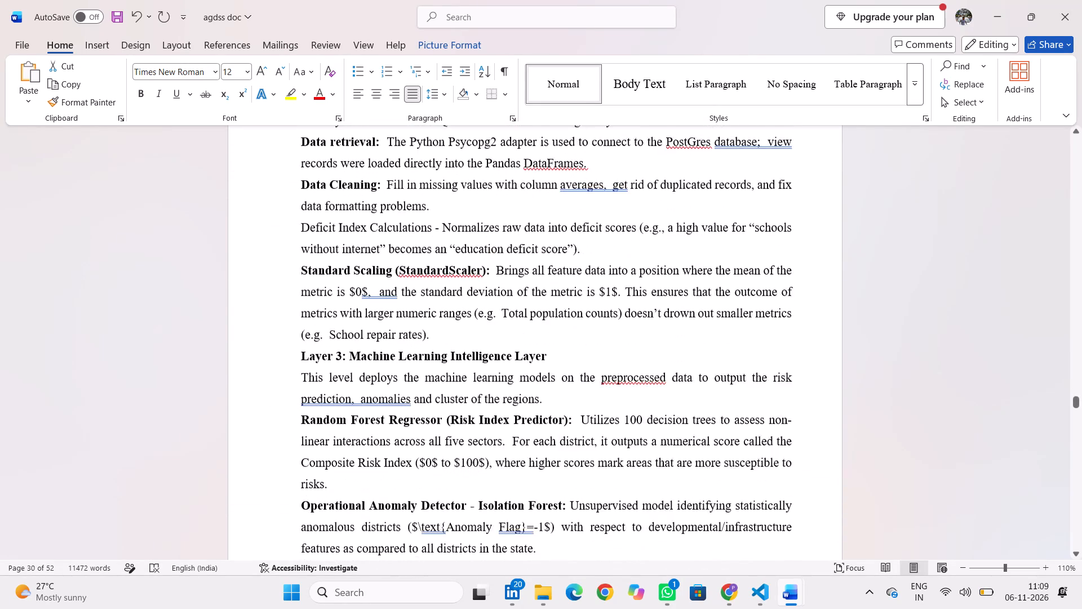
scroll(531, 324, "down", 4)
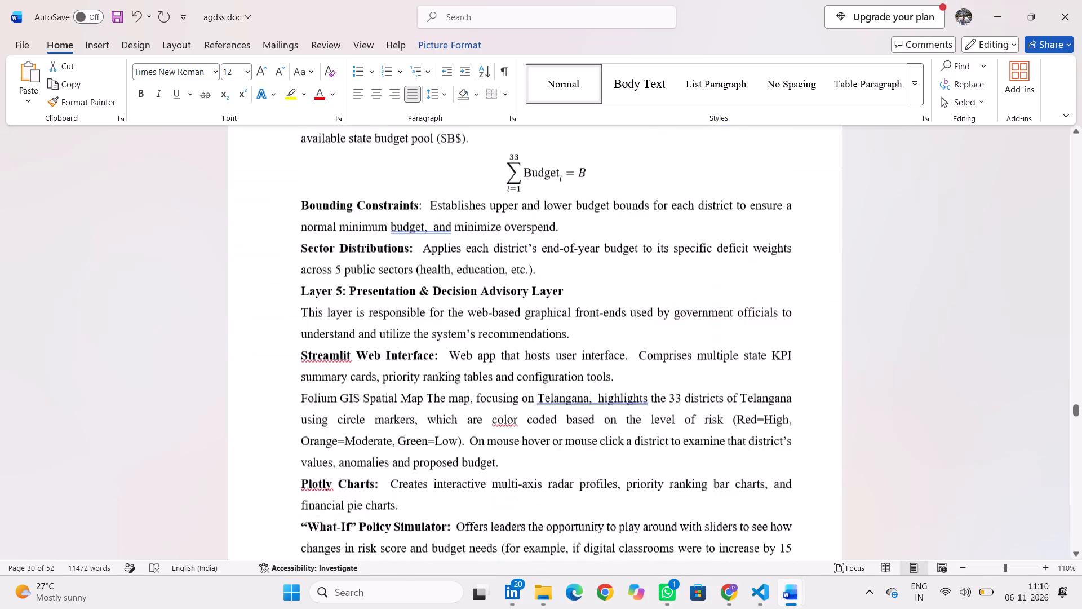
scroll(531, 324, "down", 3)
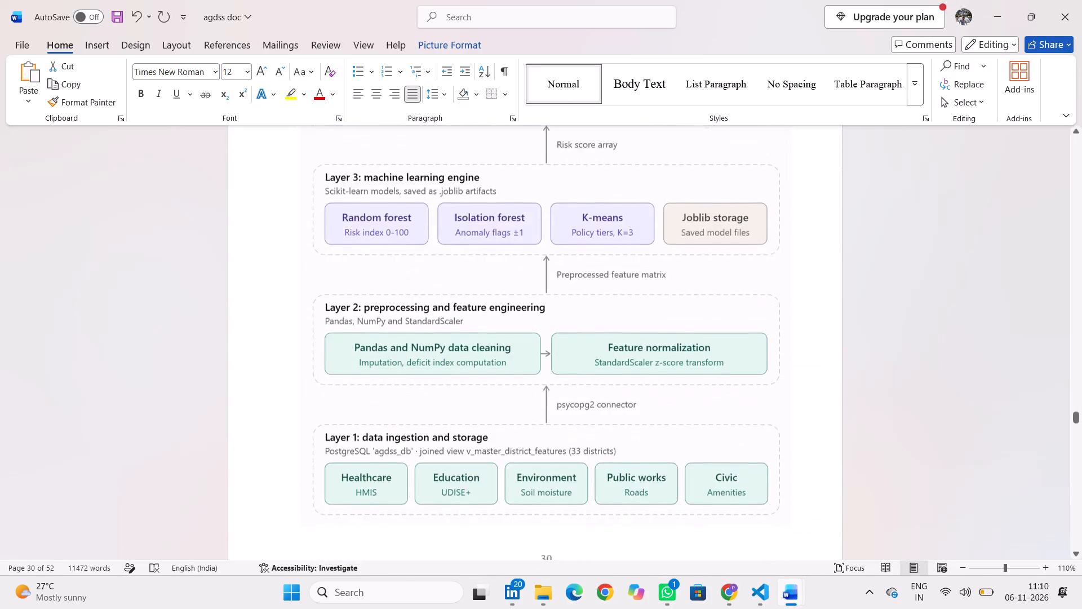
Review the start of Chapter 6, IMPLEMENTATION, including its heading and the module 1 and module 2 sections with their code.
scroll(531, 324, "down", 3)
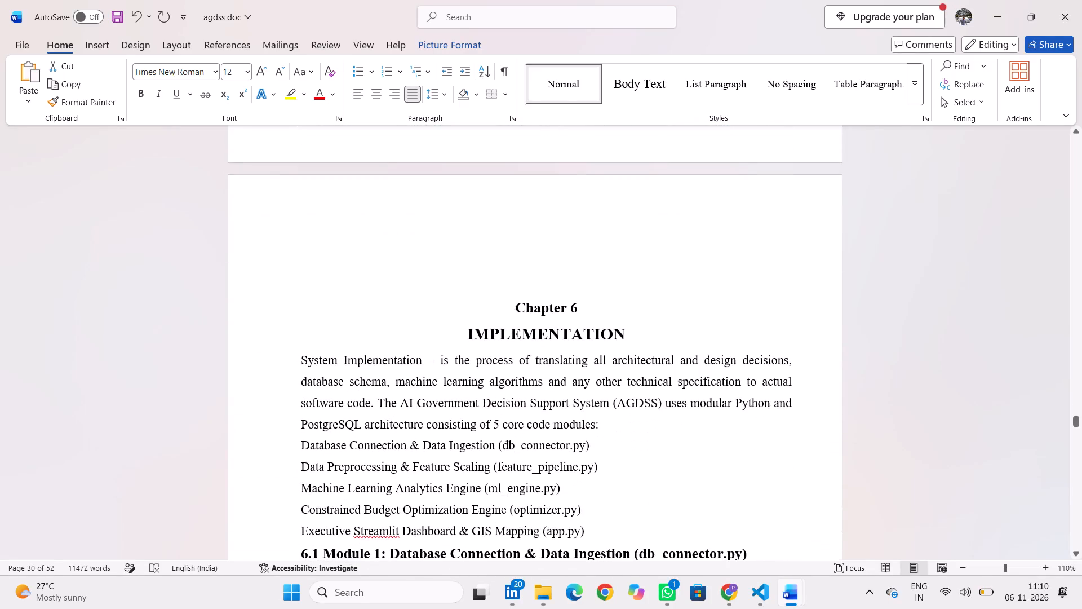
scroll(531, 324, "down", 1)
scroll(531, 324, "up", 1)
scroll(531, 324, "down", 2)
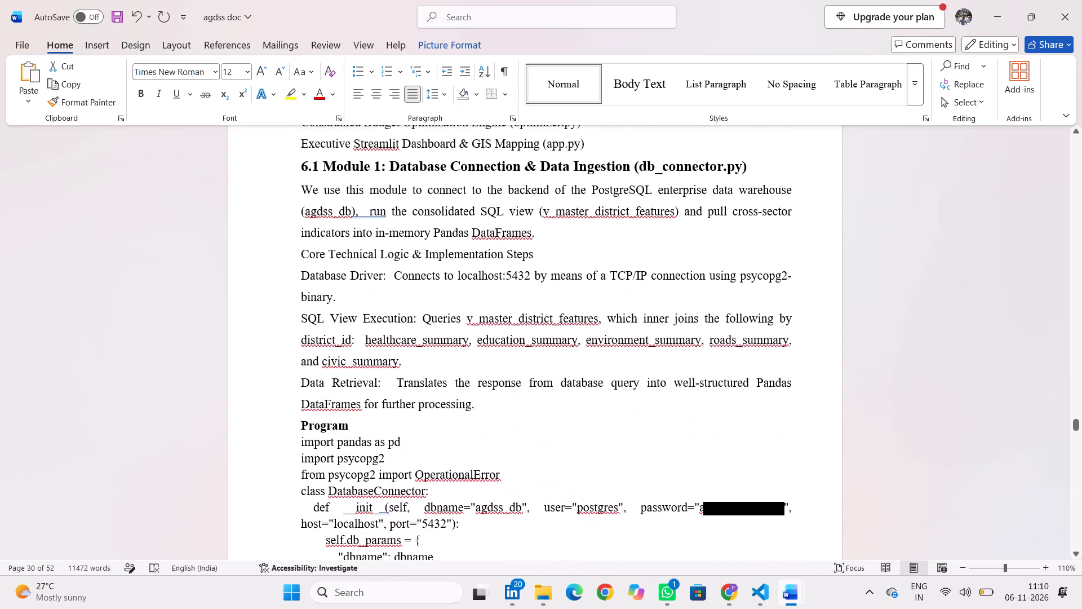
scroll(552, 348, "down", 3)
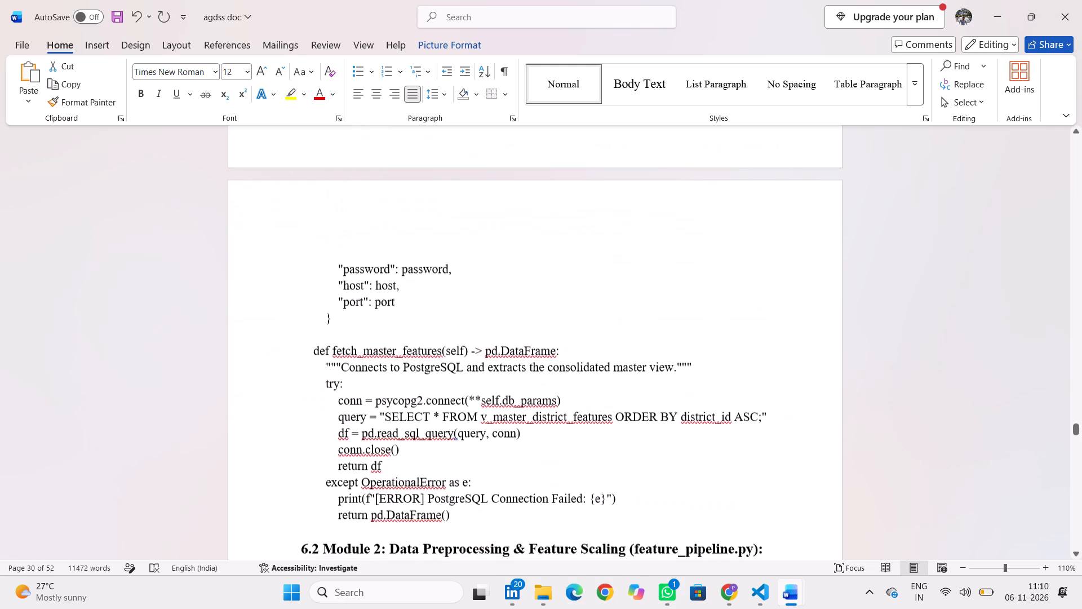
scroll(552, 356, "down", 2)
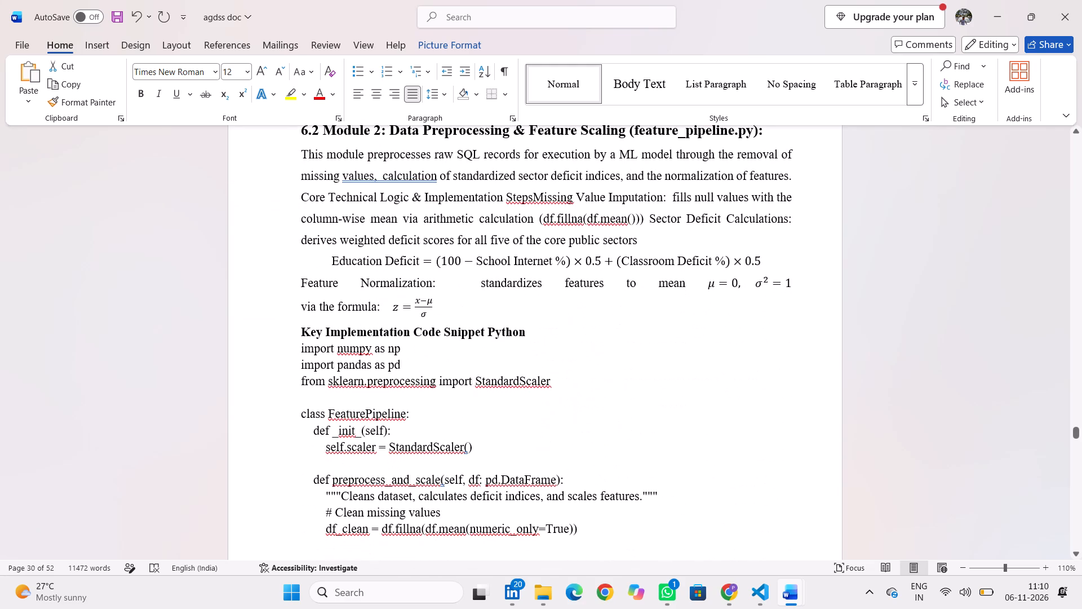
Review the layout of the module 3, 4 and 5 sections of Chapter 6 and their code snippets.
scroll(552, 356, "down", 3)
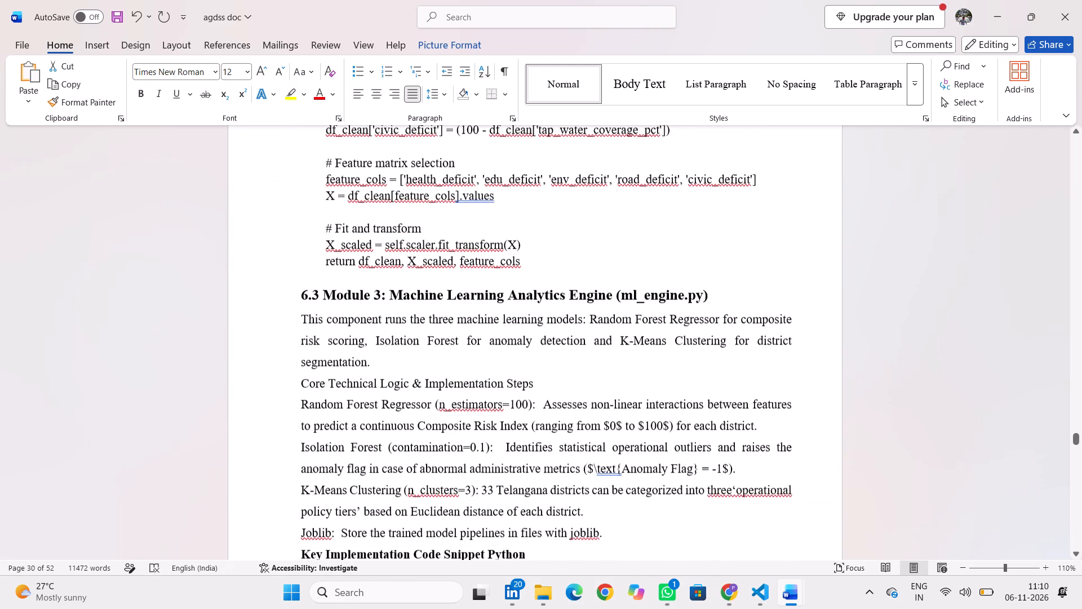
scroll(552, 356, "down", 4)
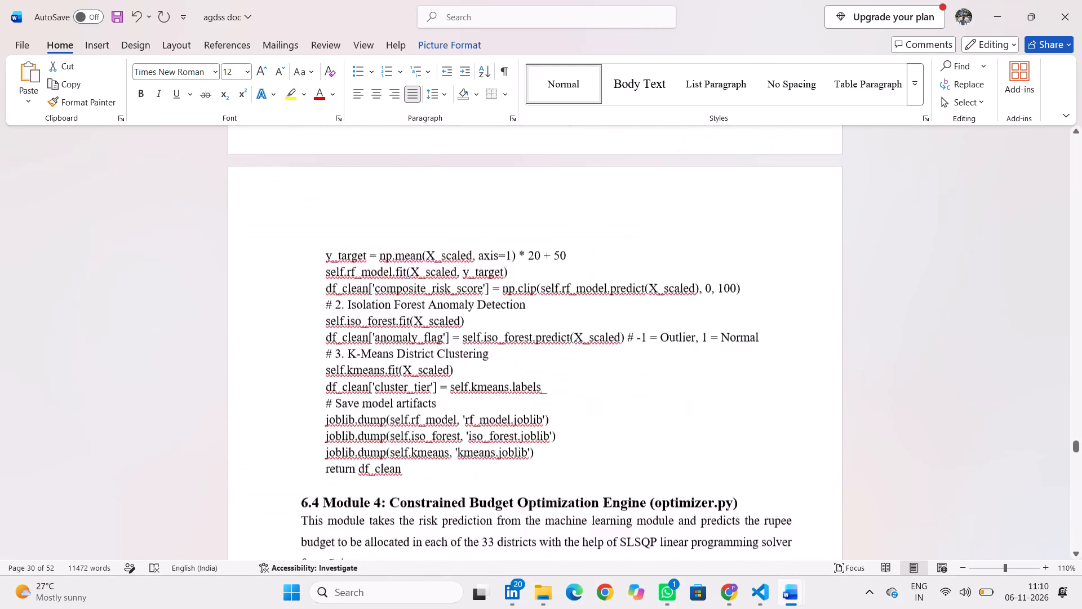
scroll(552, 356, "down", 4)
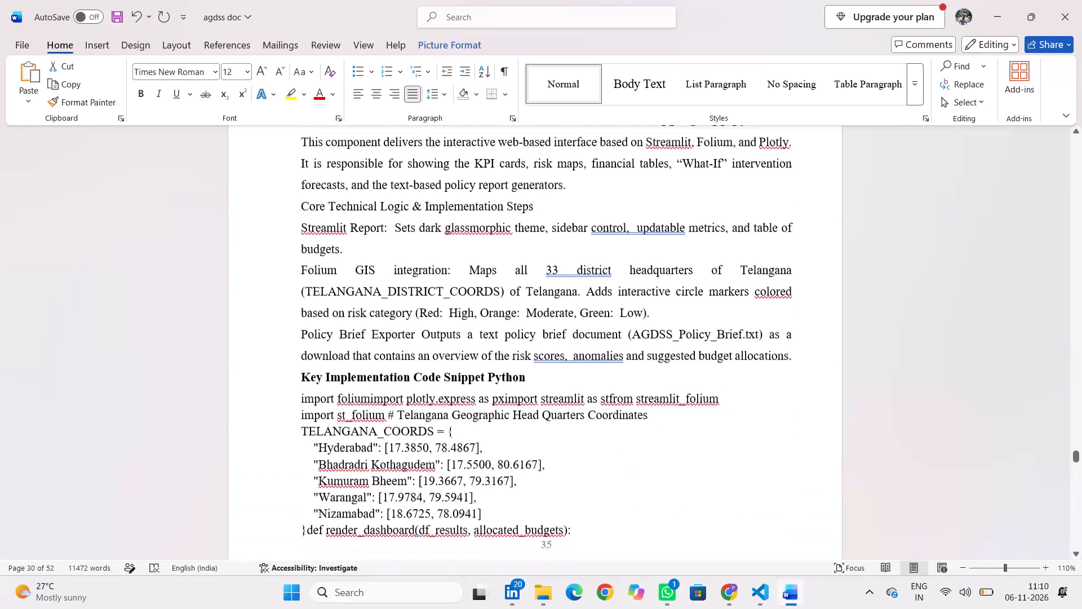
scroll(552, 356, "down", 3)
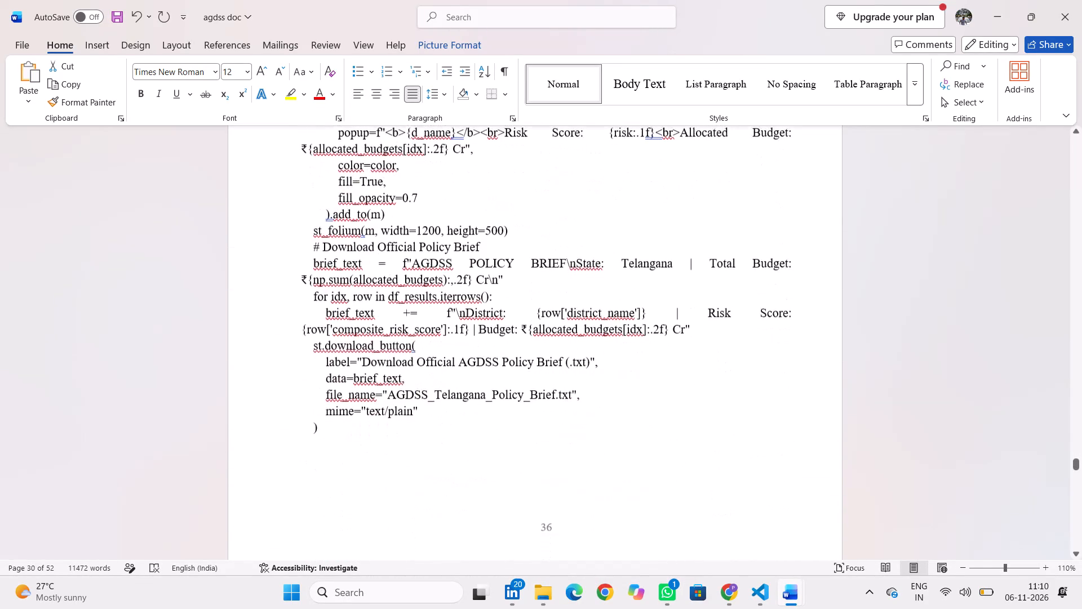
Check the page transition between the final code lines of Chapter 6 and the Chapter 7 heading.
scroll(552, 356, "down", 1)
scroll(552, 356, "up", 1)
left_click_drag(513, 414, 499, 404)
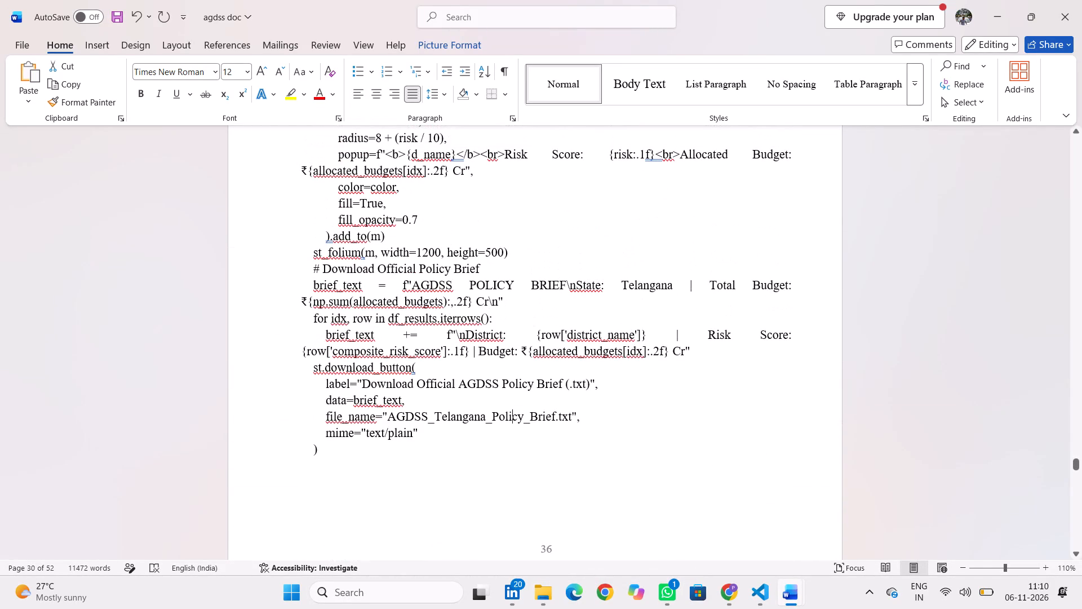
left_click_drag(499, 404, 471, 377)
left_click(596, 405)
scroll(596, 405, "down", 1)
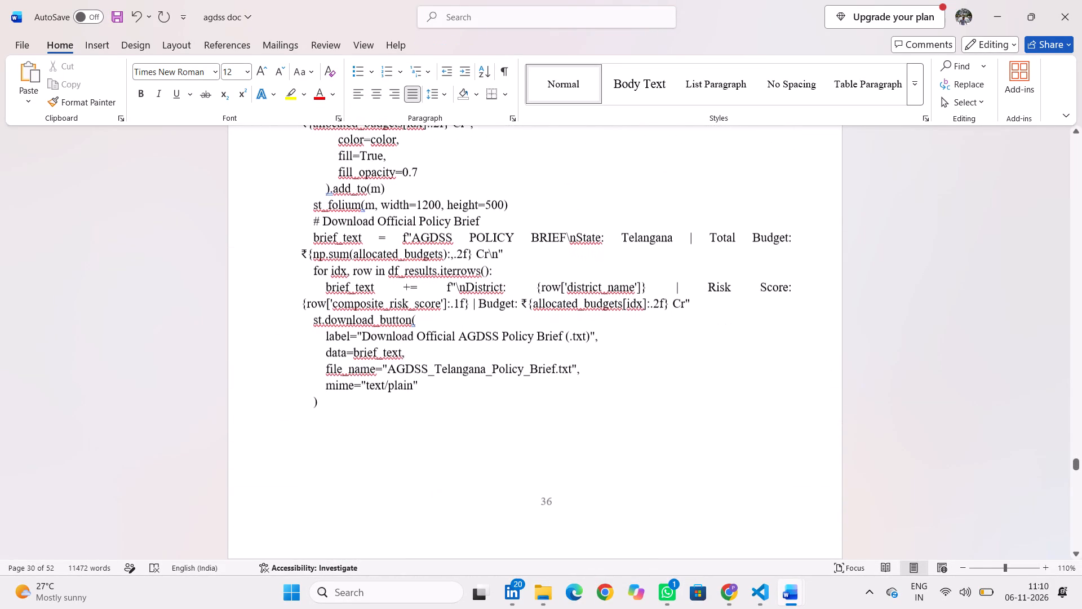
scroll(597, 404, "down", 1)
scroll(507, 216, "up", 1)
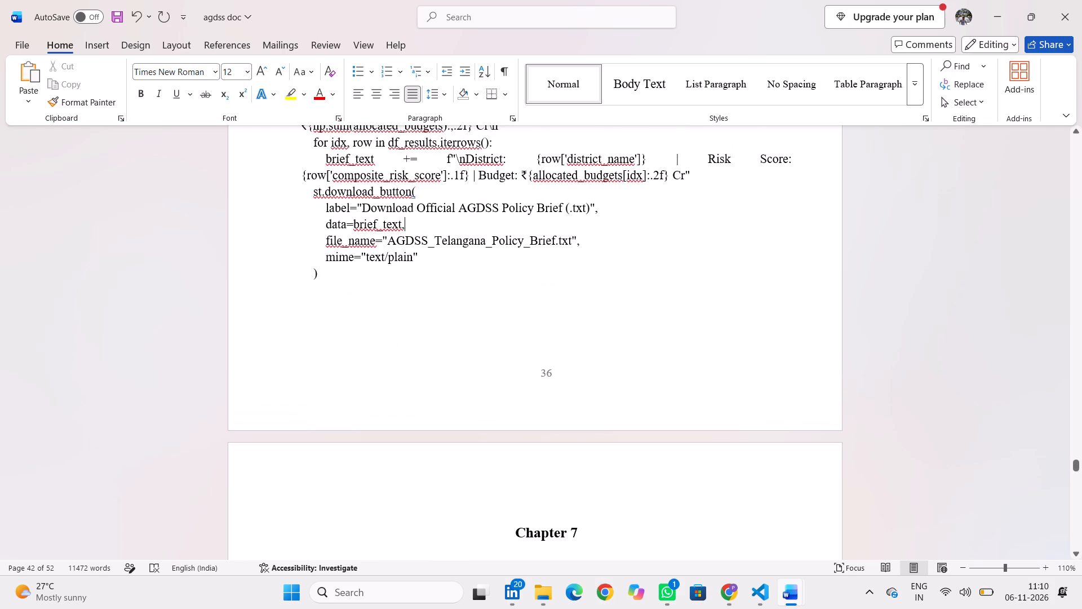
scroll(536, 246, "down", 1)
scroll(536, 246, "up", 2)
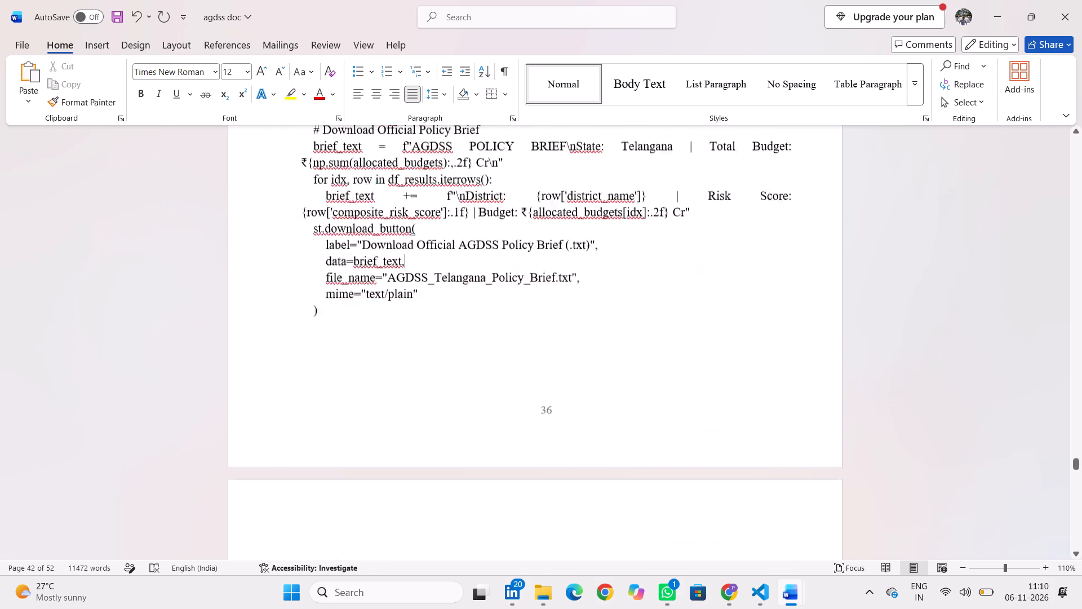
Review Chapter 7, SOFTWARE TESTING, from its heading through the unit, integration and acceptance testing sections to the test case results.
scroll(552, 546, "down", 1)
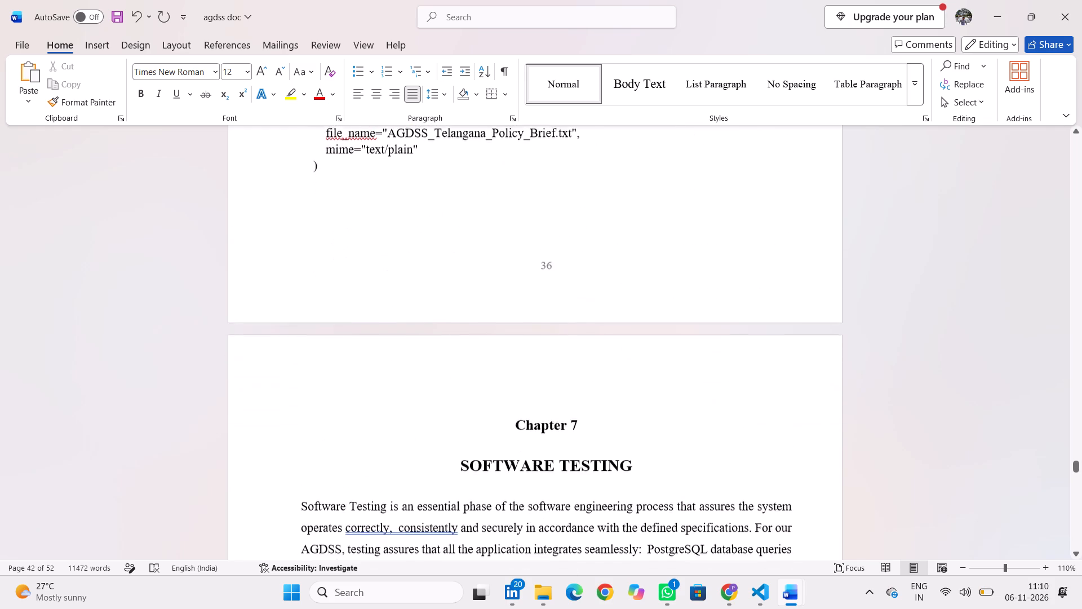
scroll(552, 546, "down", 2)
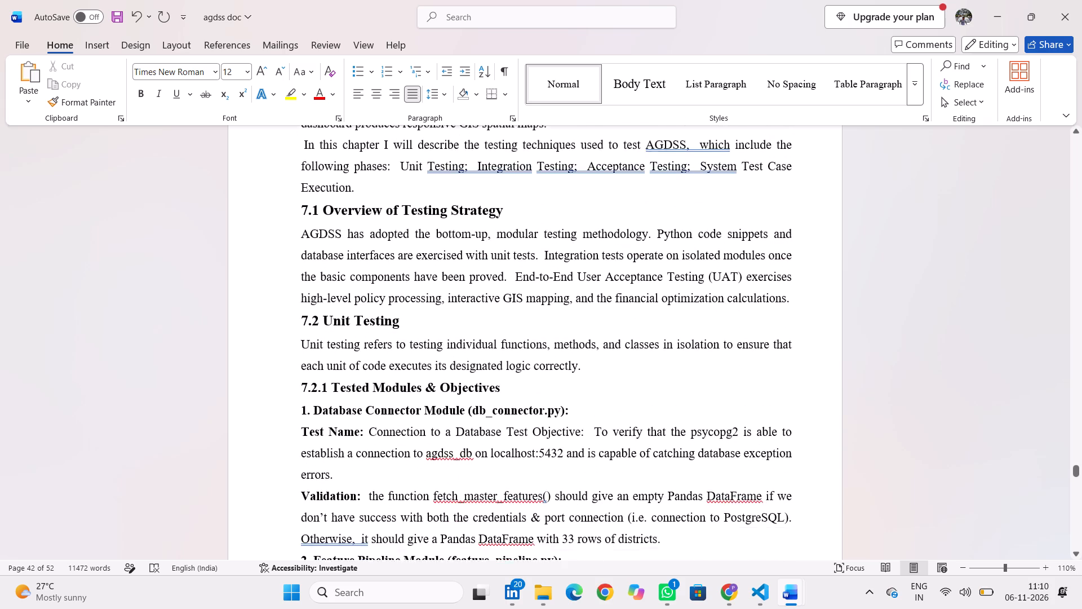
scroll(552, 546, "down", 3)
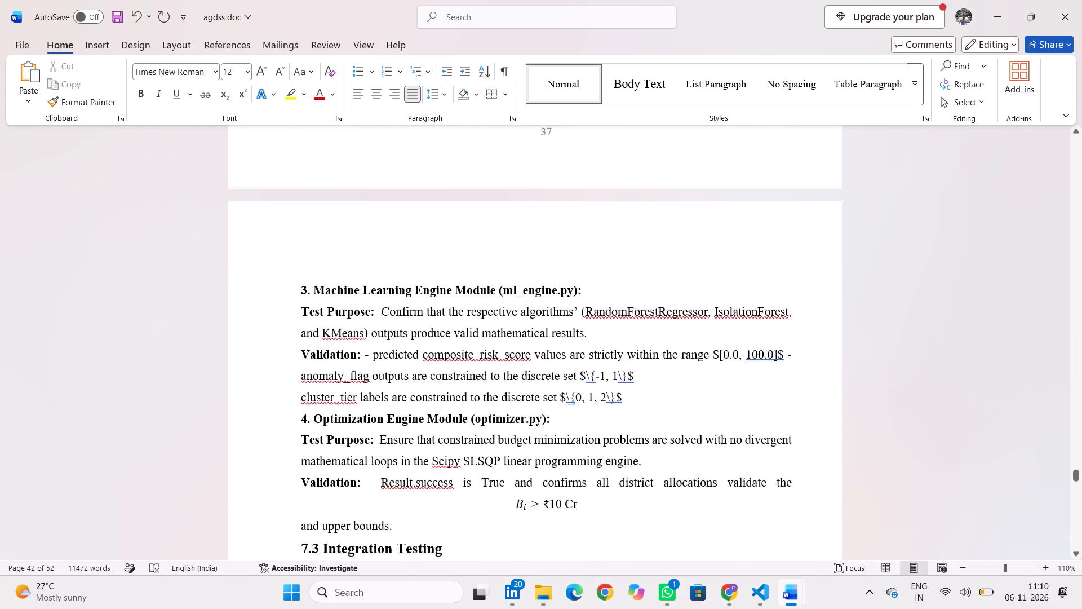
scroll(536, 518, "down", 4)
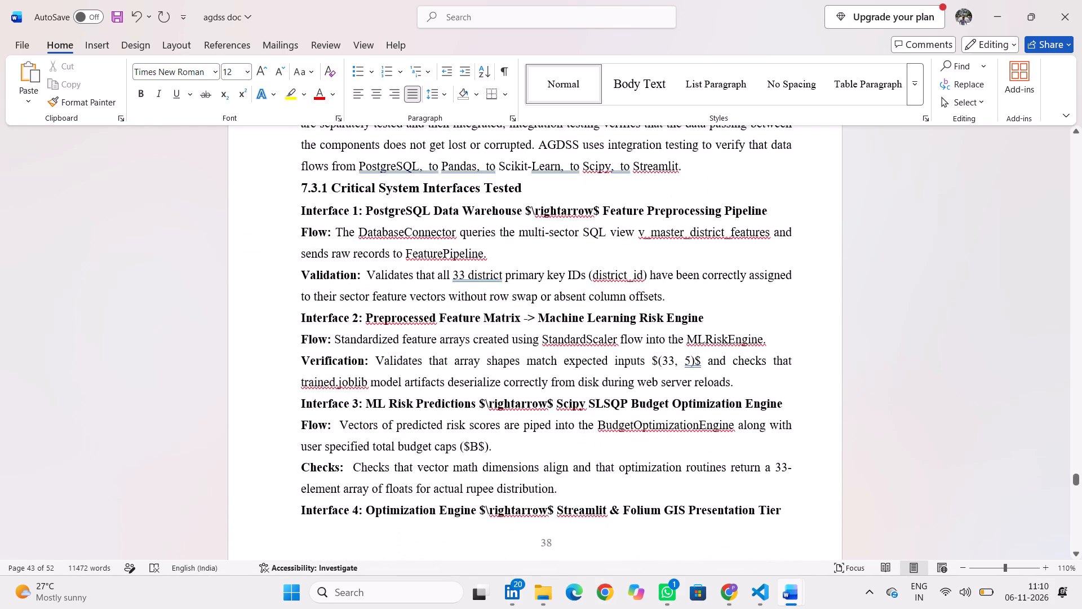
scroll(535, 509, "down", 2)
scroll(515, 420, "up", 1)
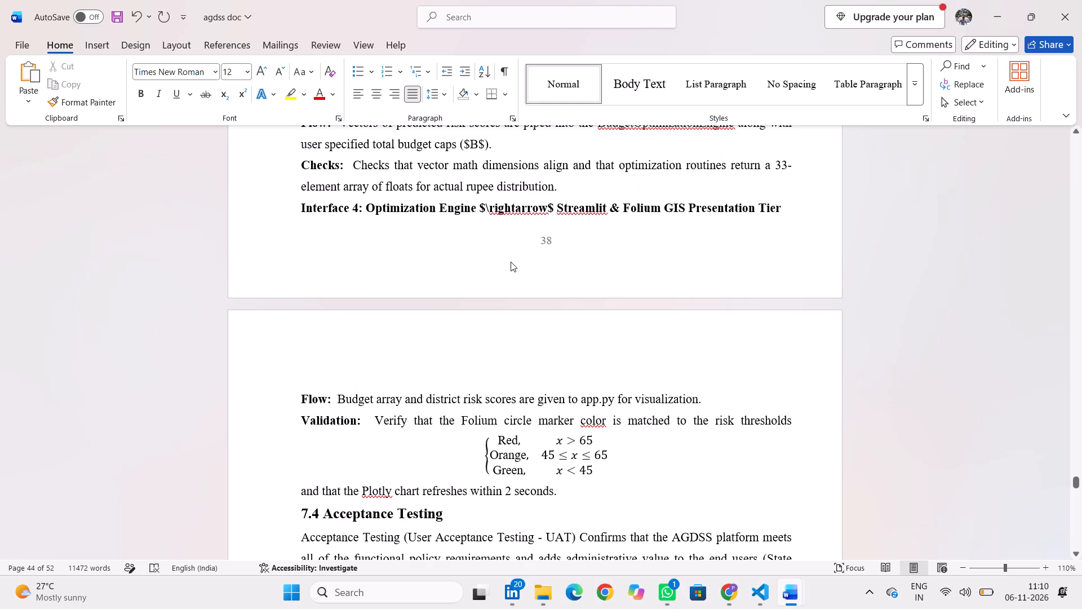
scroll(511, 262, "down", 3)
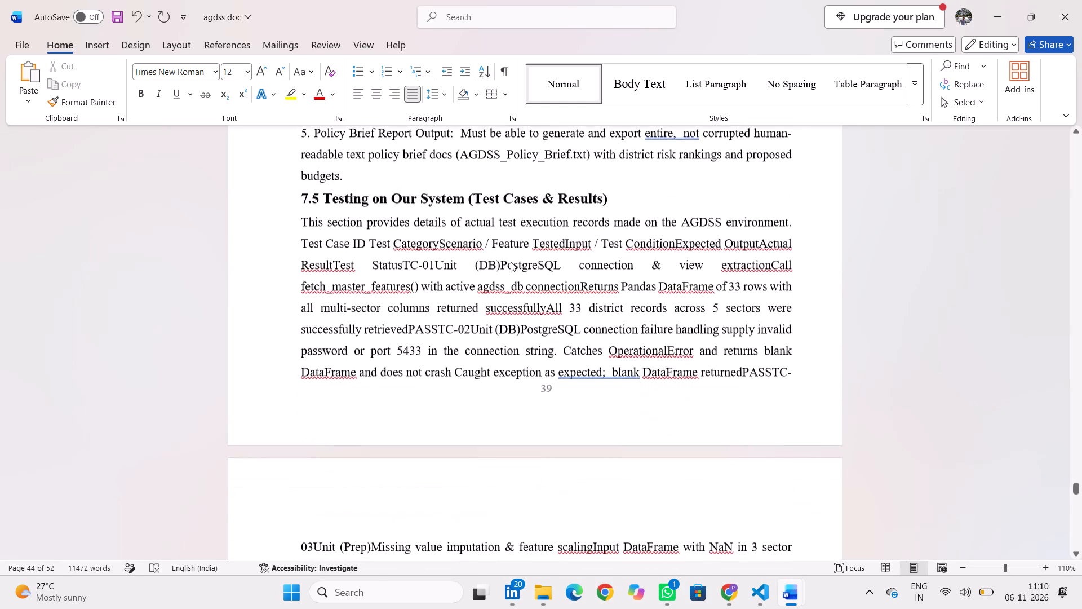
scroll(511, 262, "down", 1)
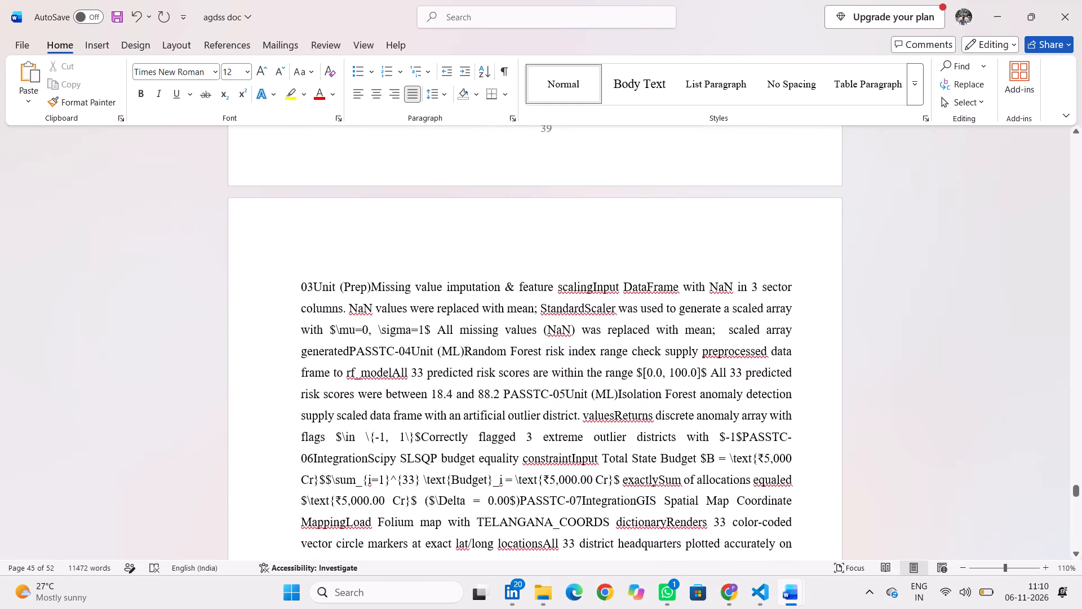
scroll(511, 262, "down", 2)
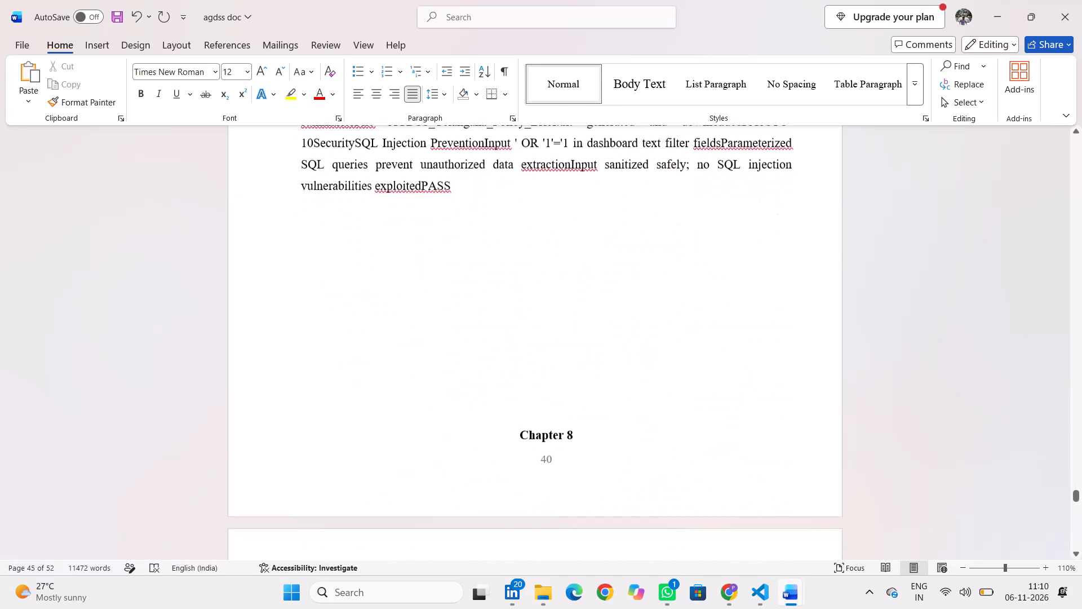
Insert a blank line before the Chapter 8 heading so it moves onto the page with its title, RESULTS.
scroll(511, 262, "down", 1)
left_click(507, 255)
key("Return")
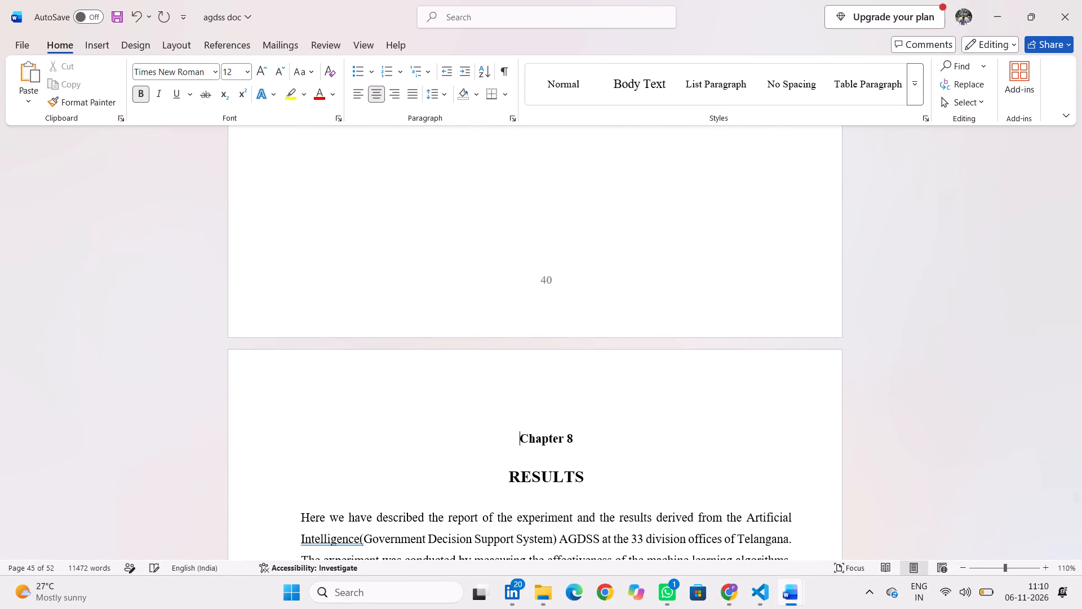
Review Chapter 8, RESULTS, from its heading through the risk tier analysis to the dashboard screenshots.
scroll(507, 255, "down", 5)
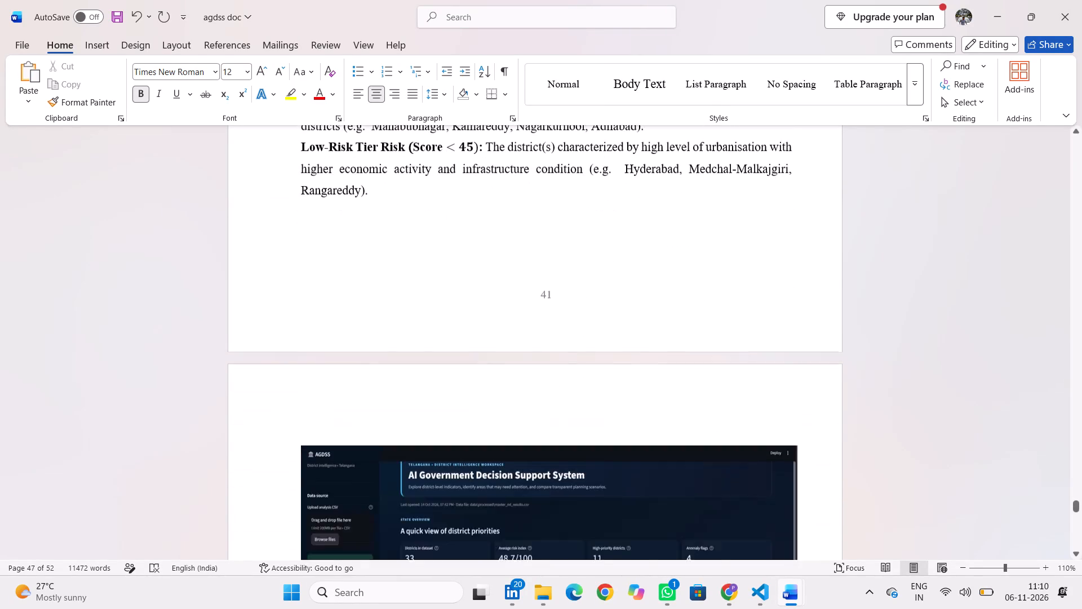
scroll(507, 255, "down", 2)
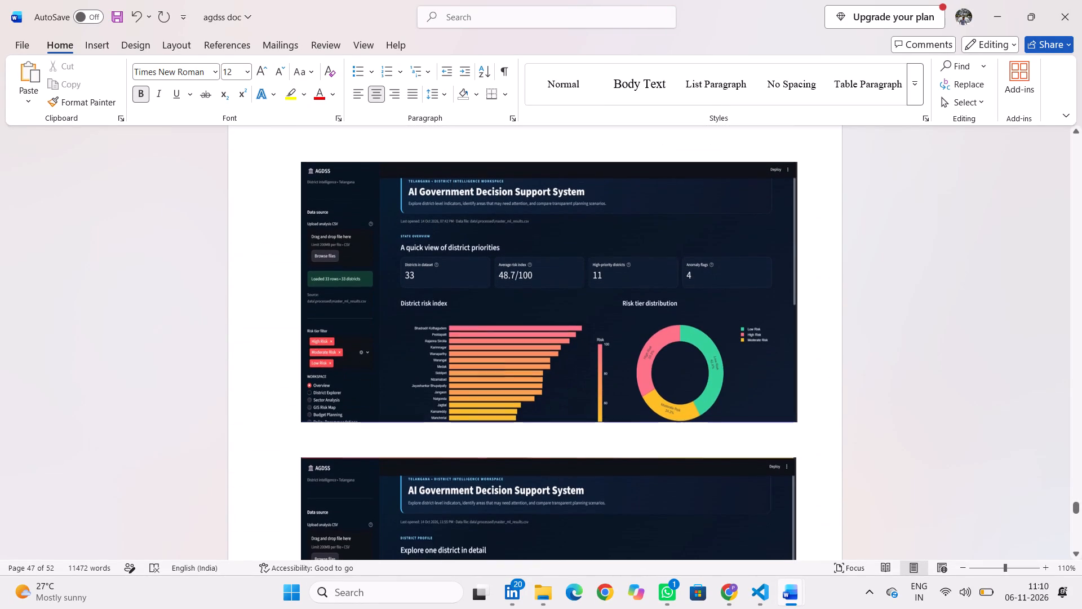
scroll(539, 431, "up", 1)
scroll(539, 431, "down", 1)
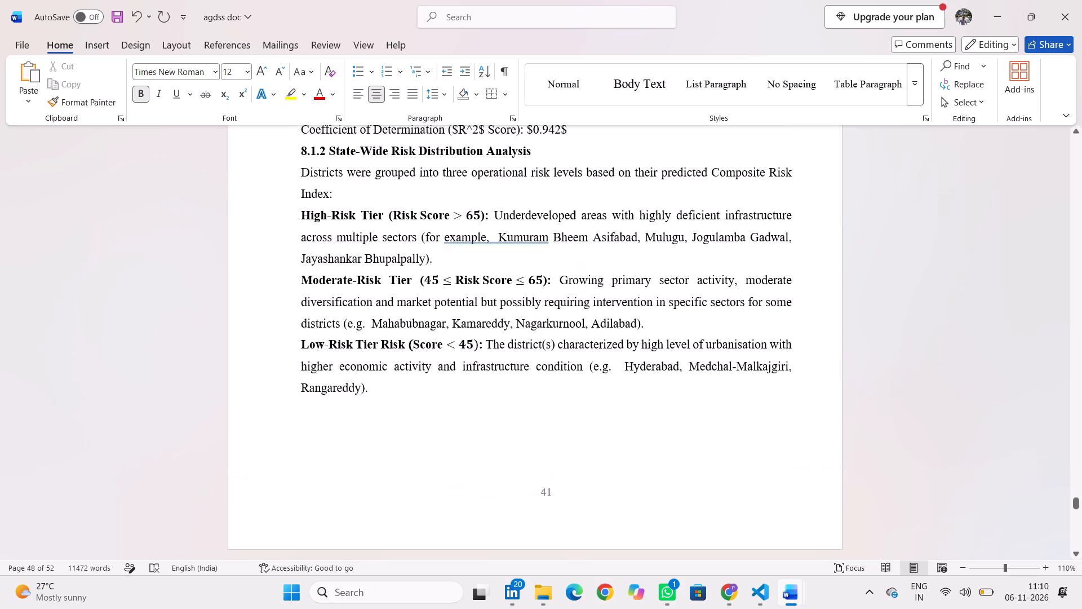
scroll(539, 431, "down", 3)
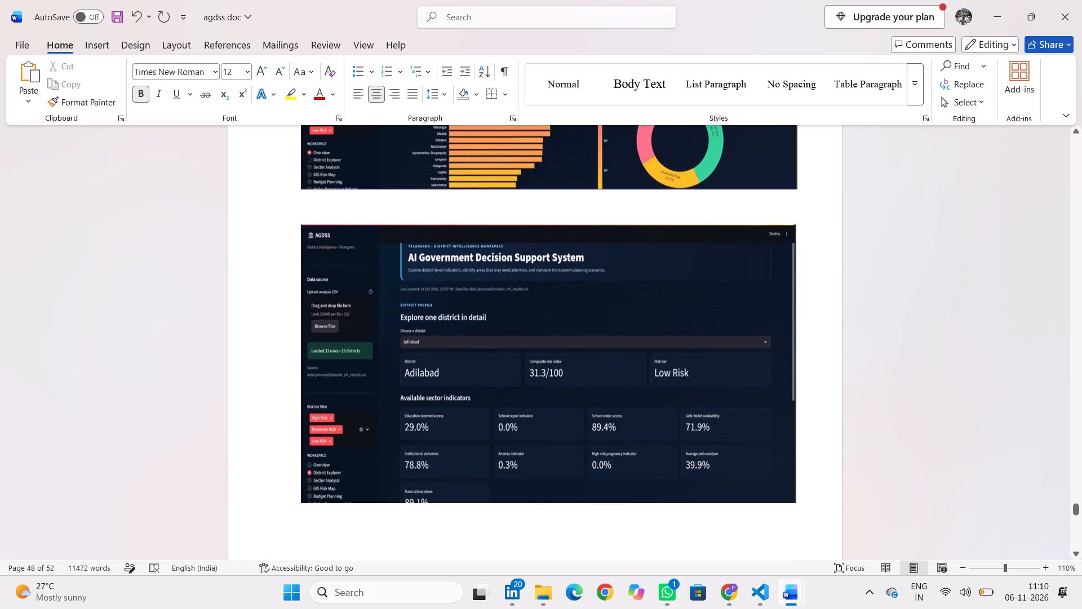
scroll(539, 431, "down", 4)
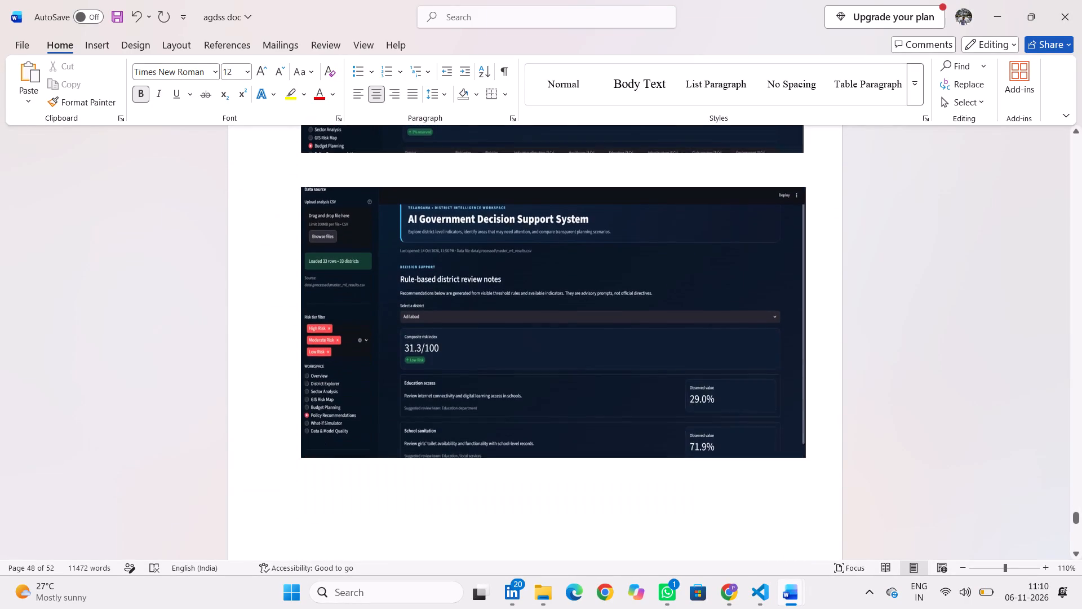
Review the page layout of the conclusion, the 9.2 Future Enhancements section and the reference list at the end of the report.
scroll(539, 431, "down", 3)
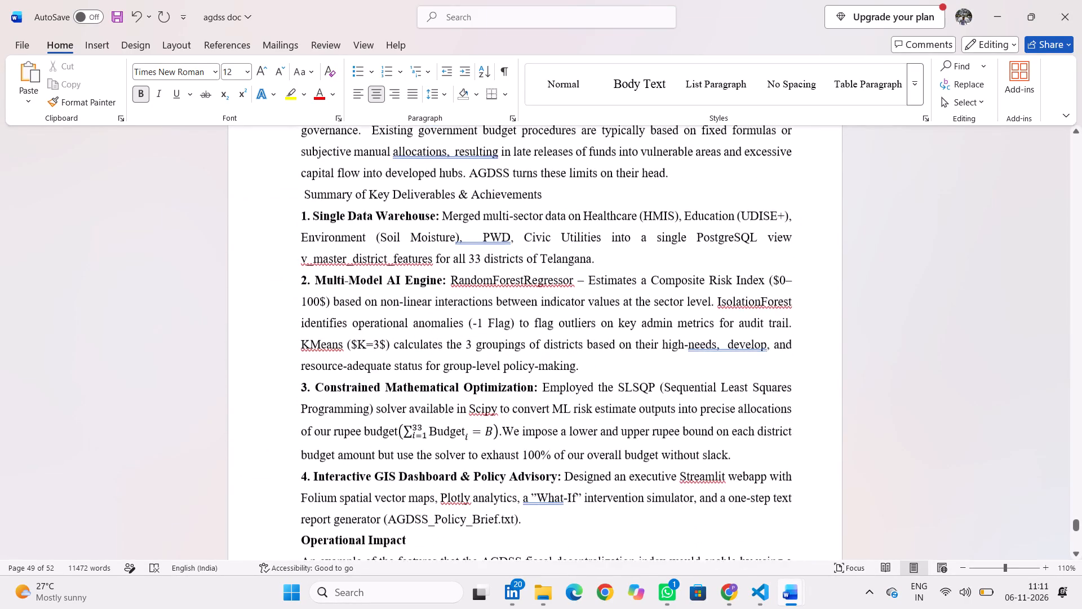
scroll(539, 431, "down", 8)
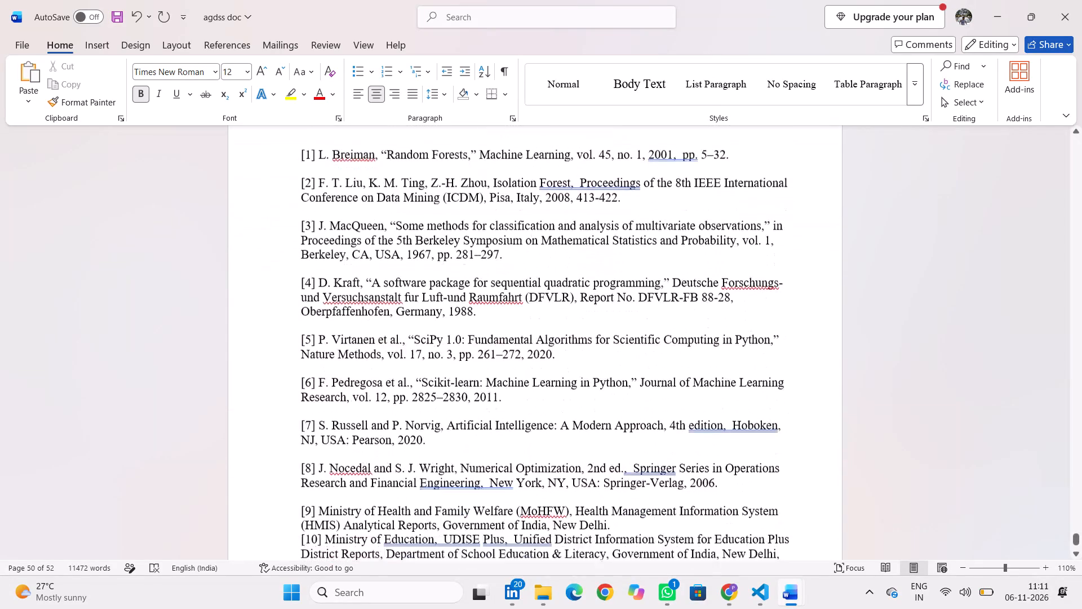
scroll(539, 431, "down", 3)
Return to the front of the report and check the declaration, table of contents and list of diagrams pages.
scroll(539, 431, "up", 9)
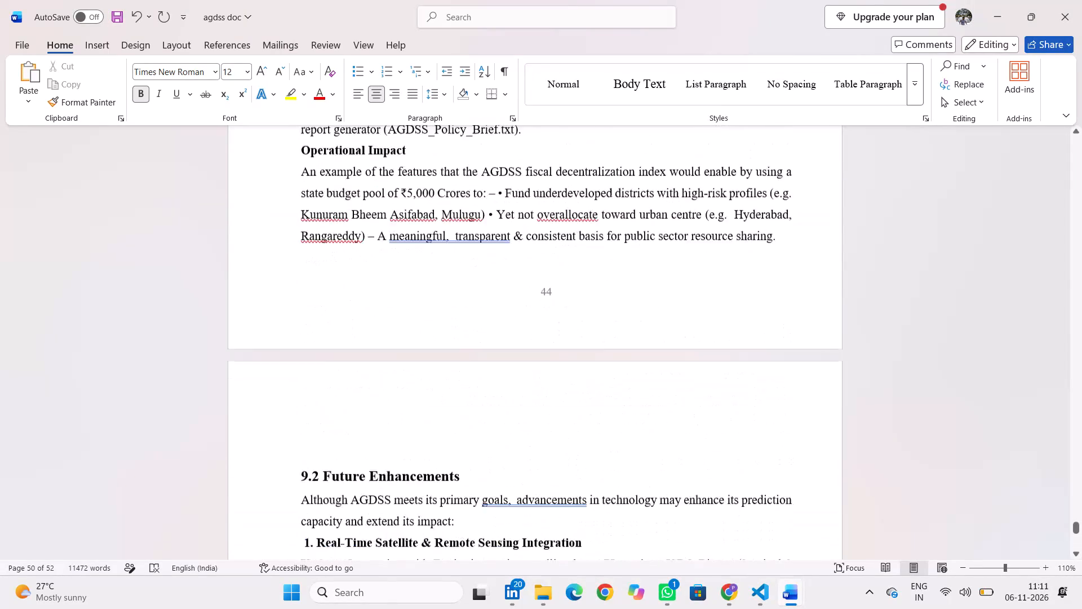
scroll(539, 431, "up", 12)
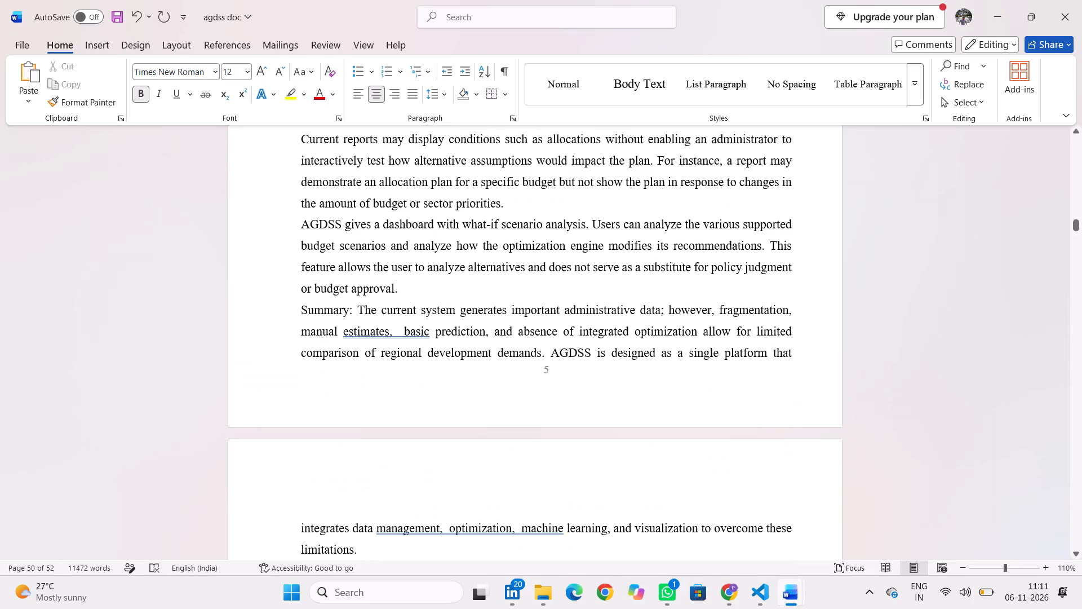
scroll(539, 431, "up", 11)
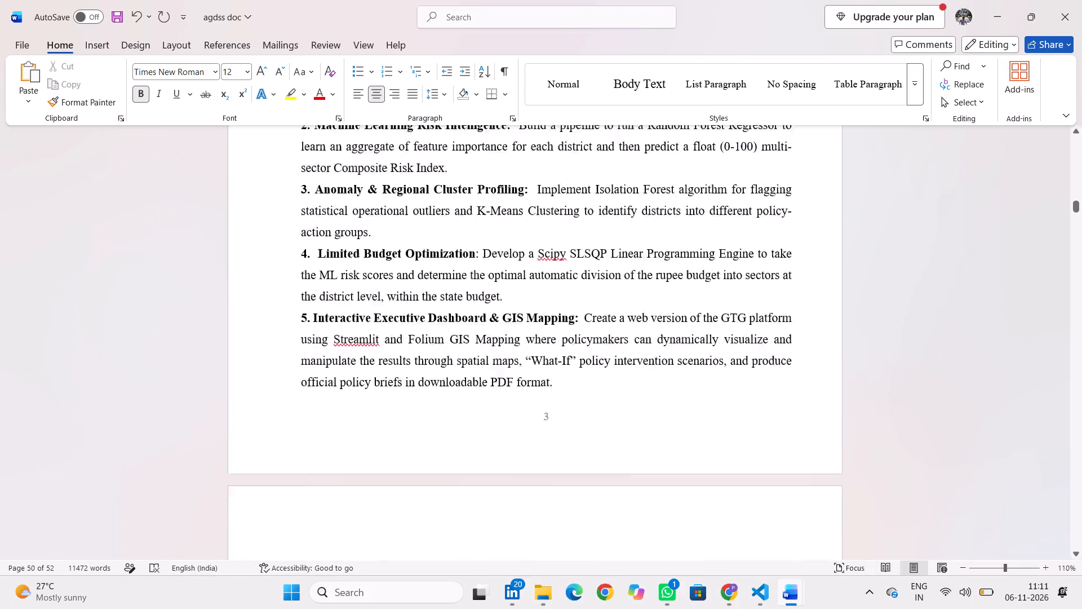
scroll(539, 431, "up", 13)
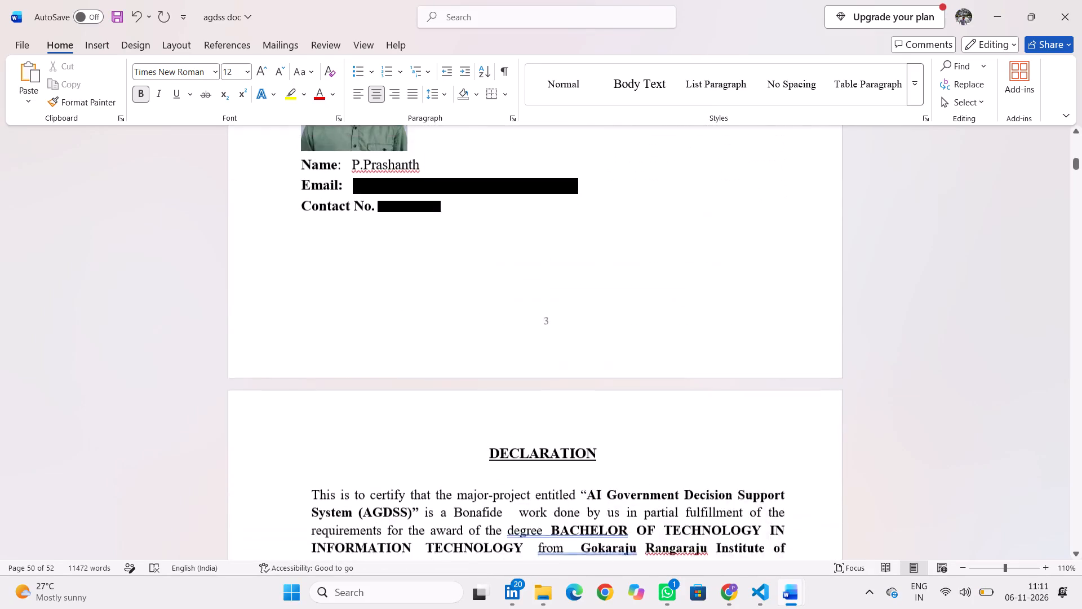
scroll(539, 431, "up", 3)
scroll(539, 431, "down", 3)
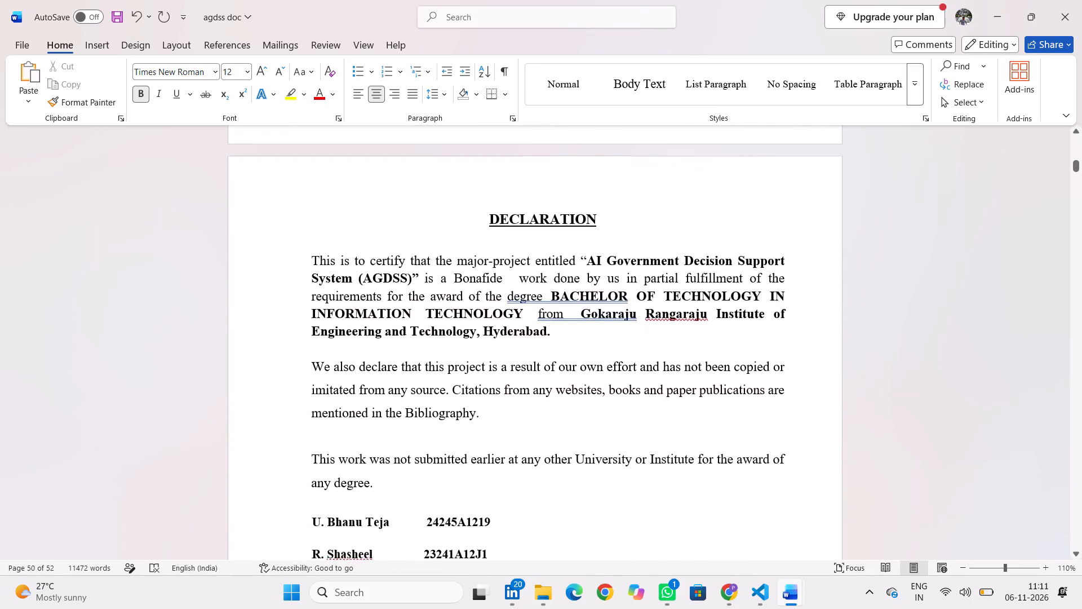
scroll(539, 431, "down", 5)
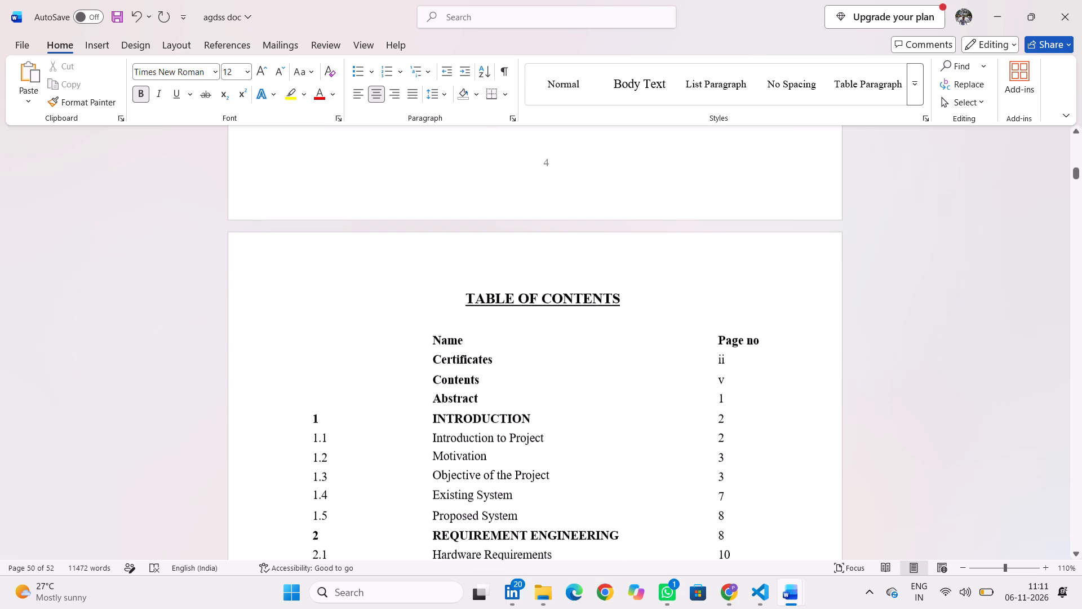
scroll(539, 431, "down", 5)
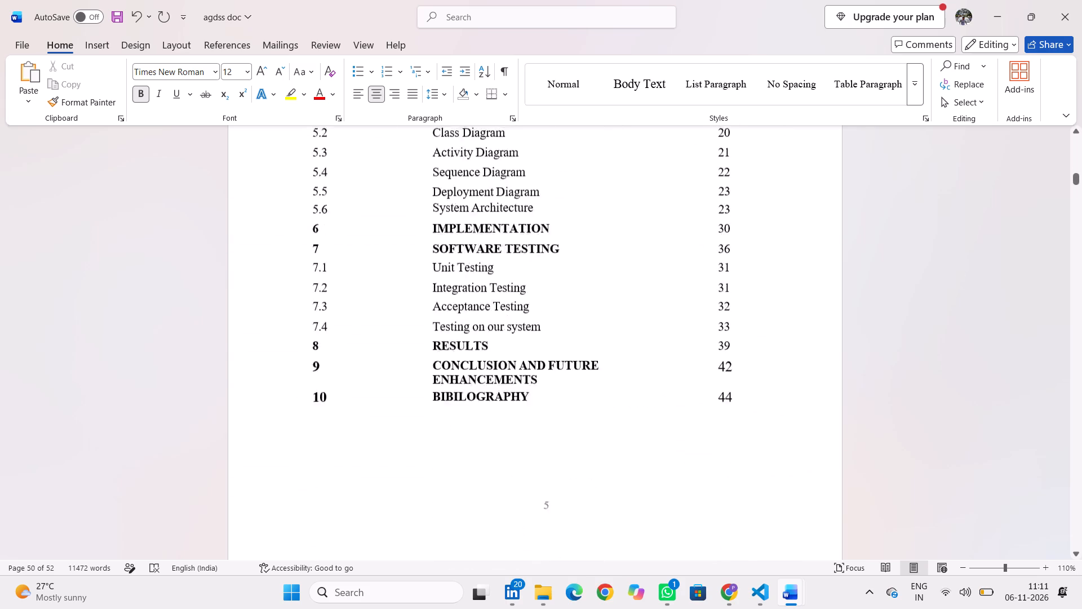
scroll(539, 431, "down", 2)
scroll(539, 431, "up", 1)
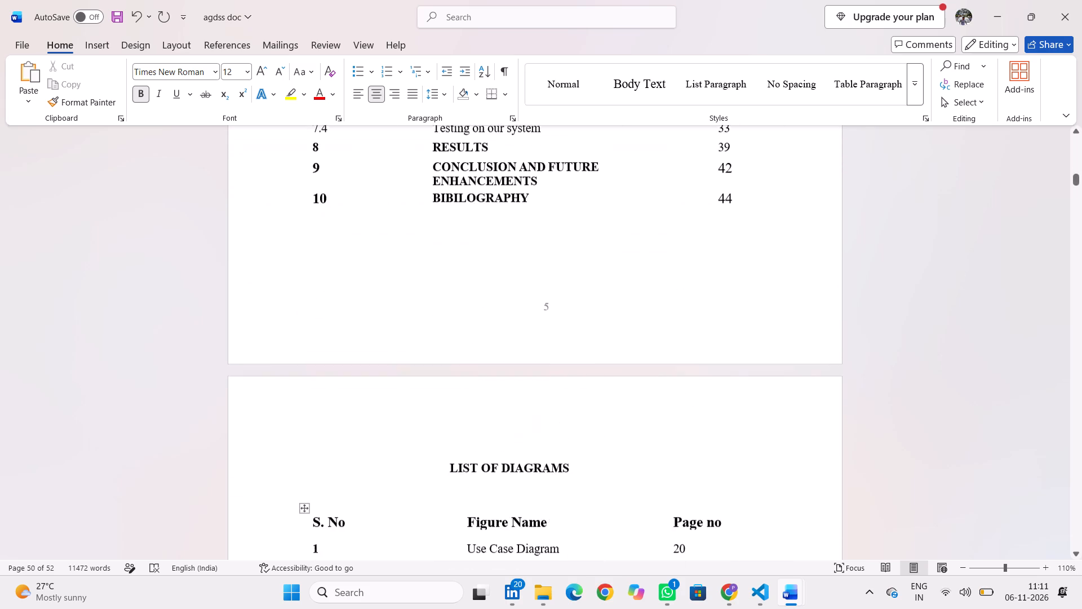
scroll(539, 431, "up", 6)
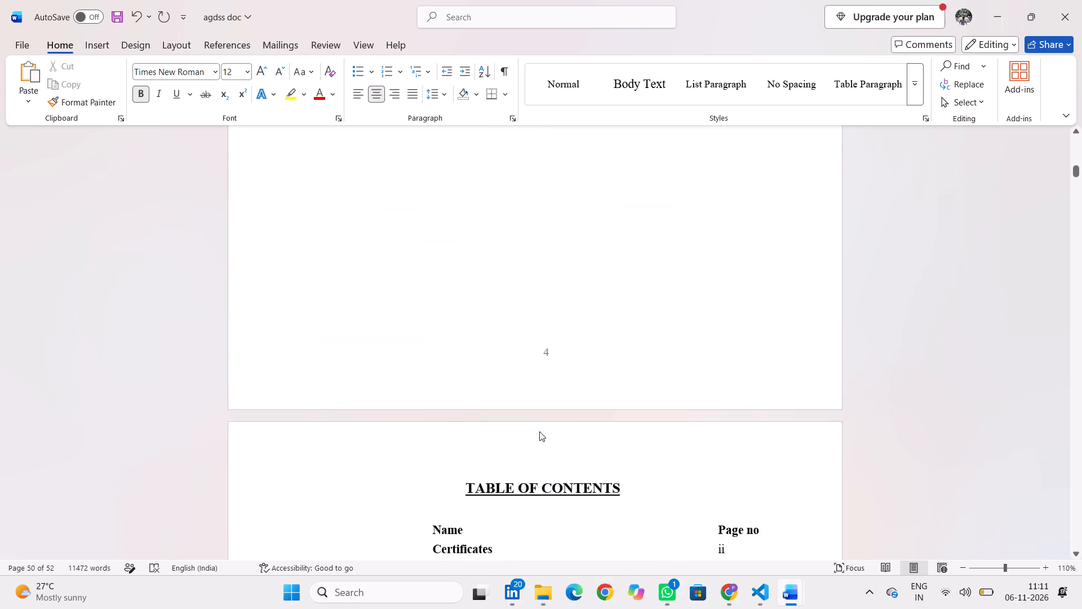
scroll(539, 431, "up", 2)
scroll(539, 431, "down", 2)
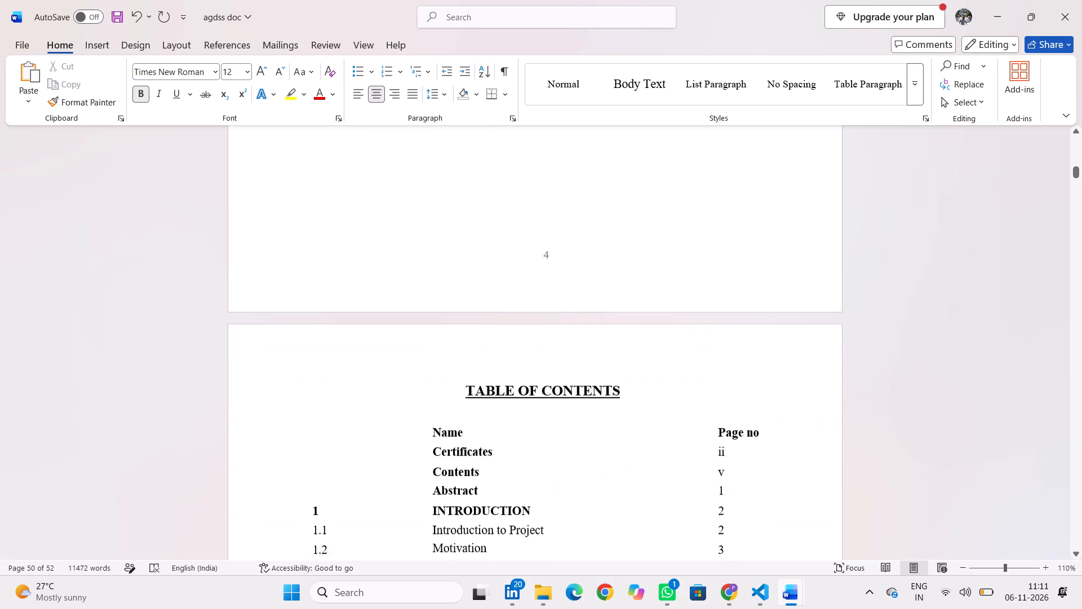
scroll(539, 431, "down", 3)
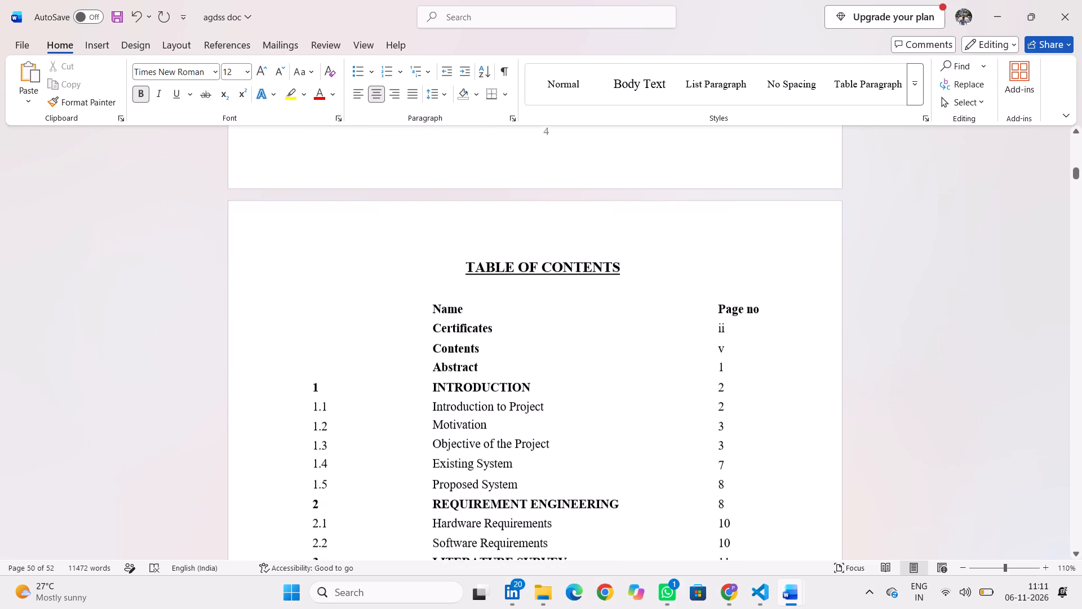
scroll(539, 431, "down", 4)
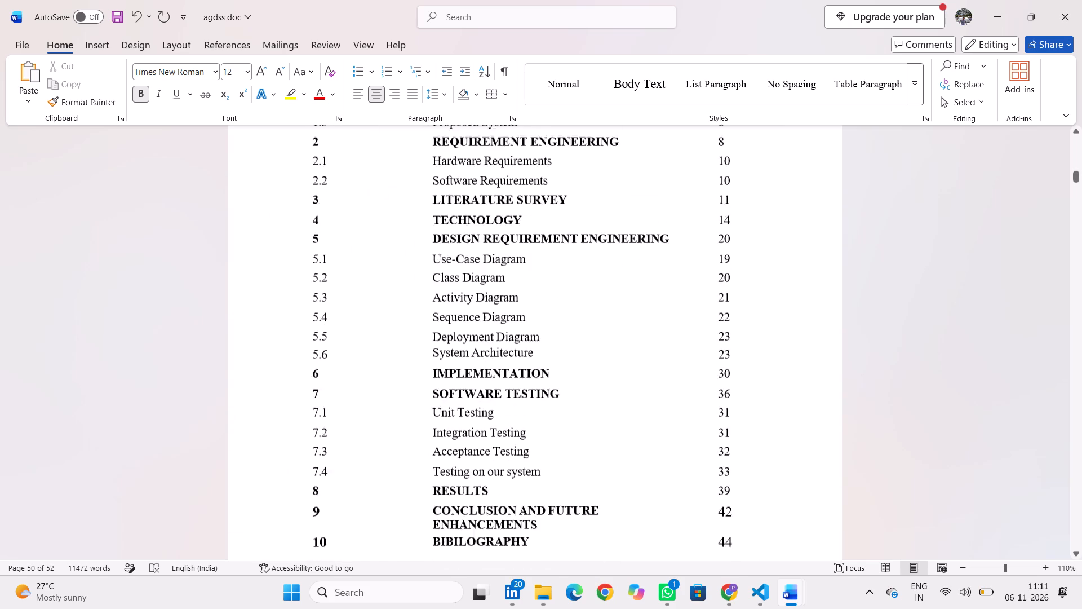
scroll(539, 431, "down", 5)
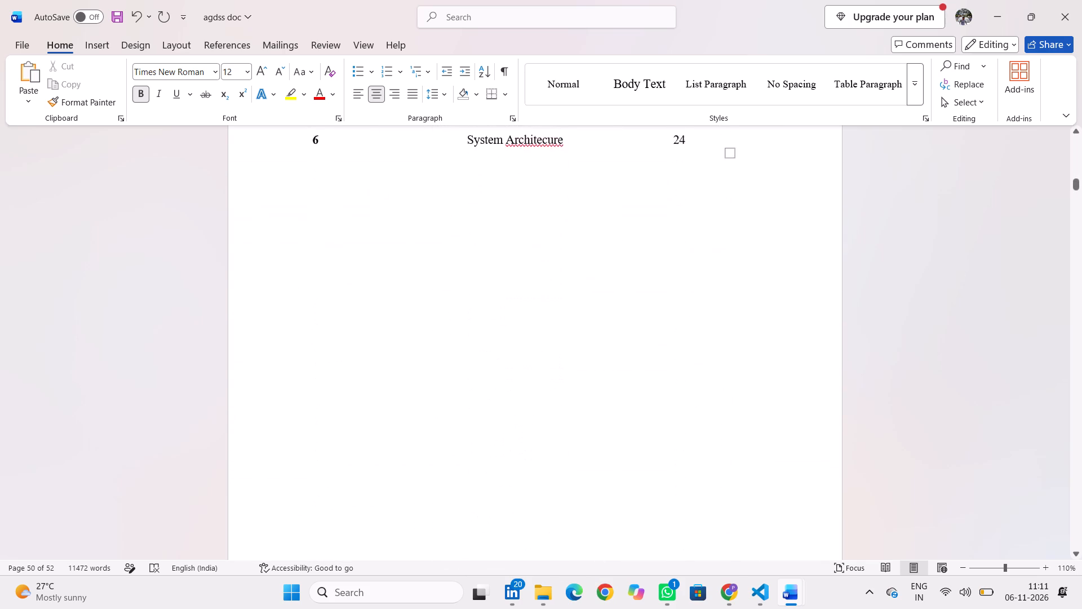
Centre the Abstract heading on its page.
scroll(539, 431, "down", 4)
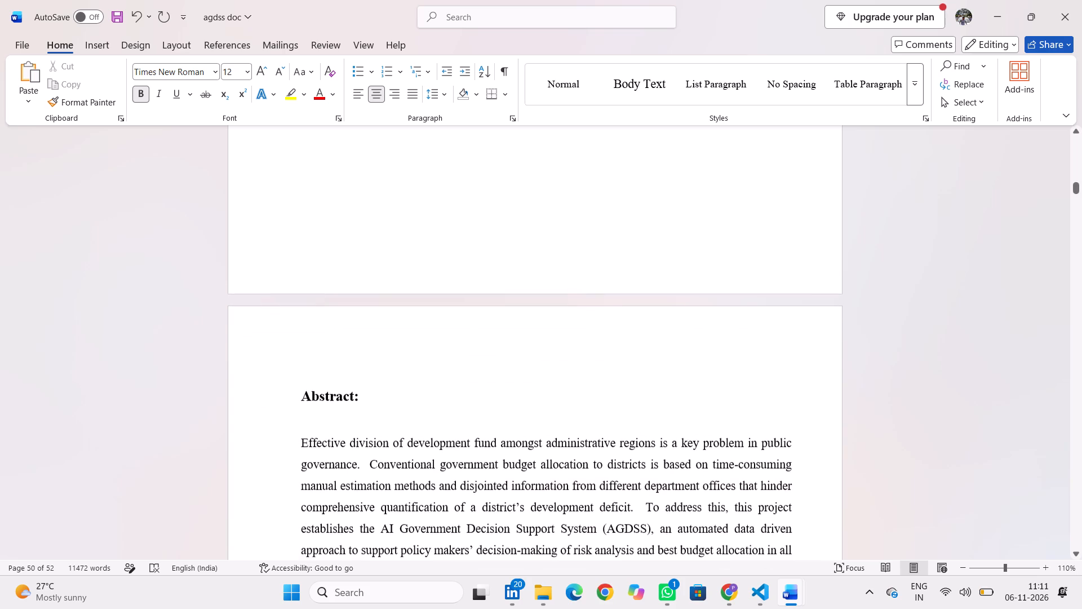
scroll(522, 425, "down", 4)
scroll(522, 425, "up", 4)
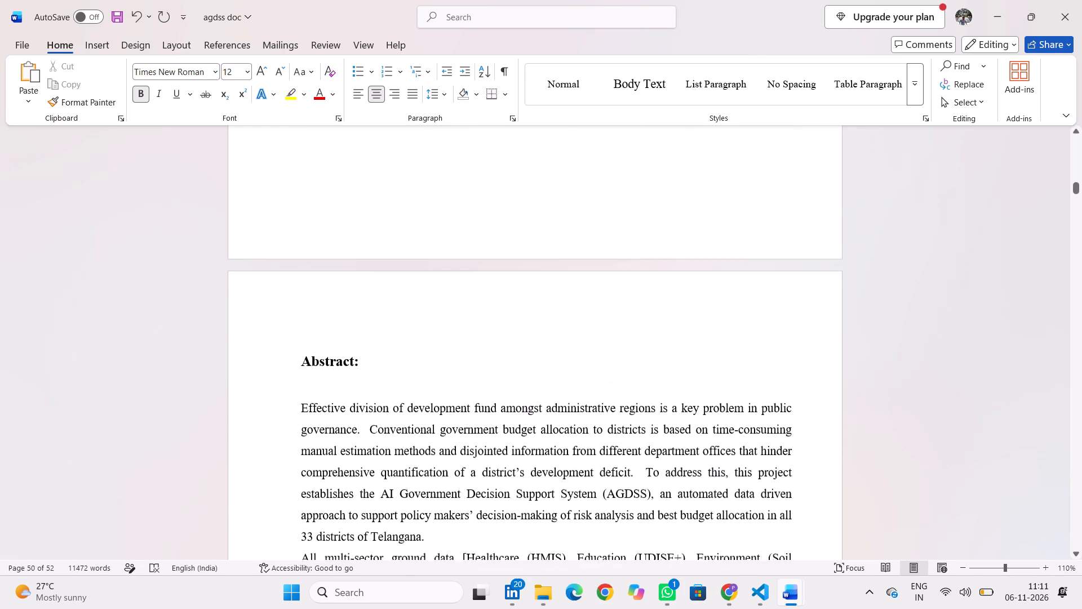
left_click_drag(298, 366, 382, 375)
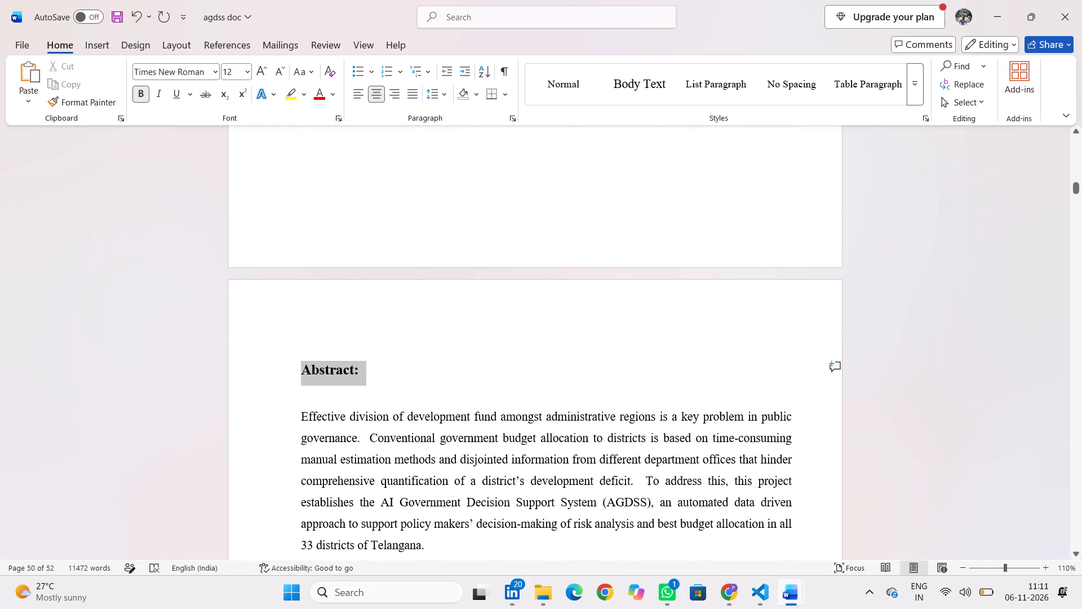
left_click_drag(382, 375, 387, 375)
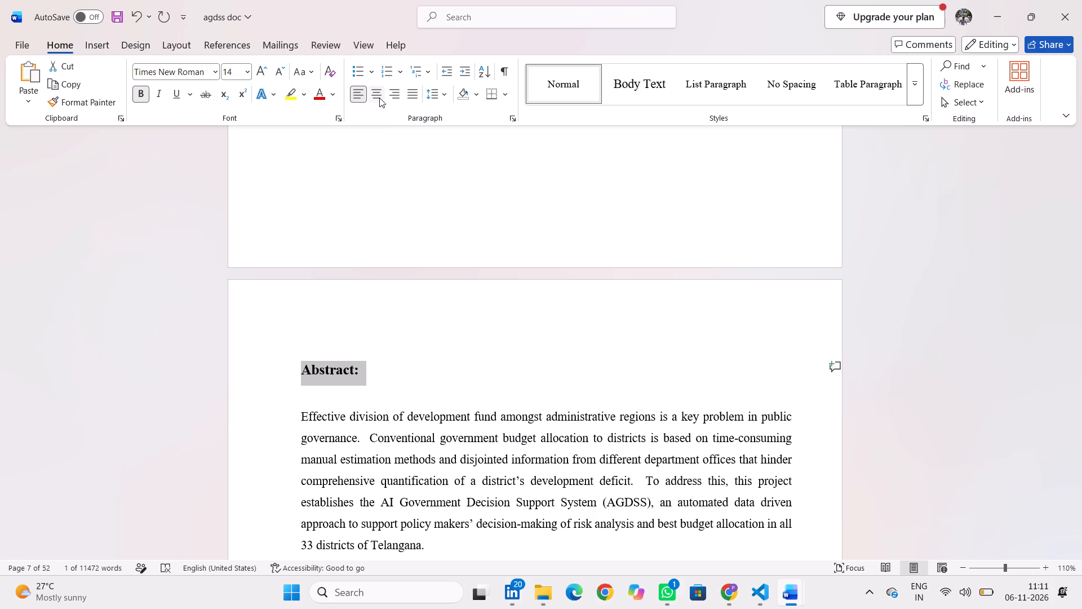
left_click(379, 98)
Remove the blank line between the Abstract heading and its first paragraph.
scroll(508, 365, "down", 1)
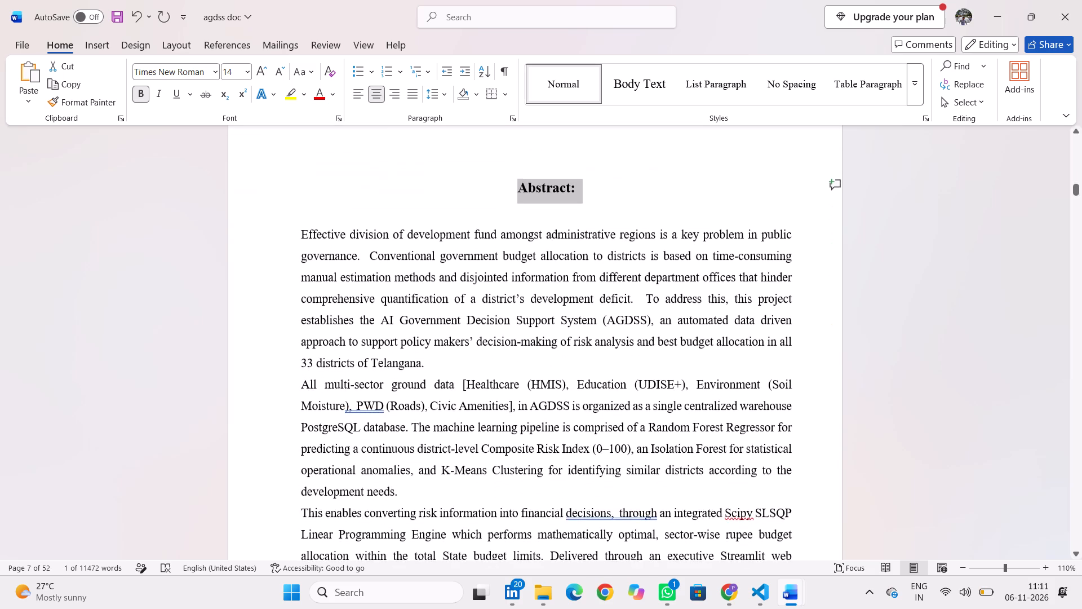
left_click(379, 214)
key("BackSpace")
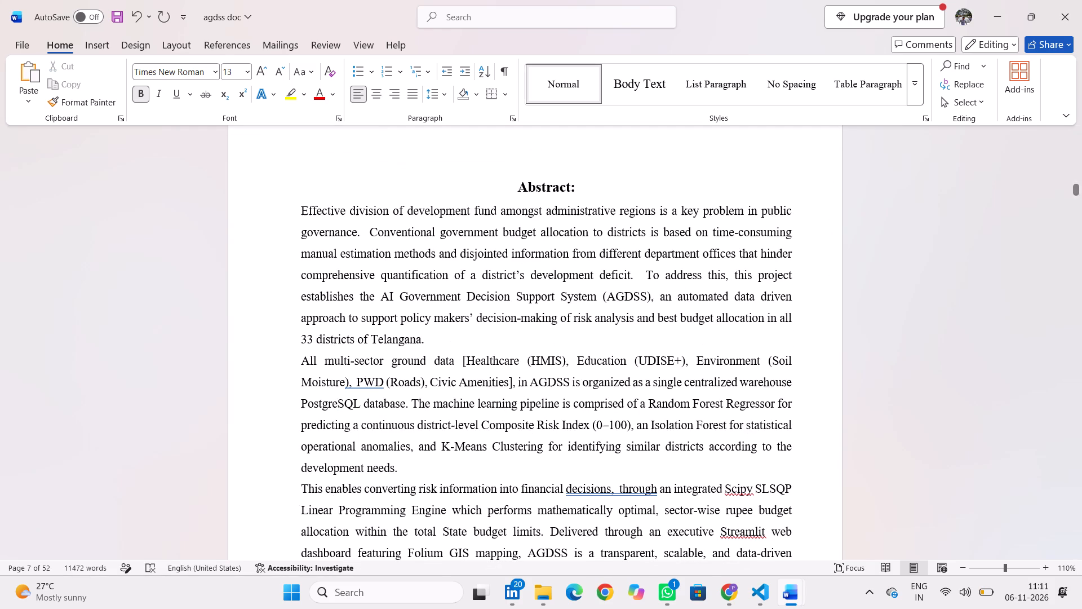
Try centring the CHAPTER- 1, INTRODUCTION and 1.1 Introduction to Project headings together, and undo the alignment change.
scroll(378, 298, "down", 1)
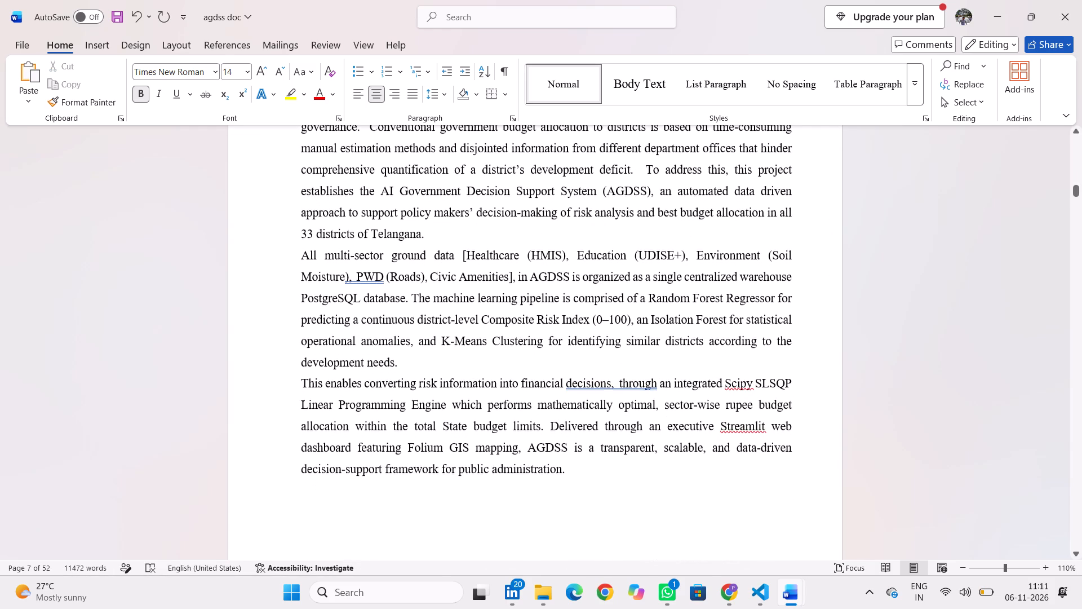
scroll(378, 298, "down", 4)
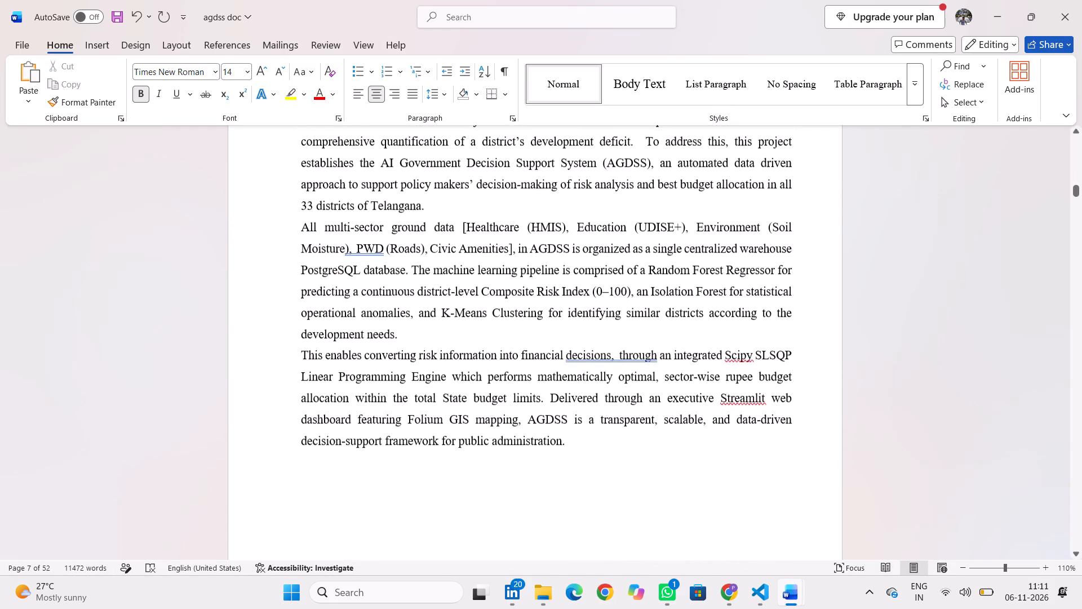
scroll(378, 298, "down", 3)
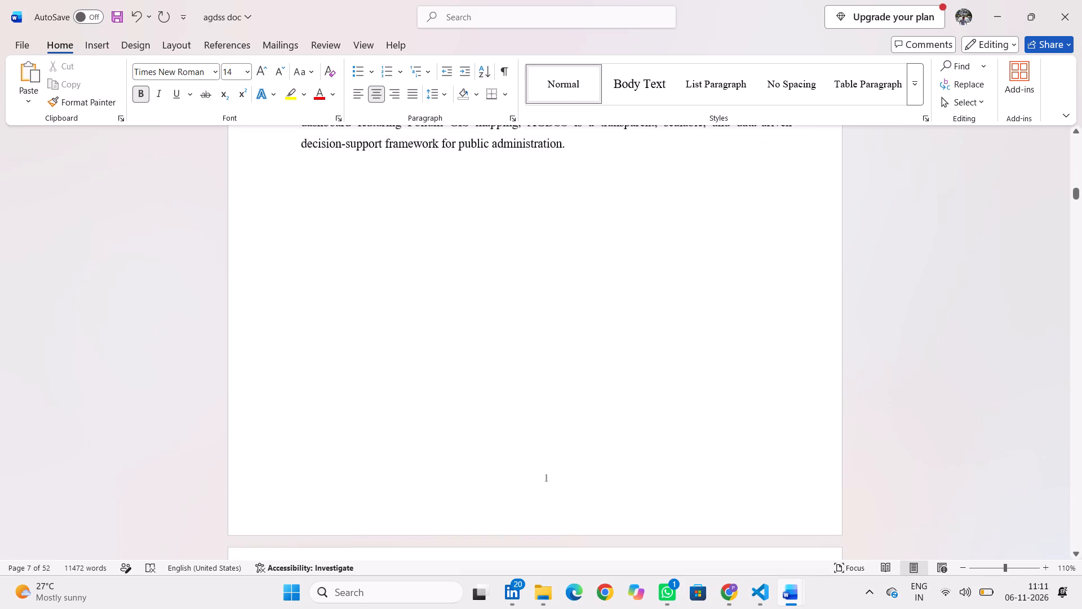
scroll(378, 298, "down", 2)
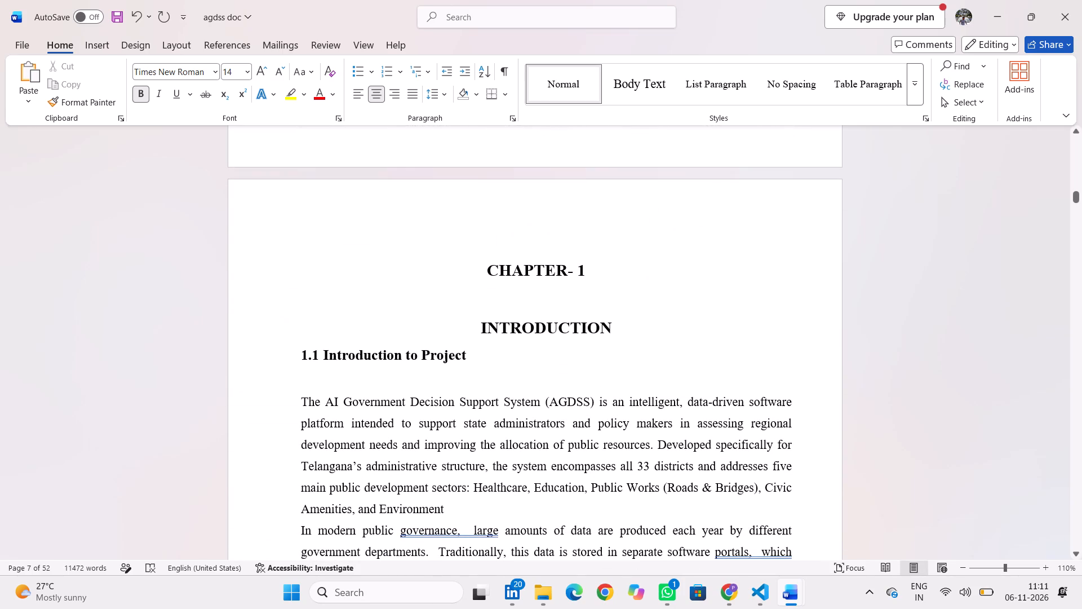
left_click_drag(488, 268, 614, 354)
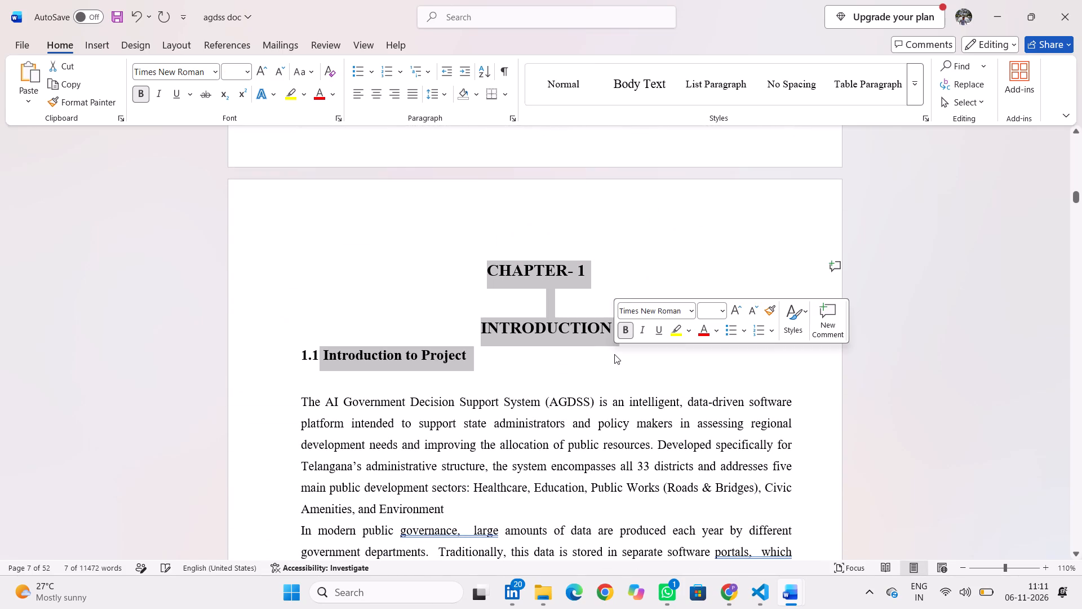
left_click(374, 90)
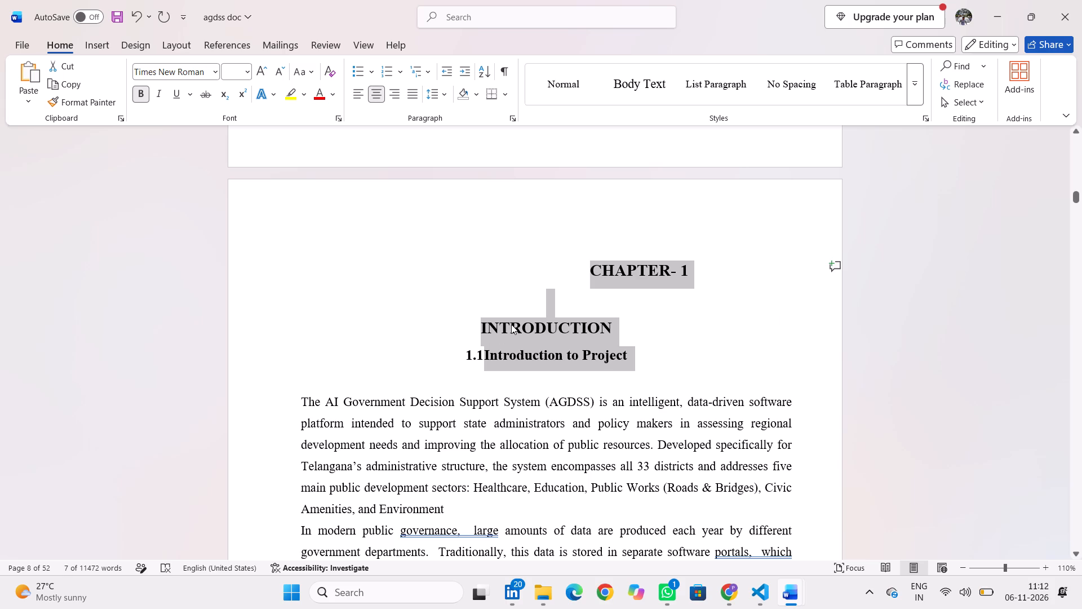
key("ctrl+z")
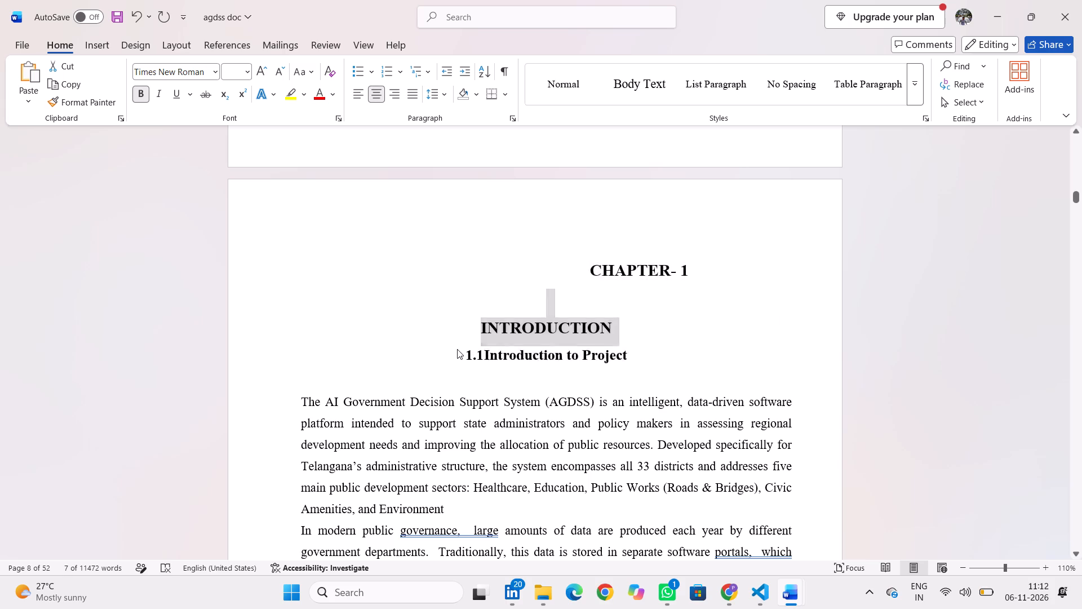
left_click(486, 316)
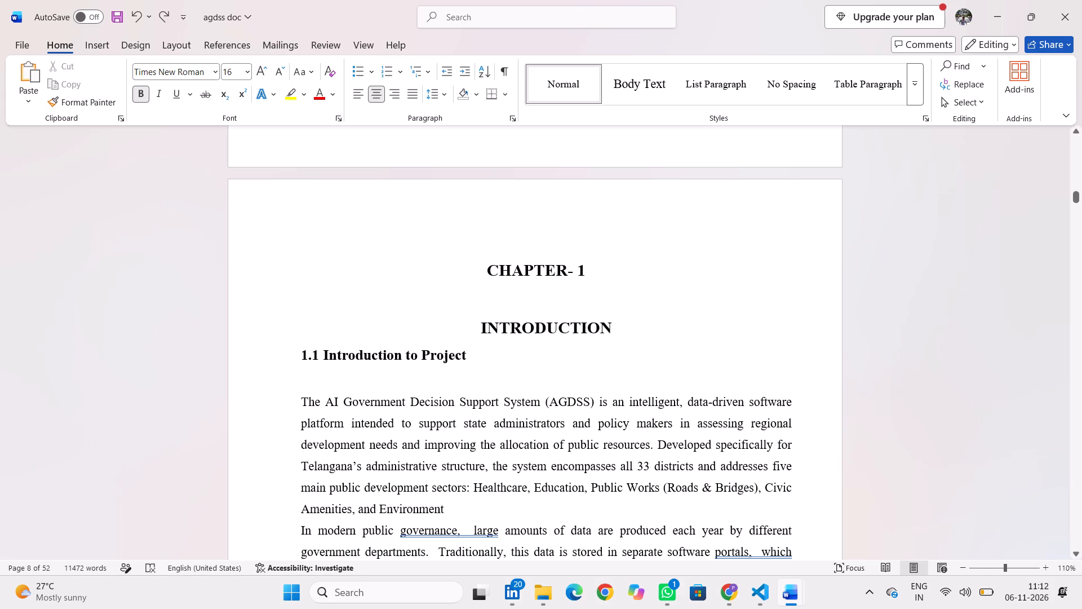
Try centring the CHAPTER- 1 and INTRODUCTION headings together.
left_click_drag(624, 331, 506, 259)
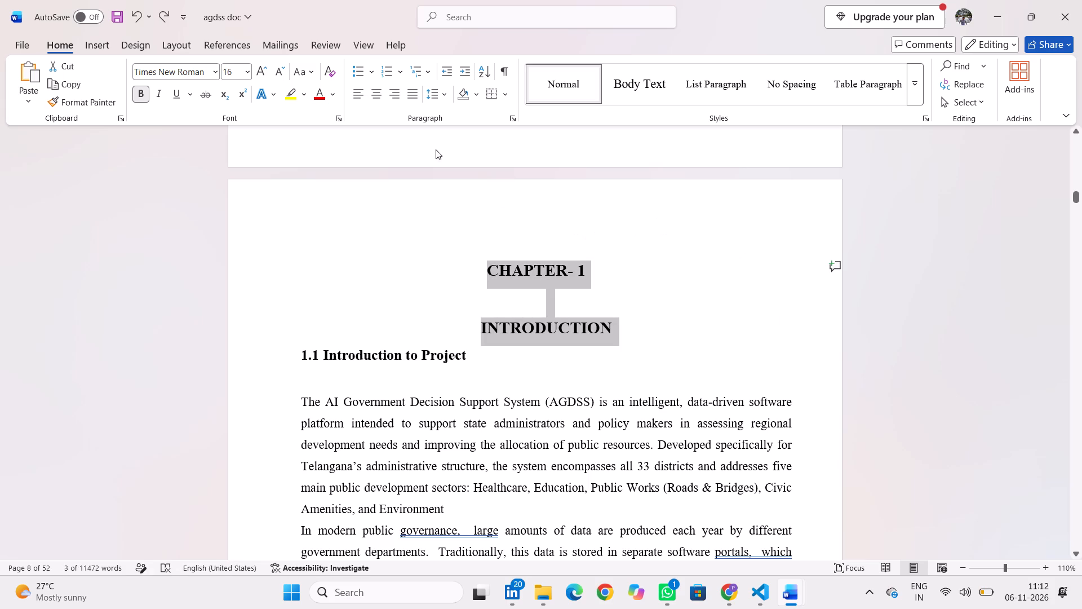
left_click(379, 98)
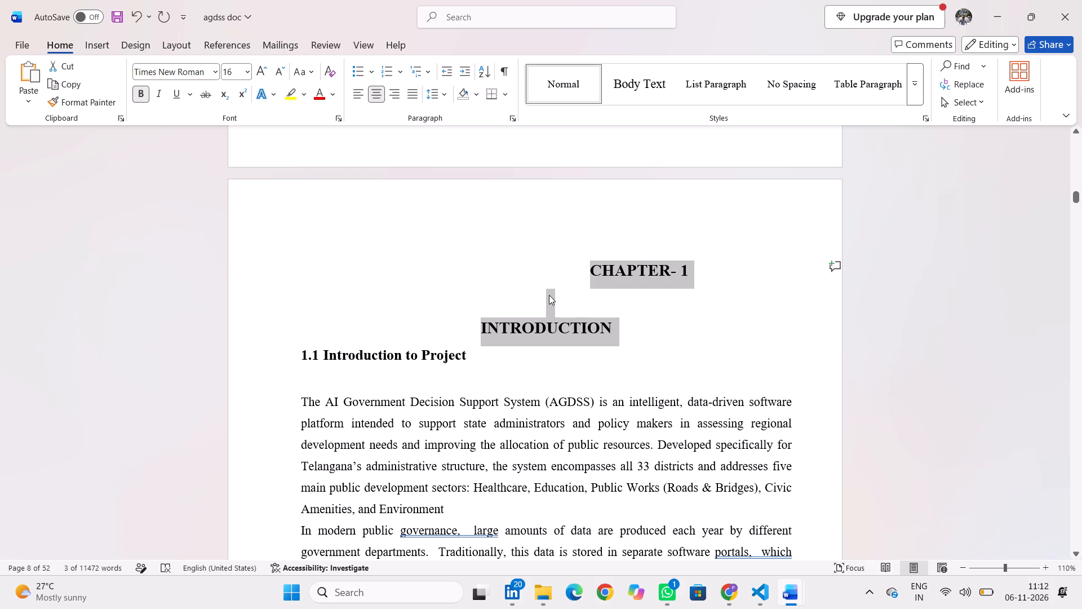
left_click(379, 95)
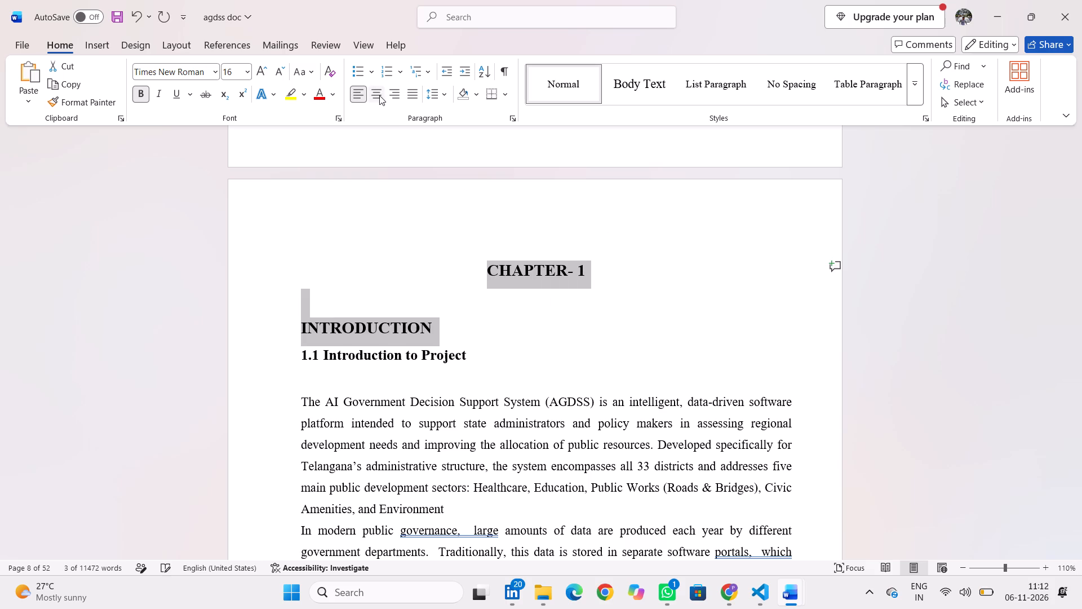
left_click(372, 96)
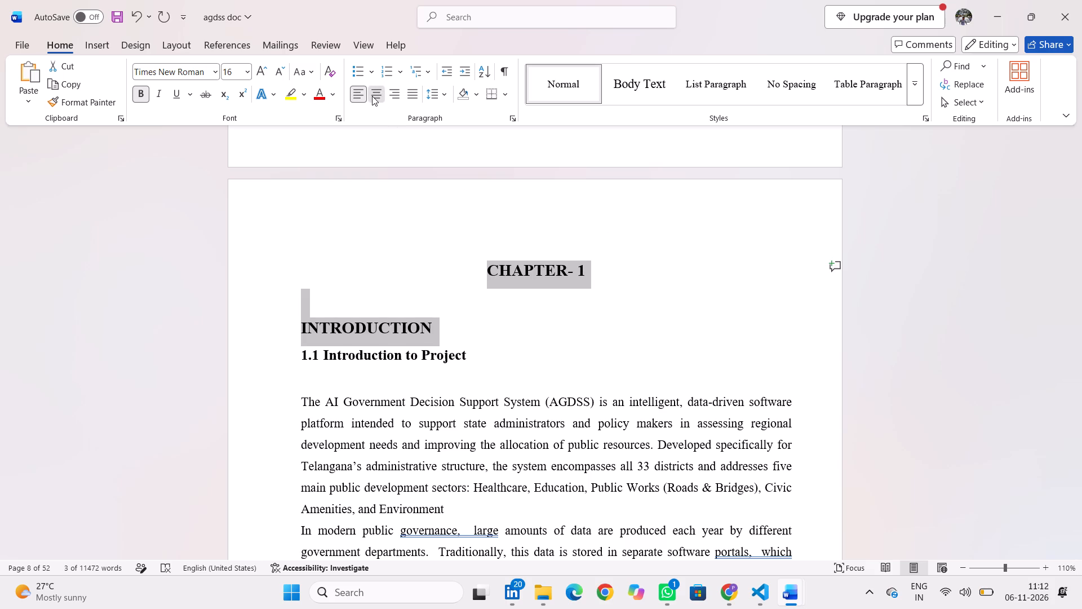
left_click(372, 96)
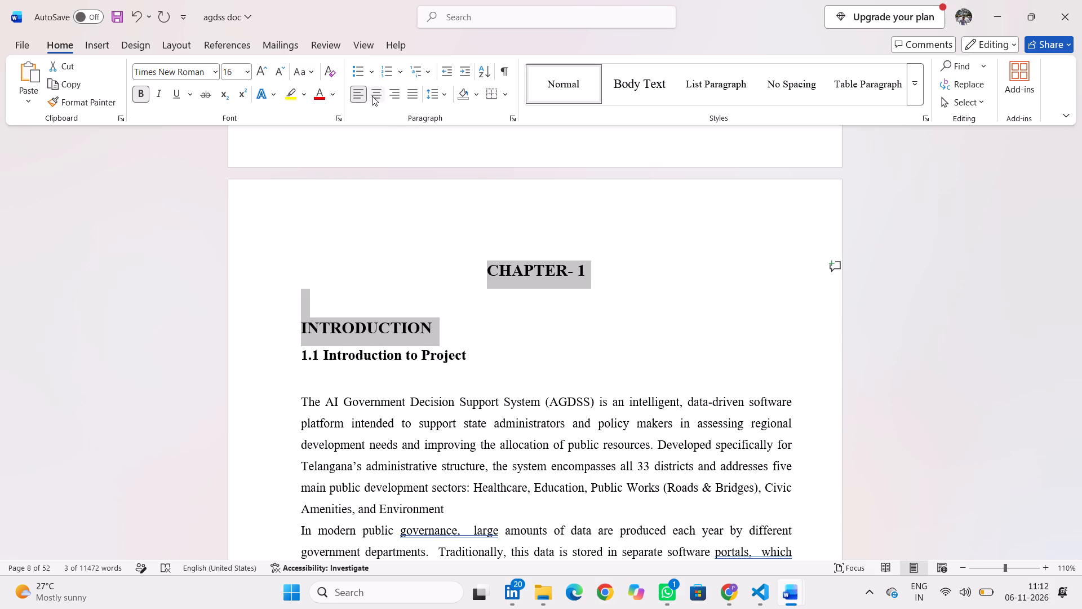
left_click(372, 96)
Remove the blank line between the CHAPTER- 1 and INTRODUCTION headings.
left_click(502, 290)
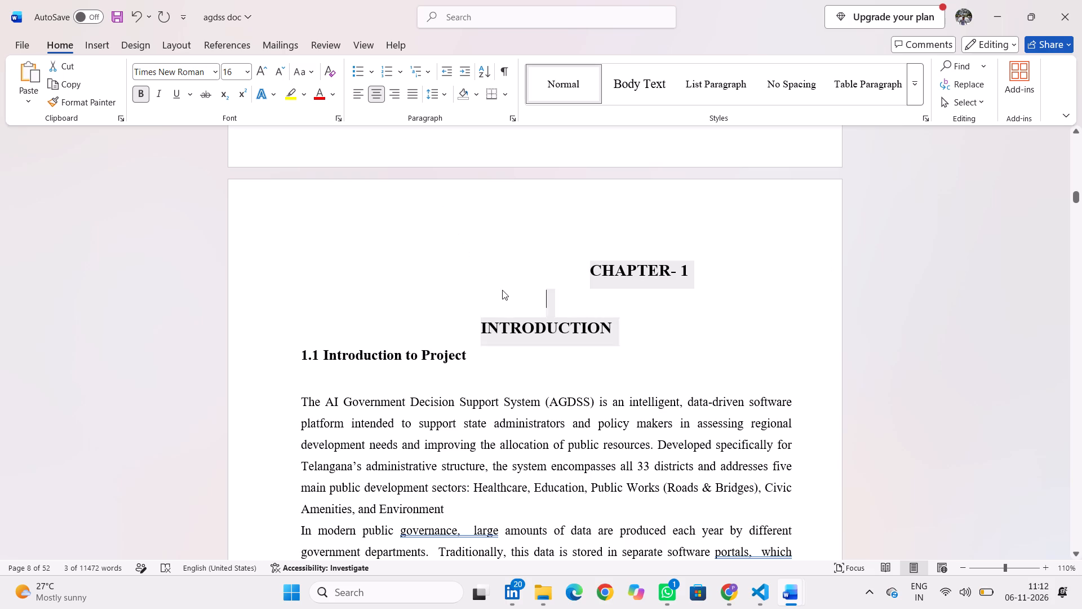
key("BackSpace")
key("BackSpace")
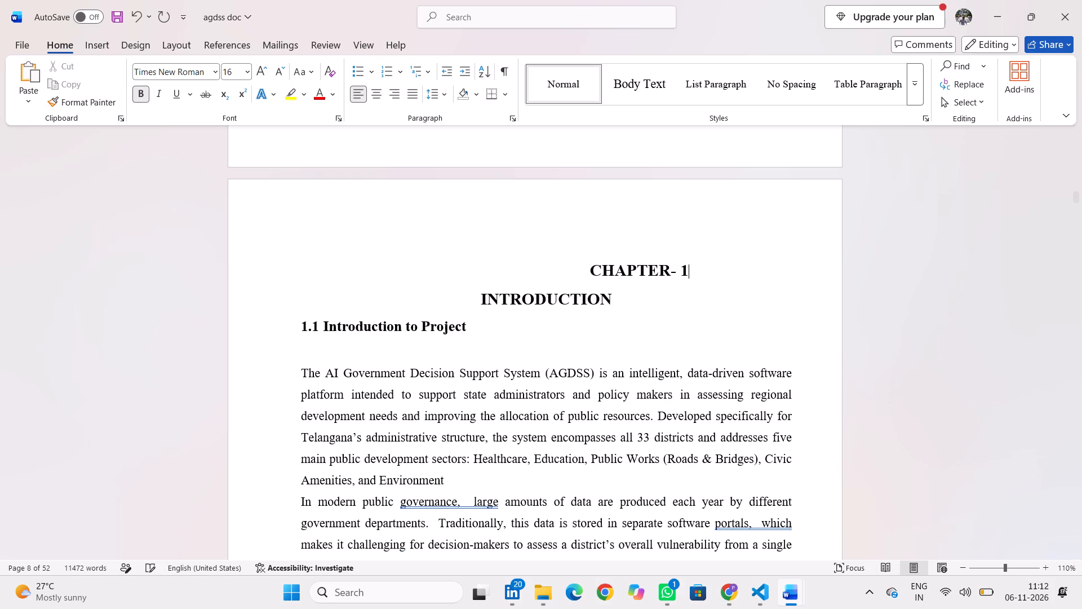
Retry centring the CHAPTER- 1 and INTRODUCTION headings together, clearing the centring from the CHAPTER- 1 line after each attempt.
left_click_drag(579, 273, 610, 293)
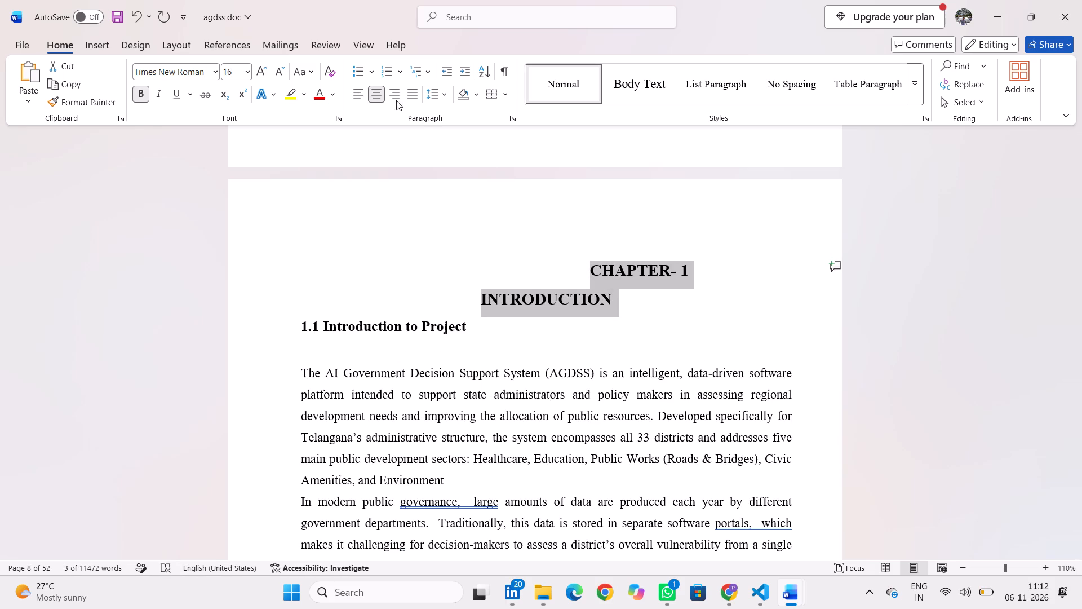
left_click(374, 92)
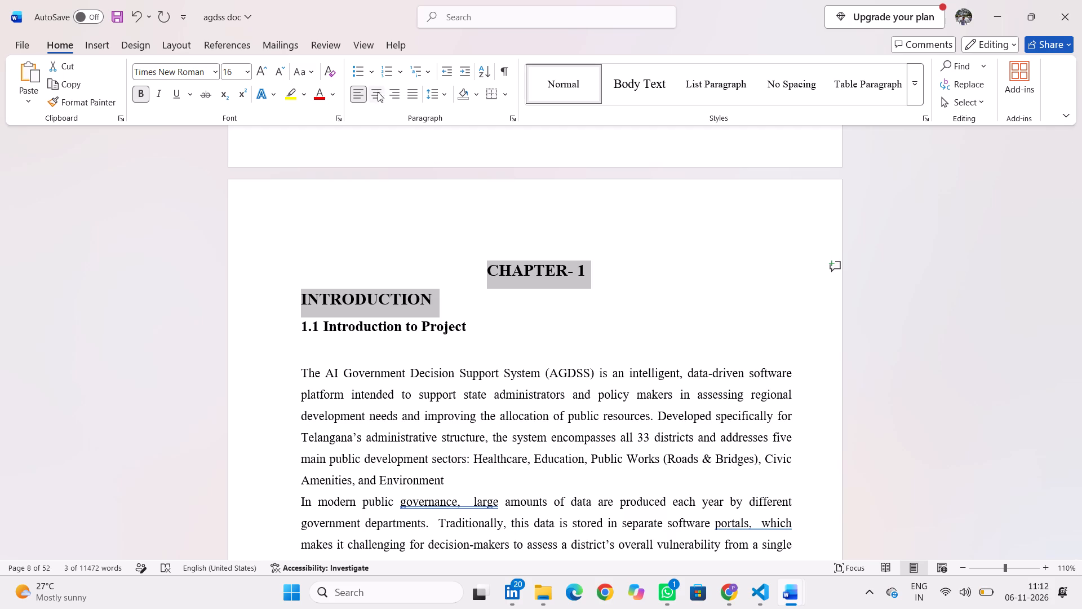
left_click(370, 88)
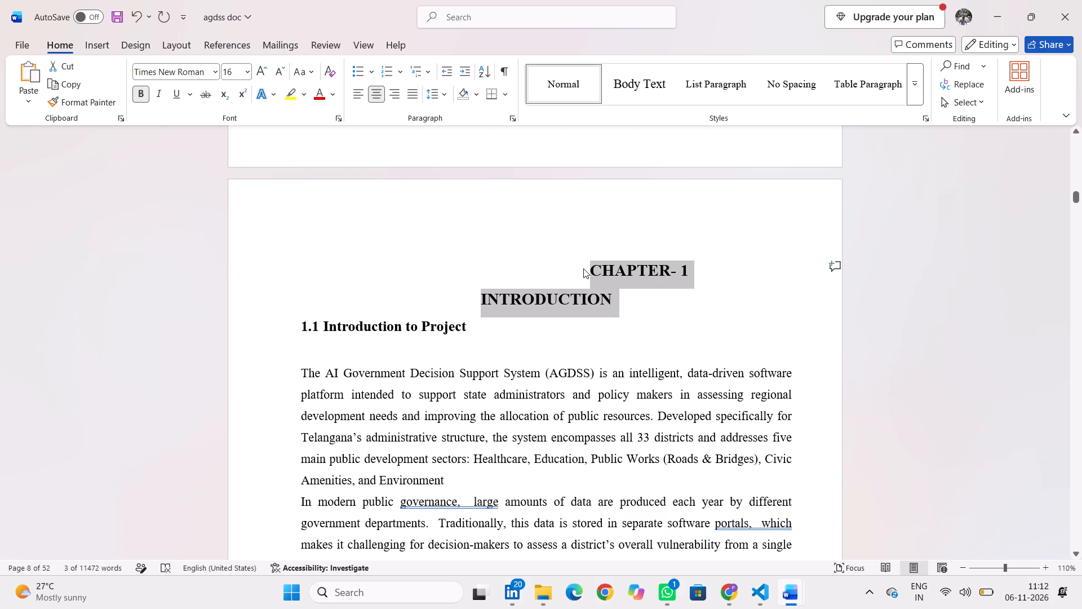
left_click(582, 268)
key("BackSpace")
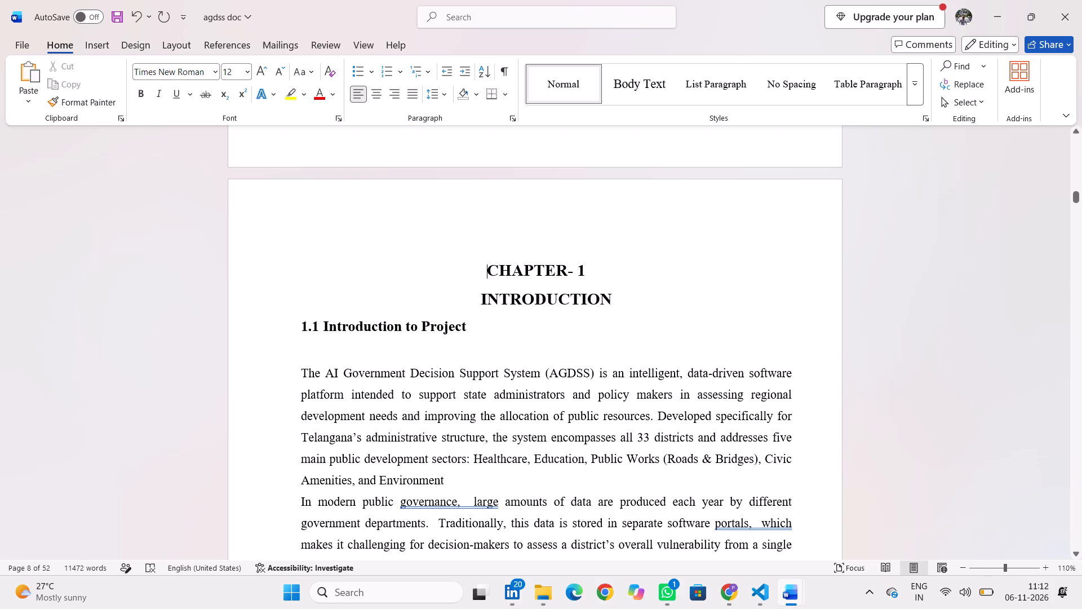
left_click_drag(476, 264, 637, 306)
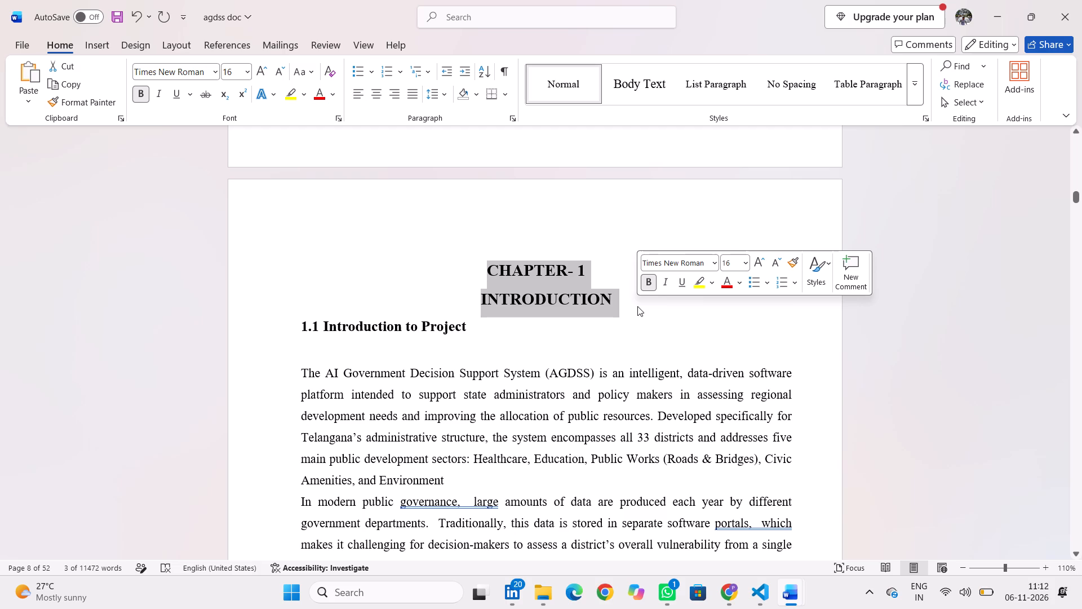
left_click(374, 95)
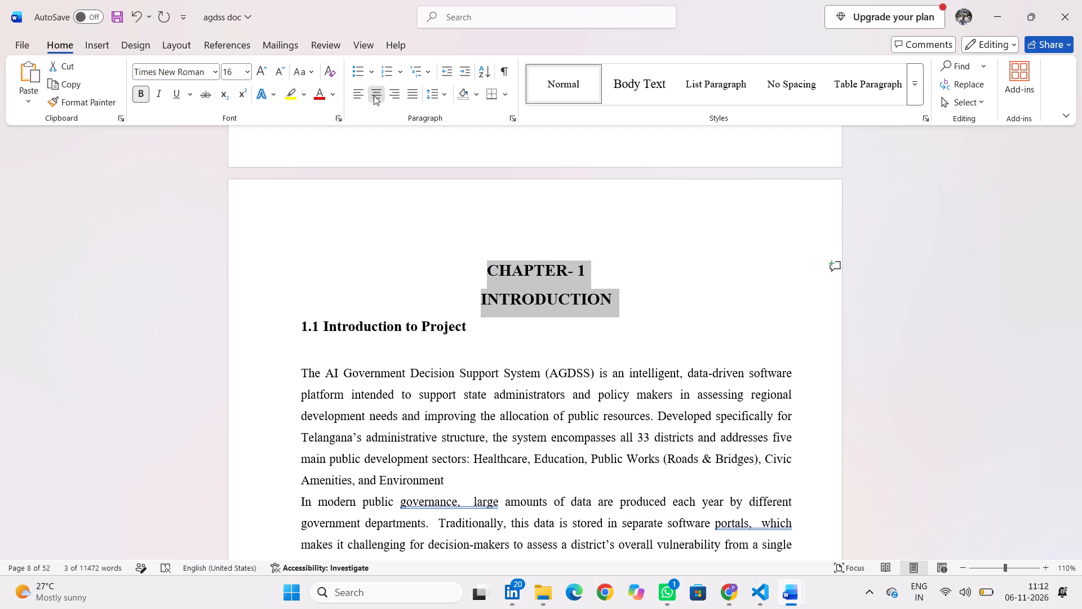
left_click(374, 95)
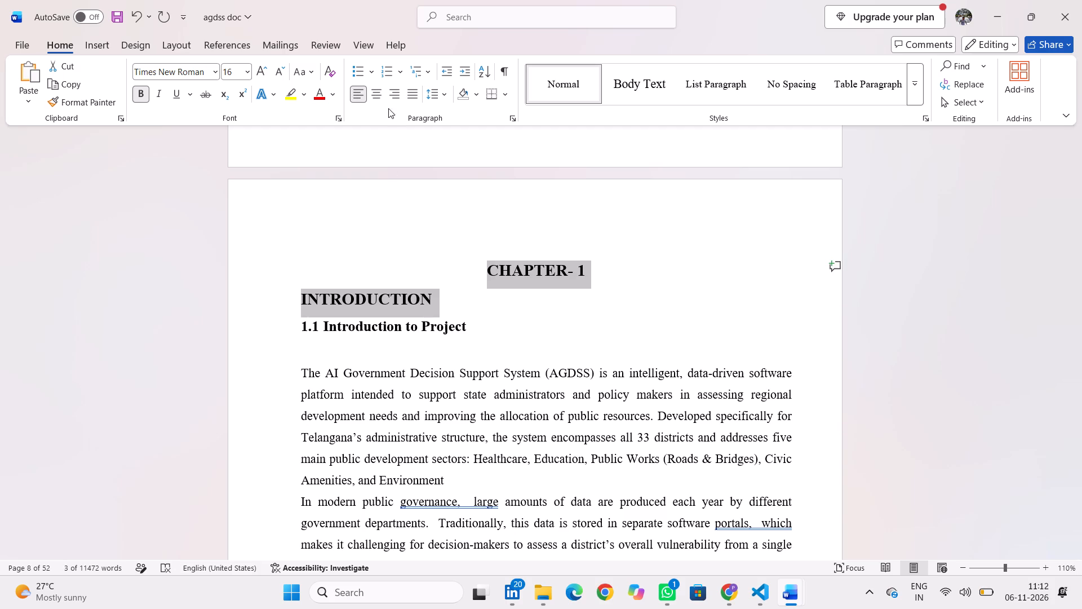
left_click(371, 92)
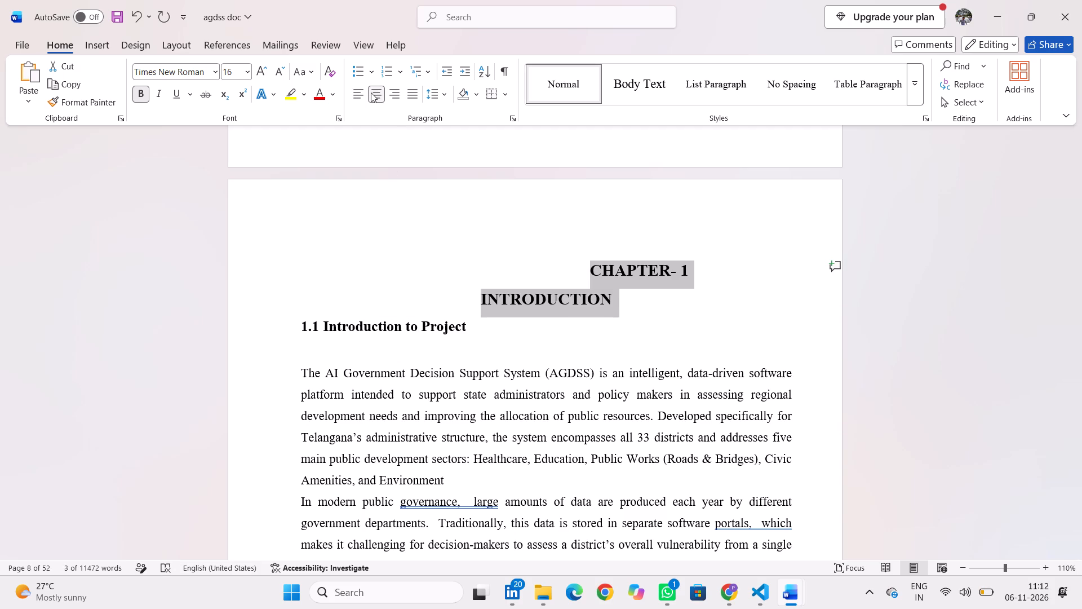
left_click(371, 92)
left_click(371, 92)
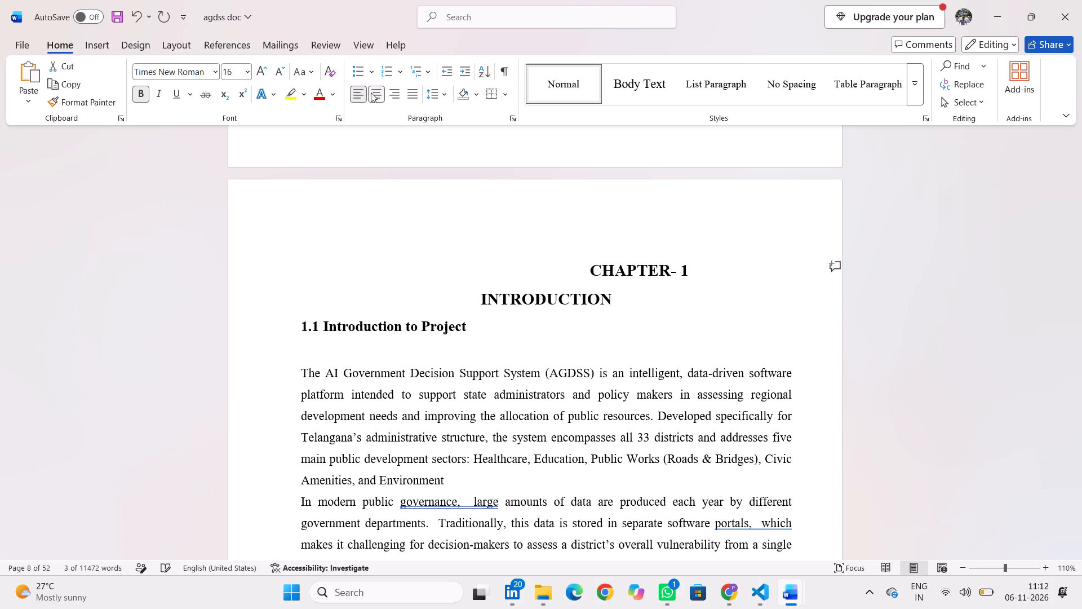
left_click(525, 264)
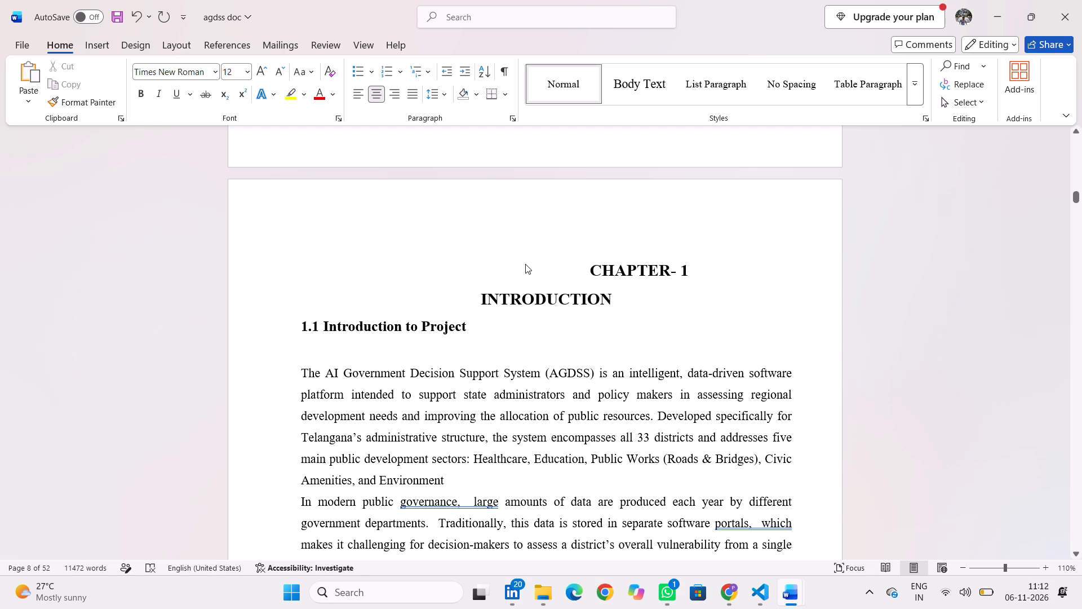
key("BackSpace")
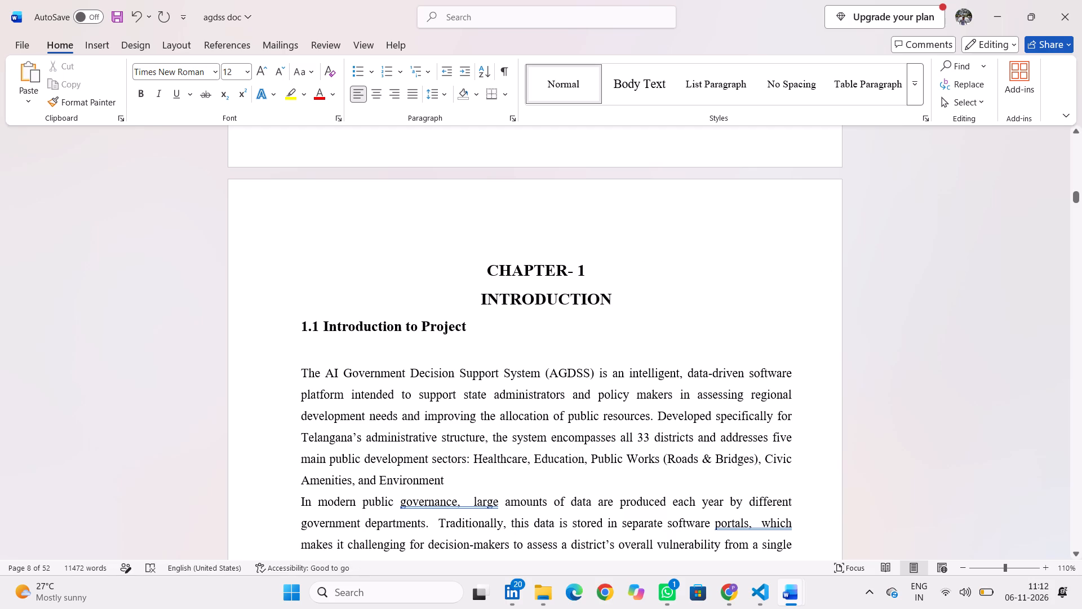
Set the CHAPTER- 1 heading's font size to 14.
left_click_drag(588, 270, 489, 266)
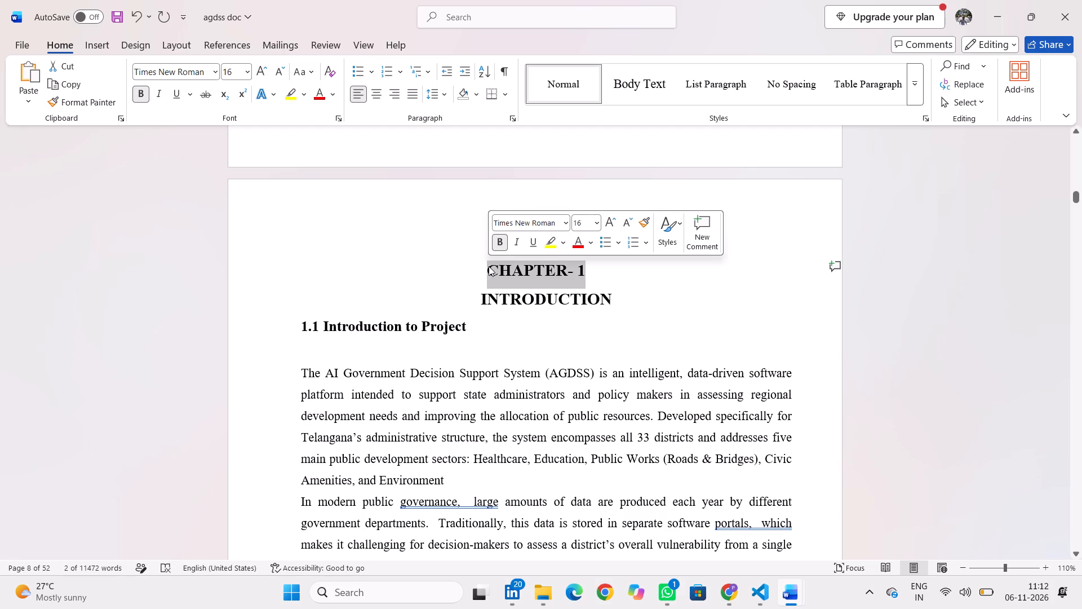
left_click(598, 219)
left_click(589, 324)
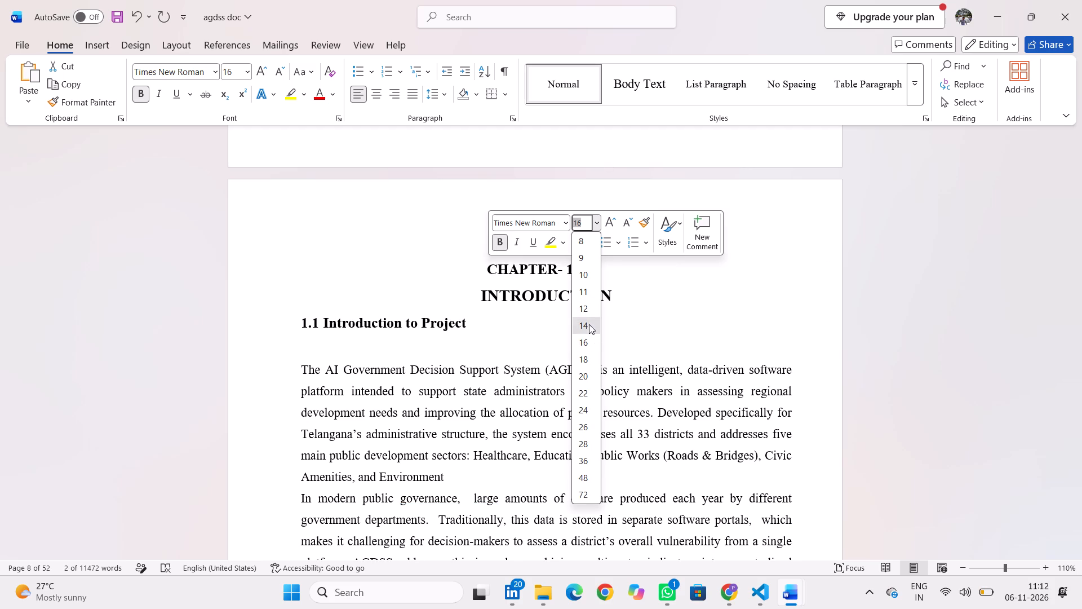
left_click(465, 241)
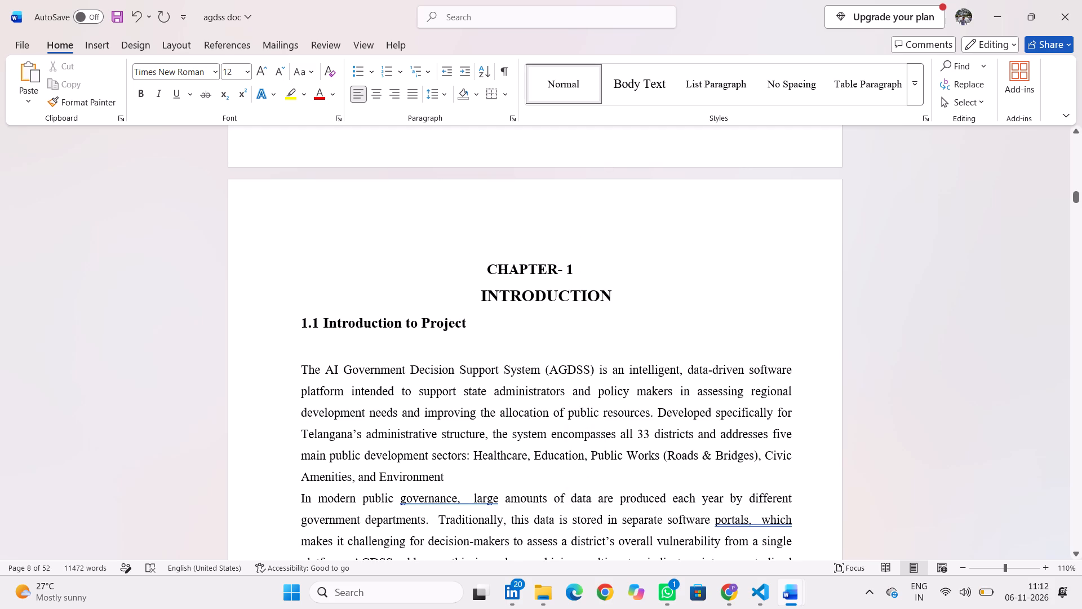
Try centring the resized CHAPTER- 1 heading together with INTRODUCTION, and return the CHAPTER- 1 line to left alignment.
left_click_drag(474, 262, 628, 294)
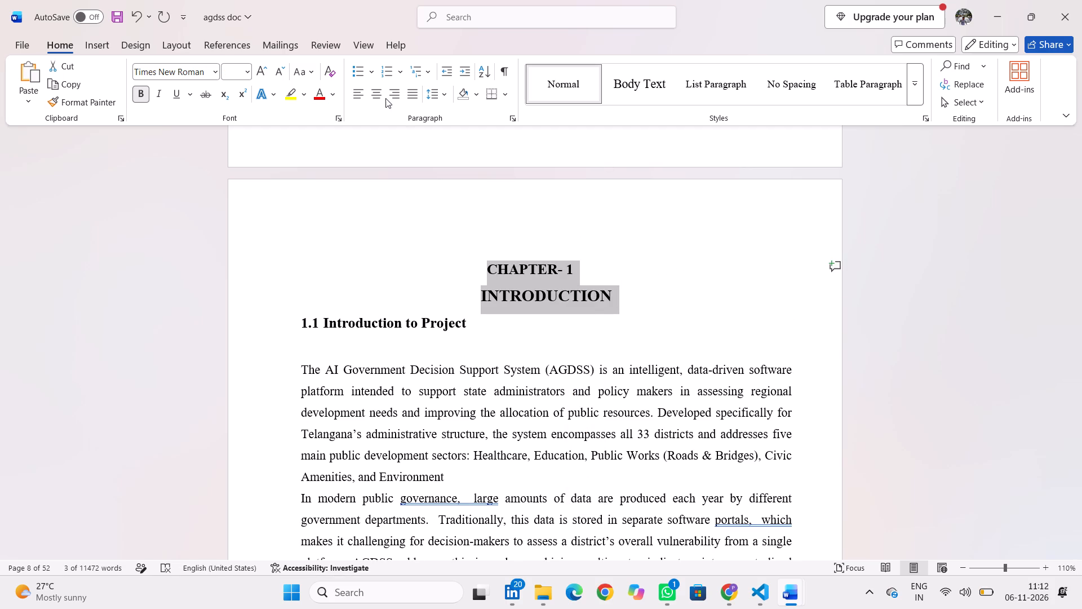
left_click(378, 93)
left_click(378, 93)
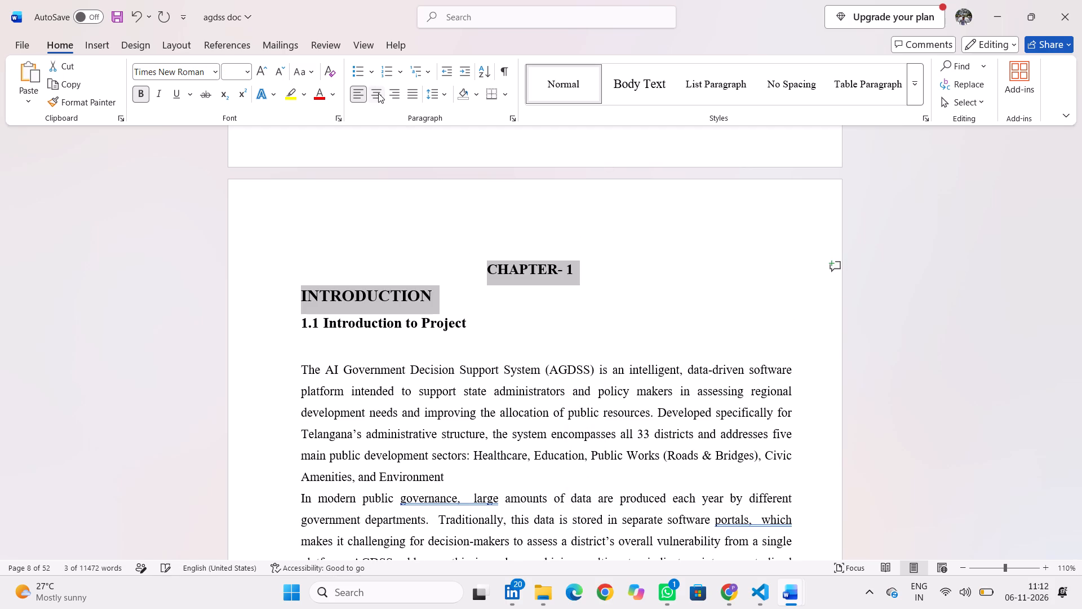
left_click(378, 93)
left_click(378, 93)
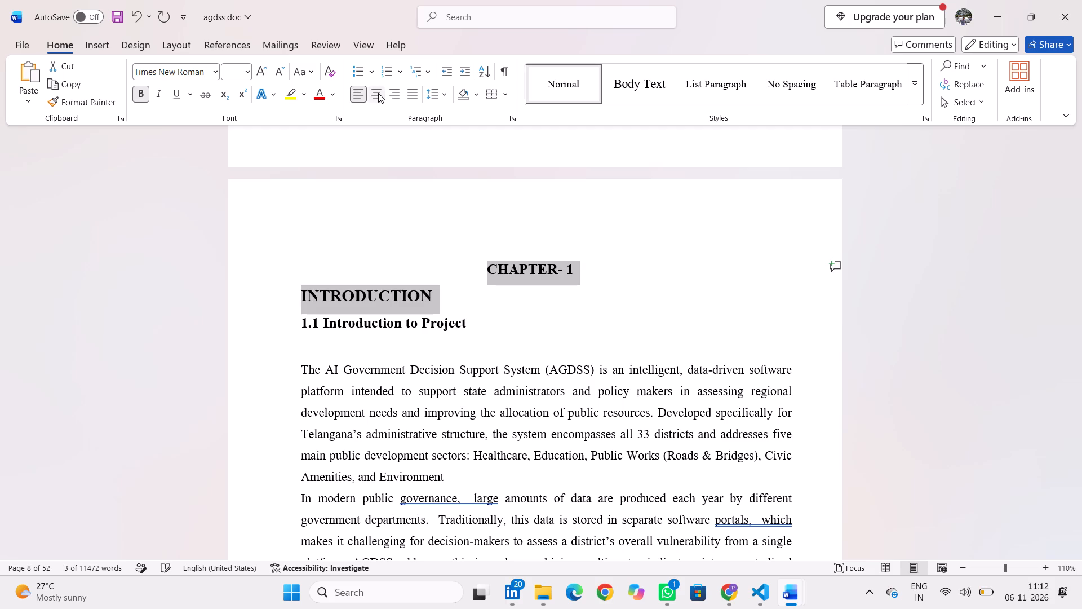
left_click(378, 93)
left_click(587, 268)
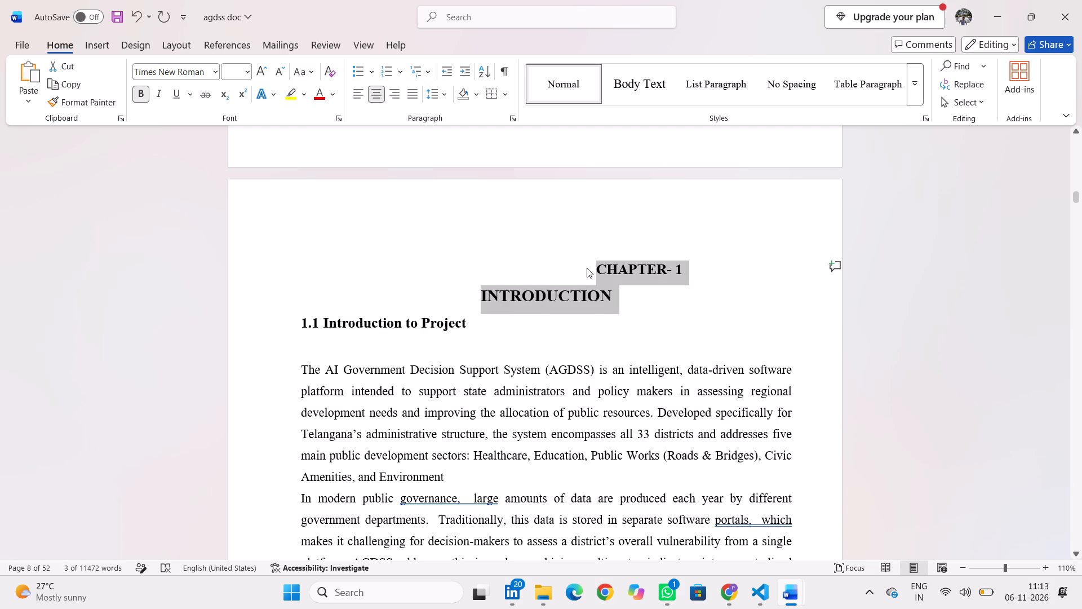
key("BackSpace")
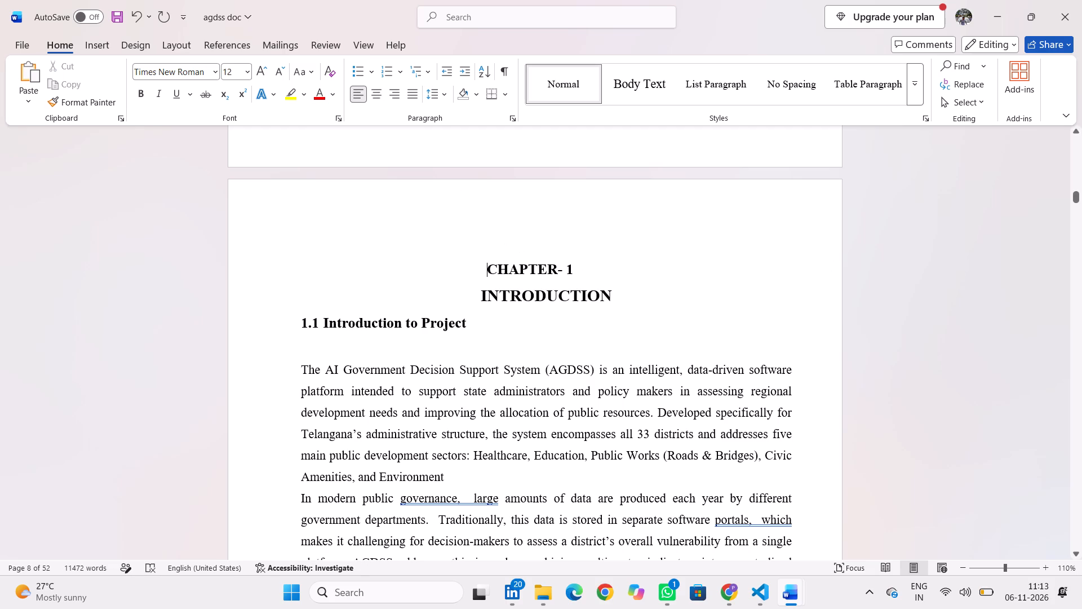
Insert five spaces before CHAPTER- 1 to shift the heading over INTRODUCTION.
key("space")
key("space")
key("space")
key("space")
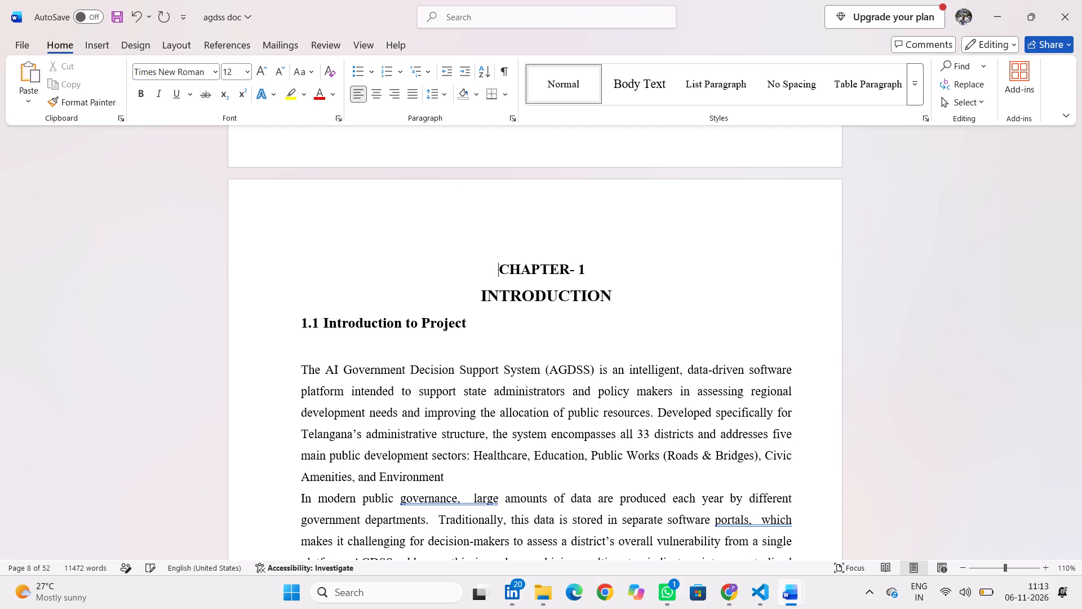
key("space")
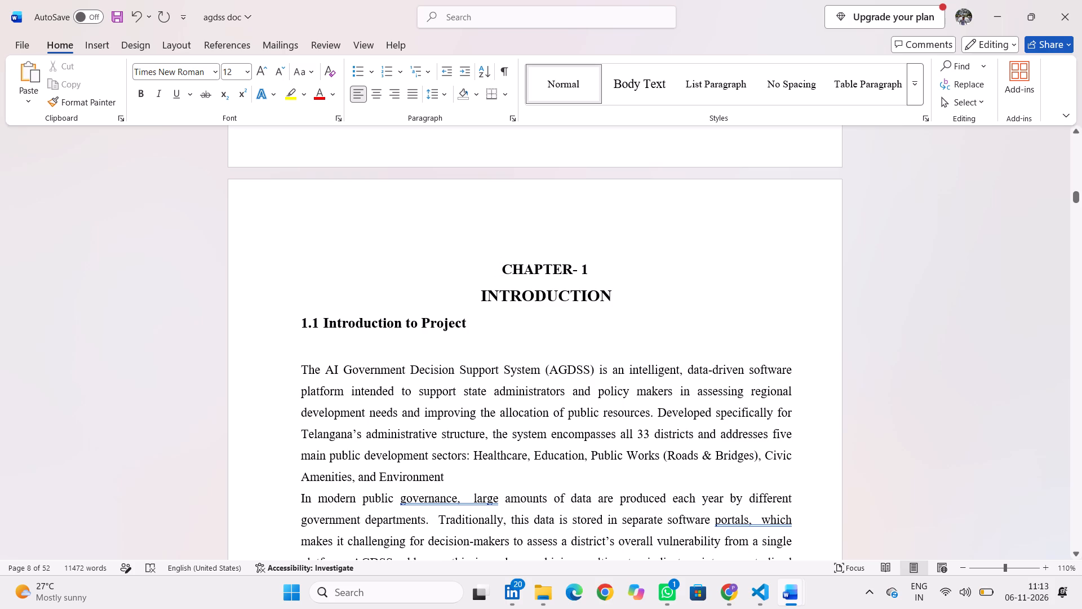
Remove the blank line between the 1.1 Introduction to Project heading and its first paragraph.
scroll(558, 332, "down", 1)
left_click(321, 303)
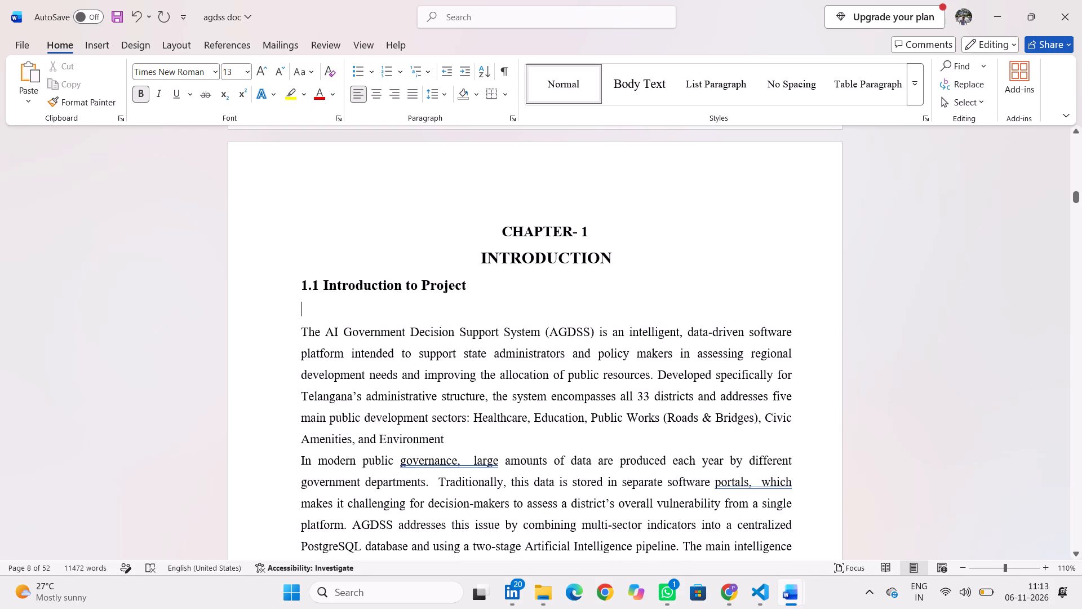
key("BackSpace")
Replace the space before "deduced numbers" in the 1.2 Motivation text with a paragraph break at the page boundary.
scroll(365, 405, "down", 1)
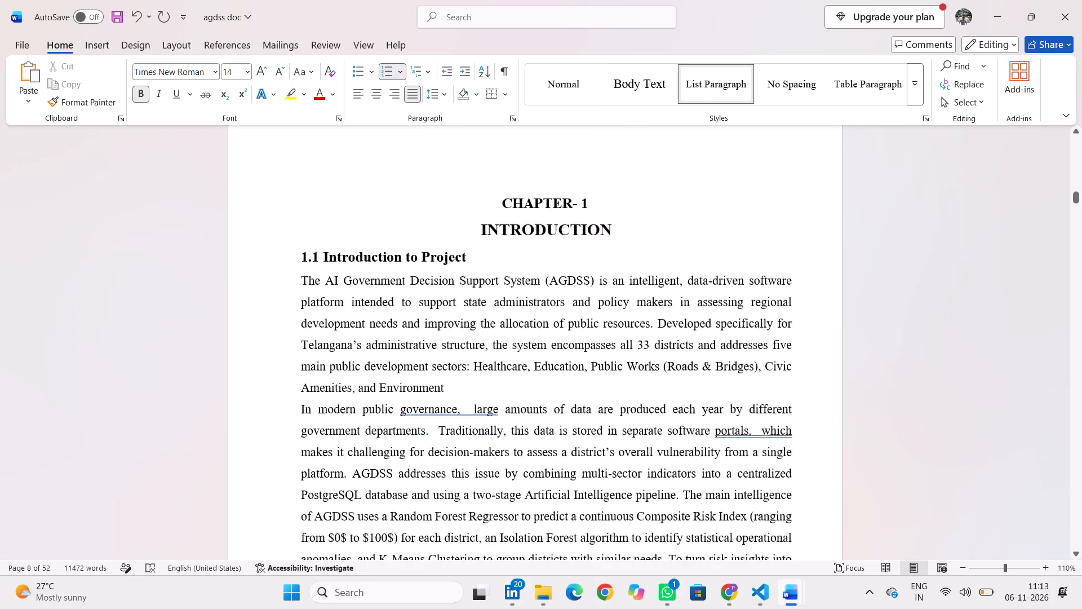
scroll(365, 405, "down", 2)
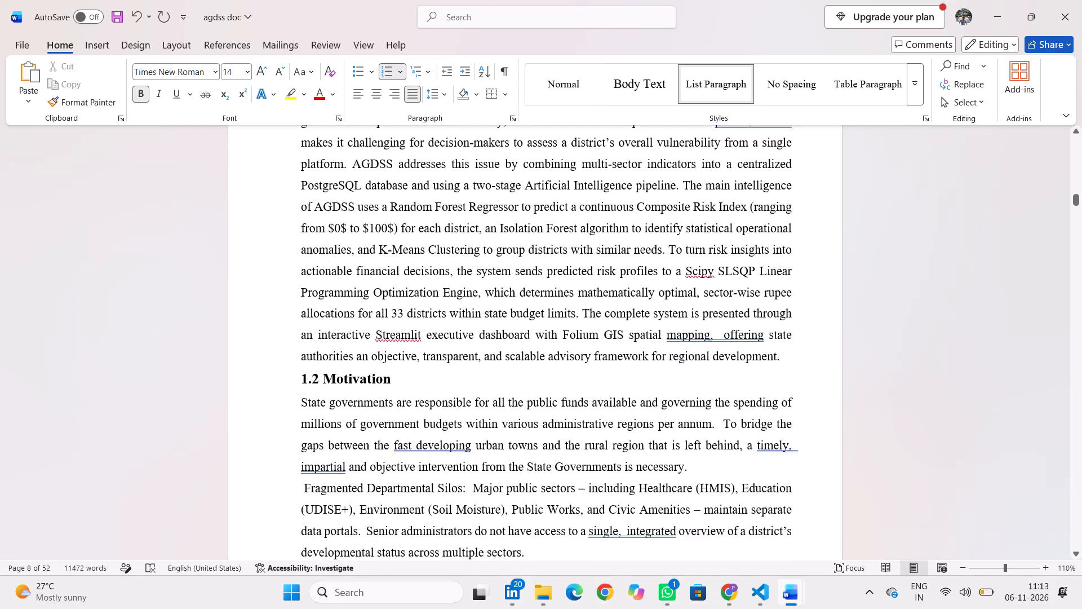
scroll(365, 405, "down", 3)
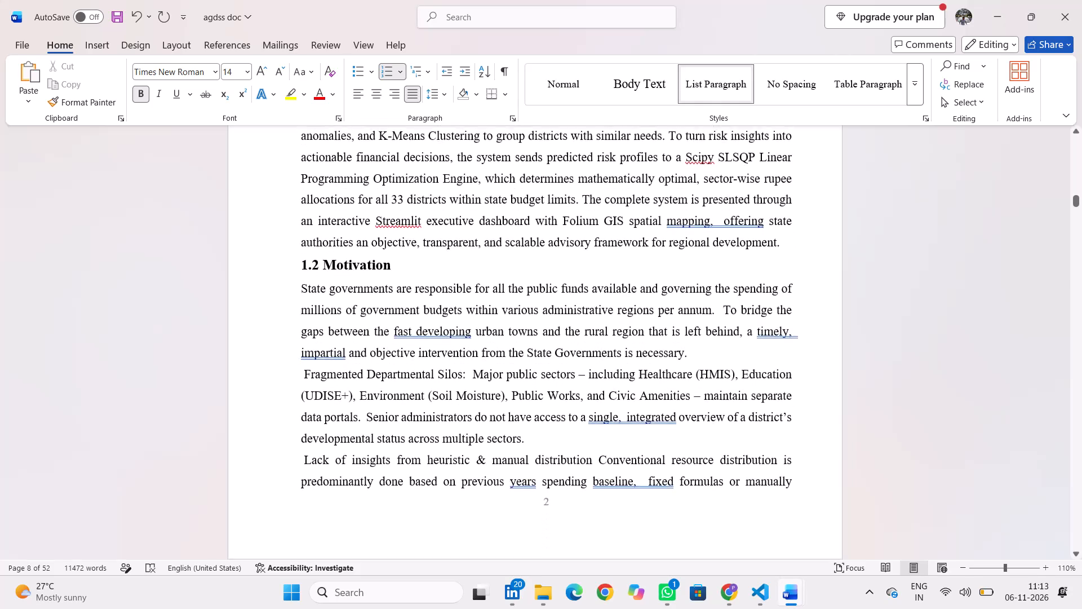
scroll(365, 405, "down", 2)
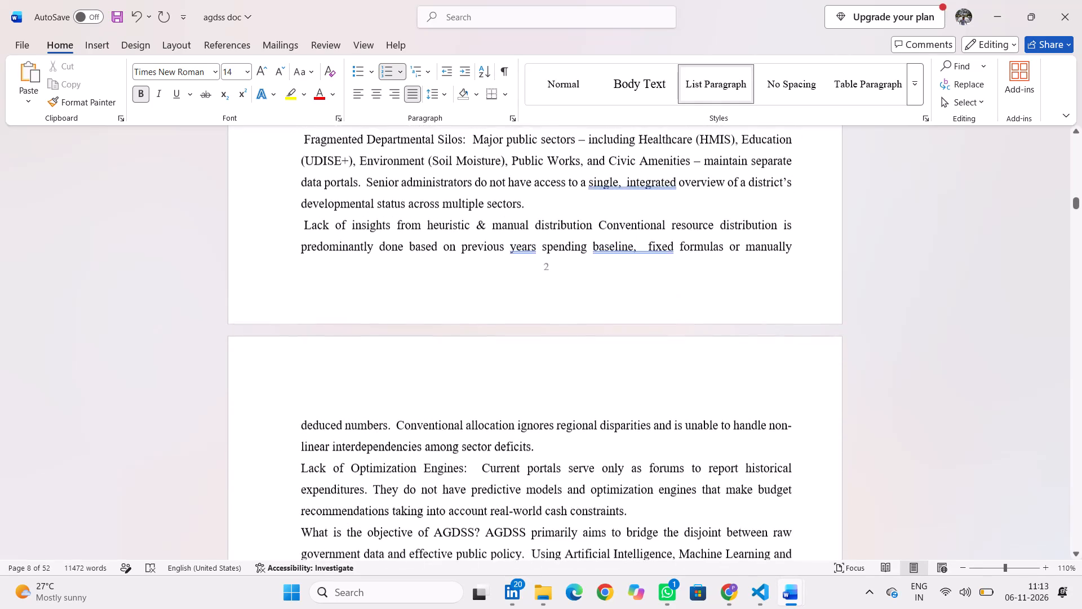
scroll(365, 405, "down", 1)
left_click(327, 381)
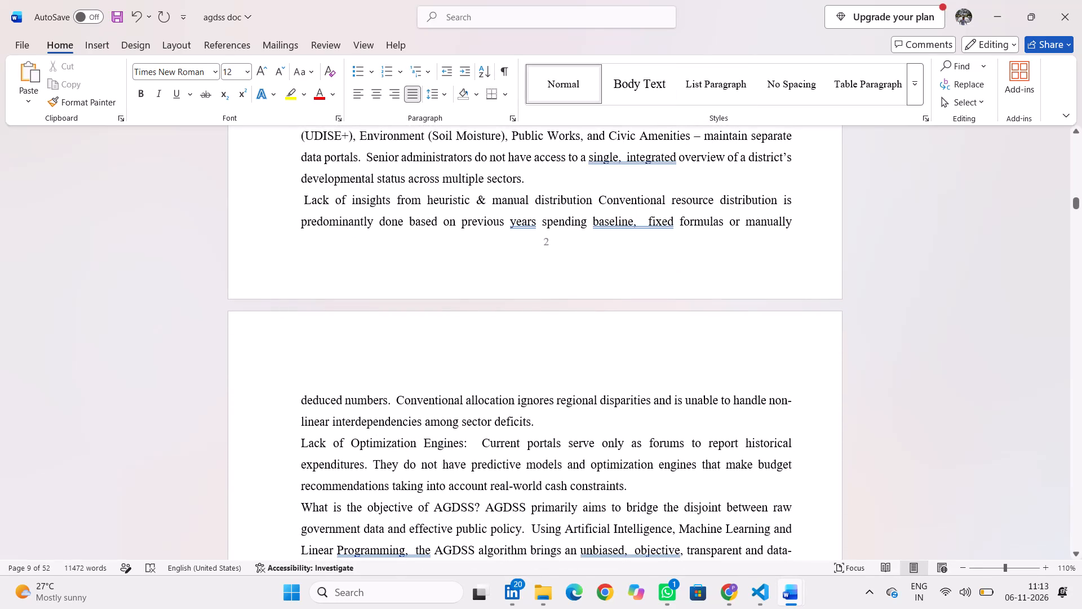
left_click(301, 392)
key("BackSpace")
key("Return")
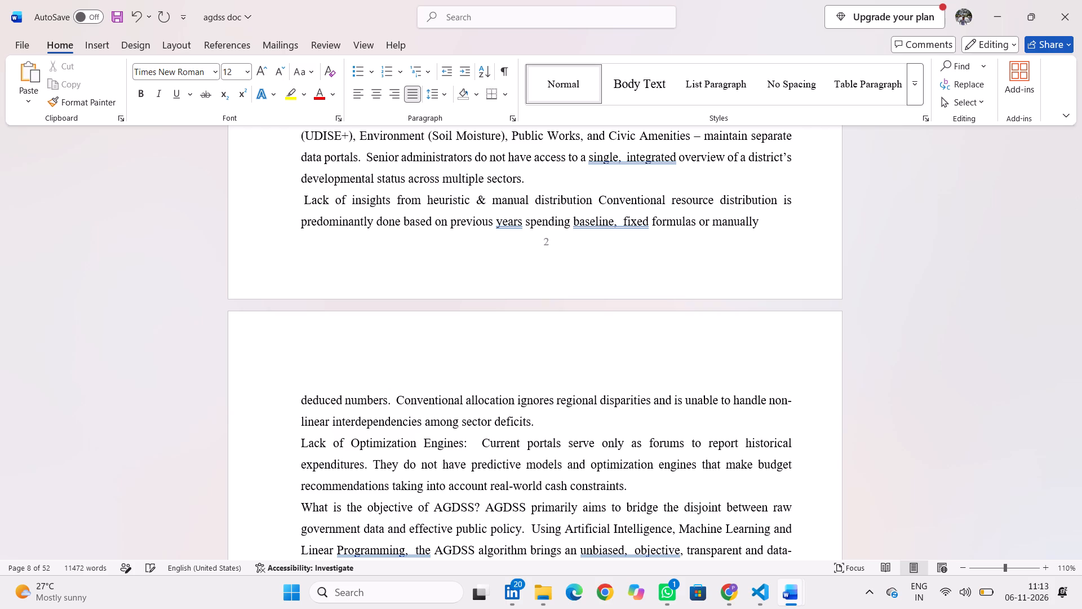
Set the font size of the line "The technical objectives of the project are to:" in section 1.3 to 13.
scroll(453, 305, "down", 2)
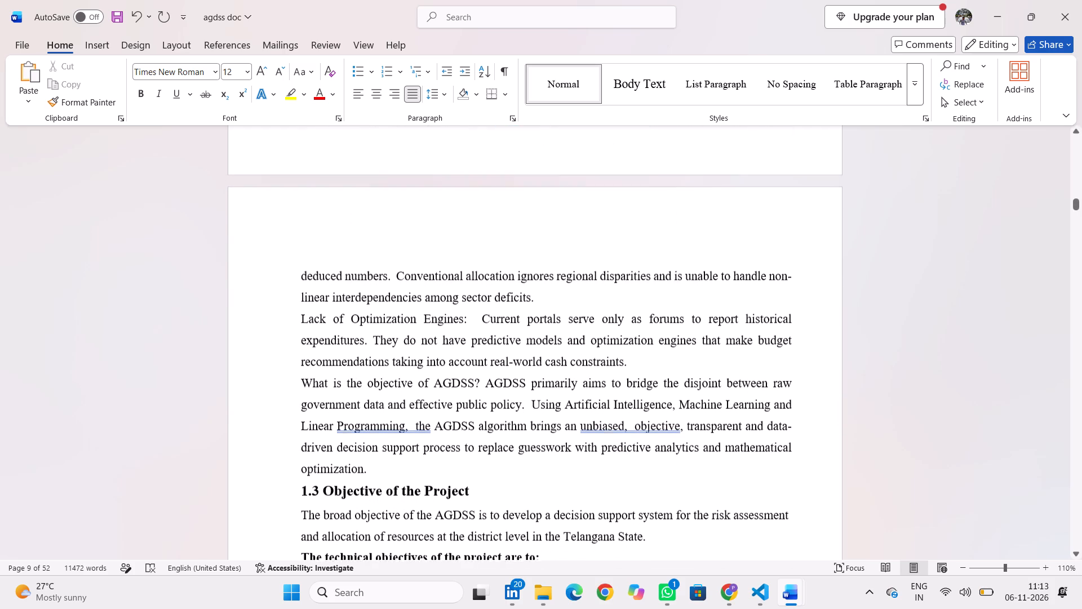
scroll(453, 305, "down", 1)
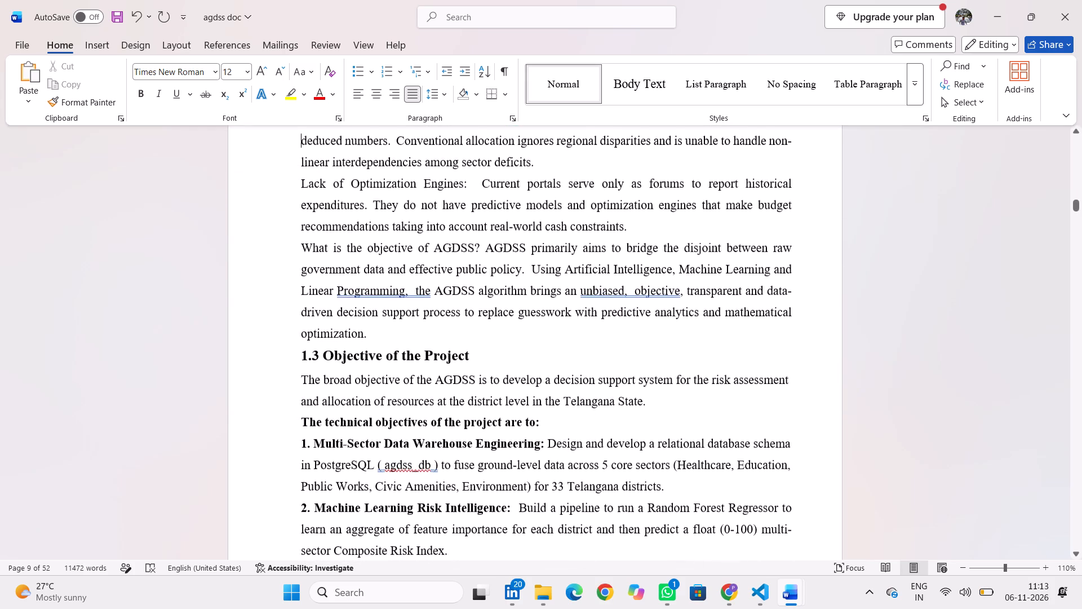
scroll(377, 363, "down", 1)
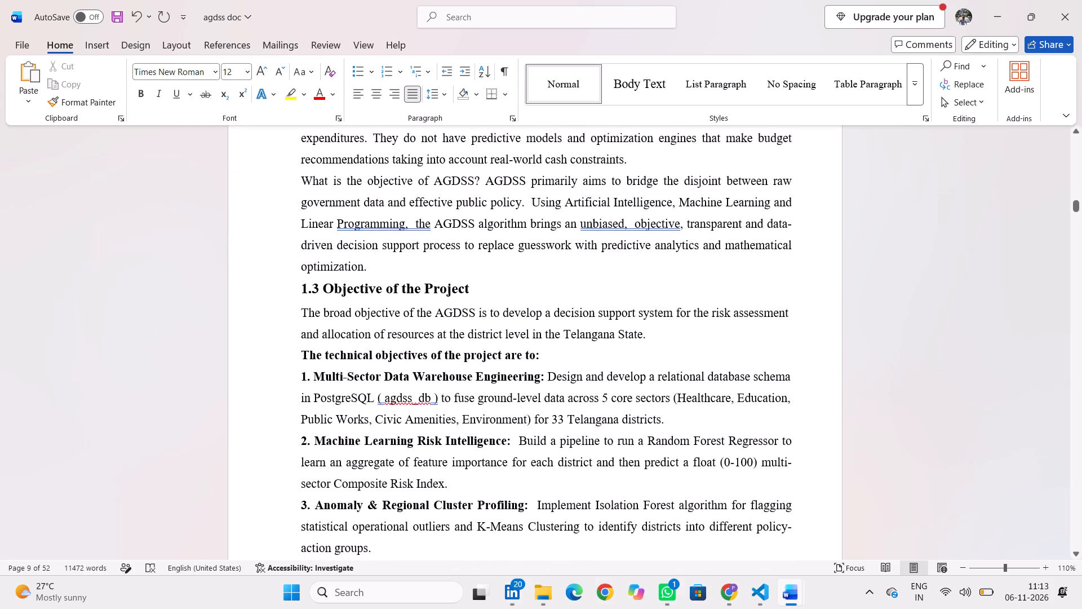
left_click_drag(552, 353, 311, 354)
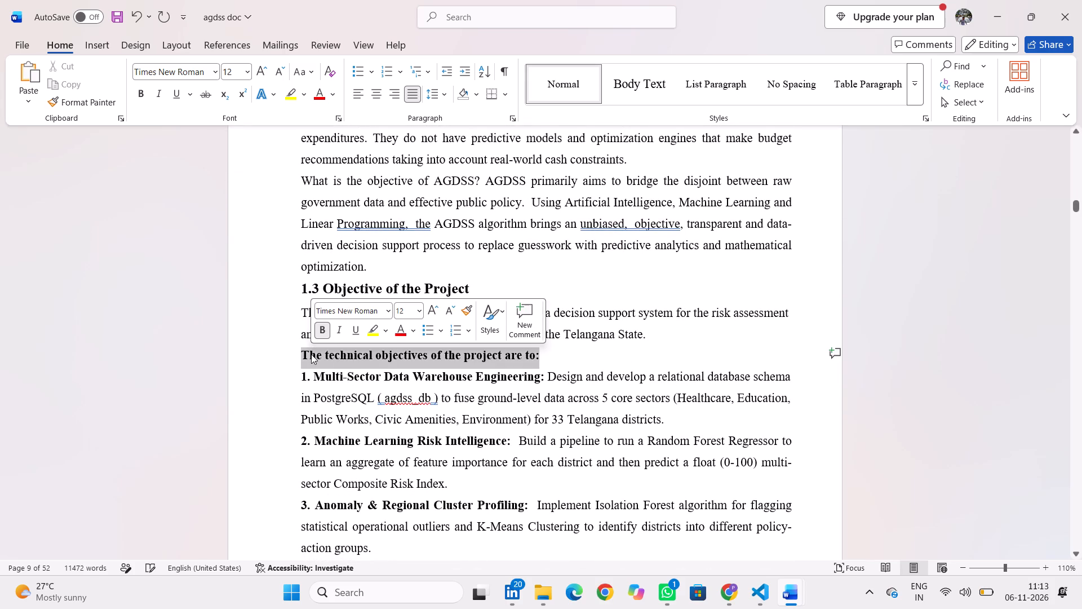
left_click(403, 310)
key("BackSpace")
type("13")
left_click(267, 329)
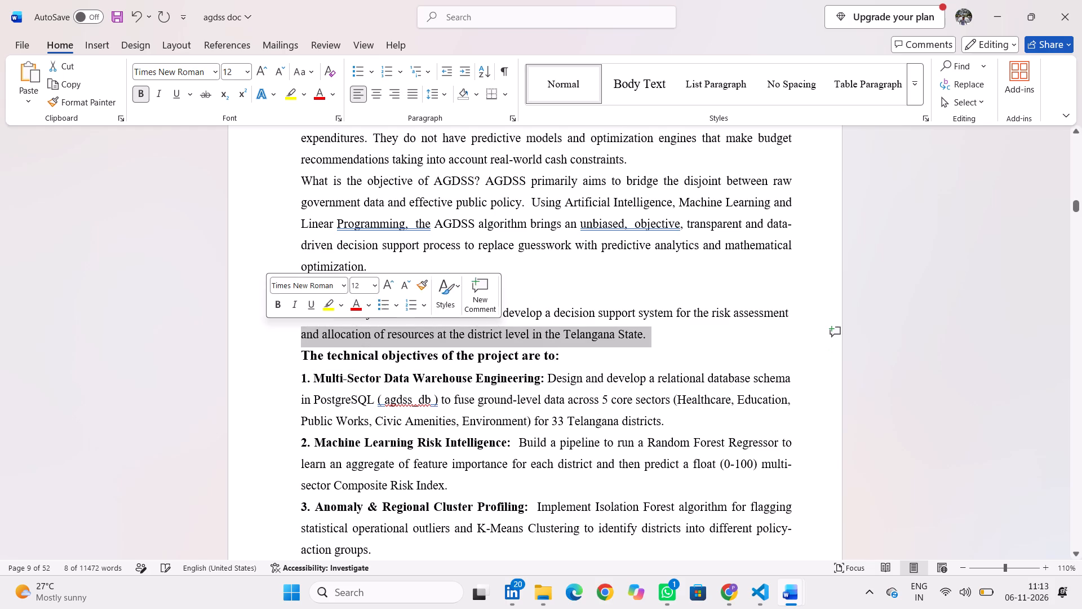
left_click(629, 370)
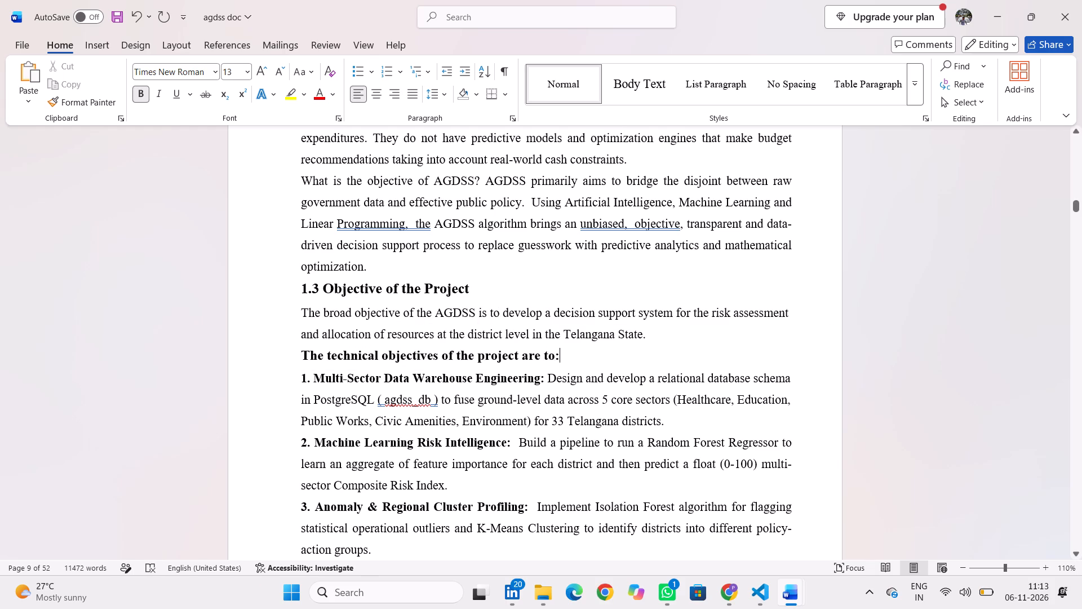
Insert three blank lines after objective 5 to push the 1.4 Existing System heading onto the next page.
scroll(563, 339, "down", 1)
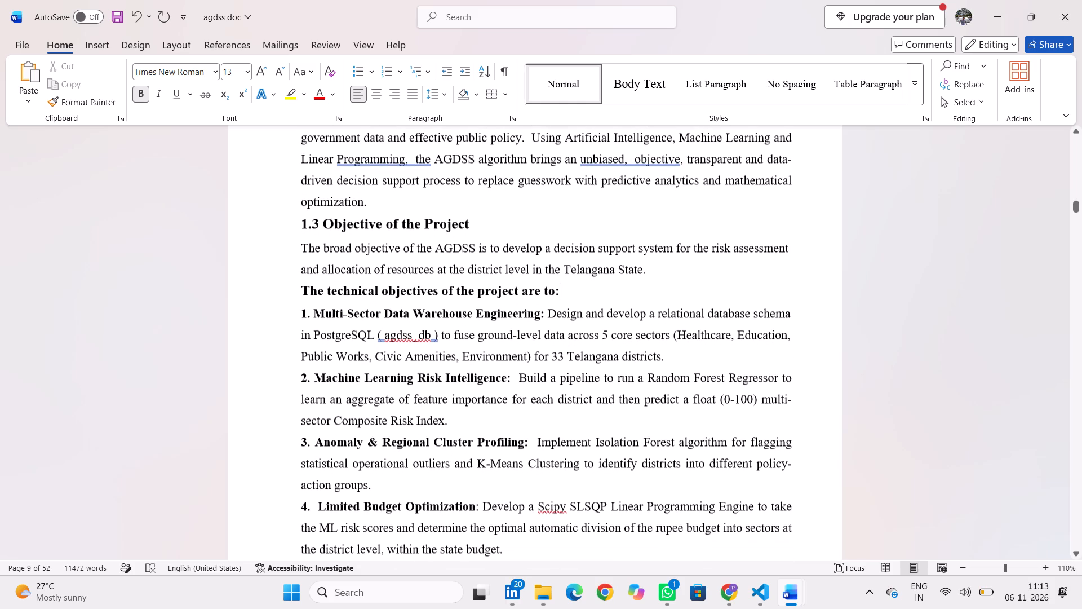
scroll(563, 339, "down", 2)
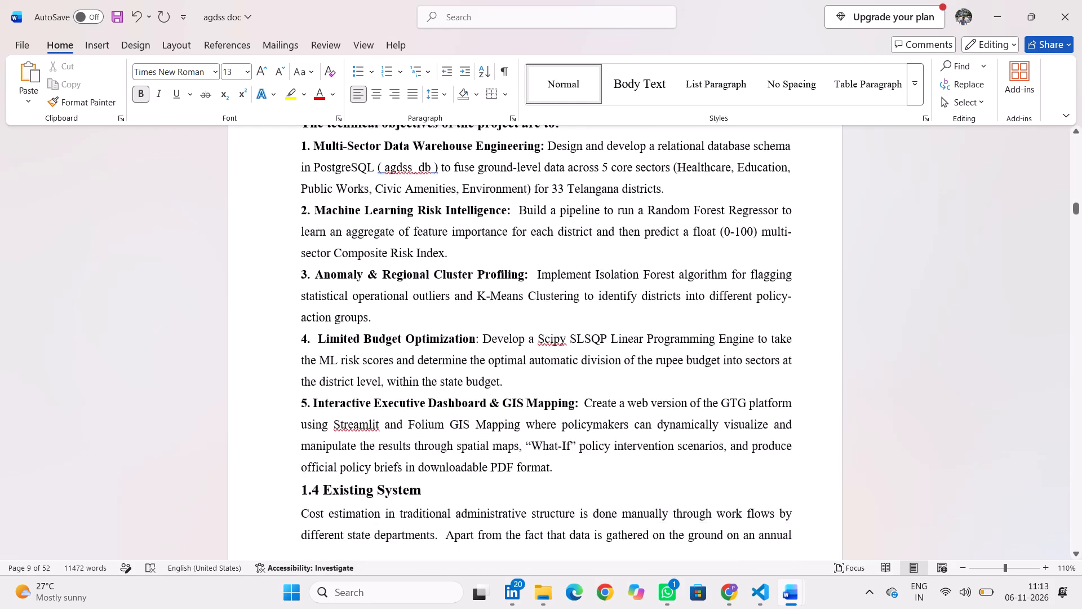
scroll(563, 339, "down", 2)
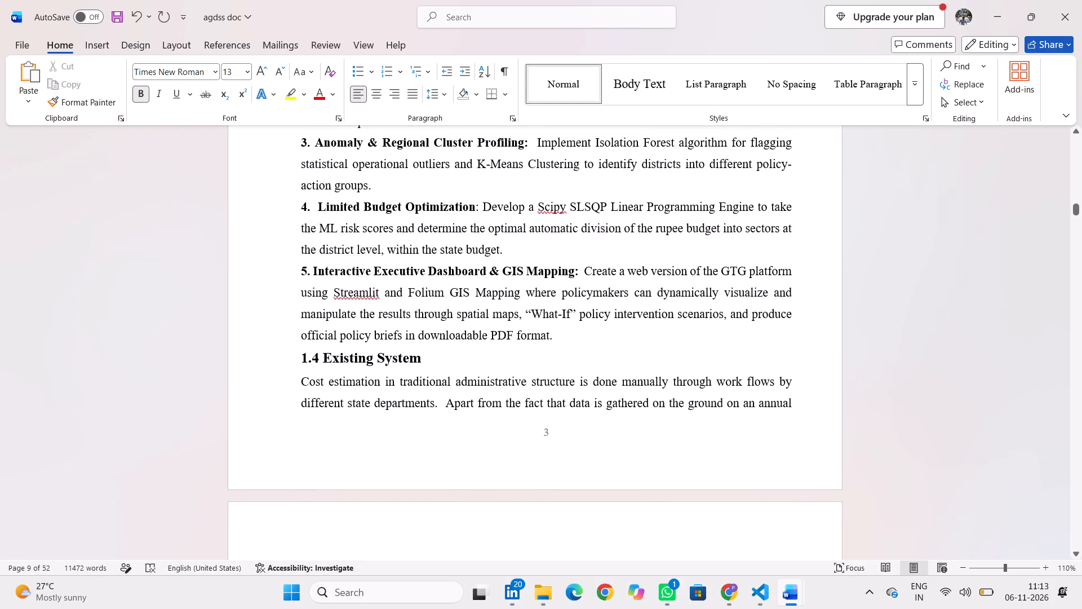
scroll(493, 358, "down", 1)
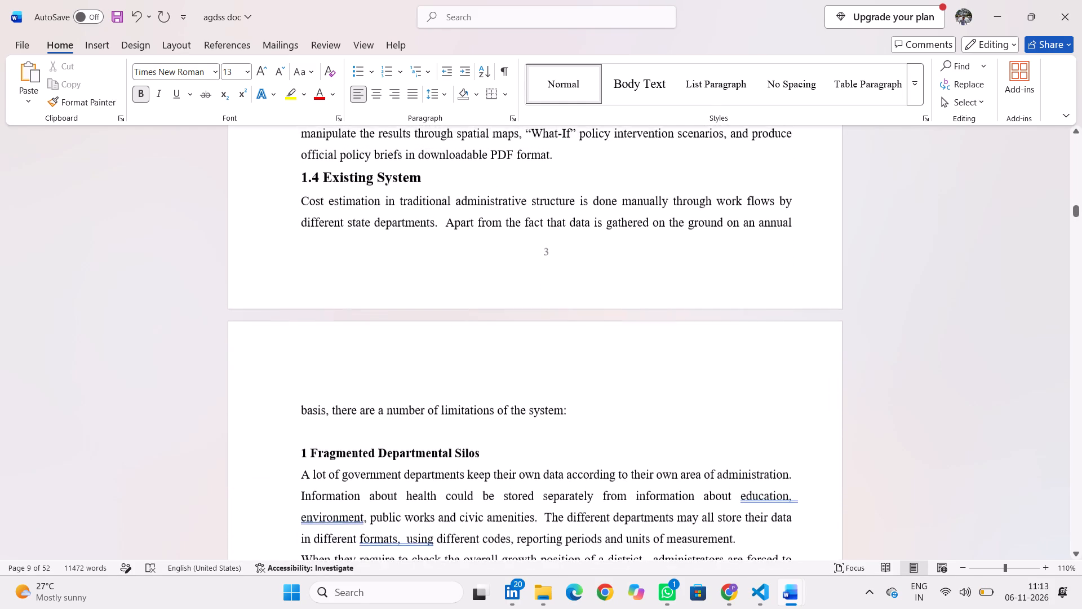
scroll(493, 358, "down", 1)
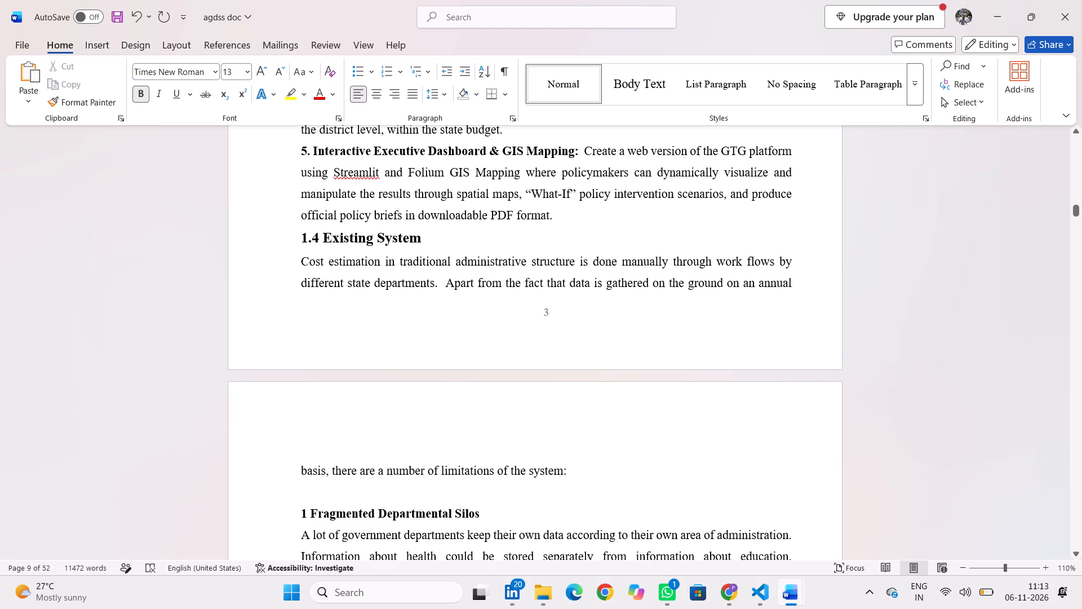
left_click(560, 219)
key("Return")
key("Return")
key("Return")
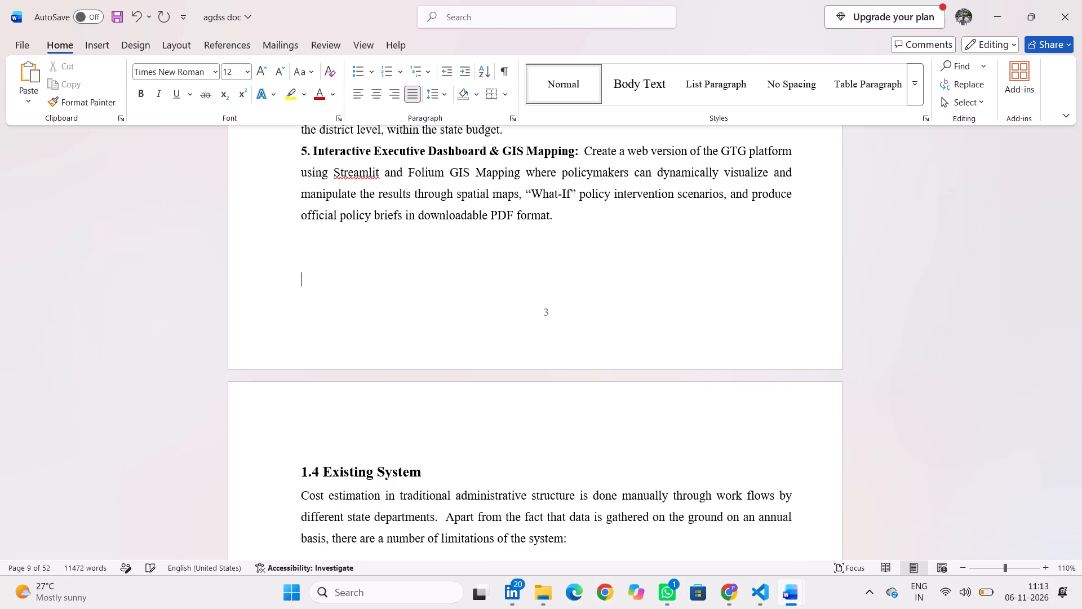
Remove the blank line above the 1 Fragmented Departmental Silos subheading in section 1.4.
scroll(595, 276, "down", 1)
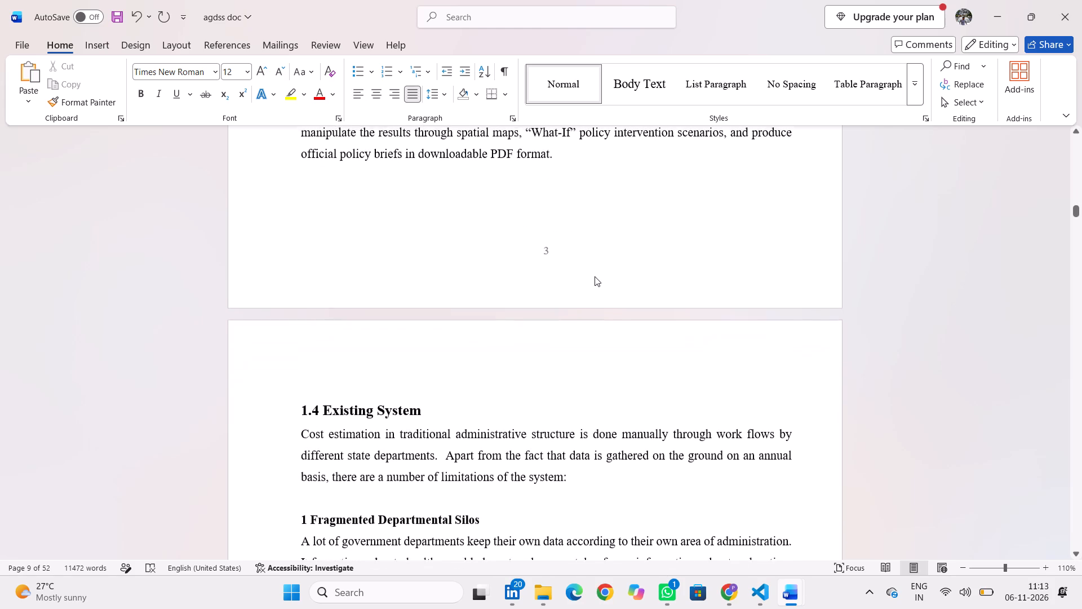
scroll(595, 276, "down", 2)
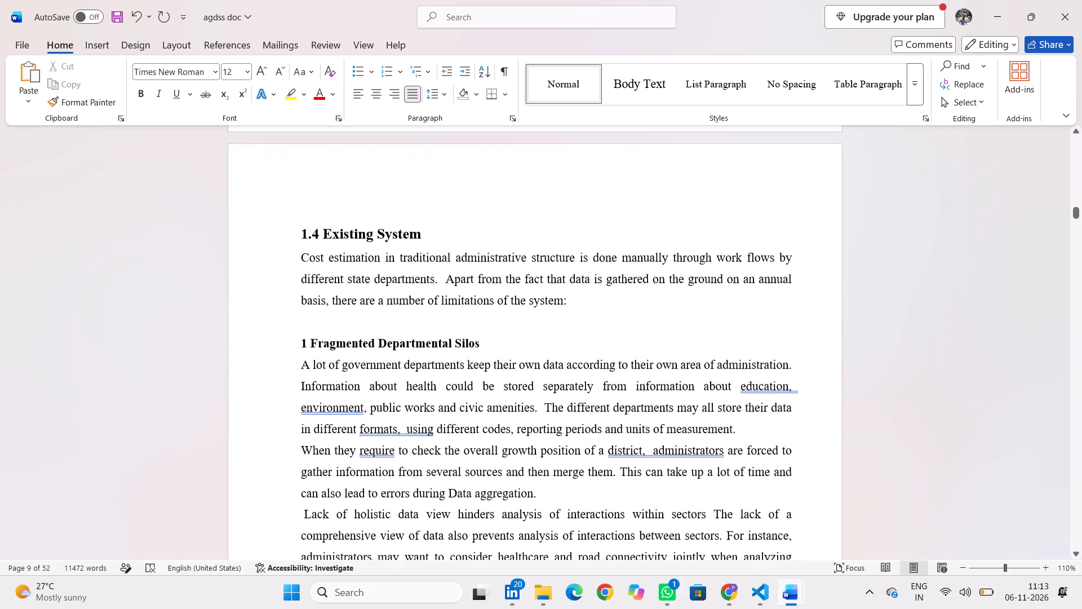
left_click(337, 314)
key("Down")
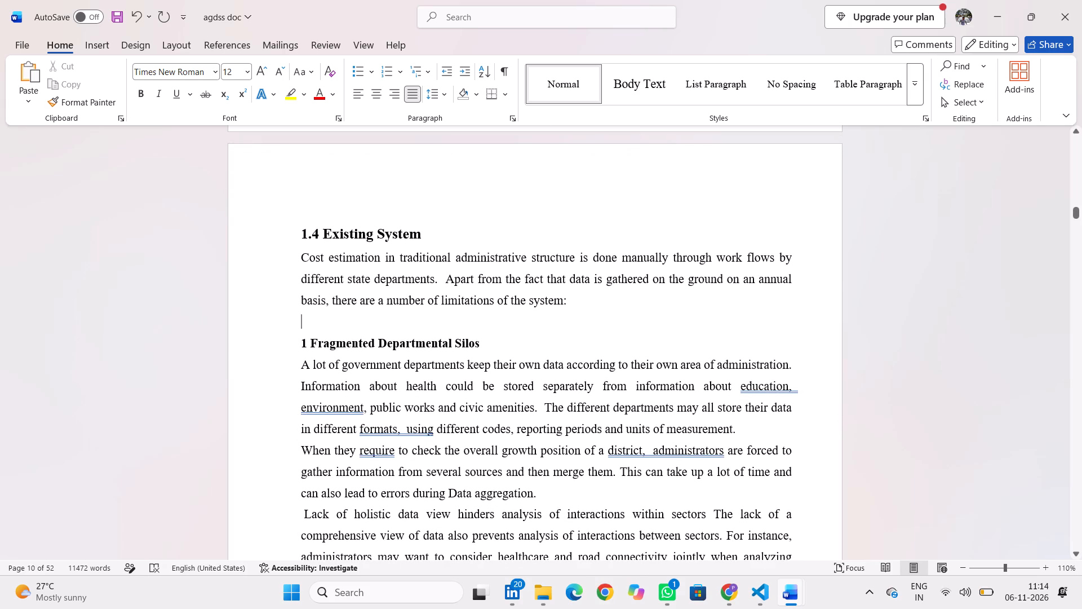
key("BackSpace")
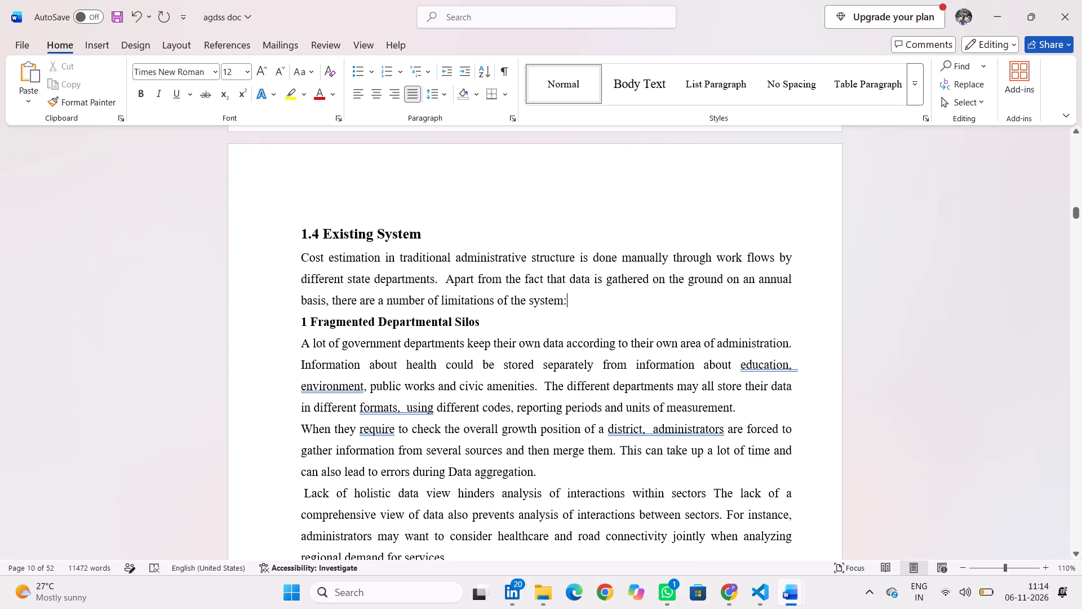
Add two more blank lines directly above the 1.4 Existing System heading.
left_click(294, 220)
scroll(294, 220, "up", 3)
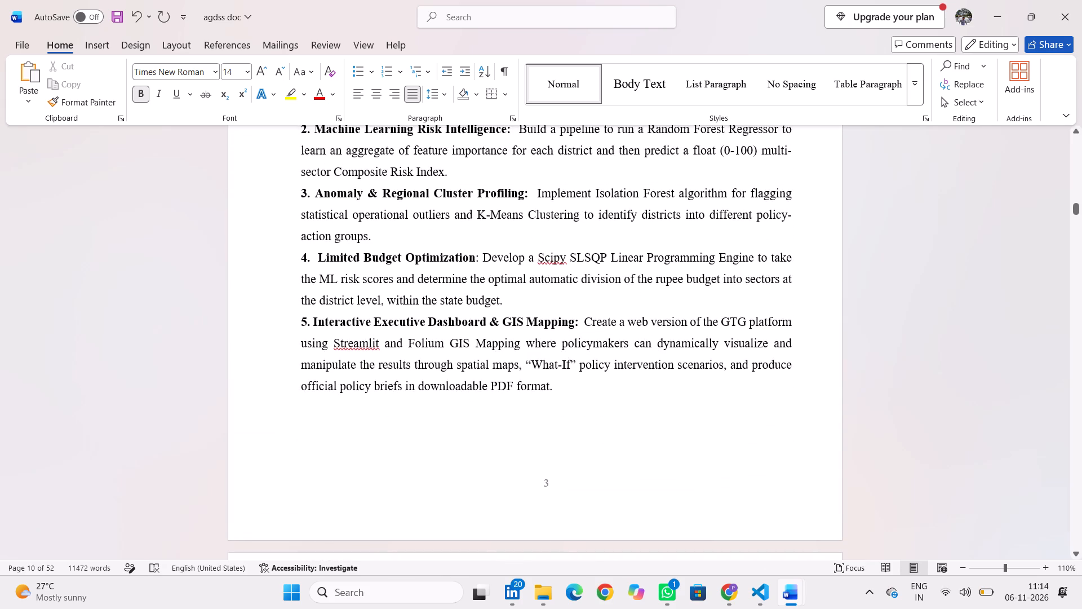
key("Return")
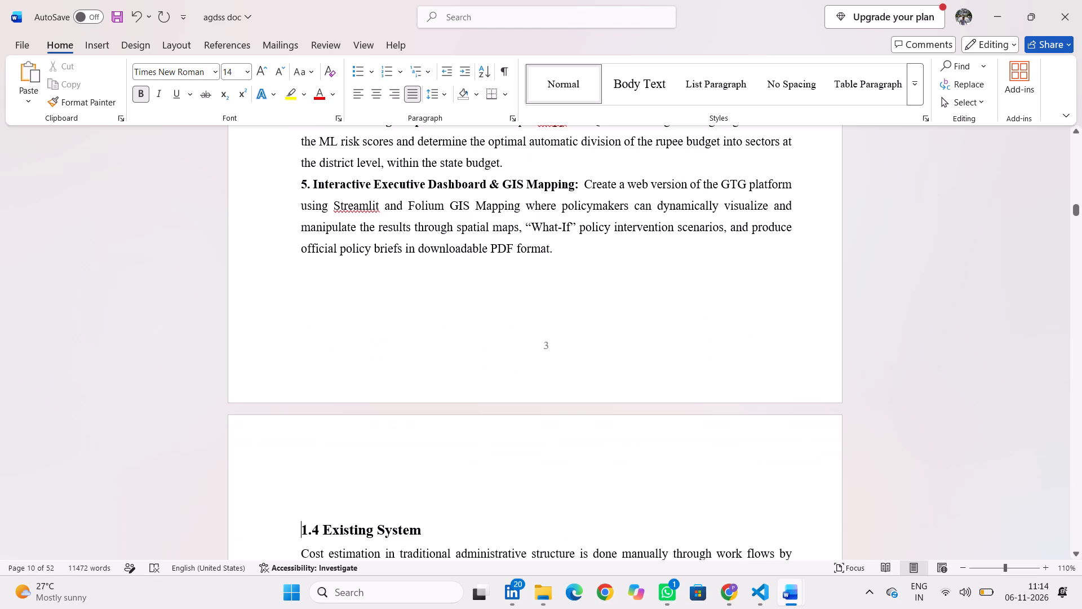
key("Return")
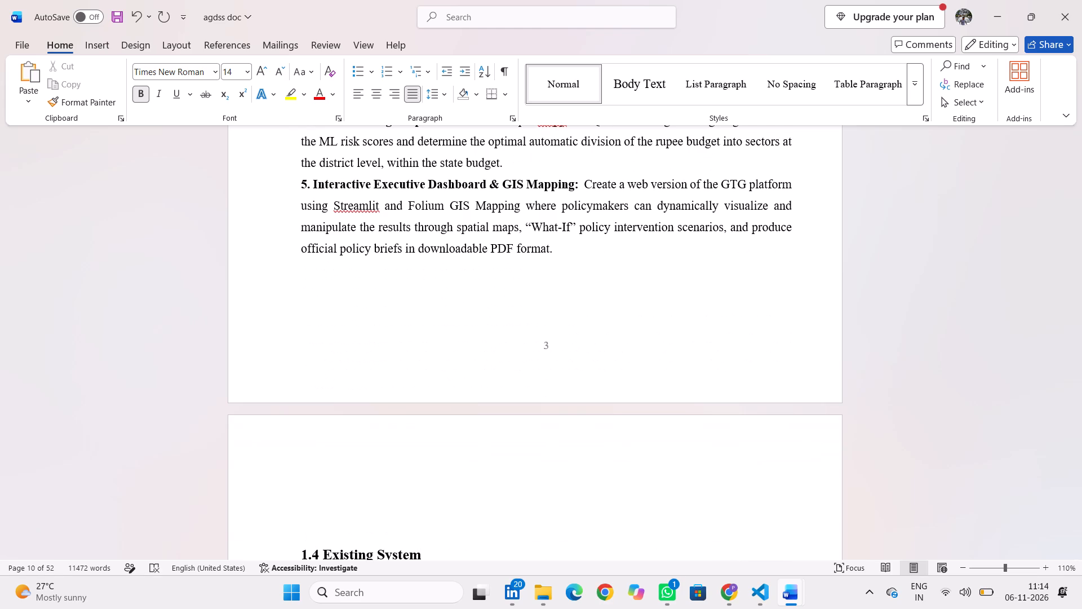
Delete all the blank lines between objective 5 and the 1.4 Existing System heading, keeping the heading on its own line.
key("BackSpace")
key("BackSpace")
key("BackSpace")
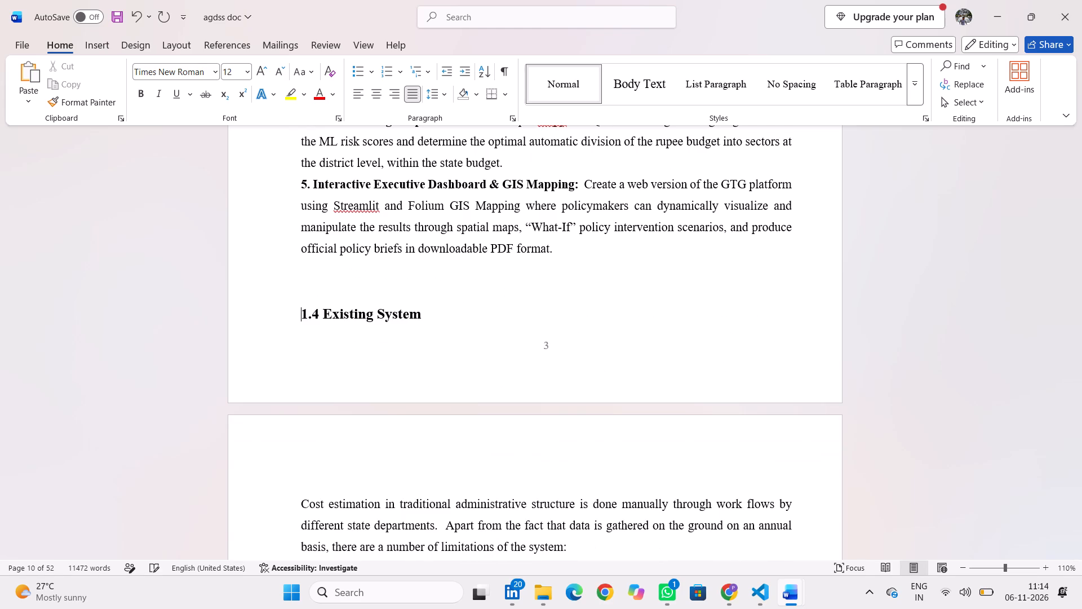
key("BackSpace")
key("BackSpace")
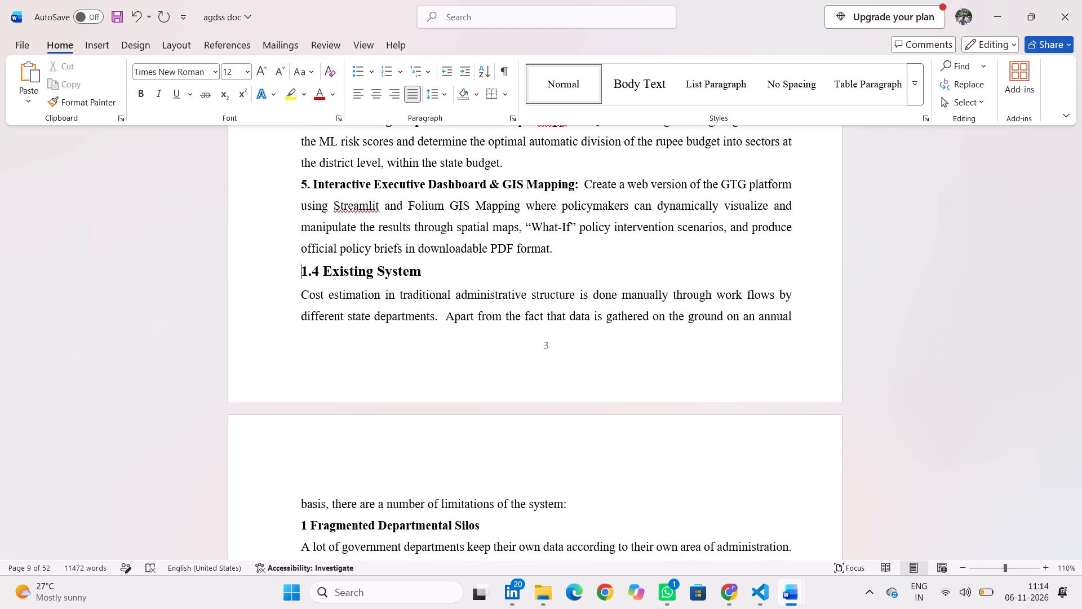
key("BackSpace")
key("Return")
Insert a blank line after "and district profiling." to move the 4.No Mathematical Optimization subheading onto the next page.
scroll(380, 295, "down", 1)
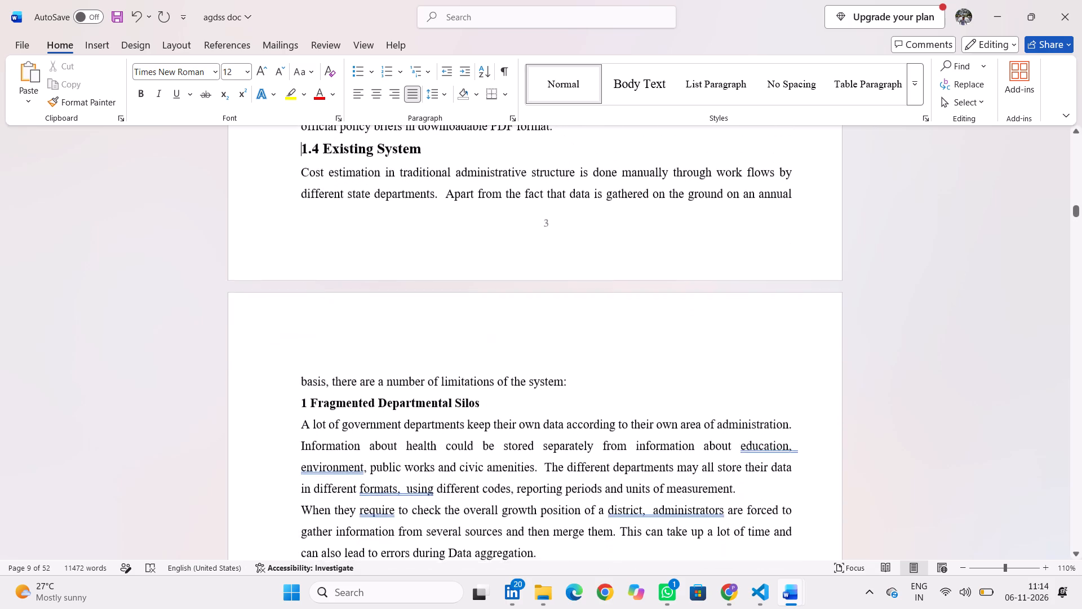
scroll(380, 295, "down", 3)
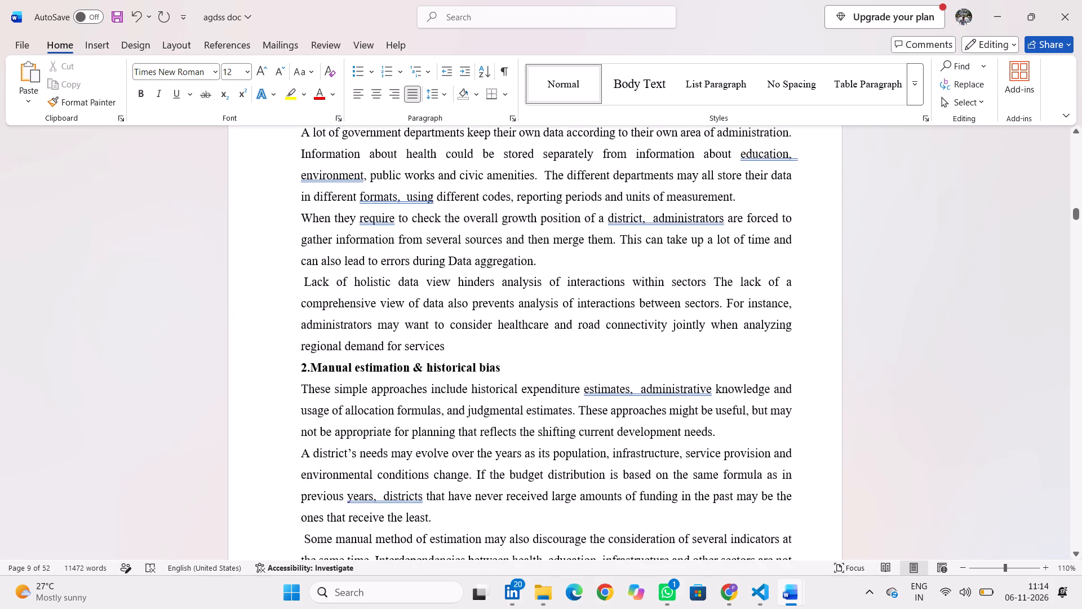
scroll(380, 295, "down", 3)
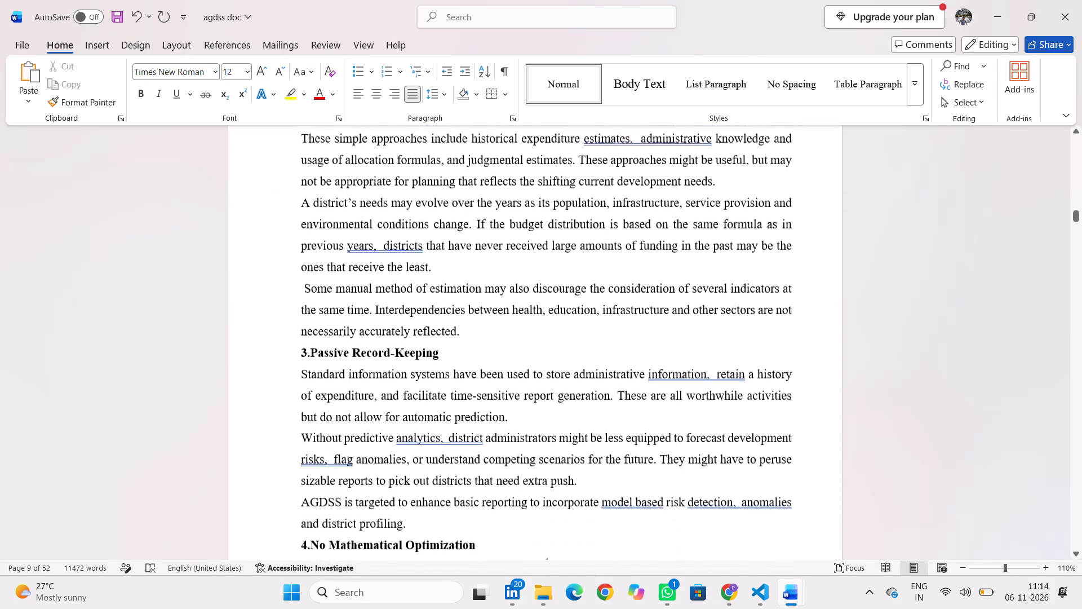
scroll(380, 295, "down", 2)
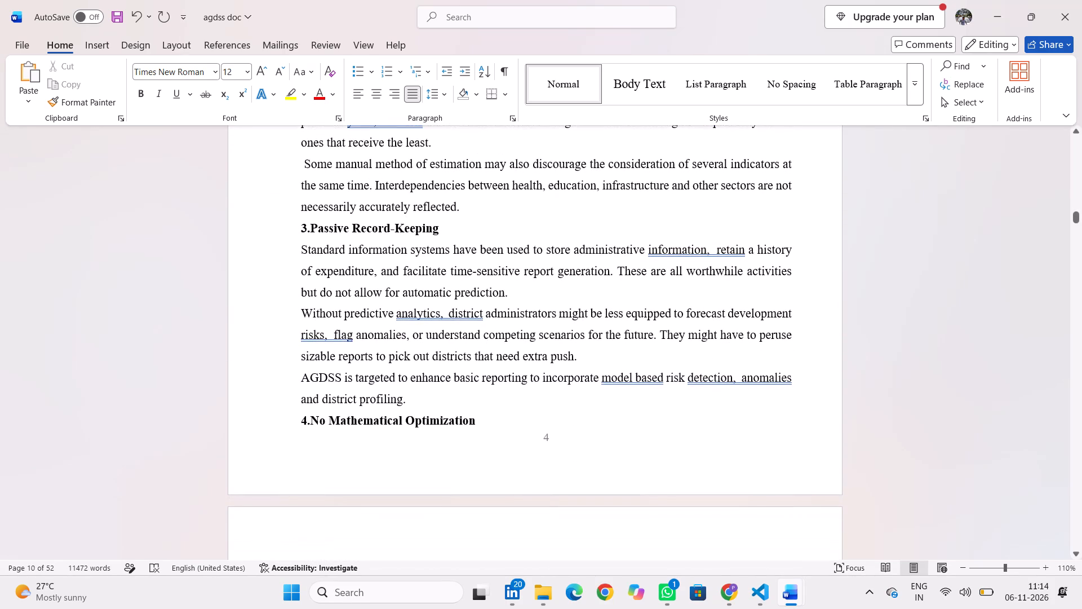
left_click(421, 398)
key("Return")
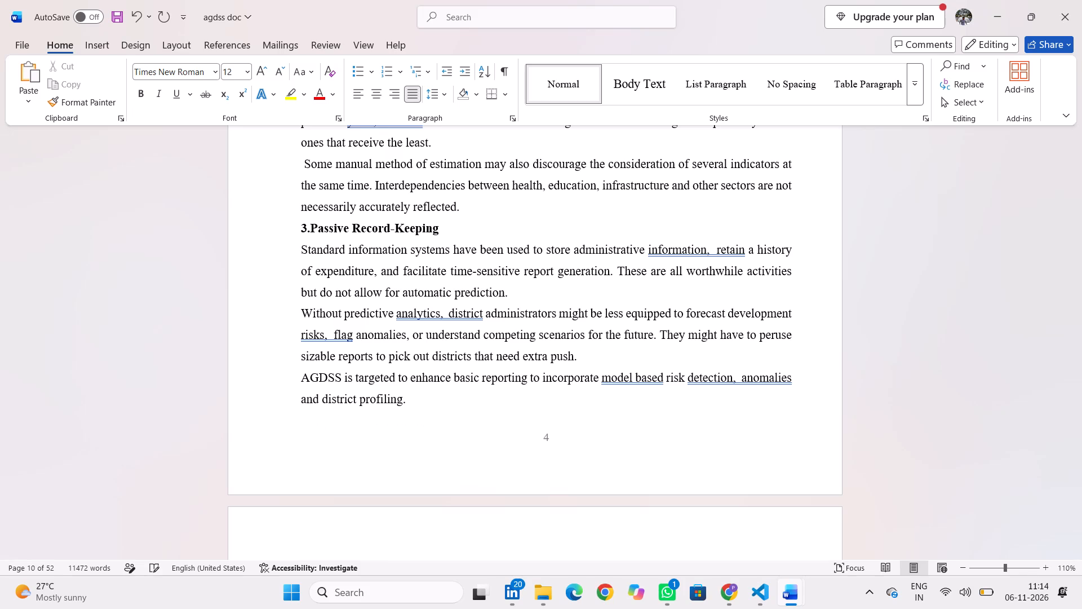
scroll(421, 398, "down", 2)
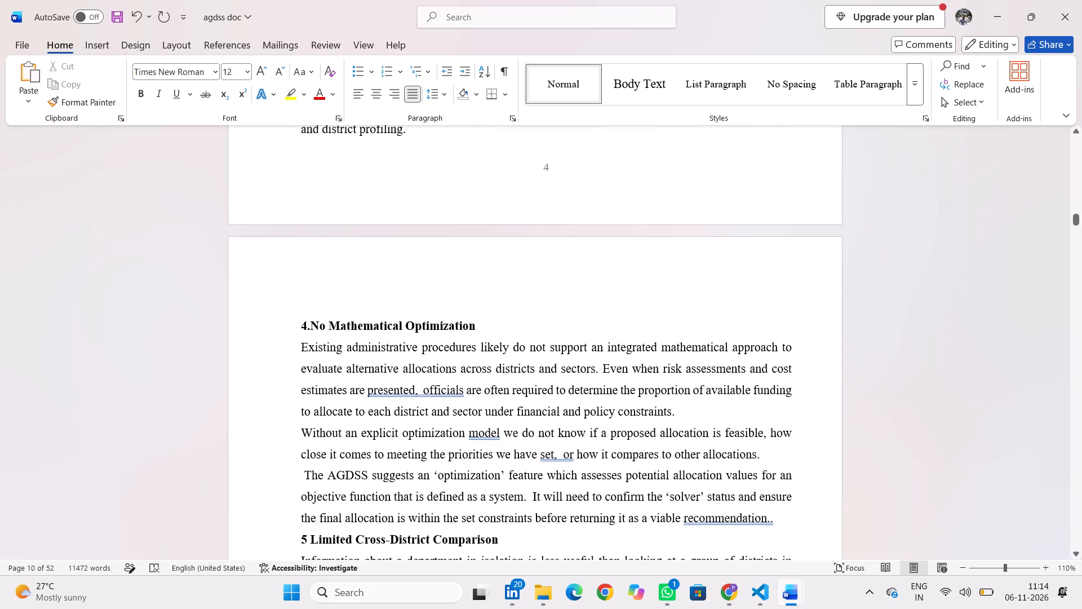
Delete the stray space at the start of the "The AGDSS suggests an 'optimization' feature" paragraph under 4.No Mathematical Optimization.
scroll(316, 315, "down", 3)
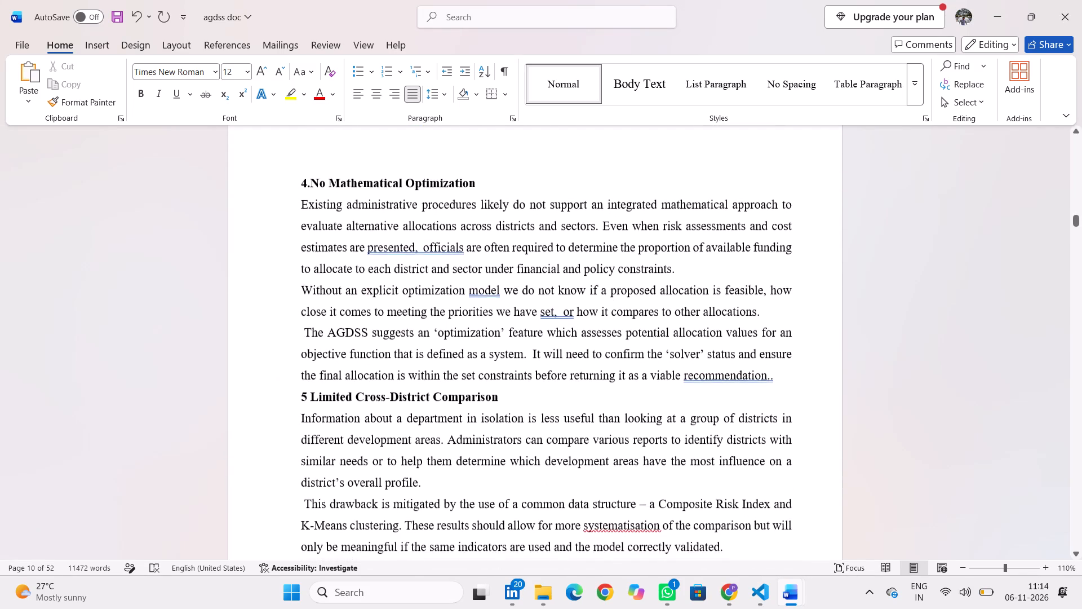
scroll(316, 315, "down", 2)
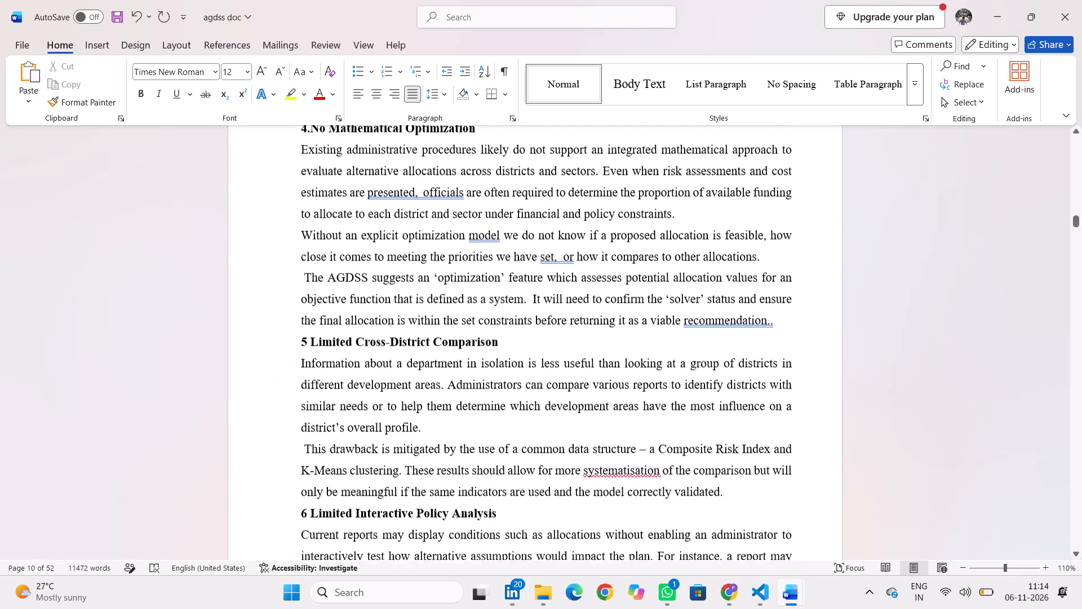
scroll(316, 315, "down", 1)
left_click(303, 276)
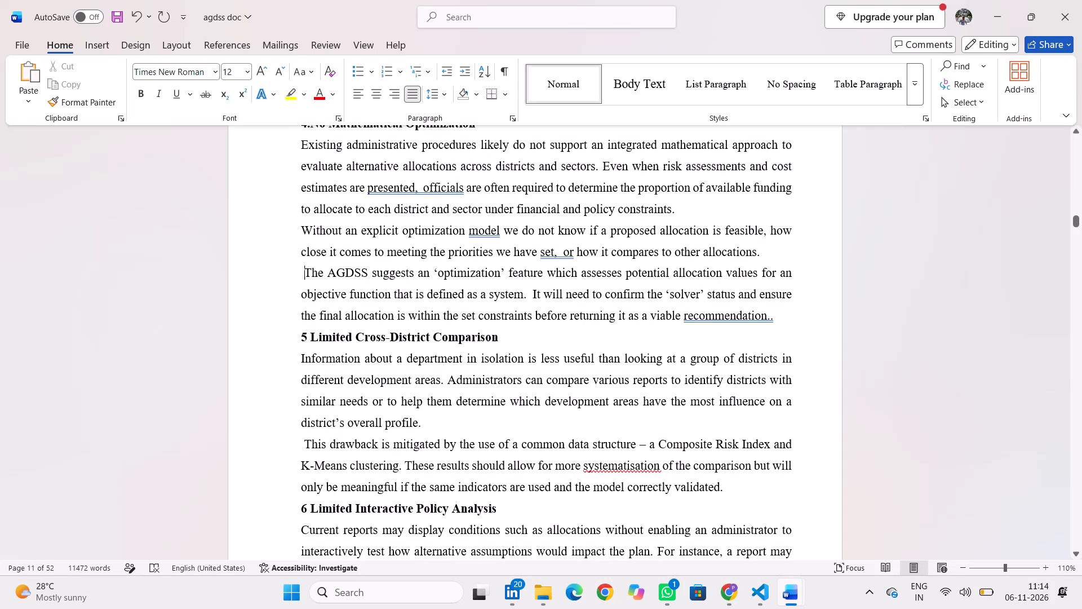
key("BackSpace")
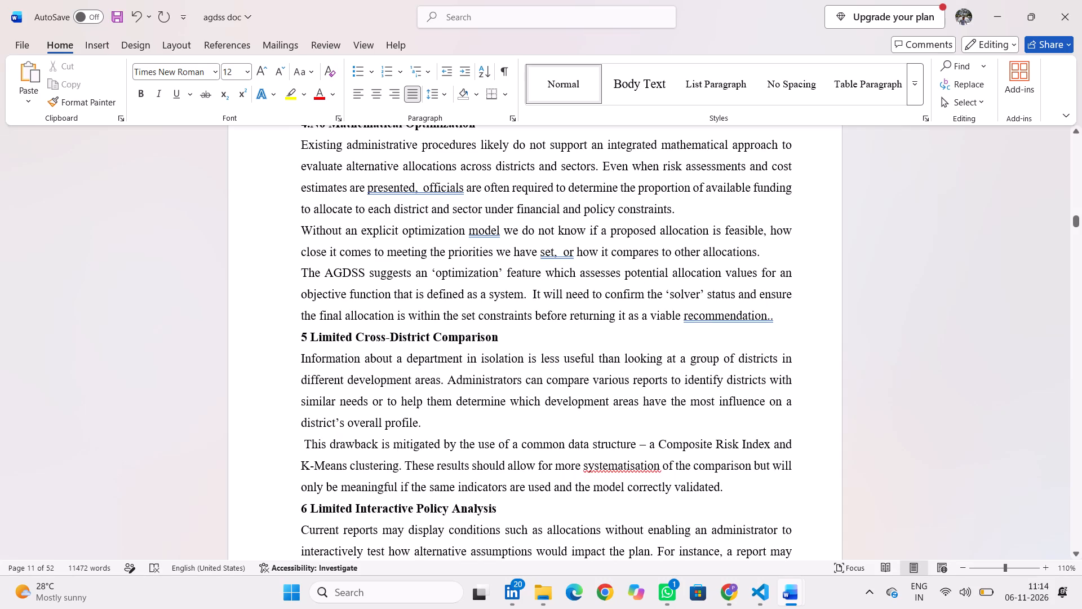
Delete the stray space at the start of the "This drawback is mitigated" paragraph under 5 Limited Cross-District Comparison.
scroll(341, 351, "down", 1)
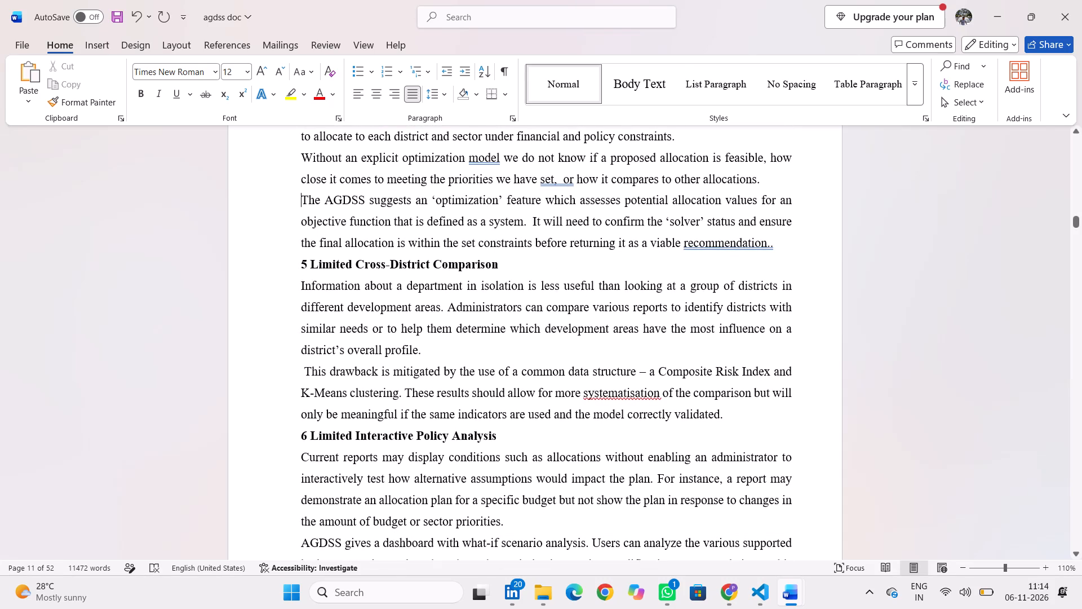
left_click(303, 374)
key("BackSpace")
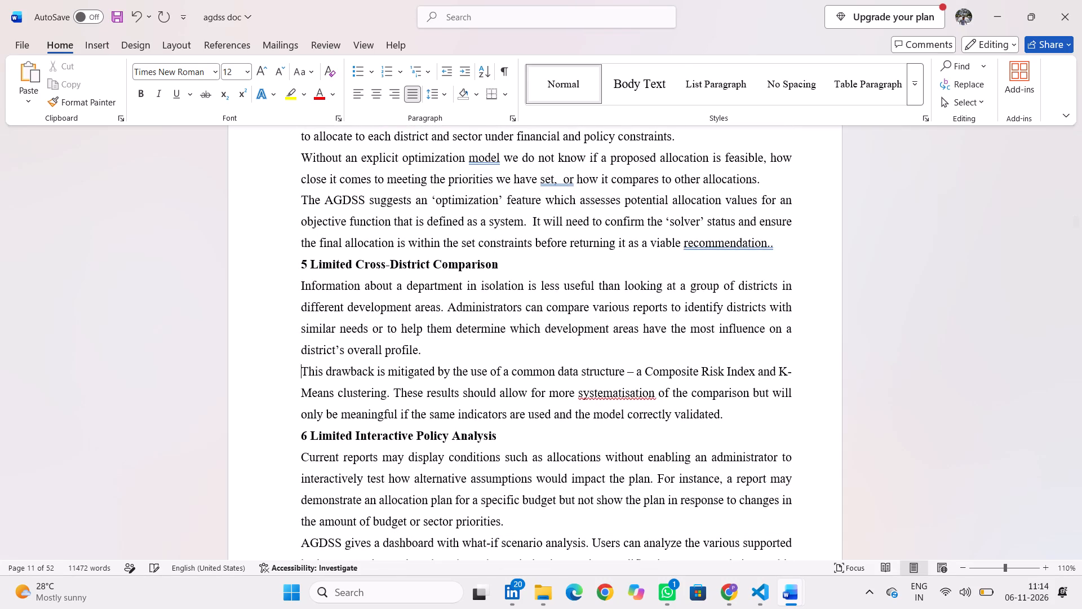
Insert a blank line after the section 1.4 summary ending in "limitations." to move the 1.5 Proposed System heading onto the next page.
scroll(466, 383, "down", 1)
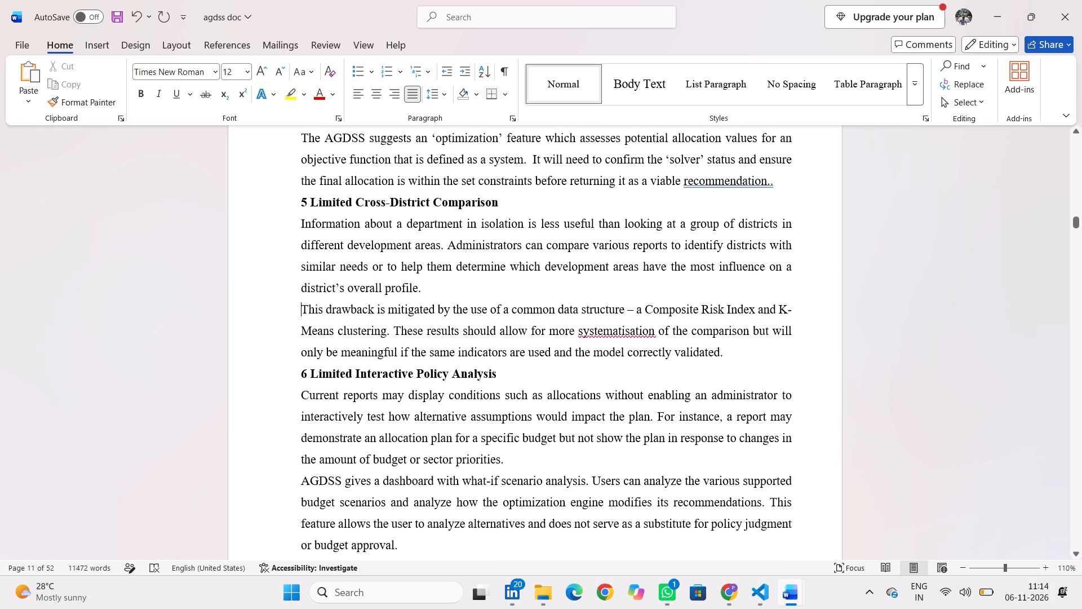
scroll(466, 383, "down", 3)
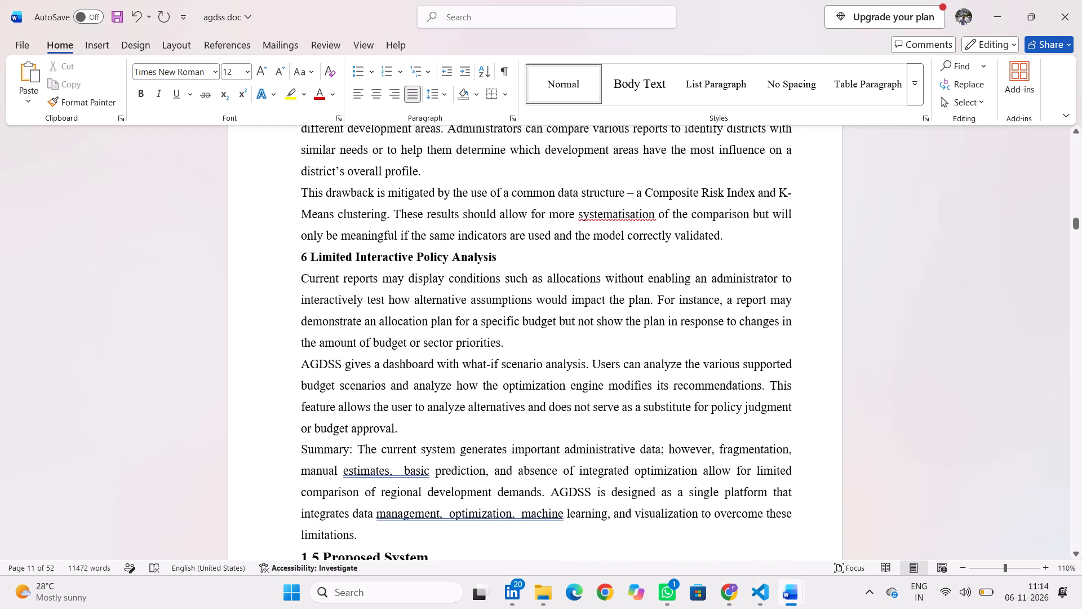
scroll(466, 383, "down", 3)
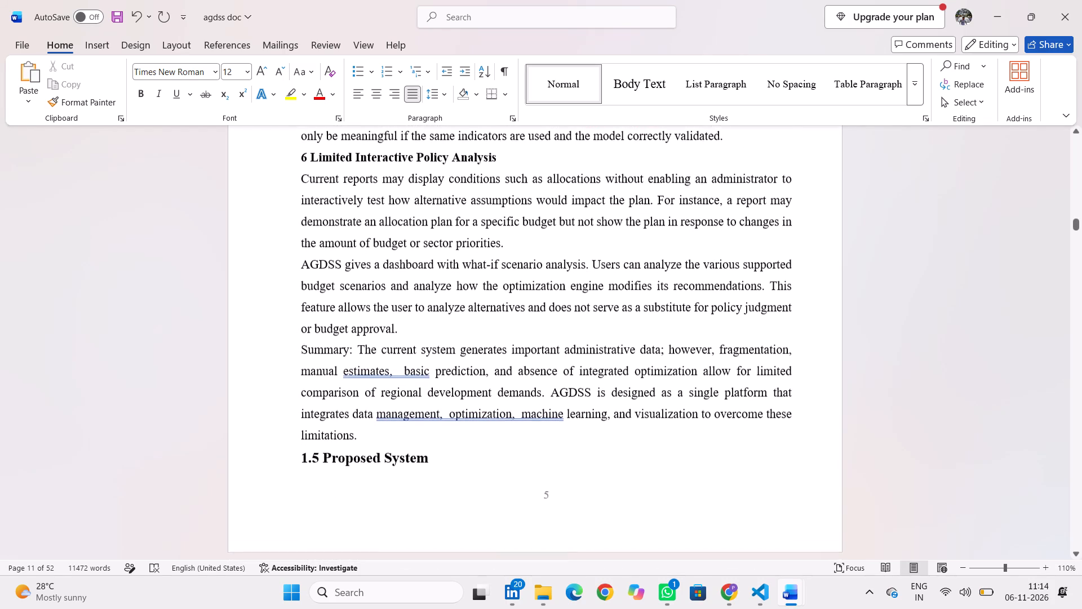
scroll(466, 383, "down", 2)
left_click(375, 363)
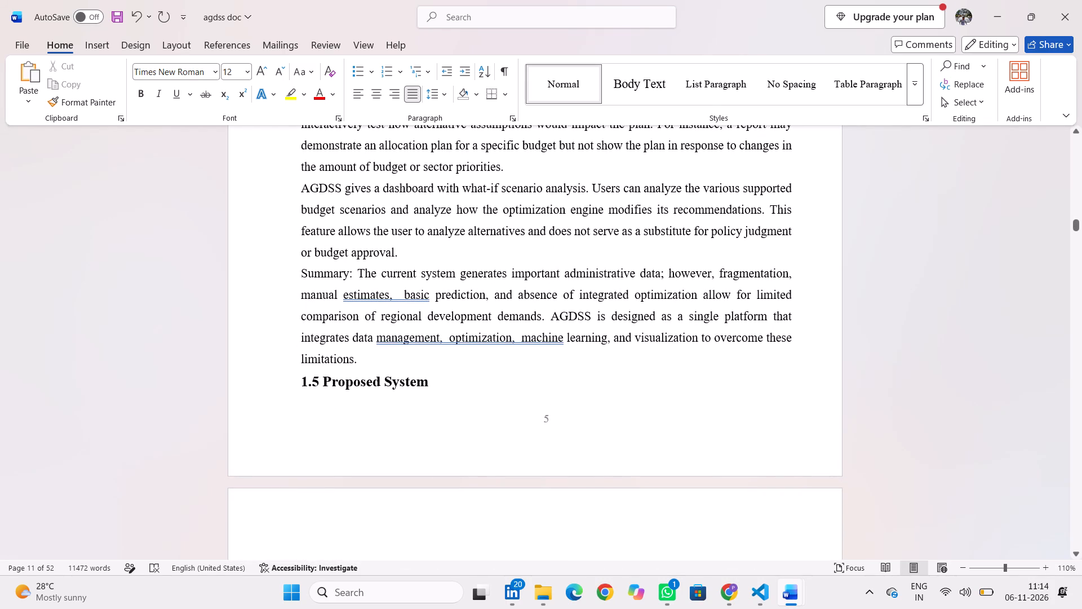
key("Return")
Review the layout of section 1.5 Proposed System and its five numbered subsections, through to the start of Chapter 2.
scroll(477, 431, "down", 1)
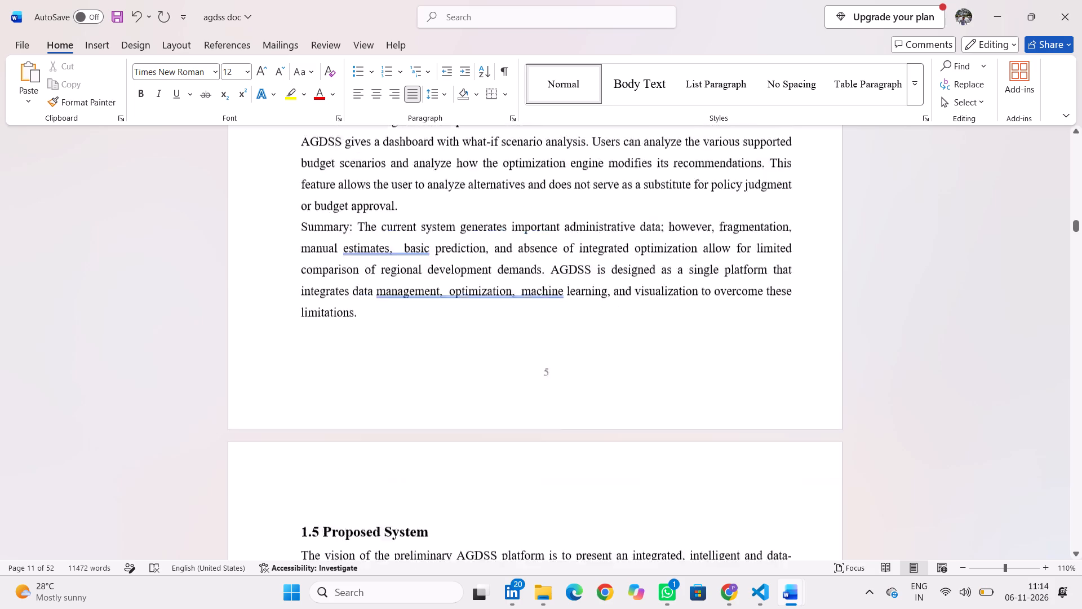
scroll(477, 431, "down", 1)
scroll(423, 373, "down", 1)
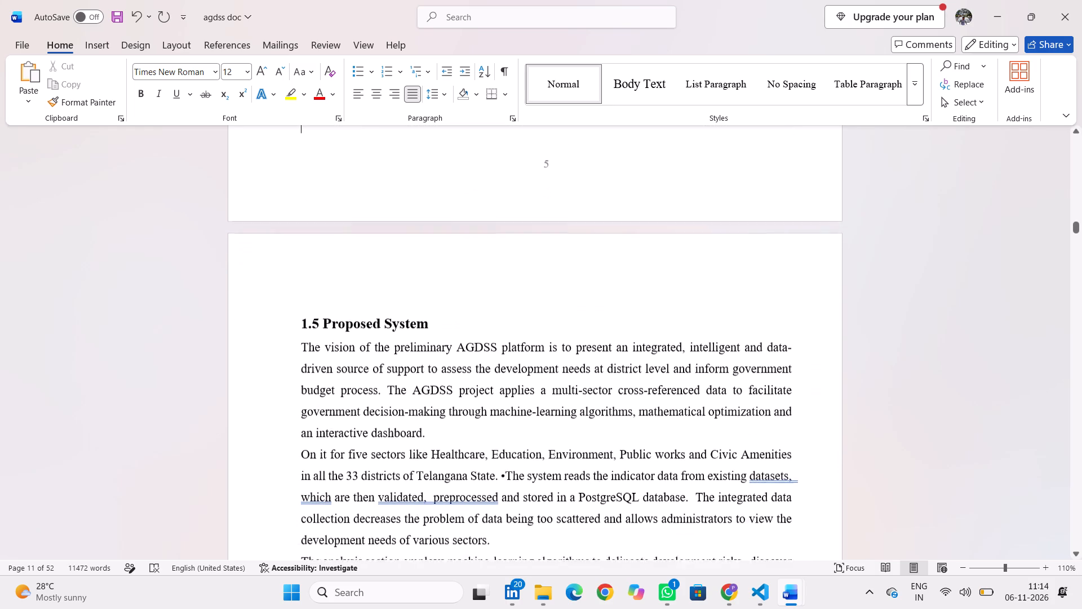
scroll(423, 373, "down", 1)
scroll(427, 324, "down", 1)
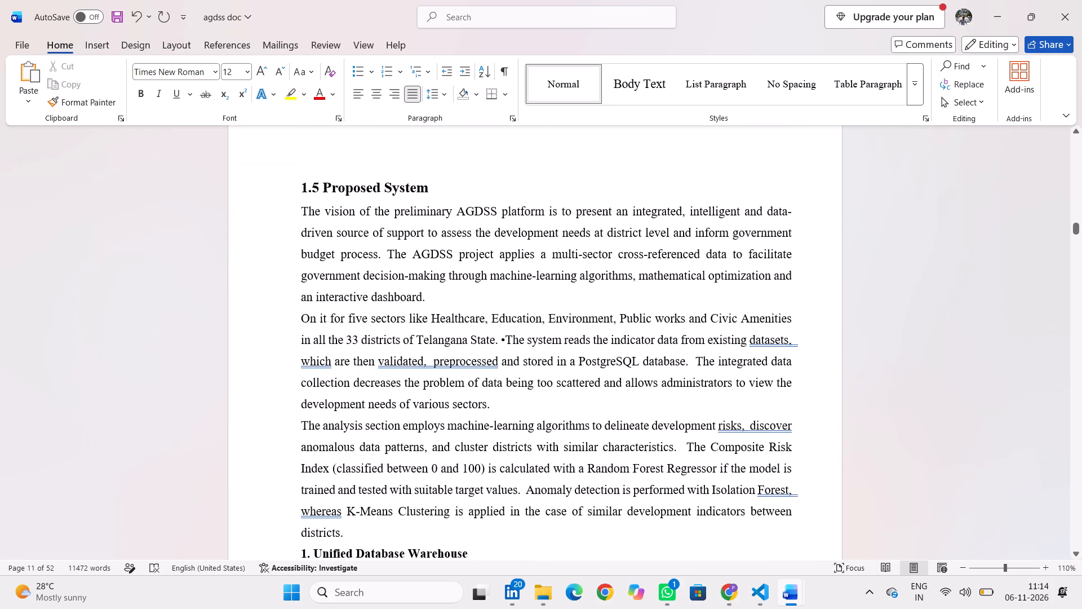
scroll(427, 324, "down", 3)
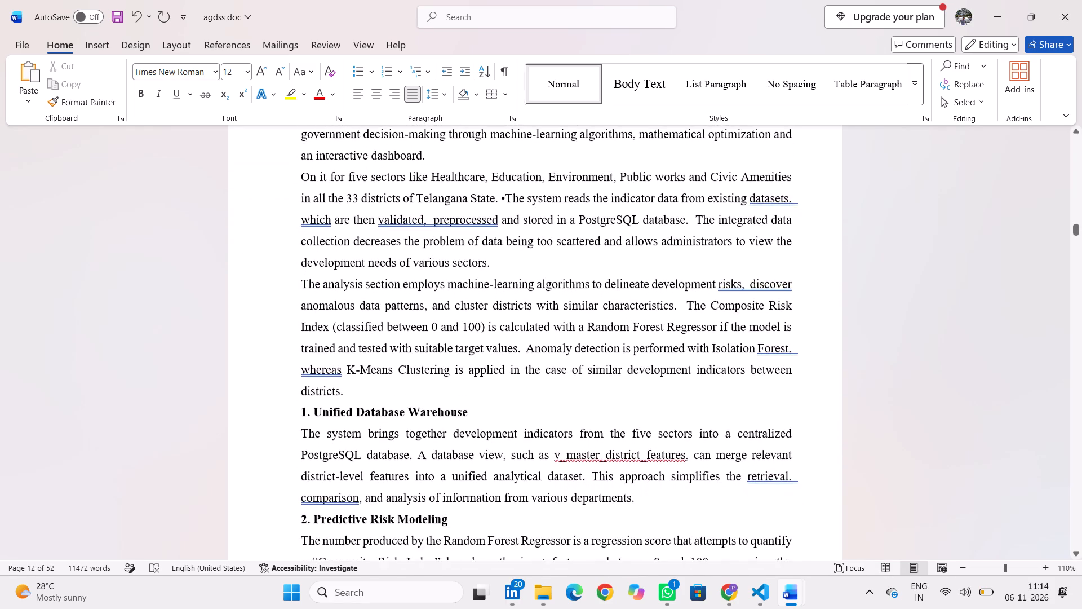
scroll(427, 324, "down", 3)
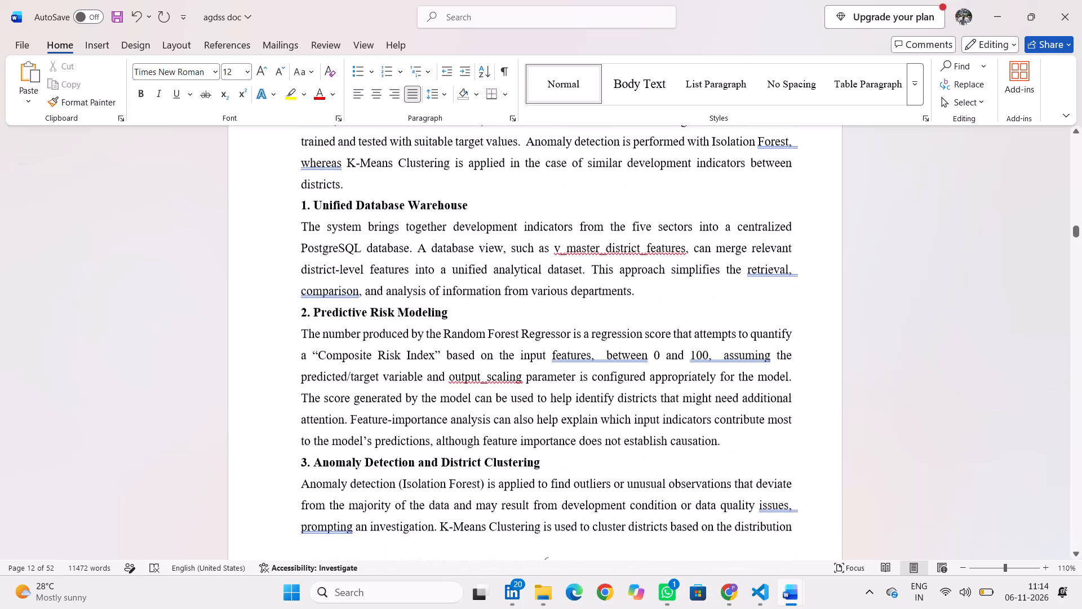
scroll(427, 324, "down", 3)
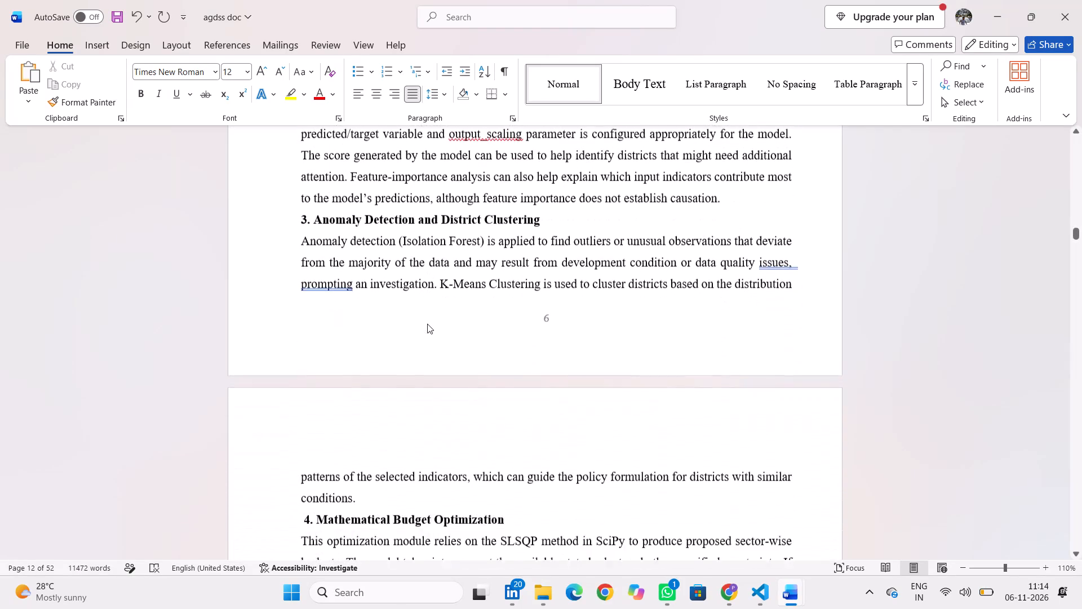
scroll(427, 324, "down", 3)
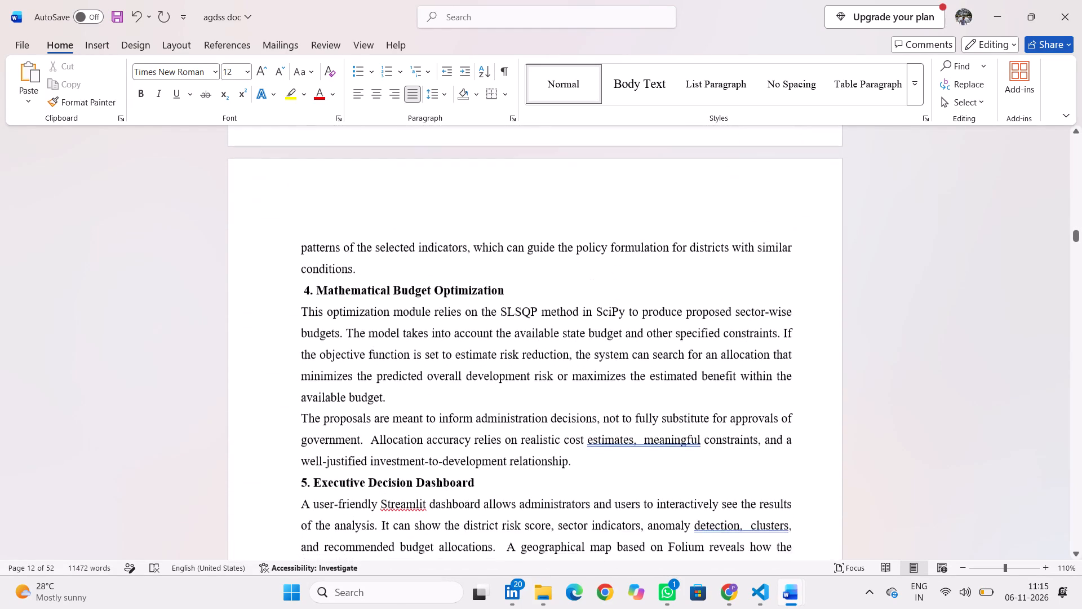
scroll(427, 324, "down", 3)
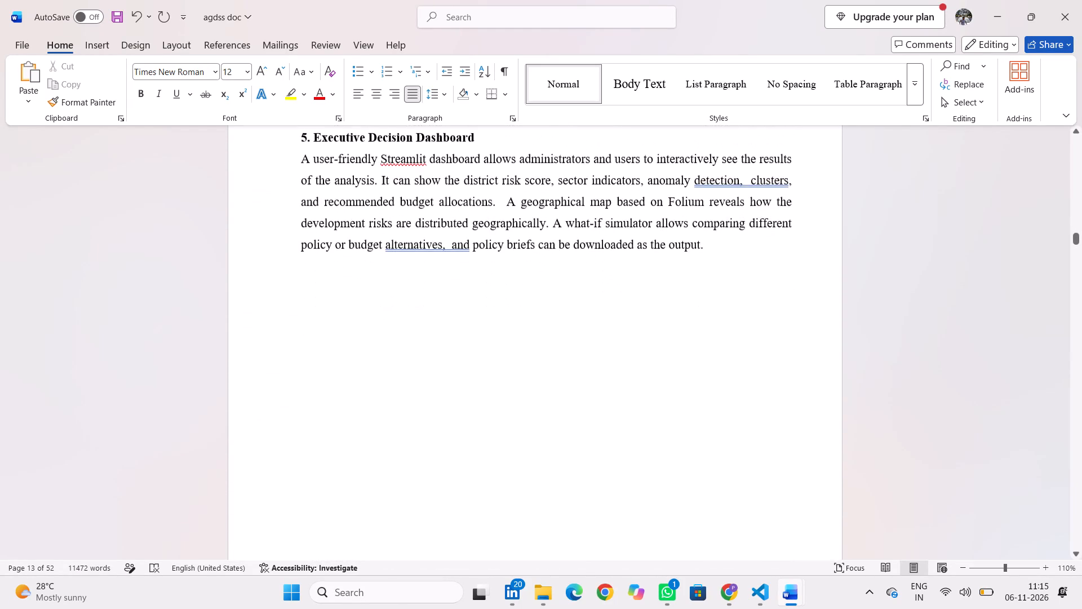
scroll(427, 324, "down", 2)
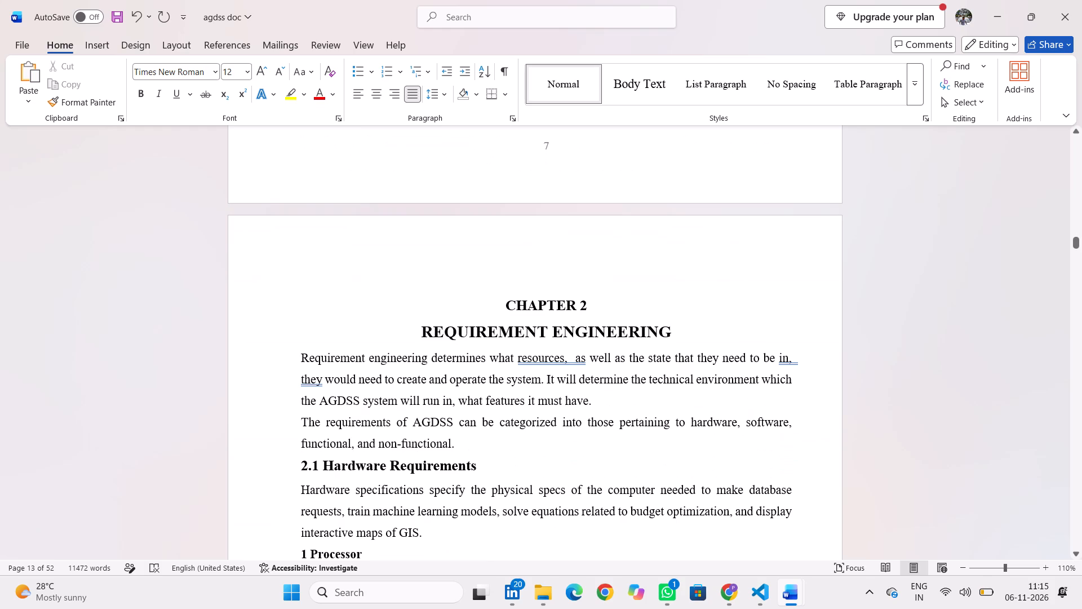
Check the font sizes of the CHAPTER 2 and REQUIREMENT ENGINEERING headings.
left_click_drag(495, 309, 617, 311)
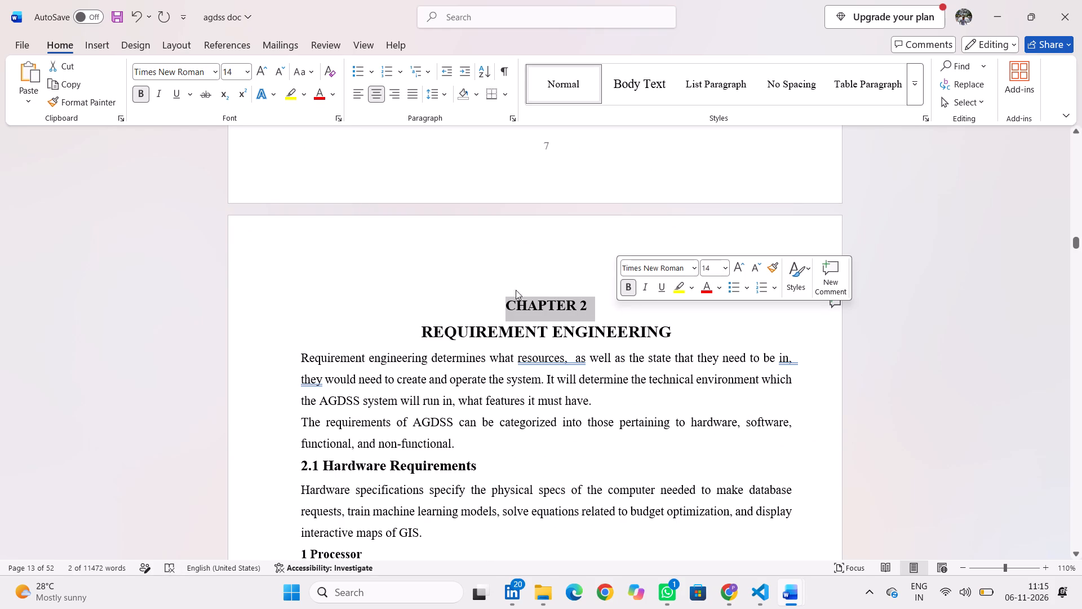
left_click_drag(409, 329, 704, 322)
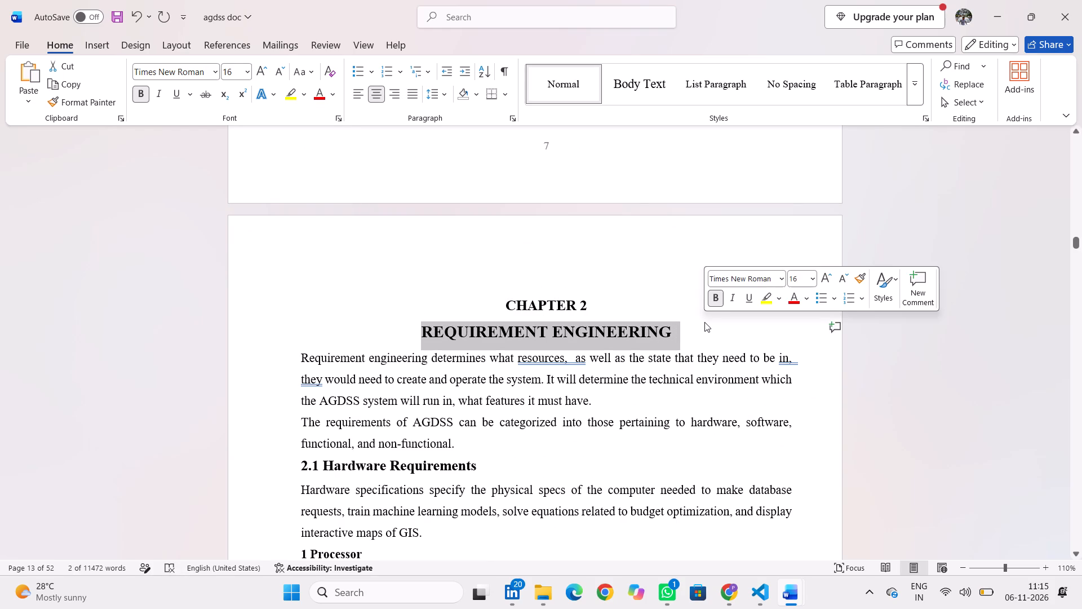
left_click(575, 227)
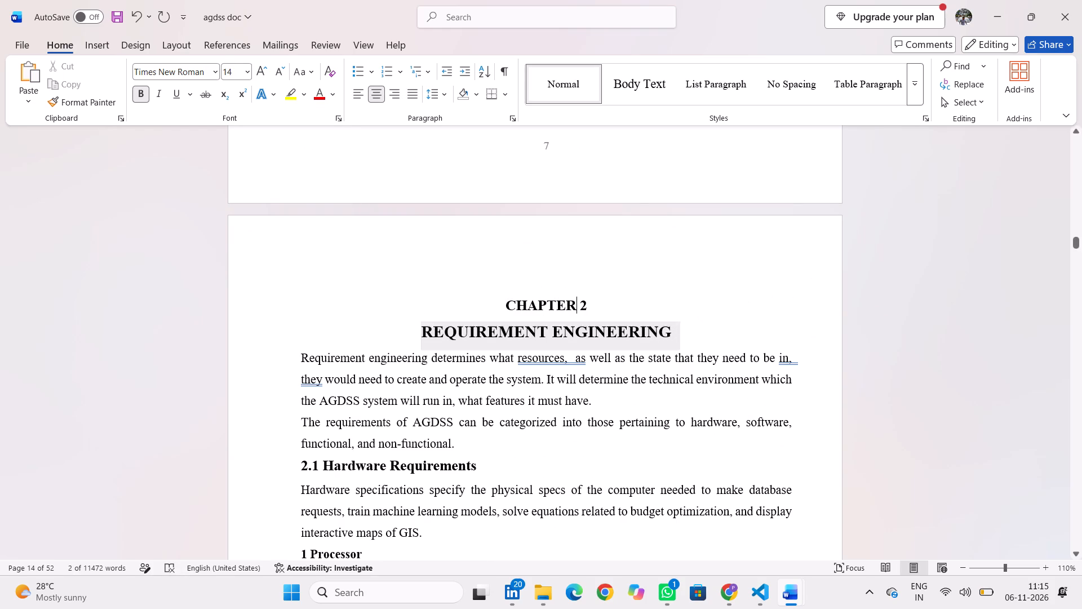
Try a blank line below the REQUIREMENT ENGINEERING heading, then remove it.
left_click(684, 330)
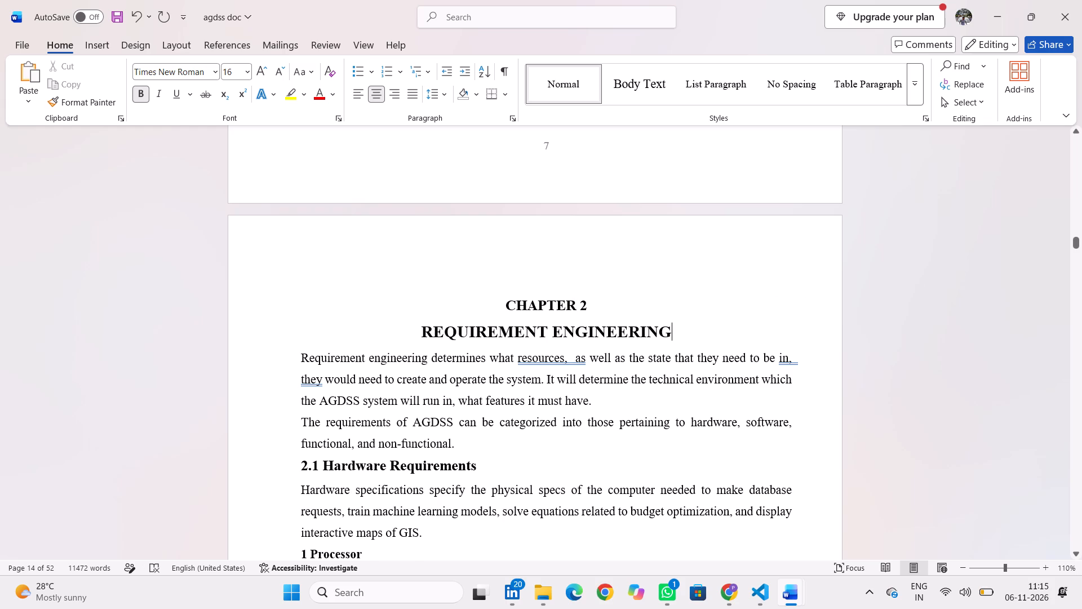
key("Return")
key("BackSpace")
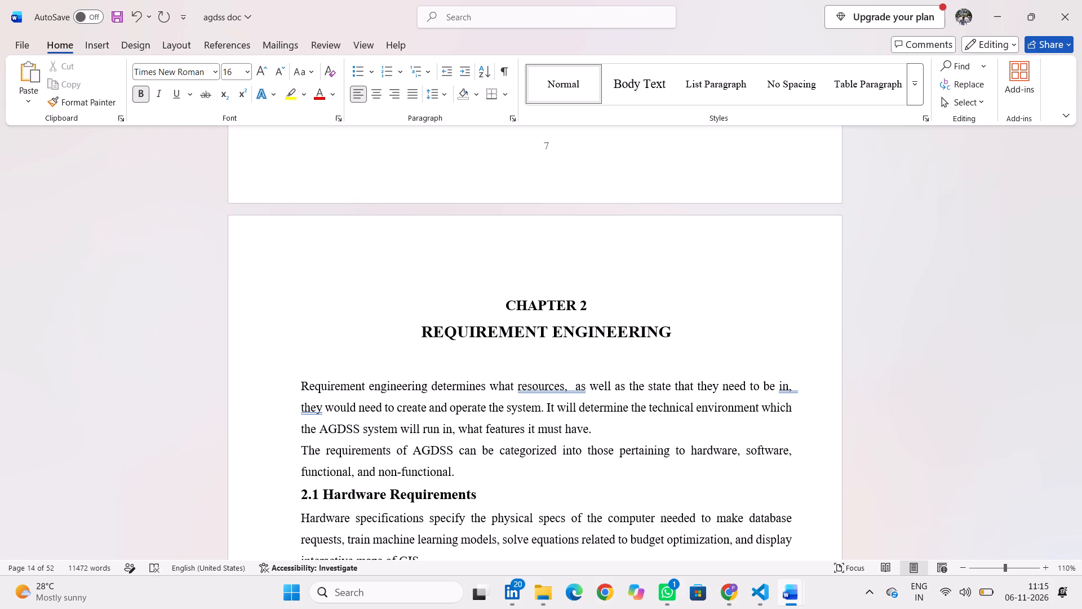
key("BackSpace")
Check the font size of the 2.1 Hardware Requirements heading.
scroll(682, 385, "down", 1)
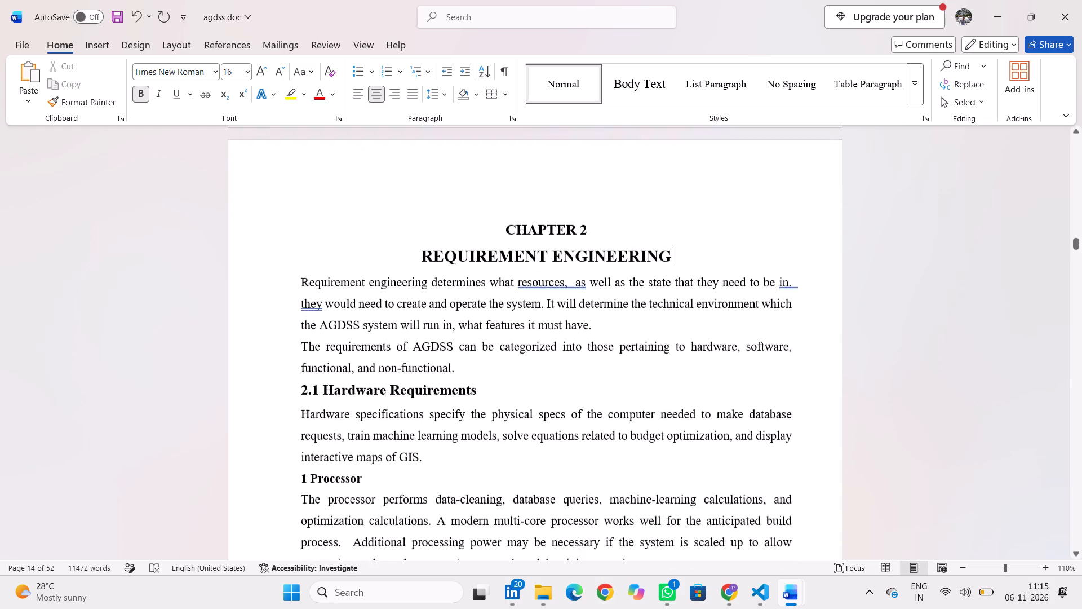
scroll(682, 385, "down", 1)
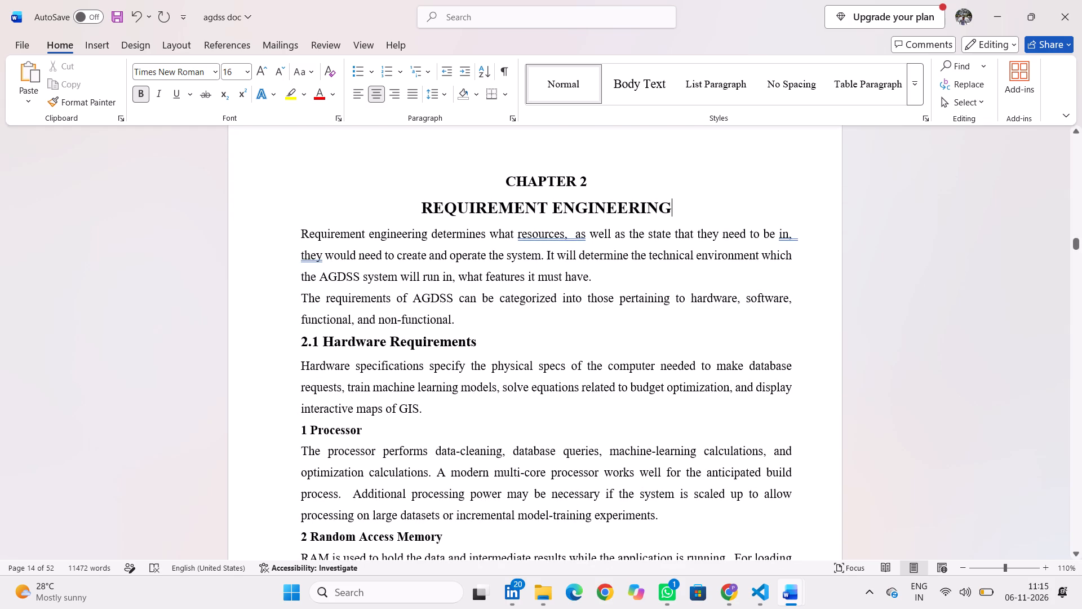
left_click_drag(490, 336, 373, 347)
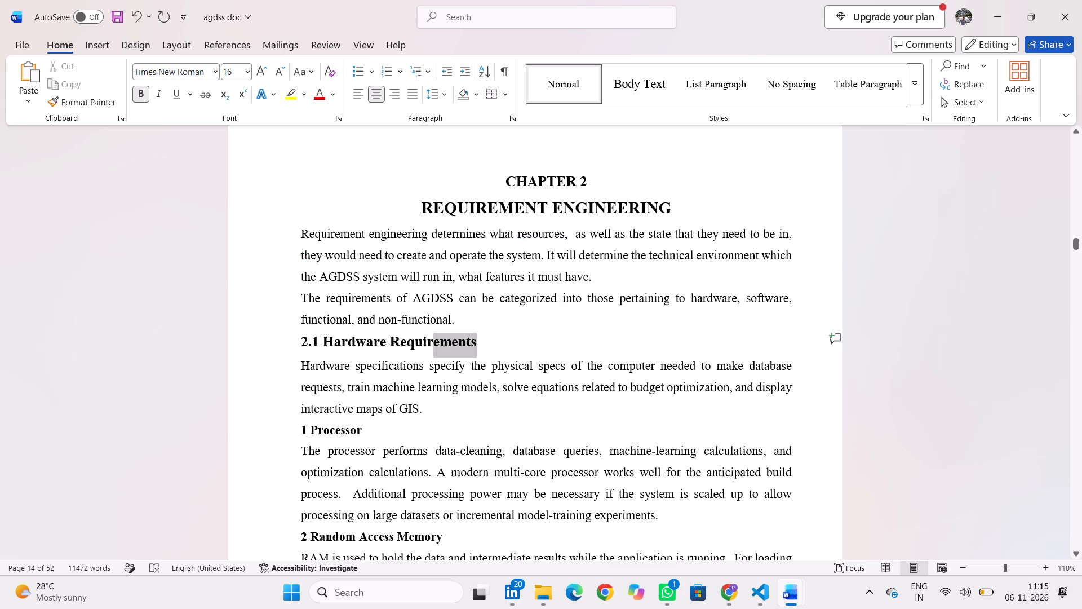
left_click_drag(373, 347, 298, 348)
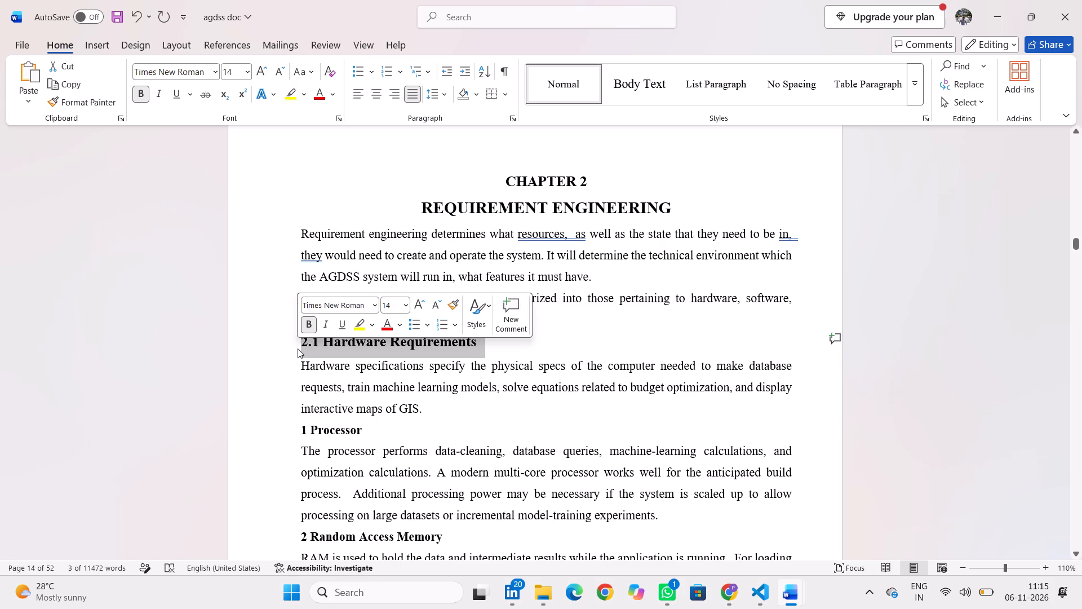
left_click(273, 351)
Review the layout of the section 2.1 hardware subsections and the section 2.2 Software Requirements table.
scroll(389, 463, "down", 1)
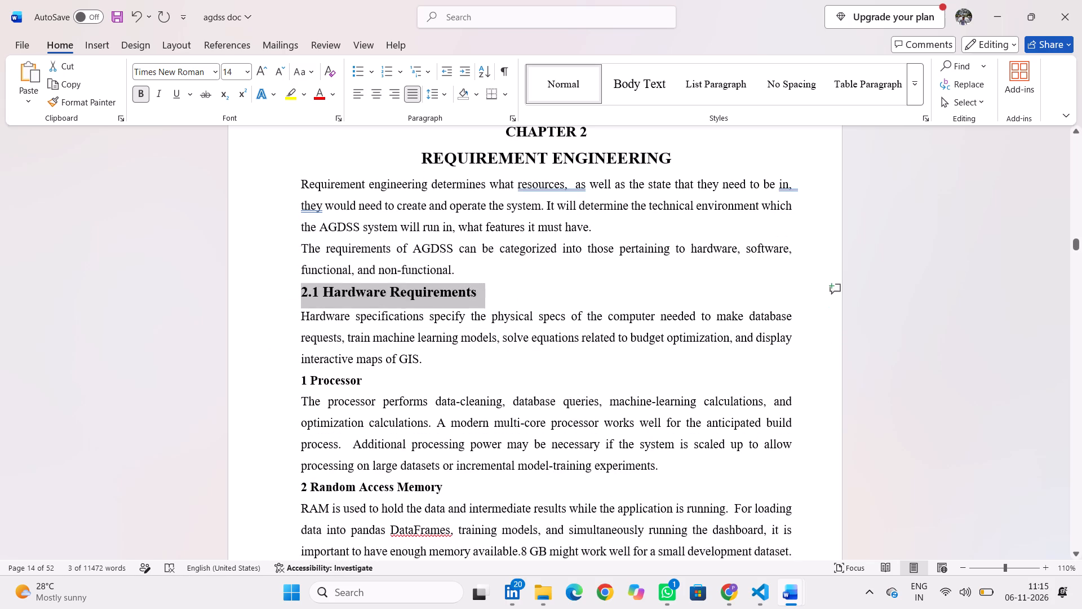
scroll(389, 463, "down", 3)
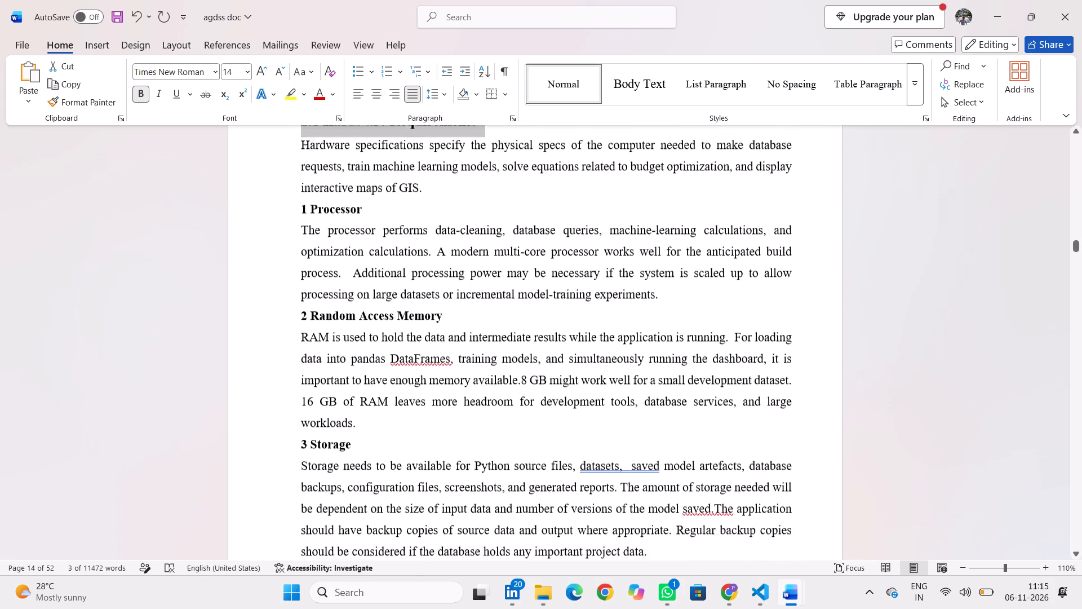
scroll(389, 463, "down", 3)
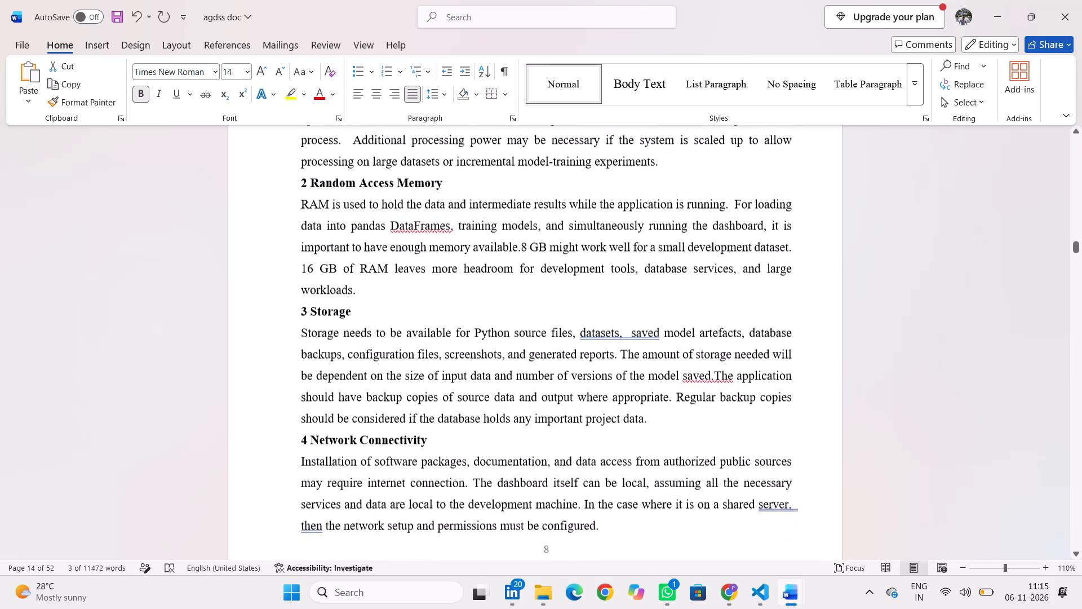
scroll(389, 463, "down", 3)
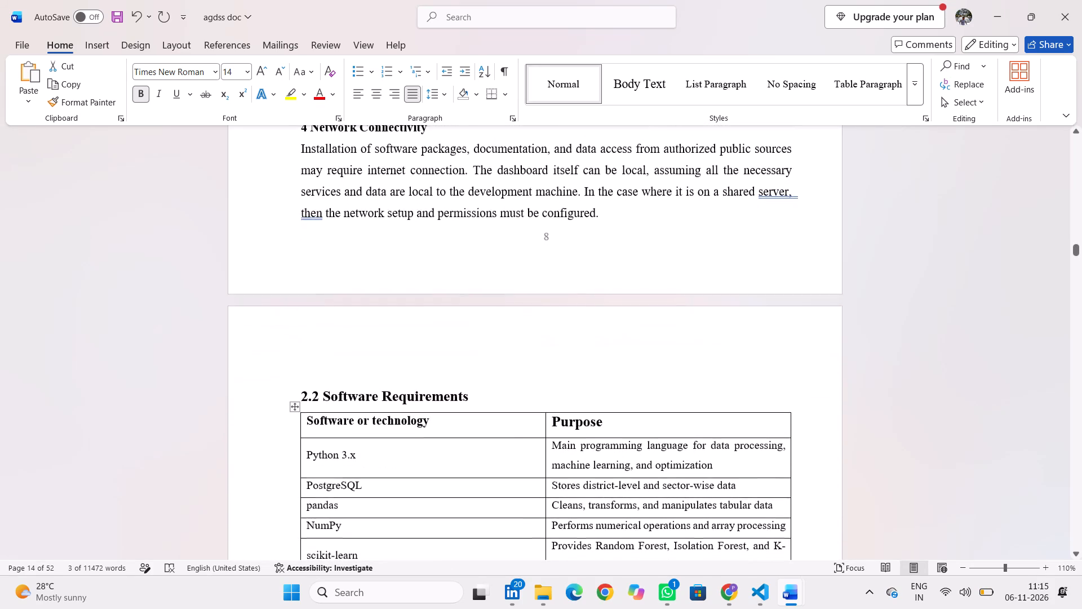
scroll(389, 463, "down", 2)
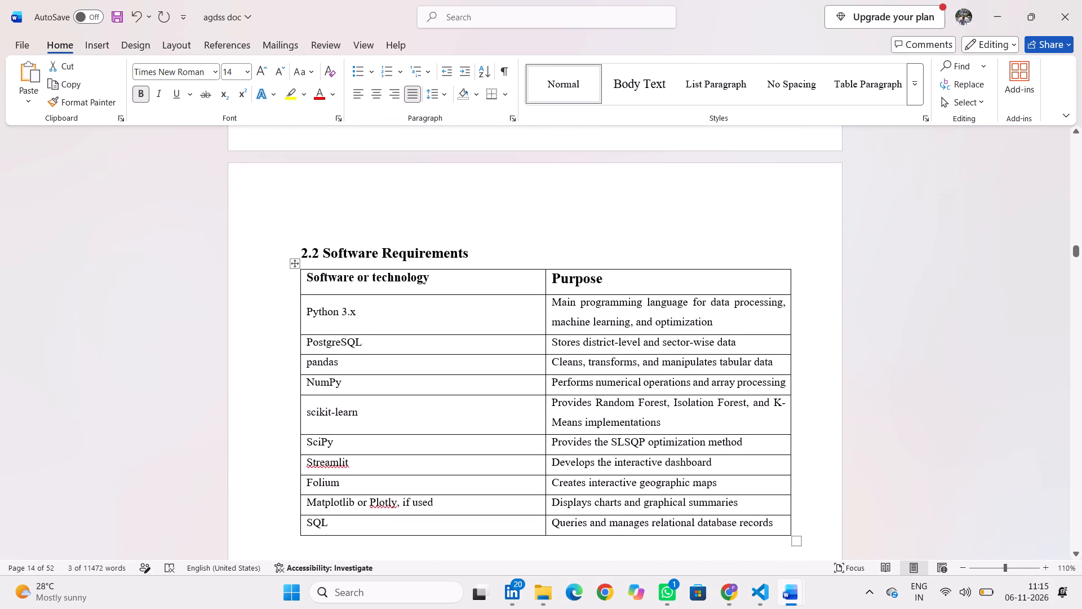
scroll(389, 463, "down", 1)
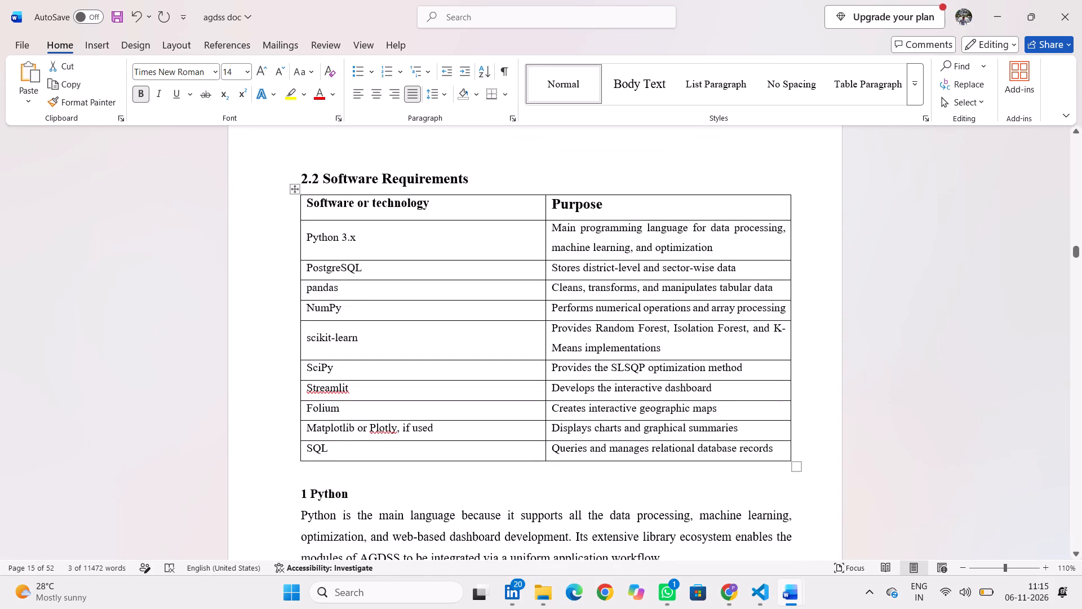
scroll(389, 463, "down", 1)
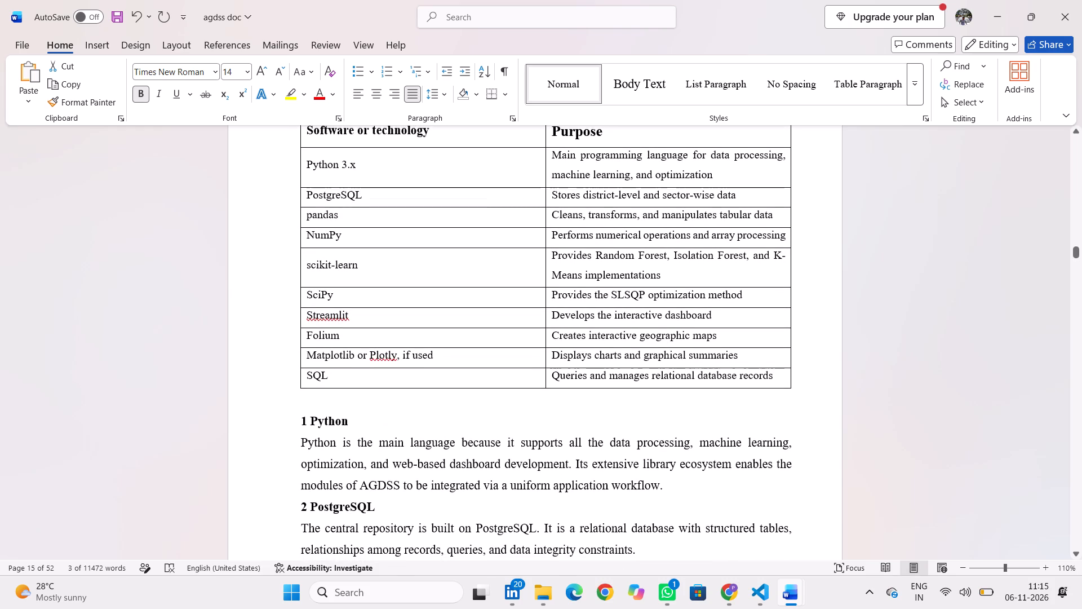
Remove the blank line between the software requirements table and the 1 Python heading.
scroll(374, 414, "down", 1)
left_click(318, 387)
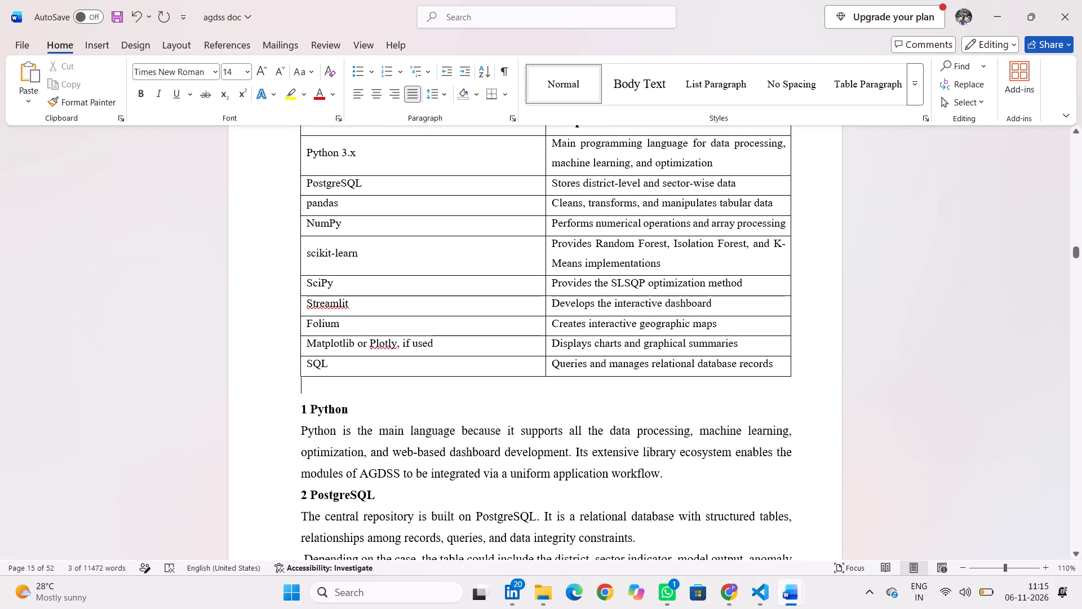
key("BackSpace")
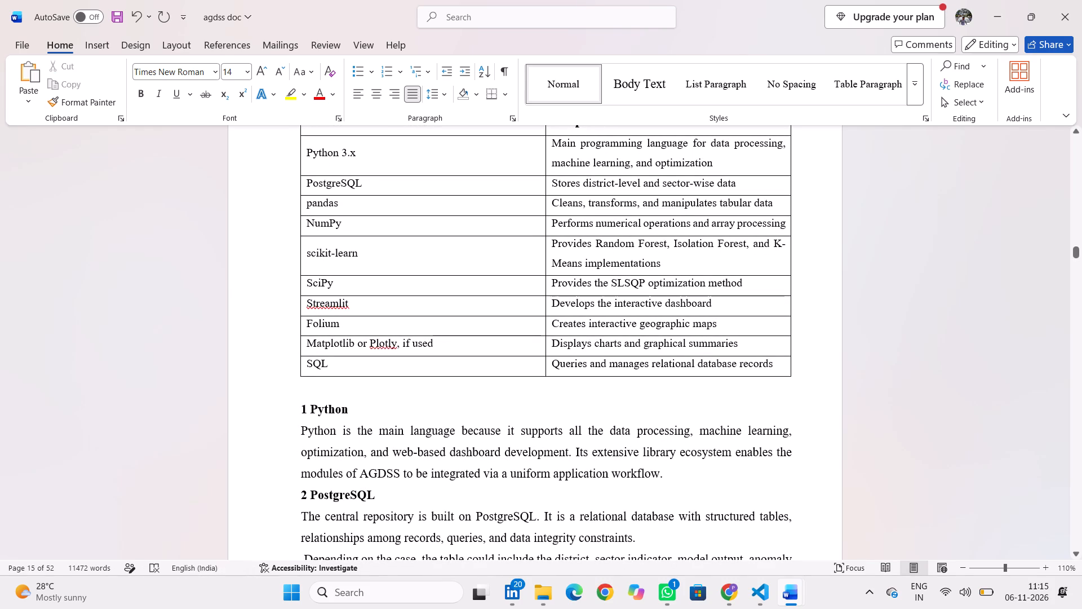
key("Down")
key("BackSpace")
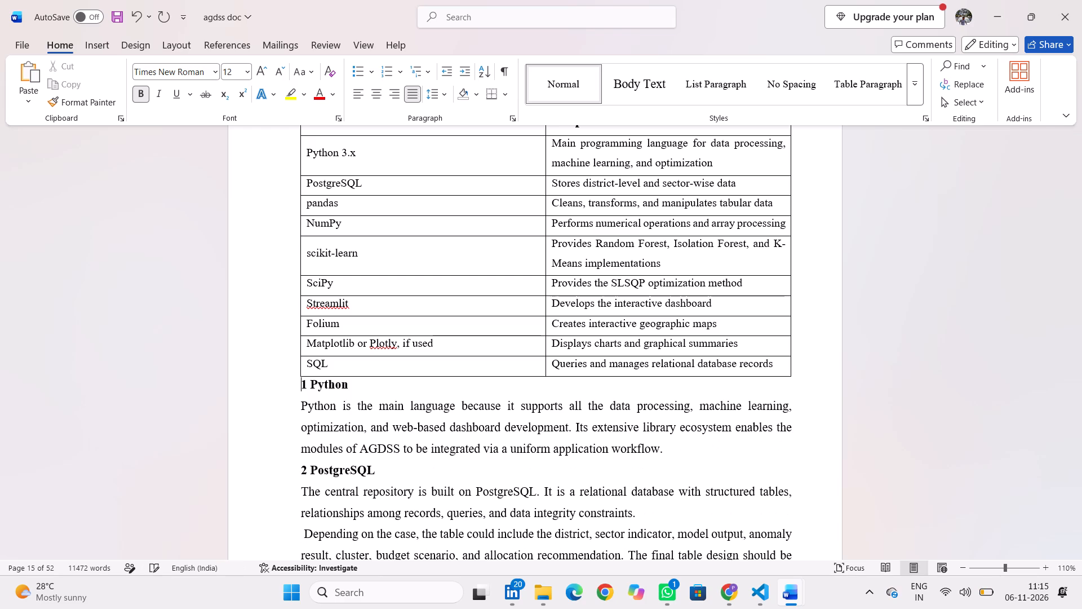
Delete the stray leading space before "Depending on the case" in the 2 PostgreSQL subsection.
scroll(377, 445, "down", 1)
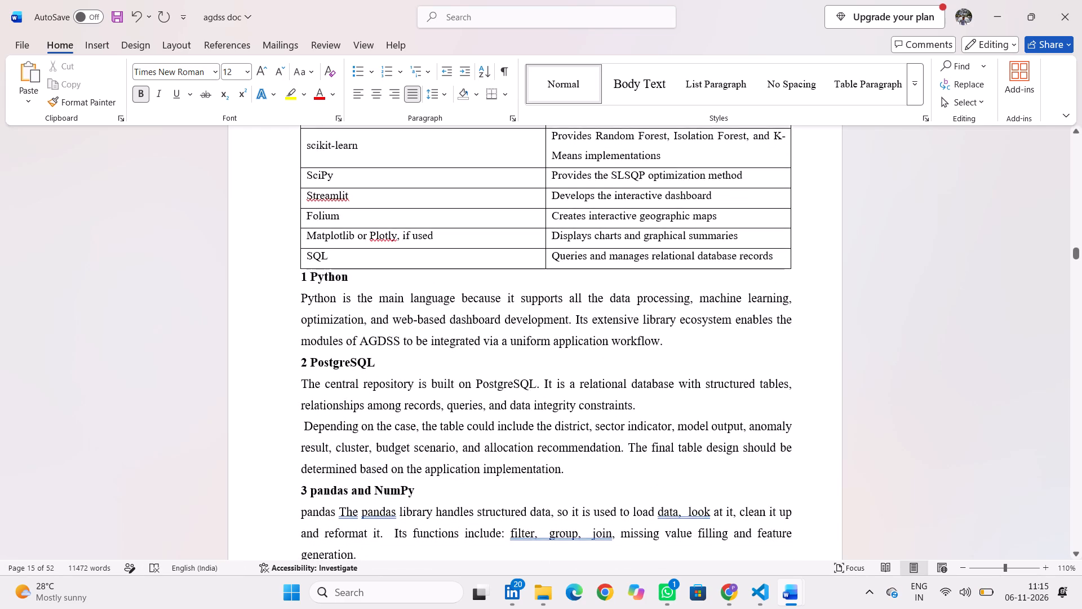
scroll(377, 445, "down", 1)
left_click(304, 404)
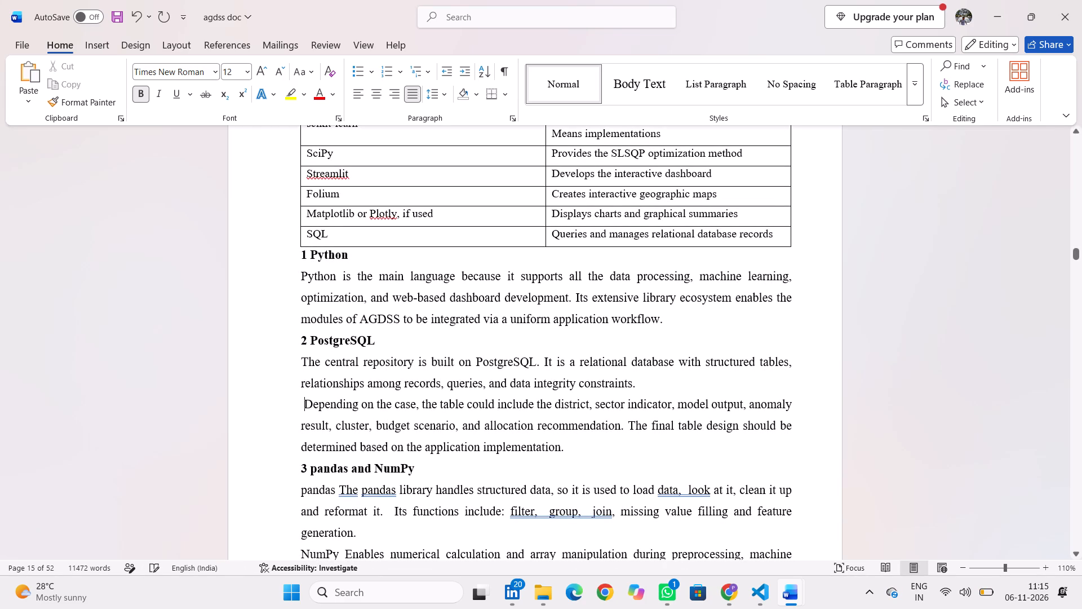
key("BackSpace")
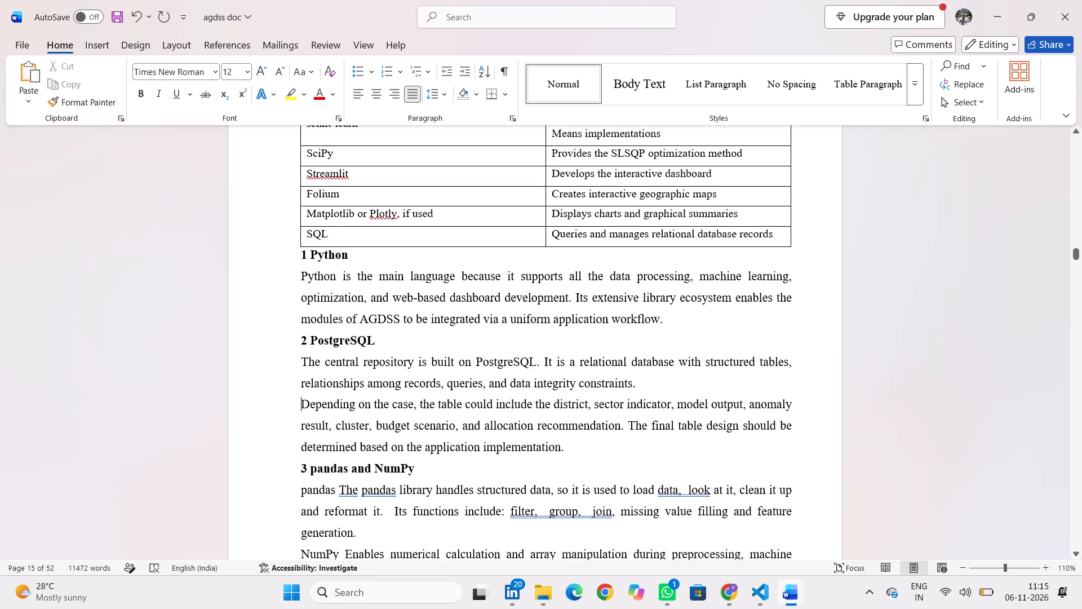
Review the text layout of the remaining software subsections, from 3 pandas and NumPy to 6 Streamlit.
scroll(316, 452, "down", 1)
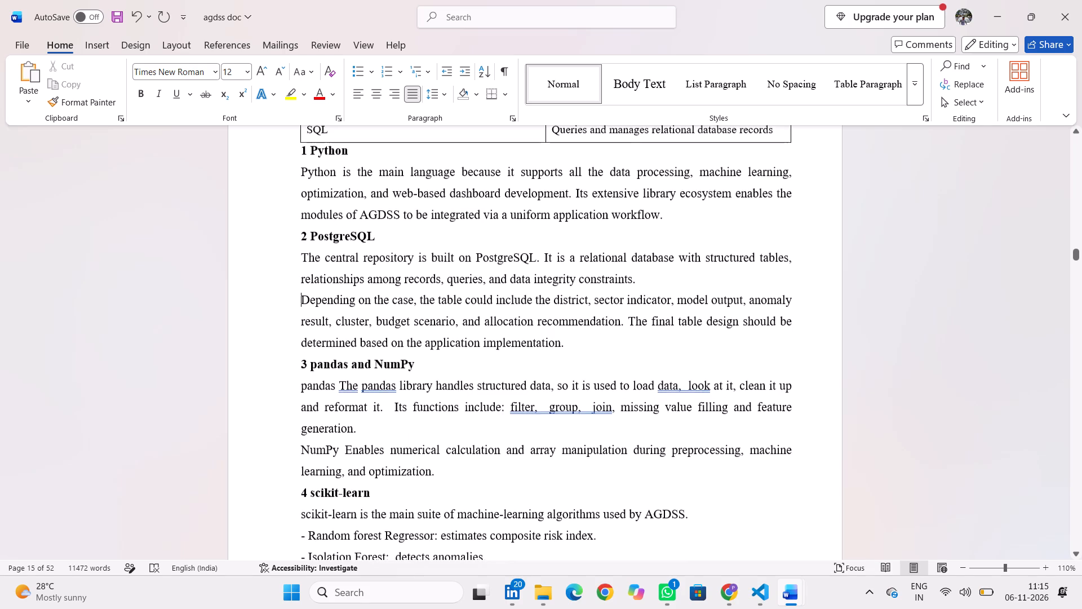
scroll(316, 452, "down", 2)
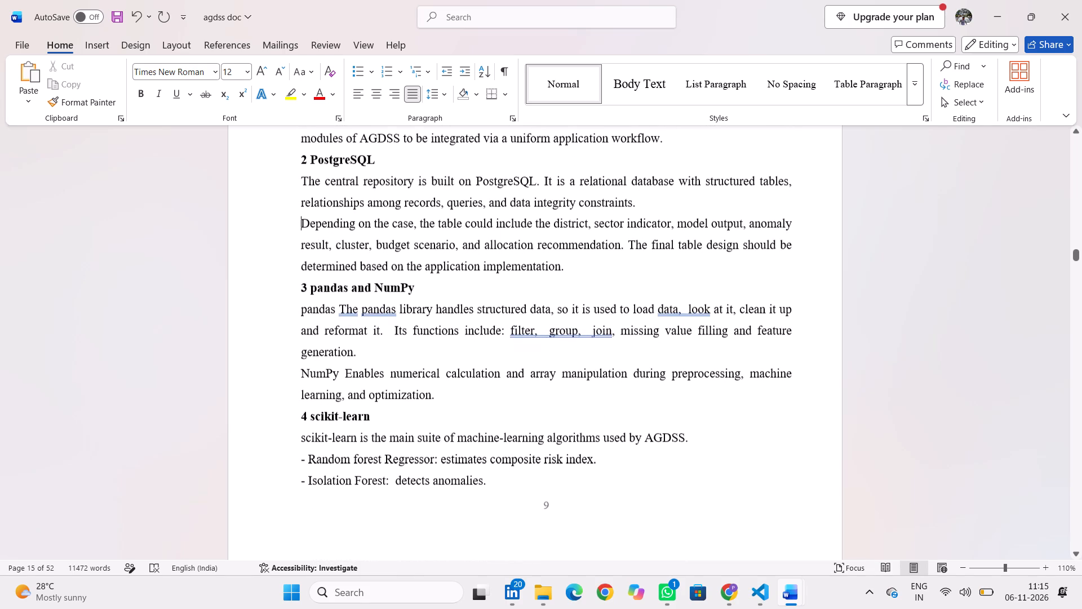
scroll(320, 479, "down", 3)
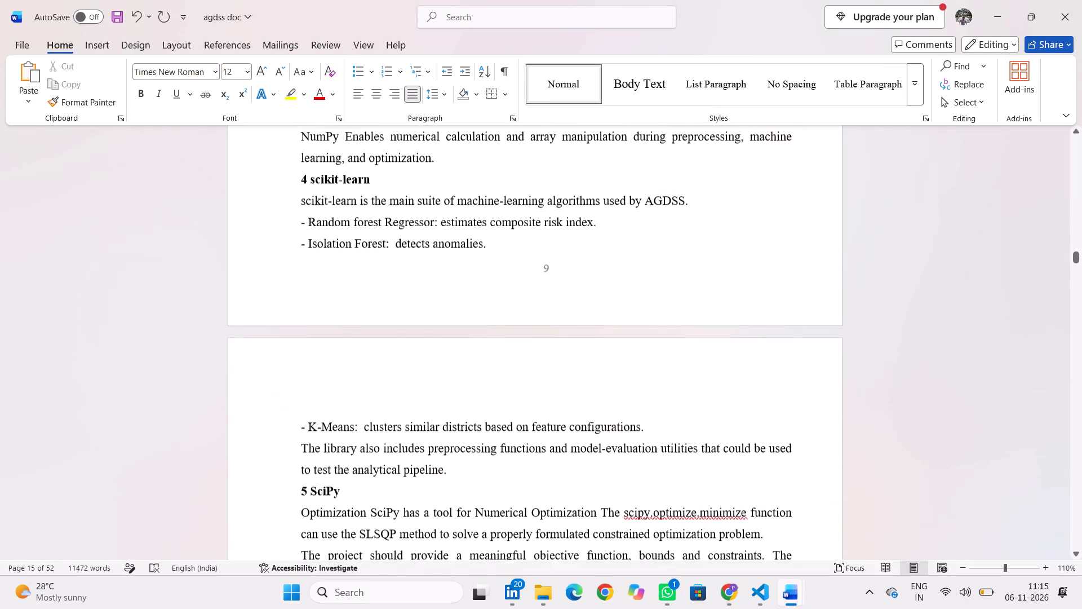
scroll(320, 479, "down", 1)
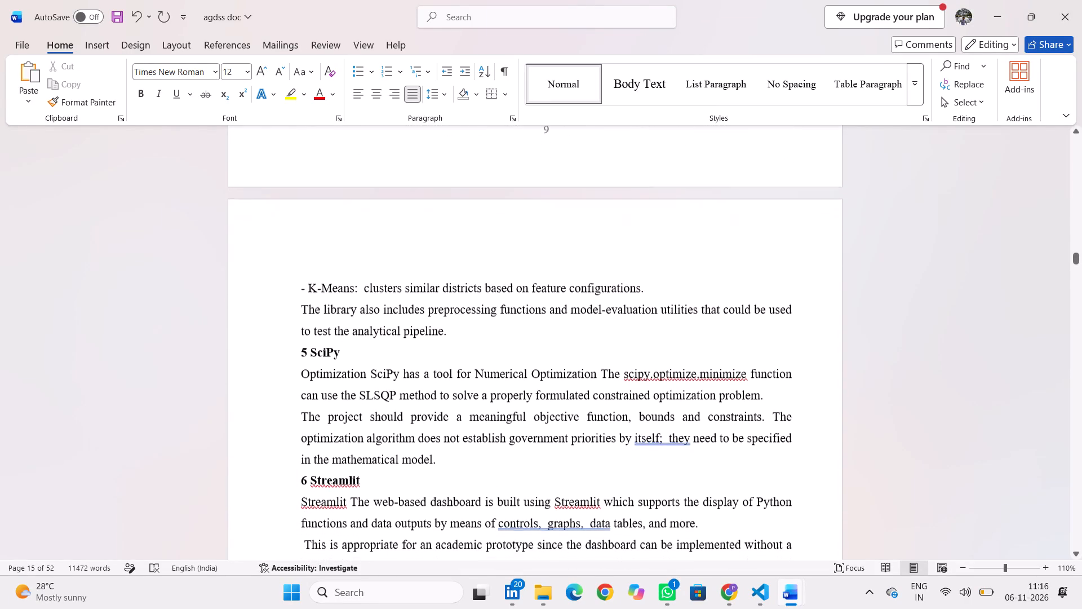
scroll(320, 479, "down", 1)
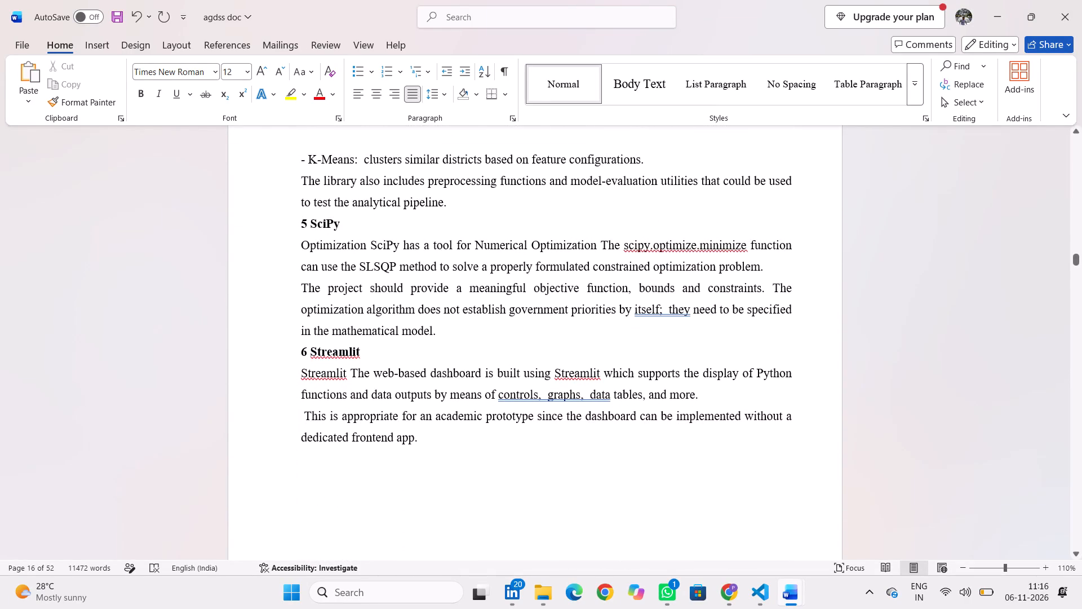
scroll(320, 479, "down", 4)
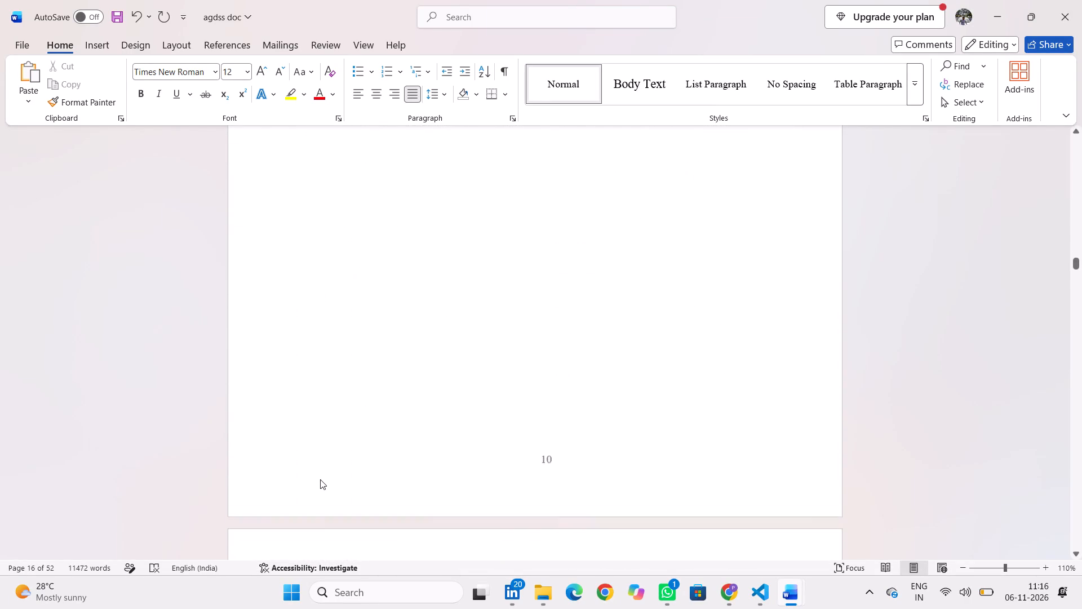
Remove the blank line below the LITERATURE SURVEY heading of Chapter 3.
scroll(320, 479, "down", 3)
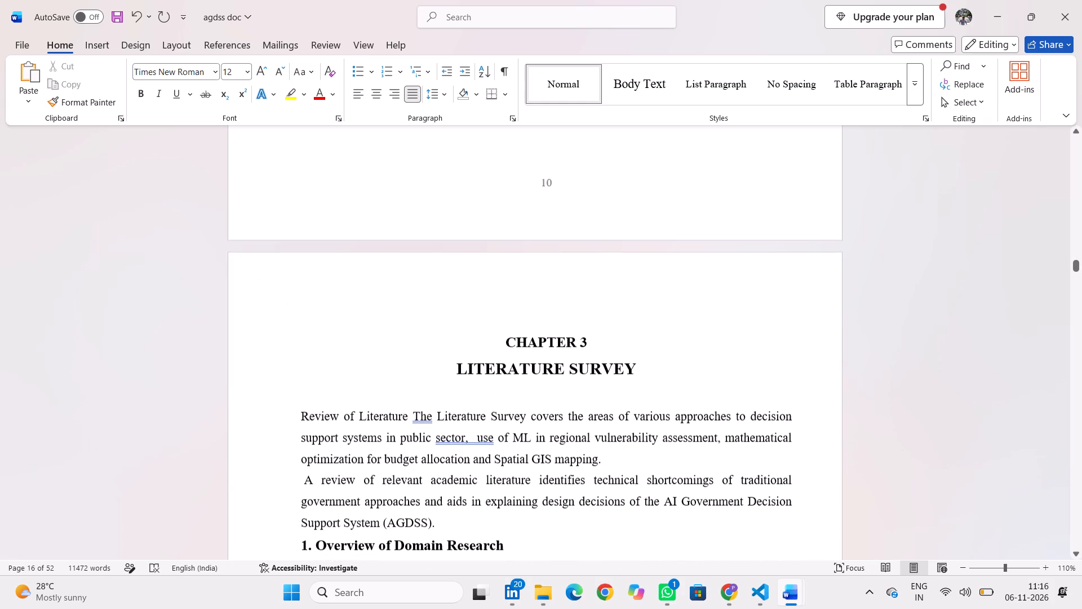
left_click(320, 386)
key("BackSpace")
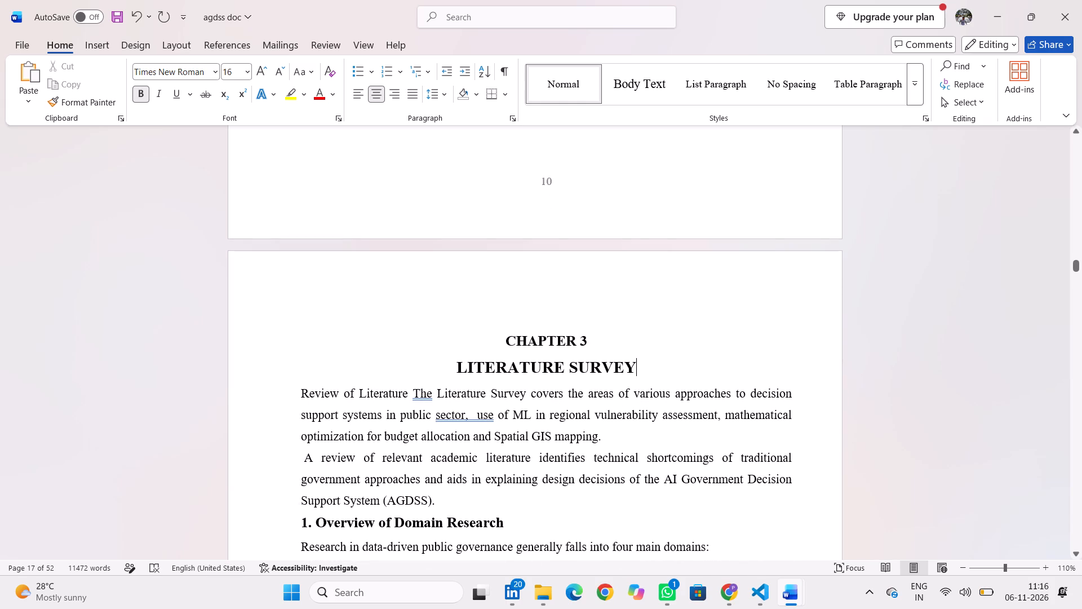
Review the formatting of Chapter 3 from the introduction and Overview of Domain Research through Study 1.
scroll(323, 459, "down", 3)
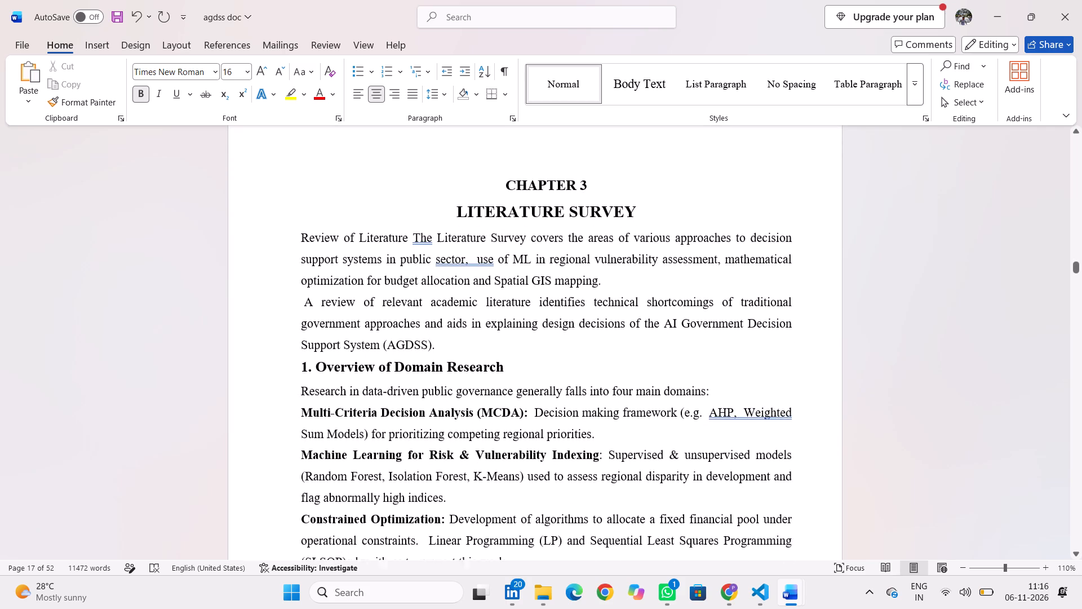
scroll(323, 459, "down", 2)
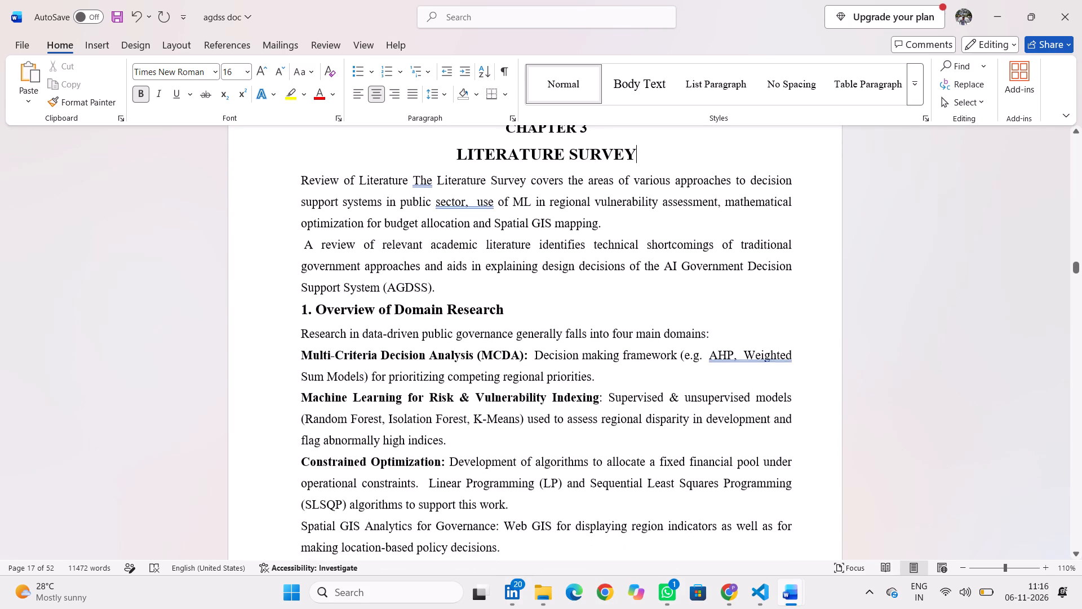
scroll(323, 459, "down", 1)
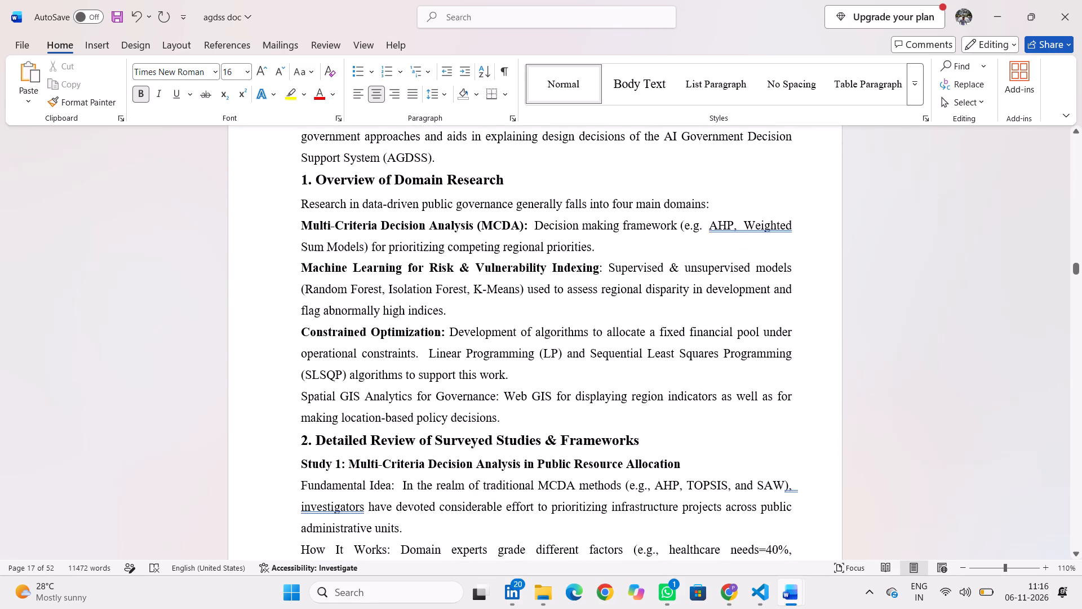
scroll(323, 459, "down", 2)
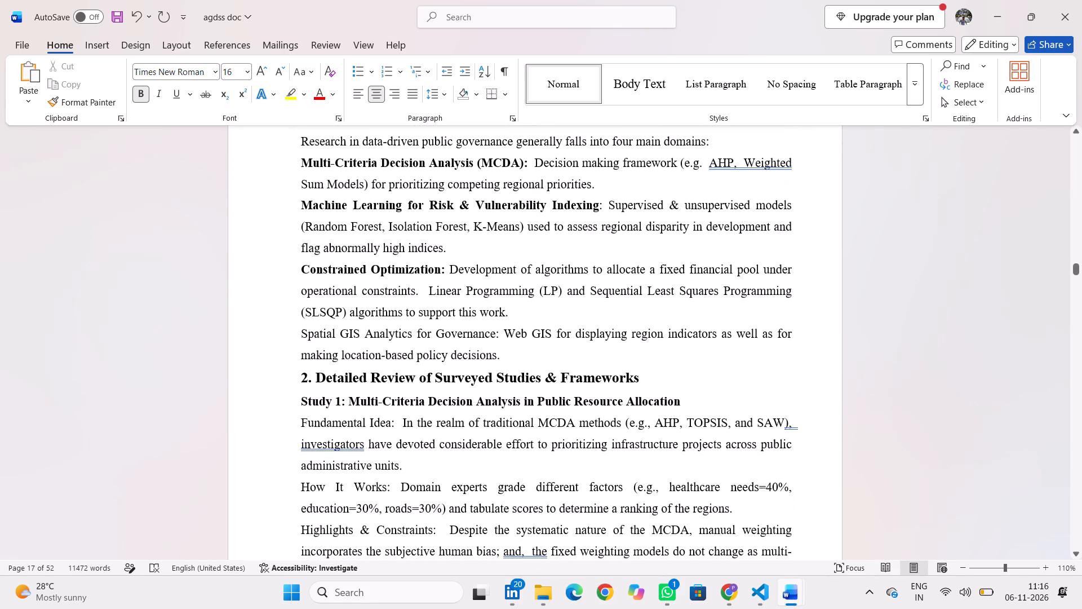
scroll(323, 459, "down", 2)
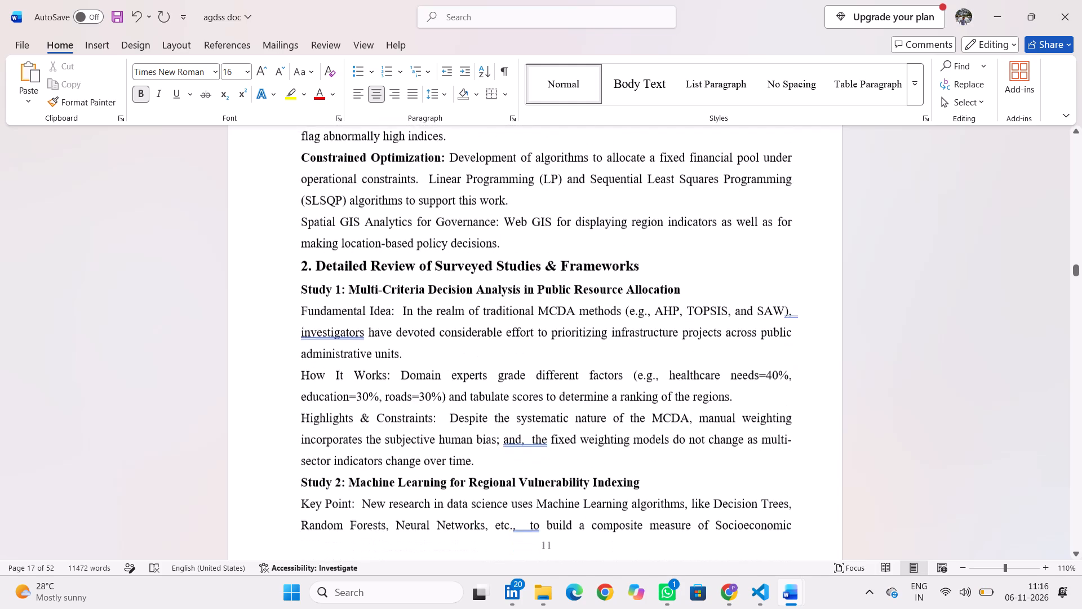
scroll(323, 459, "down", 2)
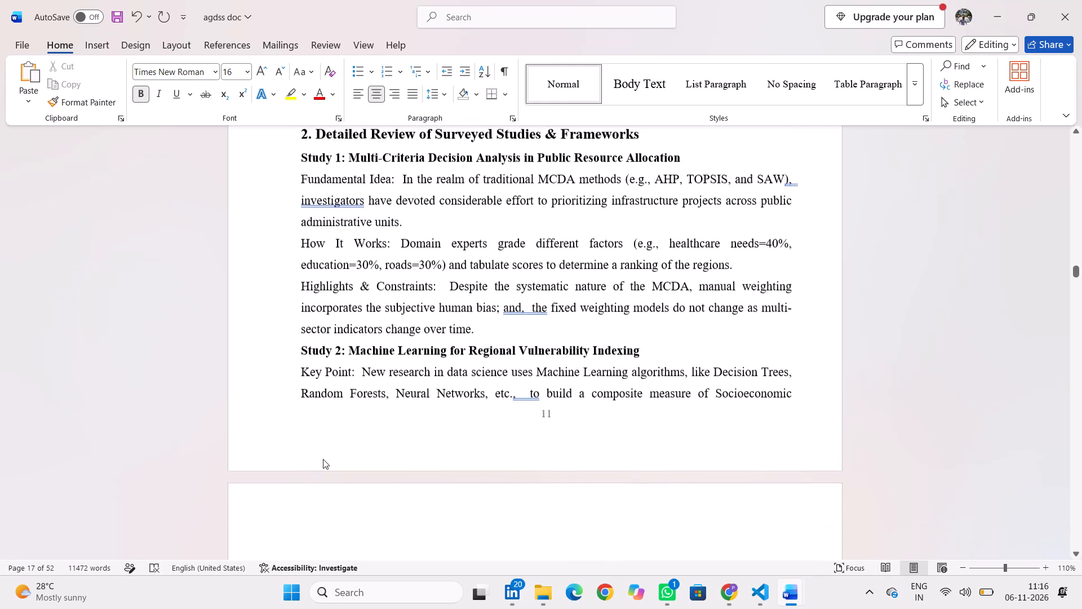
Review the layout of Study 2, the Random Forest Regressor text and Study 3 in Chapter 3.
scroll(323, 459, "down", 3)
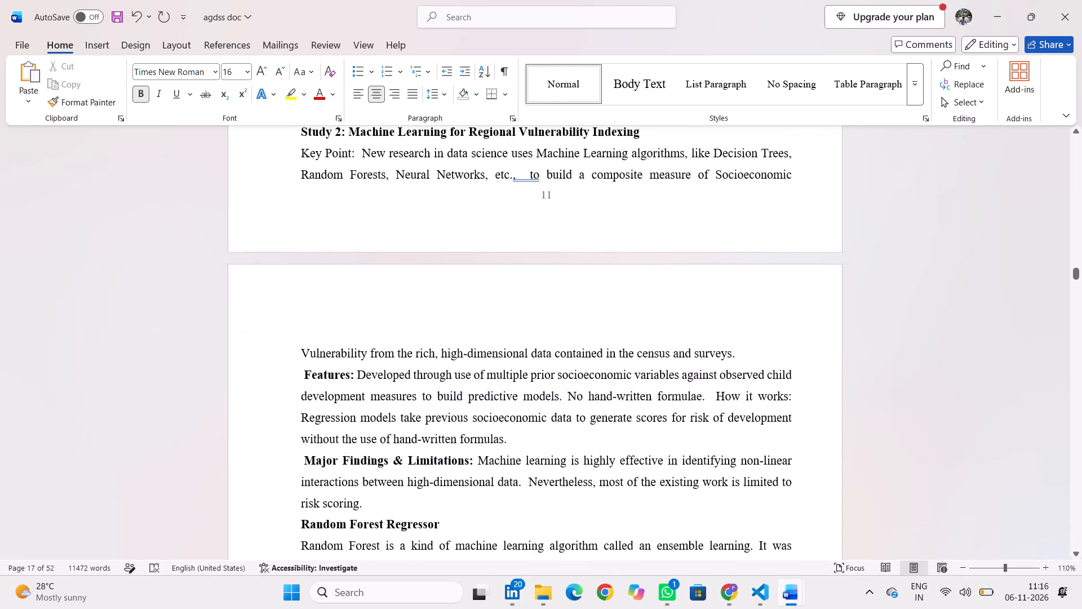
scroll(323, 459, "down", 3)
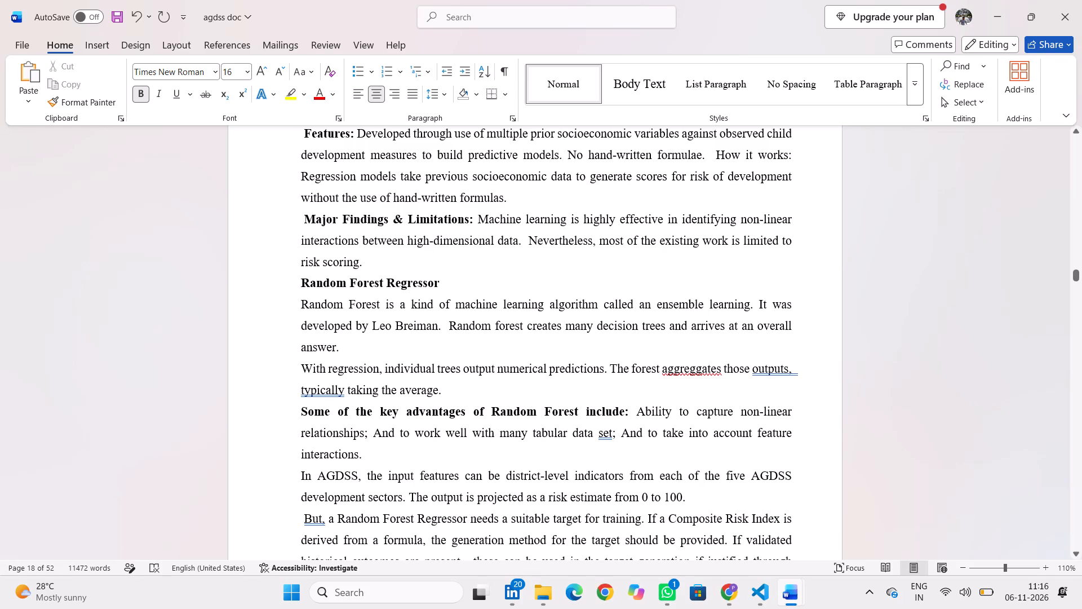
scroll(323, 459, "down", 1)
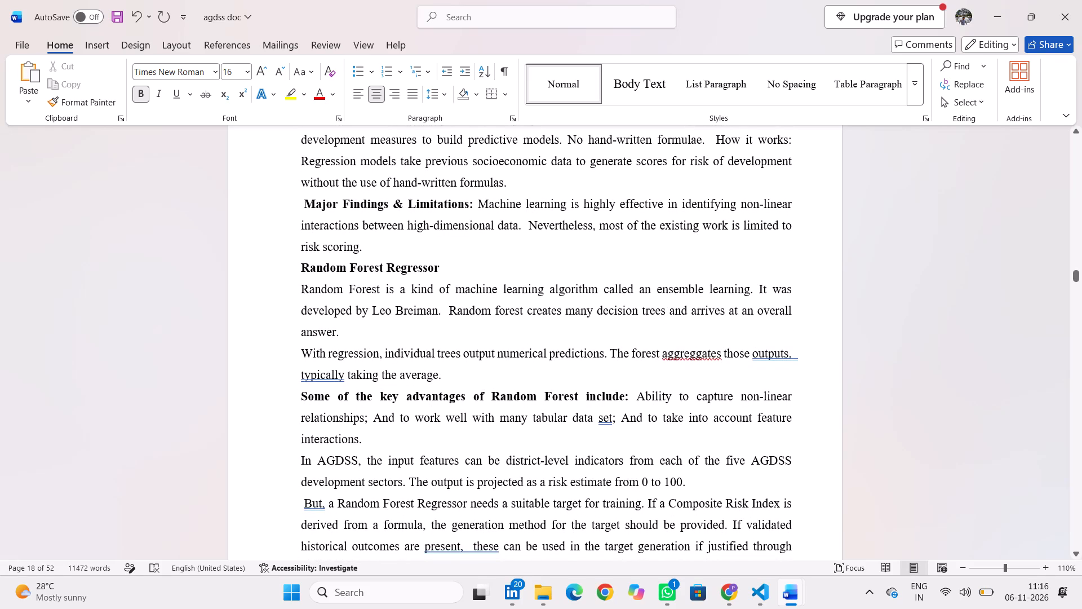
scroll(323, 459, "down", 1)
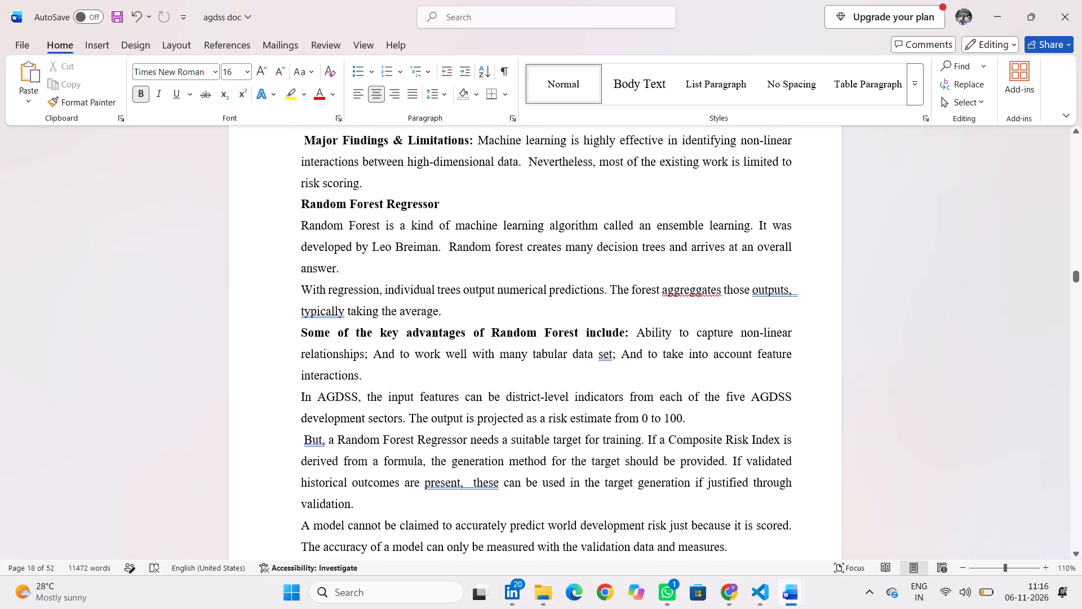
scroll(323, 459, "down", 2)
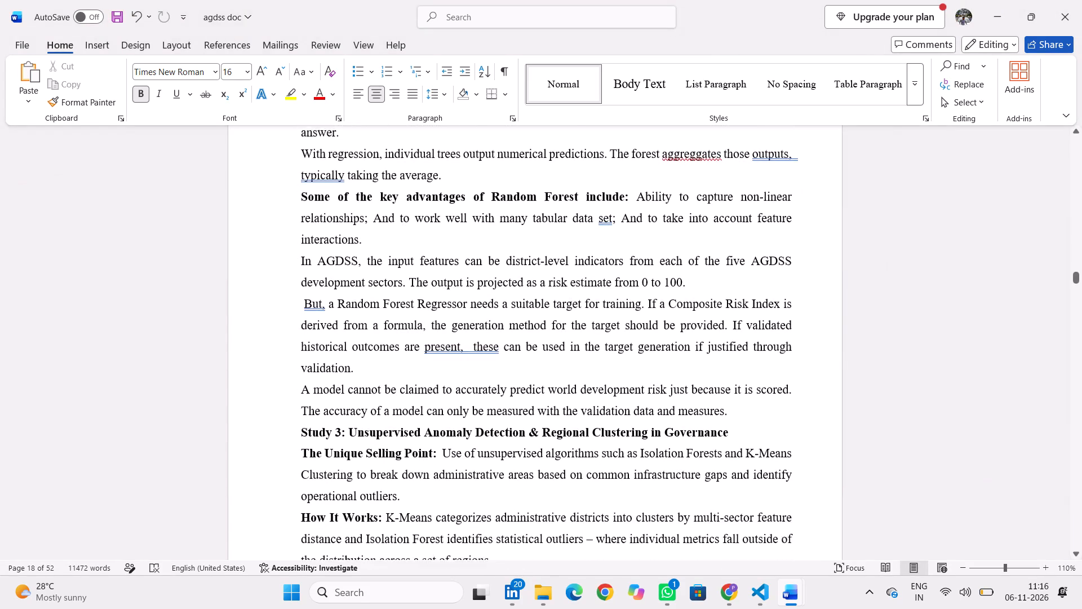
scroll(323, 459, "down", 2)
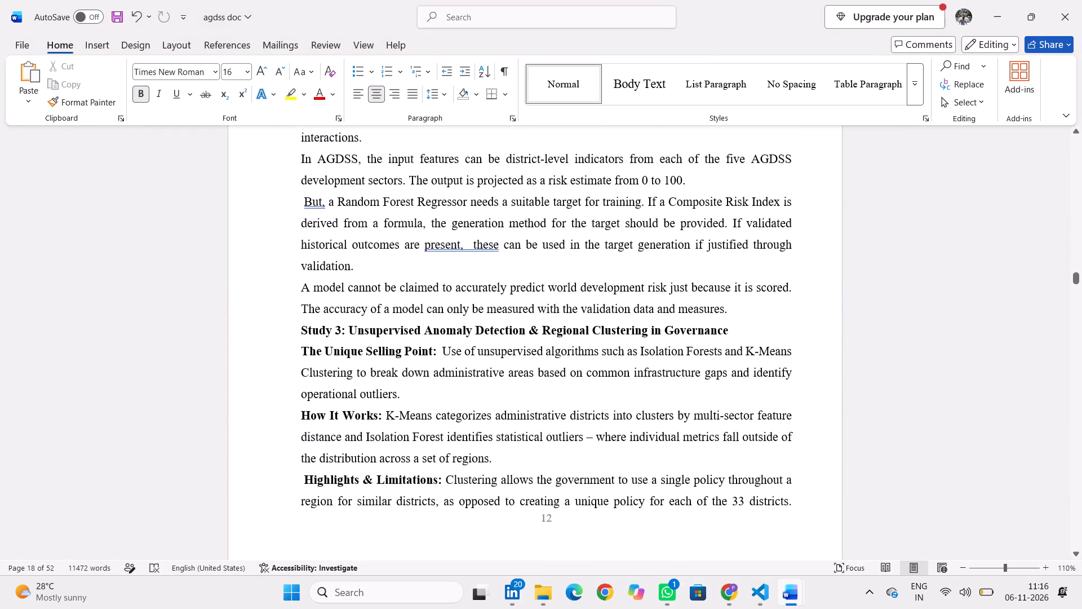
scroll(323, 459, "down", 3)
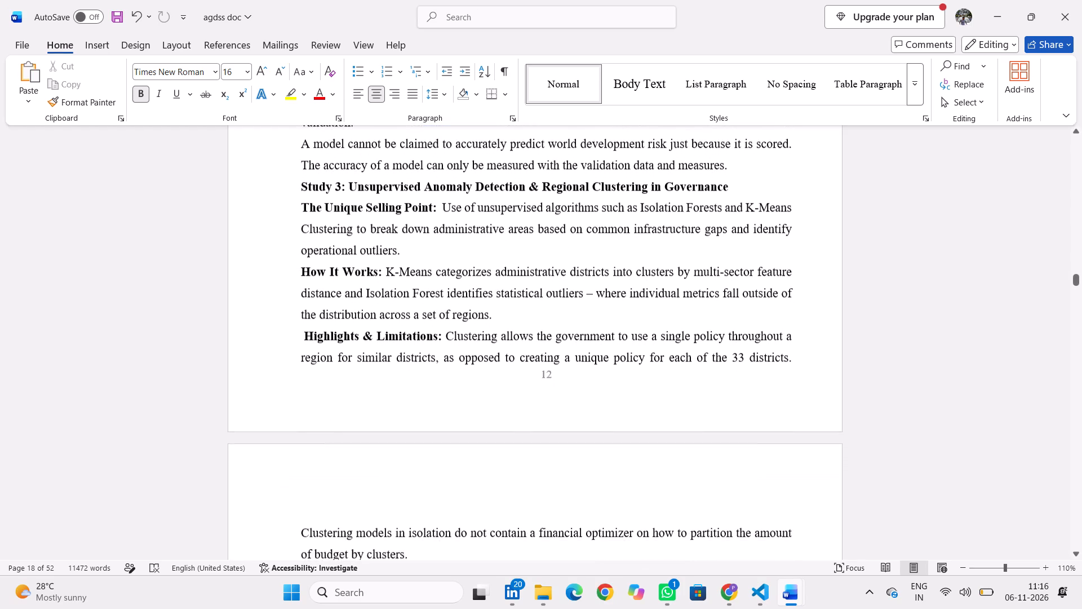
Review the layout of Study 4 and the Identified Research Gaps & AGDSS Contributions section up to the end of Chapter 3.
scroll(323, 459, "down", 1)
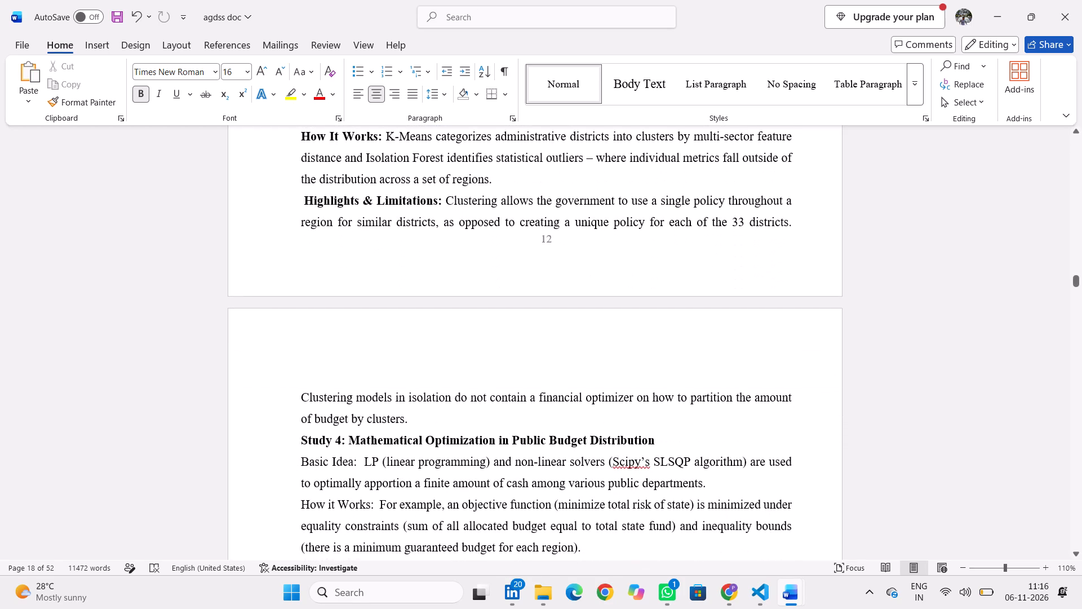
scroll(323, 459, "down", 2)
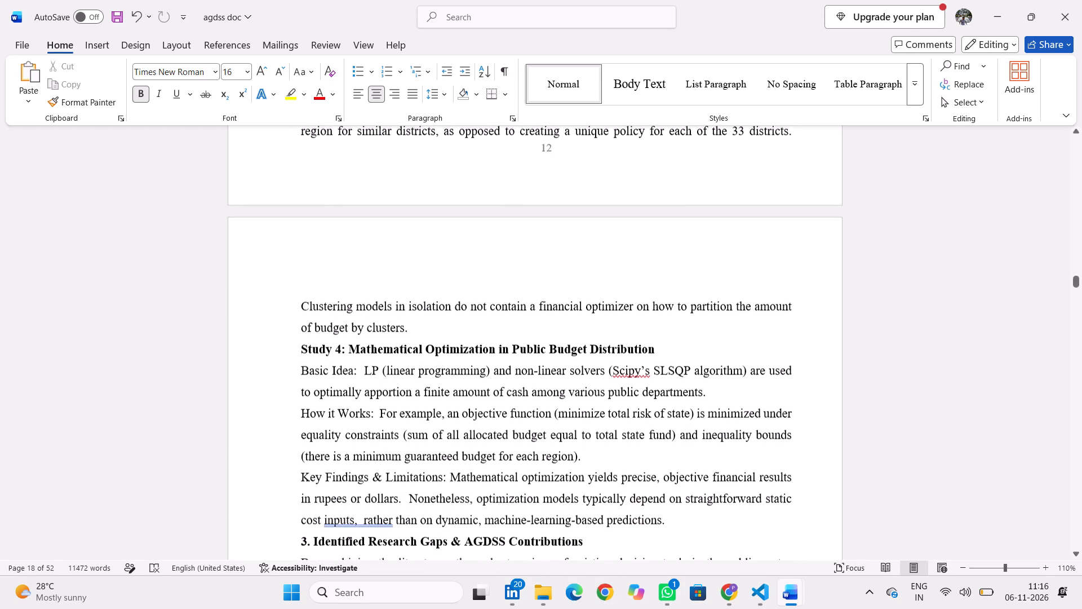
scroll(323, 459, "down", 4)
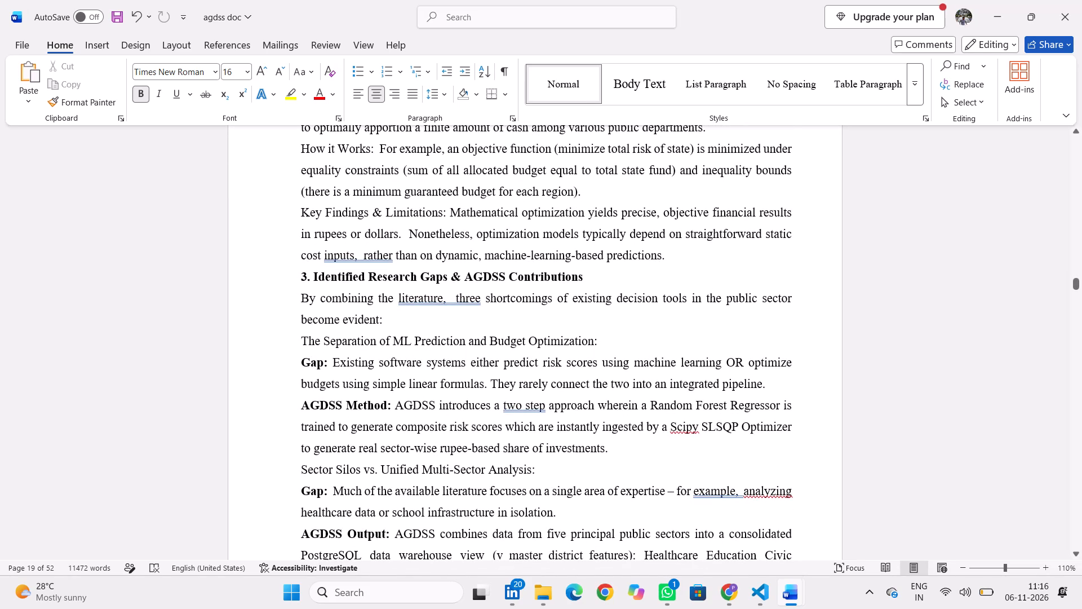
scroll(323, 459, "down", 2)
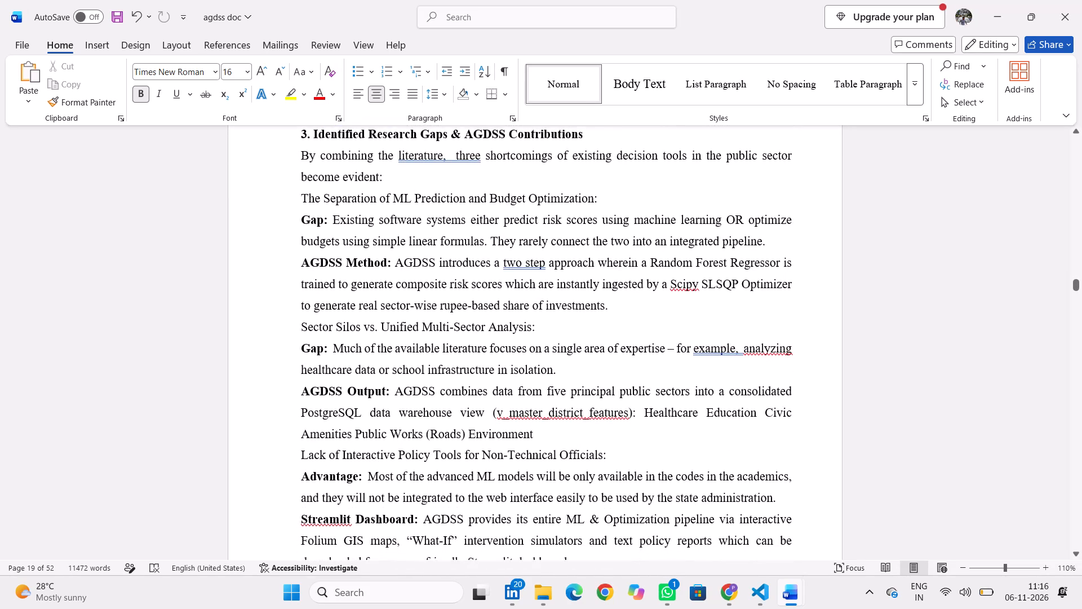
scroll(323, 459, "down", 2)
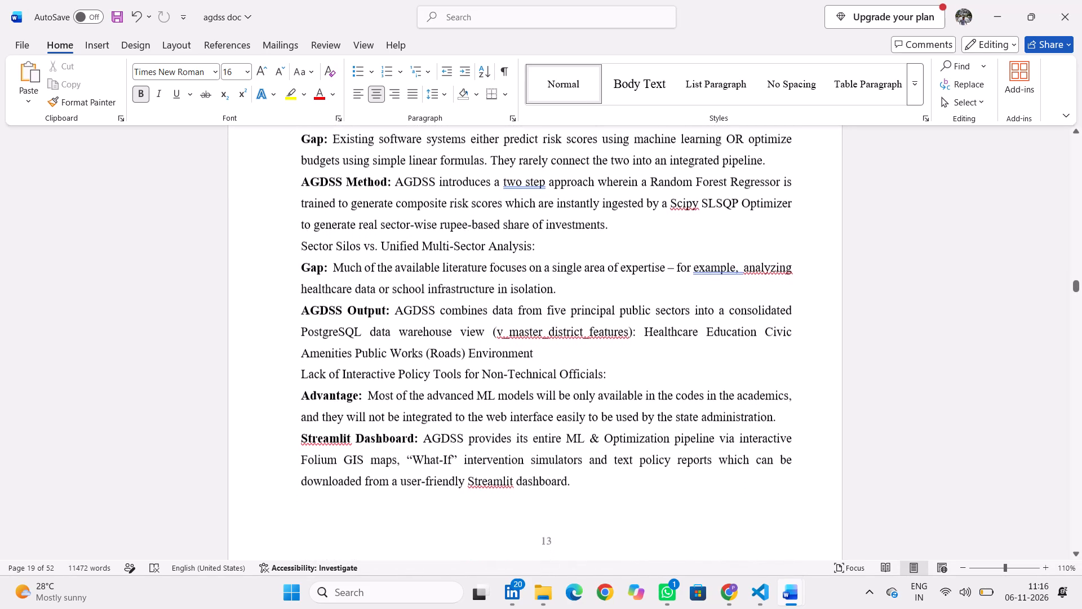
scroll(323, 459, "down", 2)
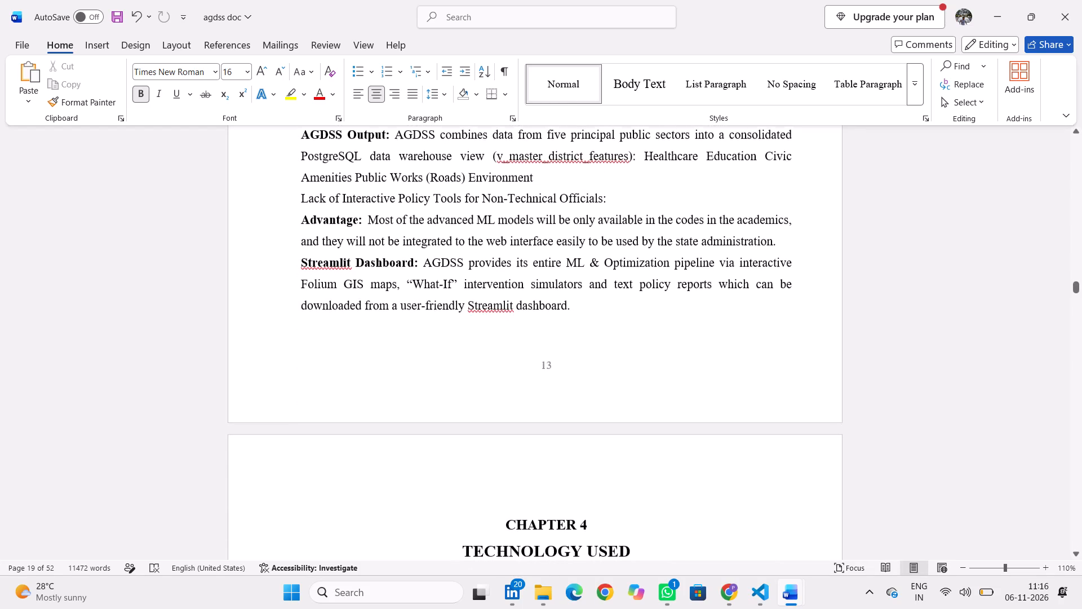
Review the formatting of Chapter 4's opening, from the TECHNOLOGY USED title through sections 4.1 Introduction and 4.2 Python Programming Language.
scroll(323, 459, "down", 3)
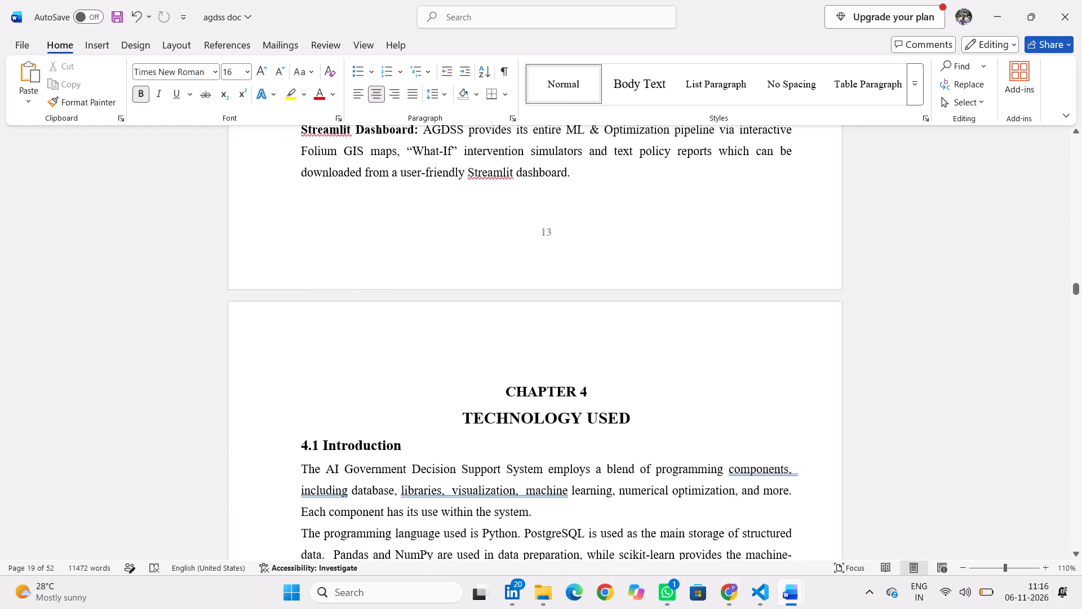
scroll(323, 459, "down", 3)
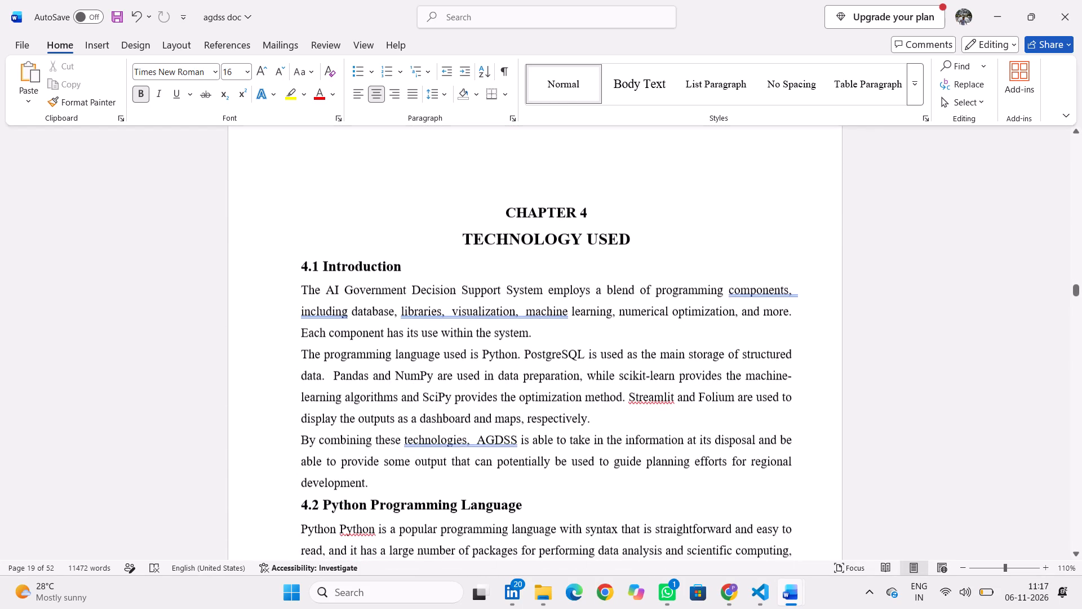
scroll(323, 459, "down", 3)
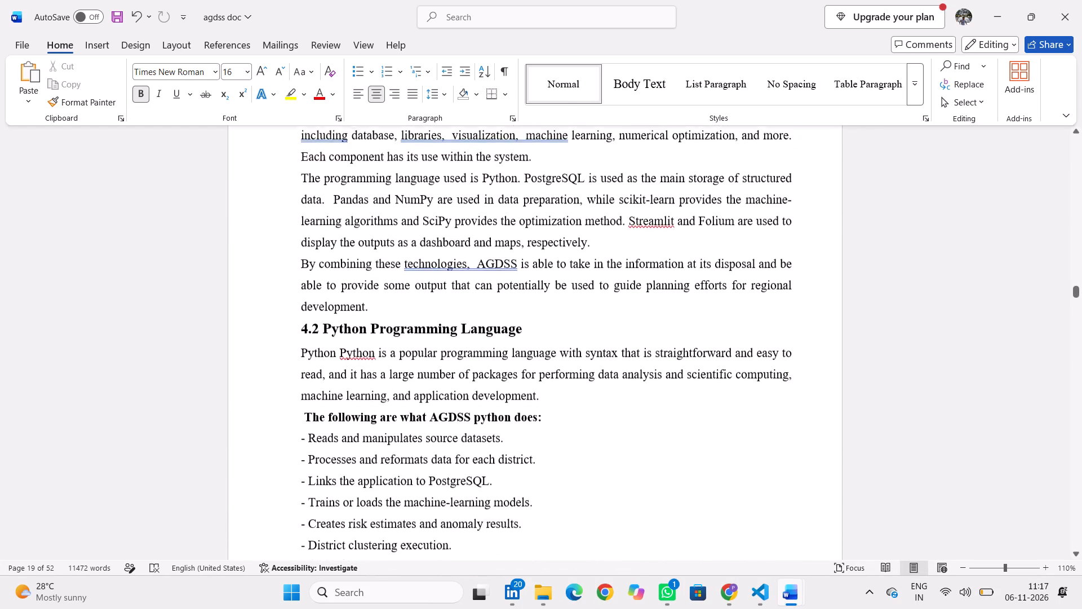
scroll(323, 459, "down", 3)
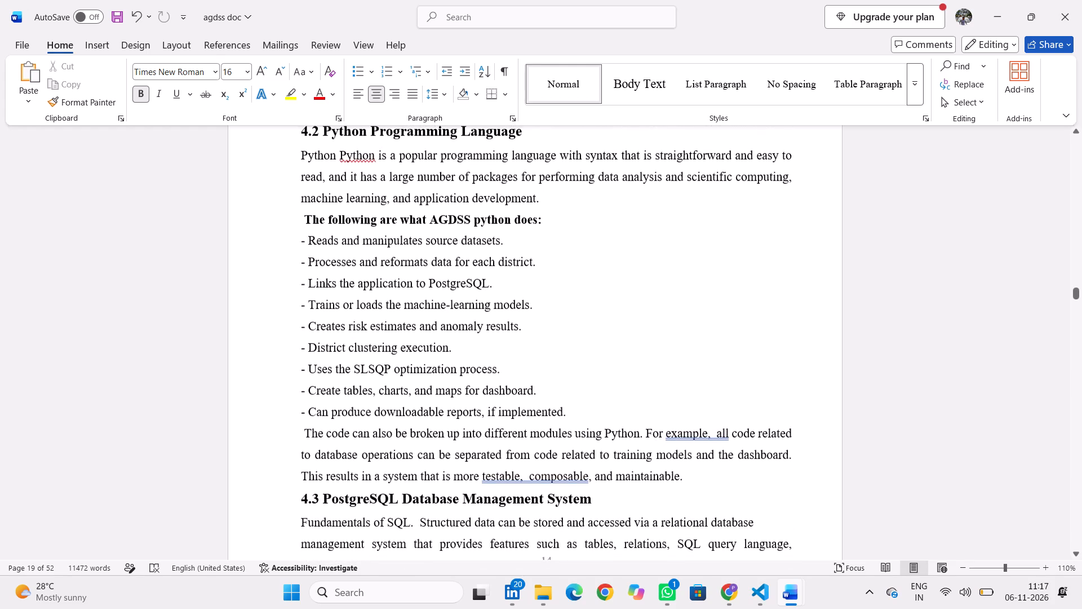
Review the layout of section 4.3 PostgreSQL Database Management System and its numbered subsections.
scroll(323, 459, "down", 2)
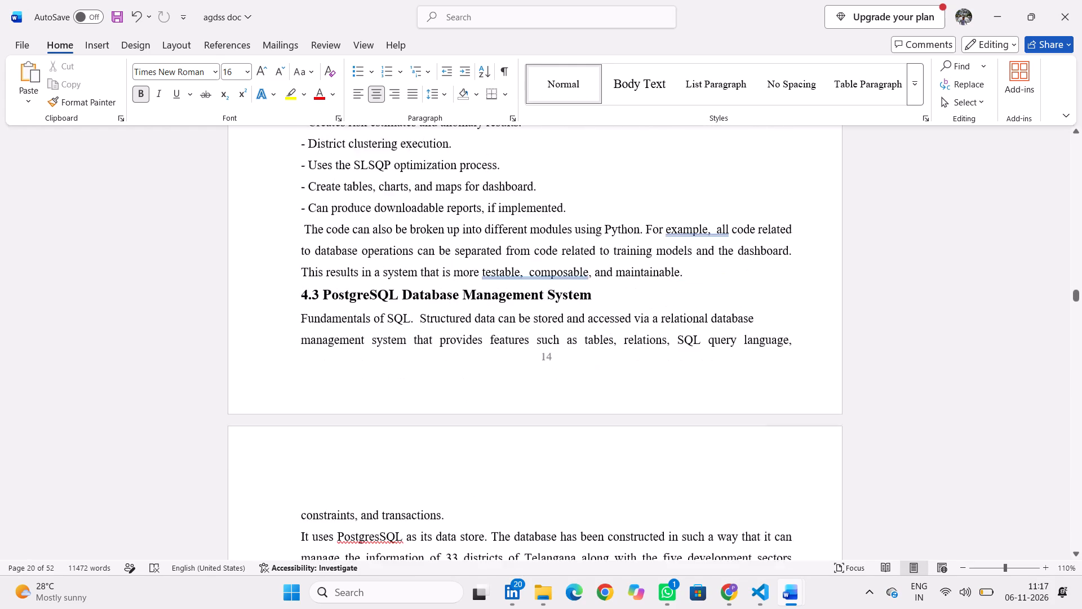
scroll(323, 459, "down", 2)
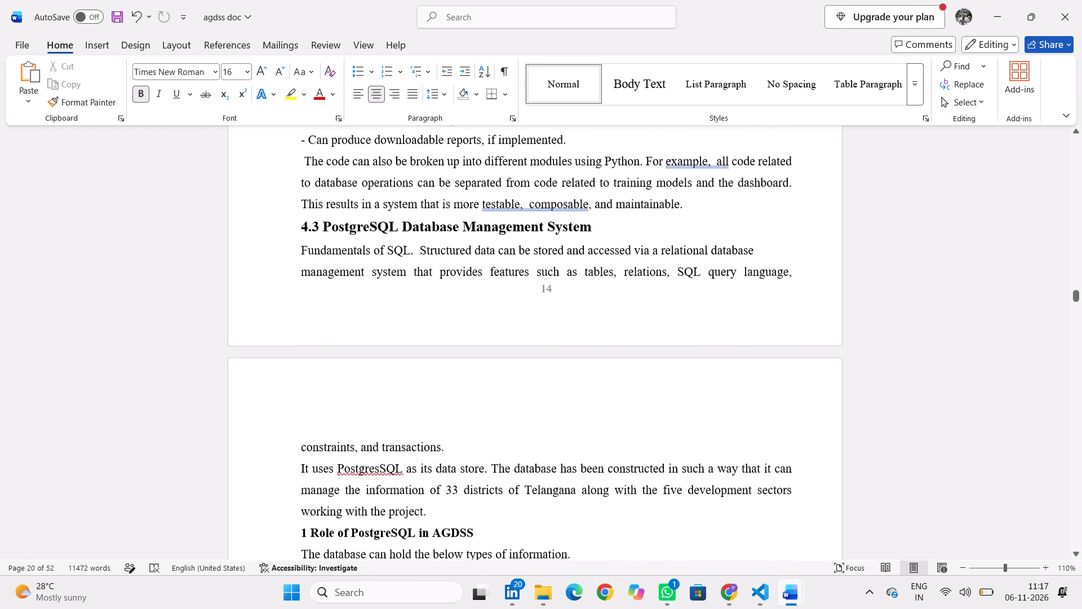
scroll(323, 459, "down", 3)
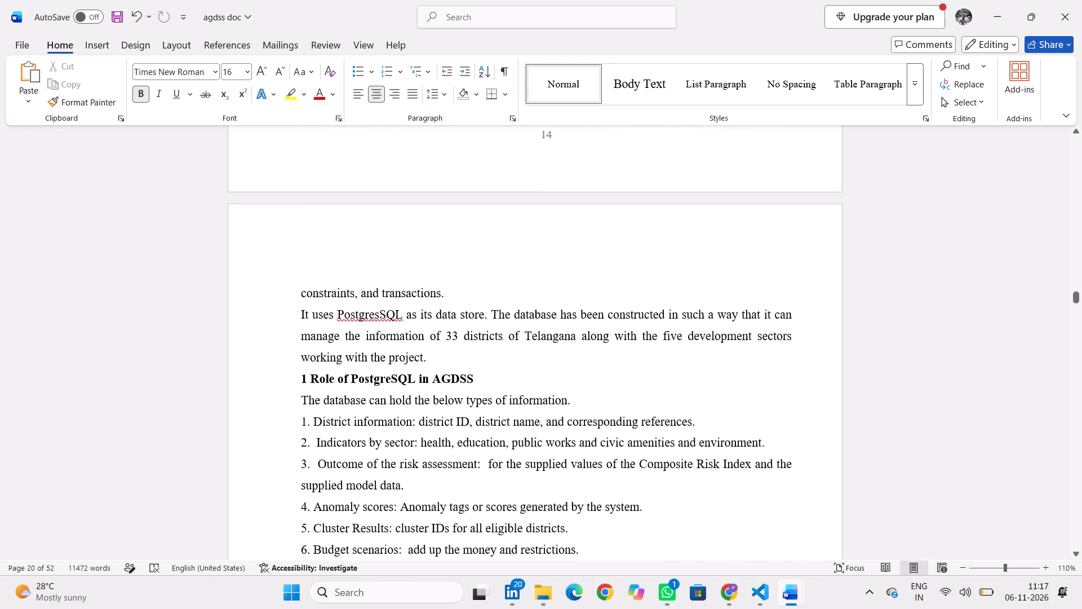
scroll(323, 459, "down", 2)
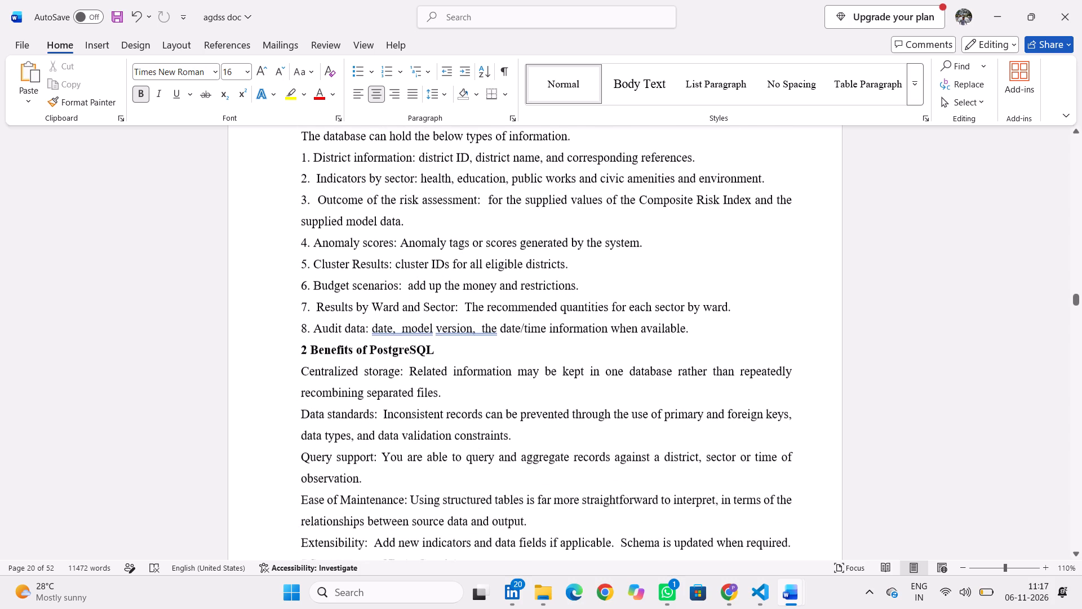
scroll(323, 459, "down", 2)
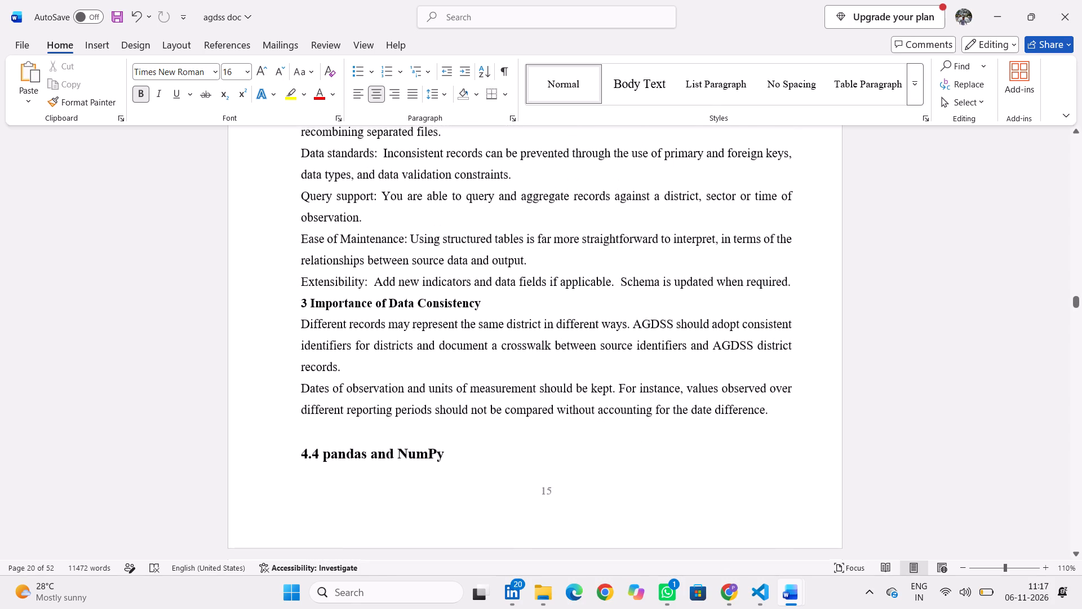
Insert two blank lines above the 4.4 pandas and NumPy heading to push it onto the next page.
scroll(323, 459, "down", 1)
left_click(318, 422)
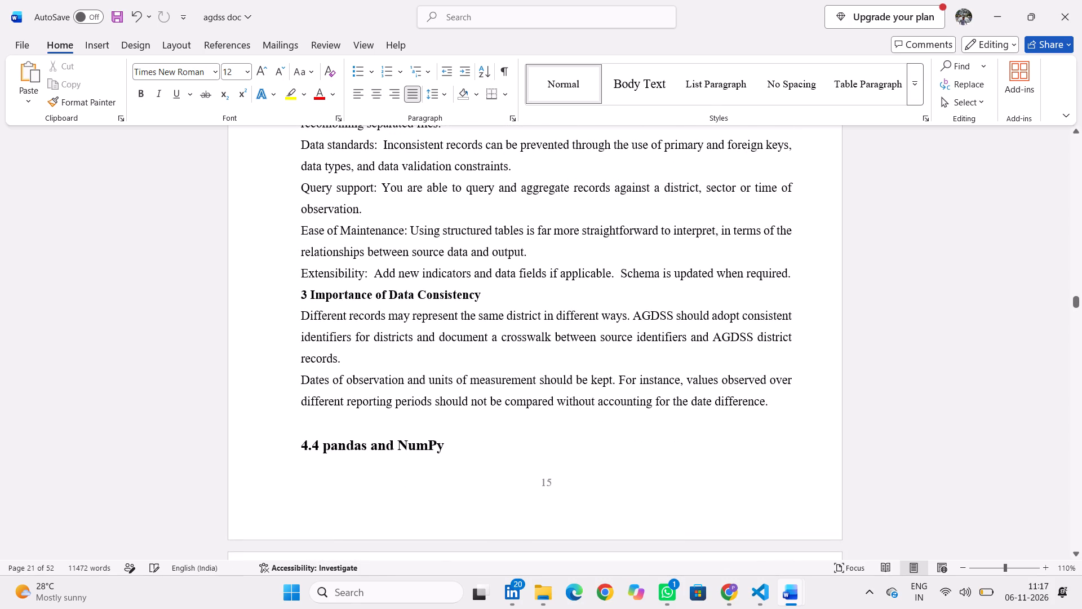
key("Return")
key("Return")
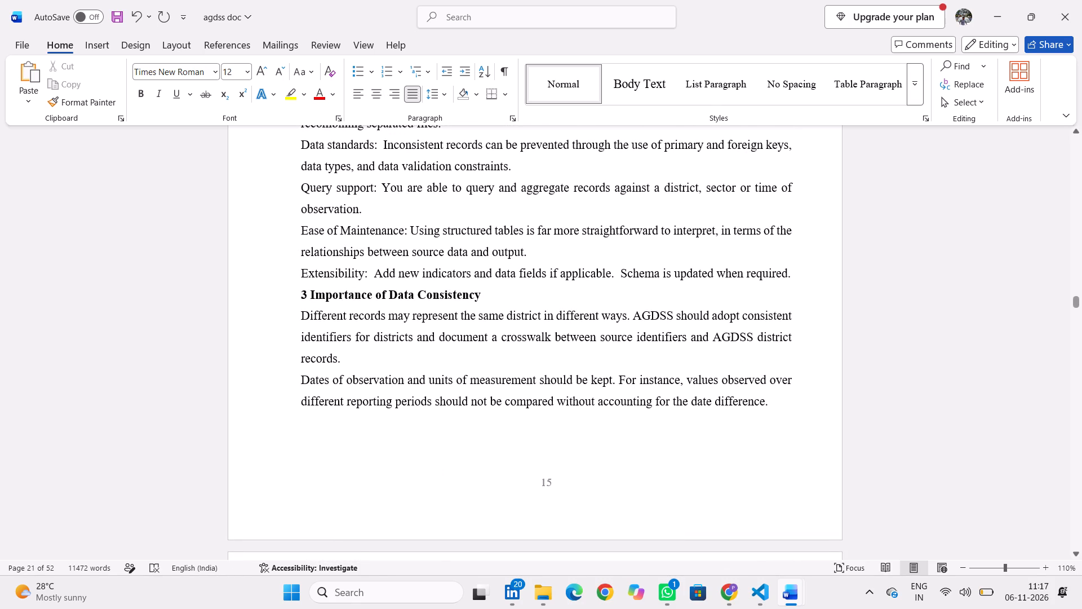
Review the layout of section 4.4 pandas and NumPy and the start of section 4.5 scikit-learn.
scroll(366, 476, "down", 3)
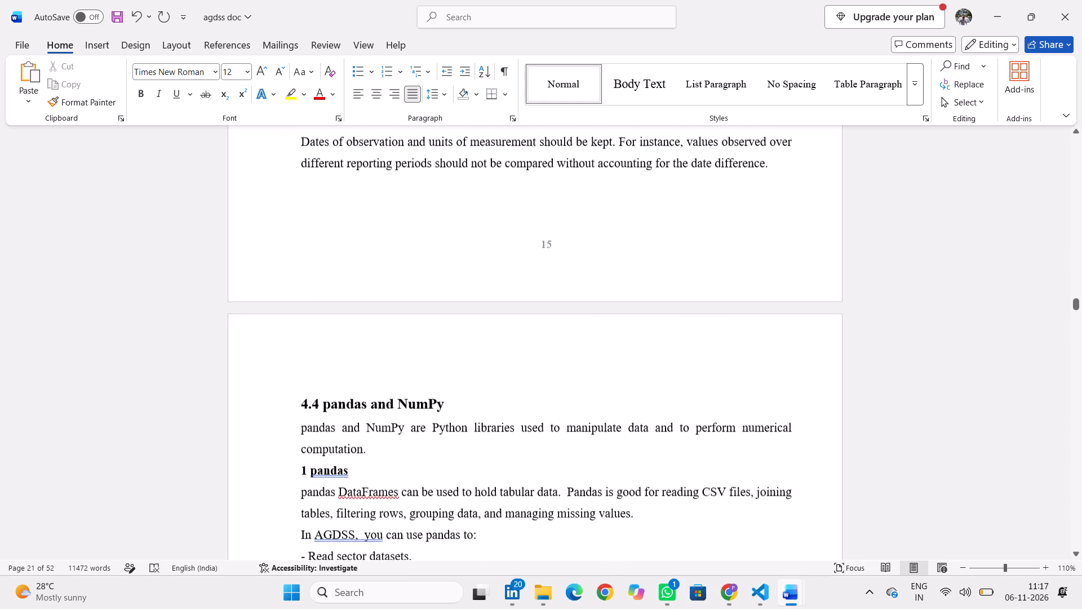
scroll(366, 476, "down", 3)
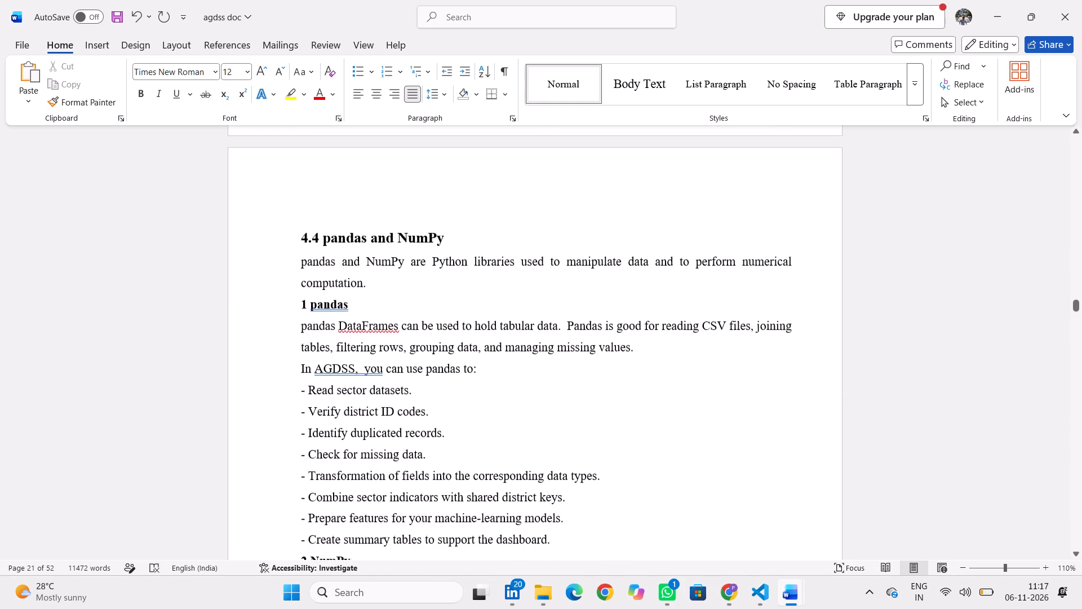
scroll(366, 476, "down", 3)
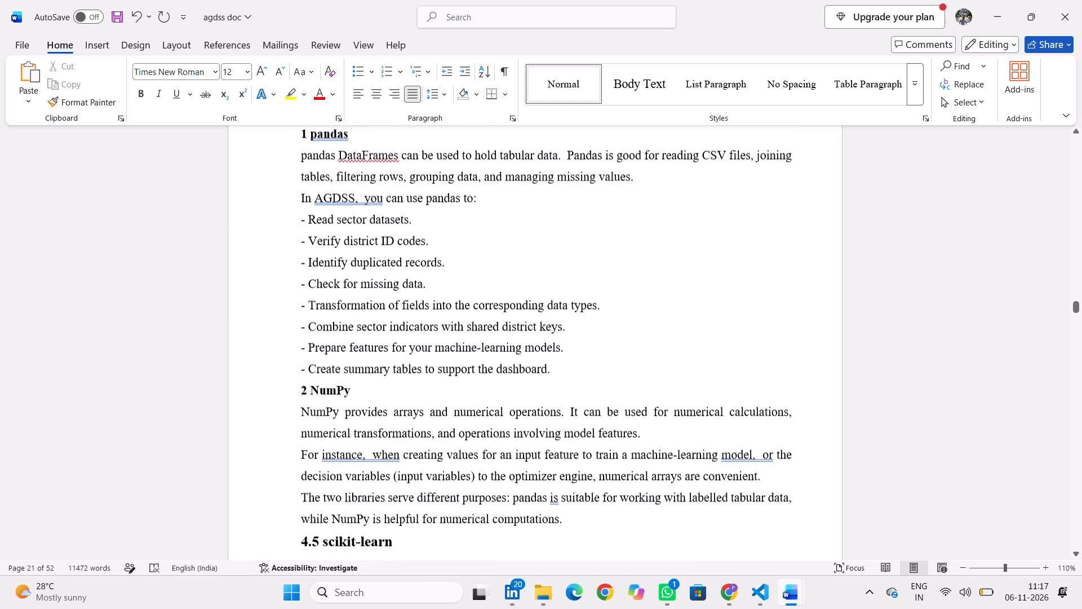
scroll(366, 476, "down", 2)
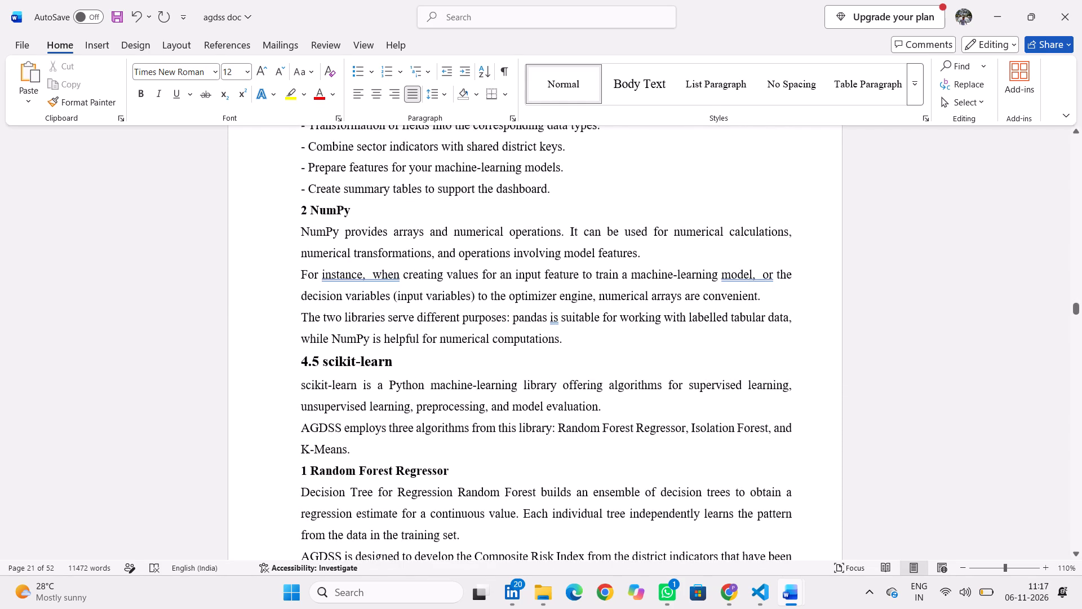
scroll(366, 476, "down", 2)
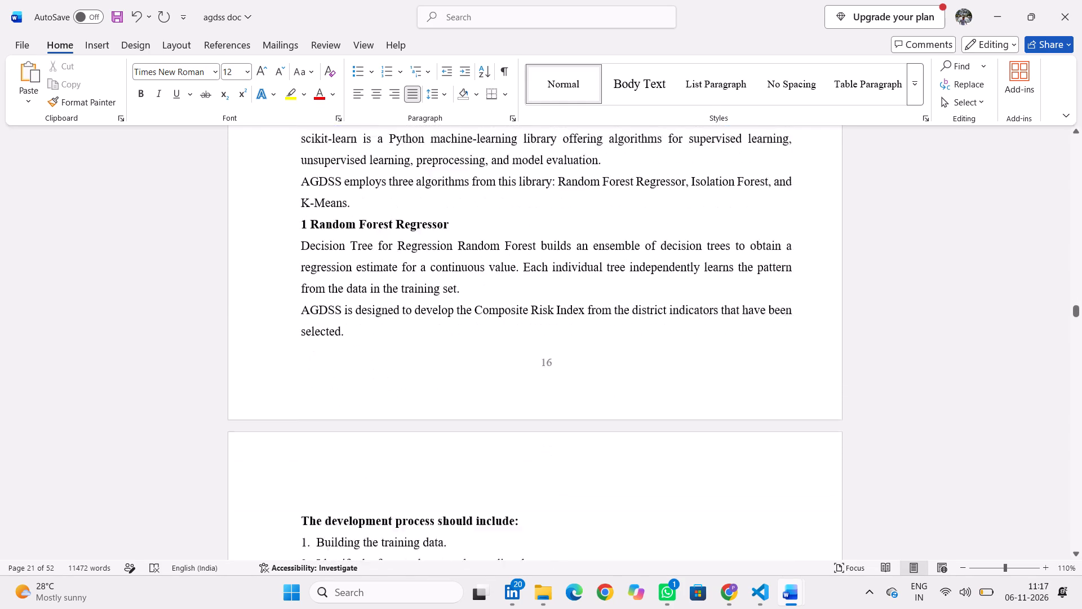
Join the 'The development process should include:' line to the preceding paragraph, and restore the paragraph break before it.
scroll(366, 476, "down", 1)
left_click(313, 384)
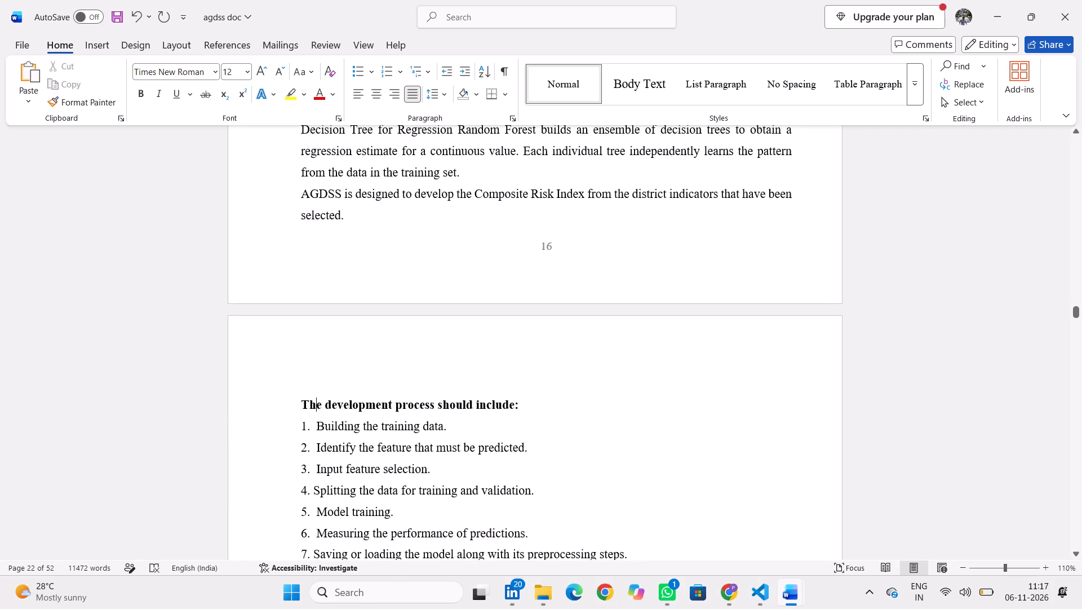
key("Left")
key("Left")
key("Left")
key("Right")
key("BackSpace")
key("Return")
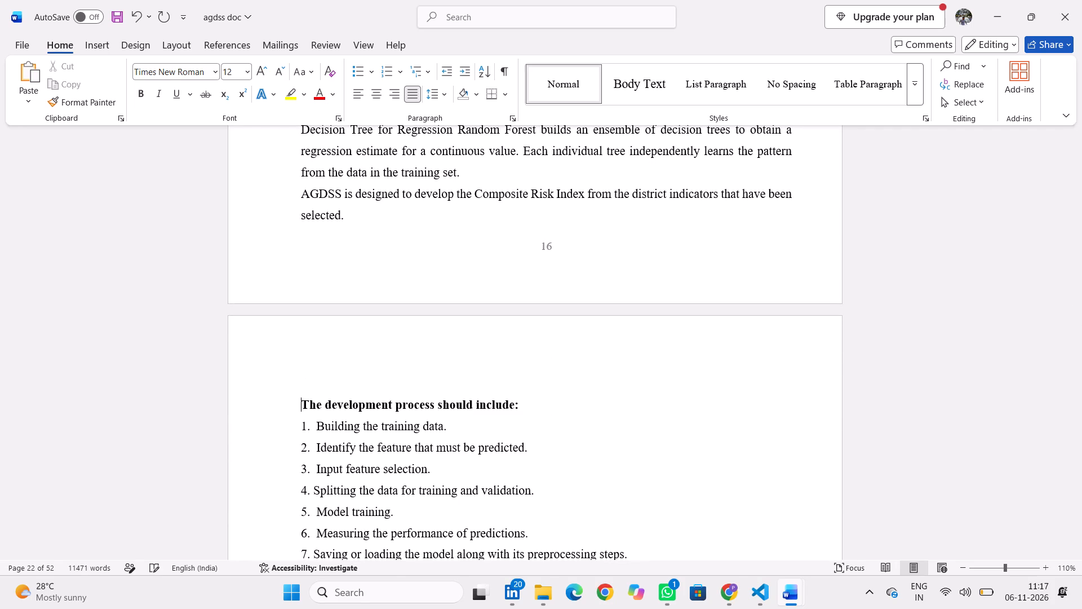
Check the font formatting of the 2 Isolation Forest subheading in section 4.5.
scroll(451, 386, "down", 3)
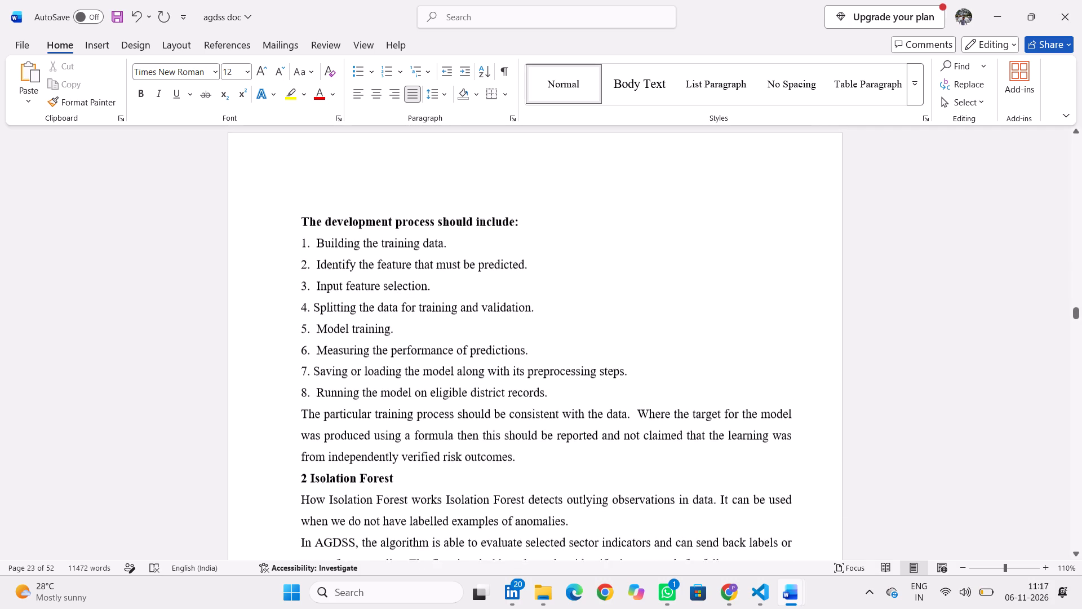
scroll(451, 386, "down", 2)
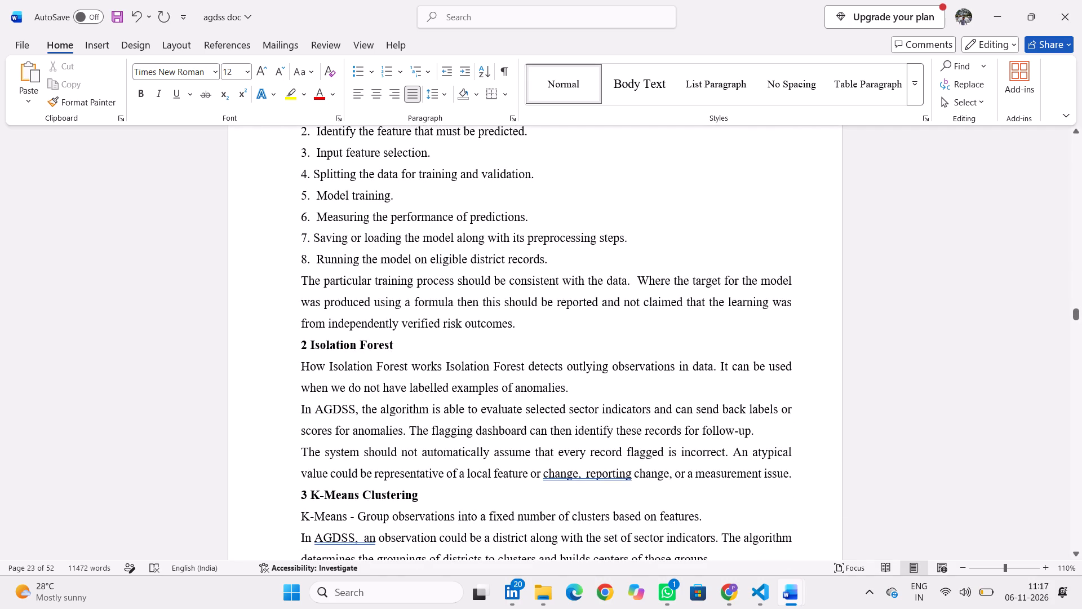
left_click_drag(414, 340, 289, 329)
left_click(289, 329)
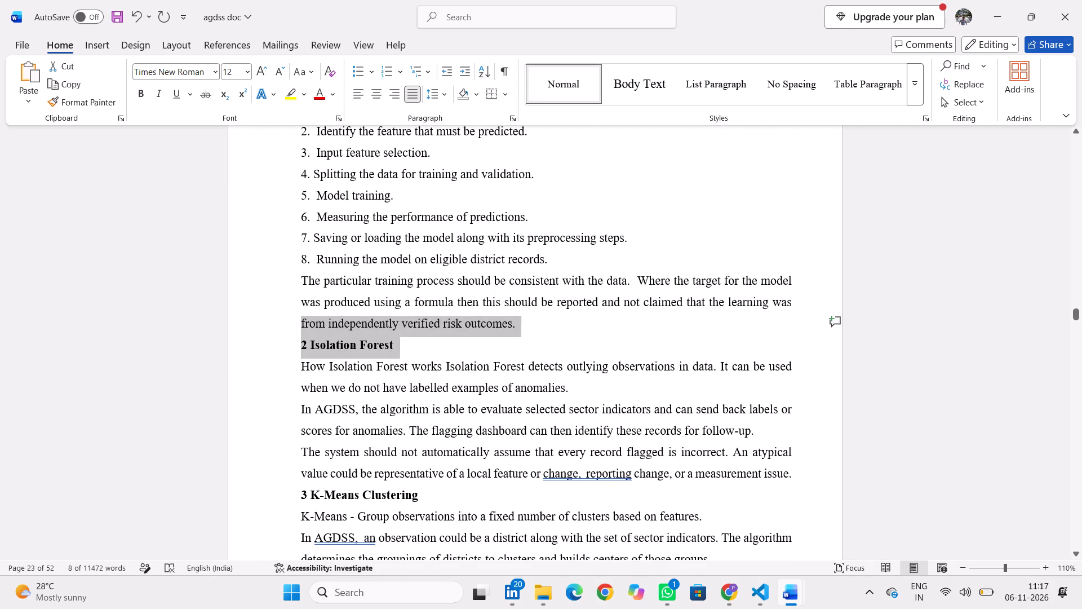
left_click_drag(397, 345, 293, 347)
left_click(261, 339)
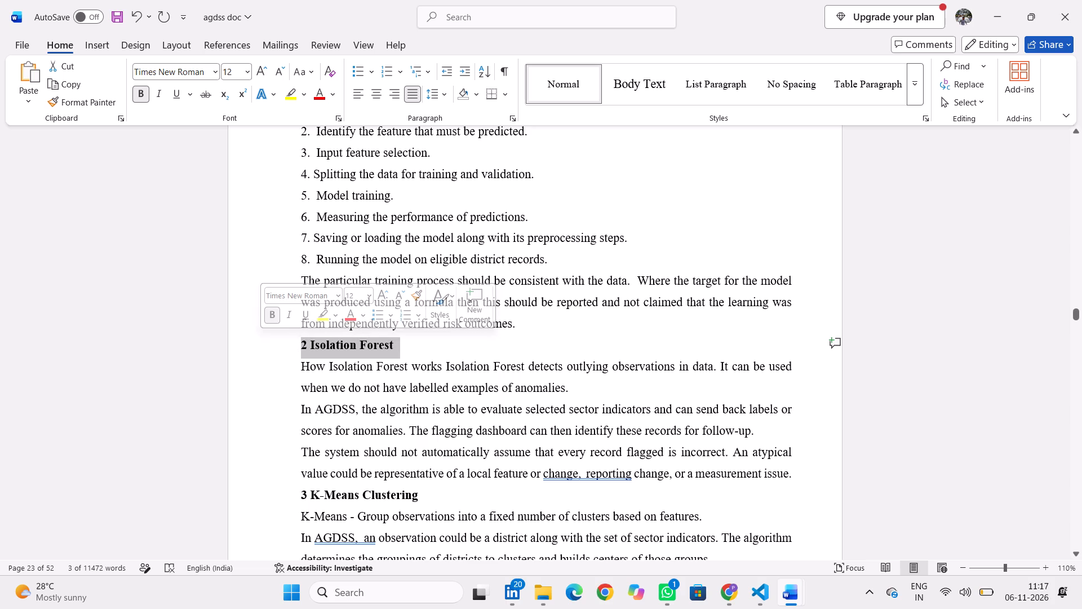
Check the font formatting of the 4.6 SciPy SLSQP Optimization heading and the text line below it.
scroll(403, 451, "down", 3)
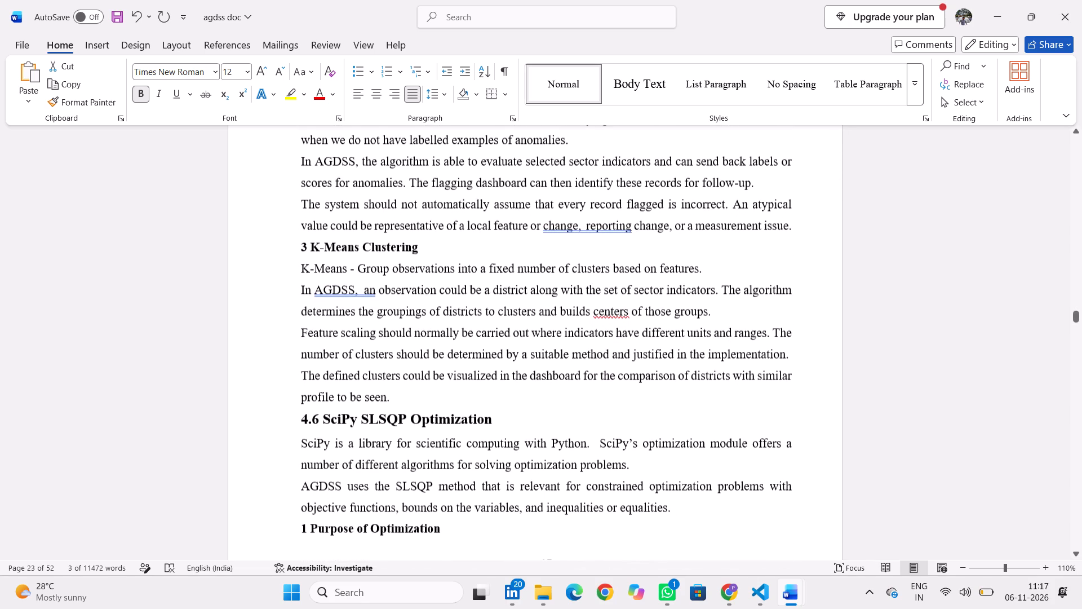
left_click_drag(497, 423, 273, 414)
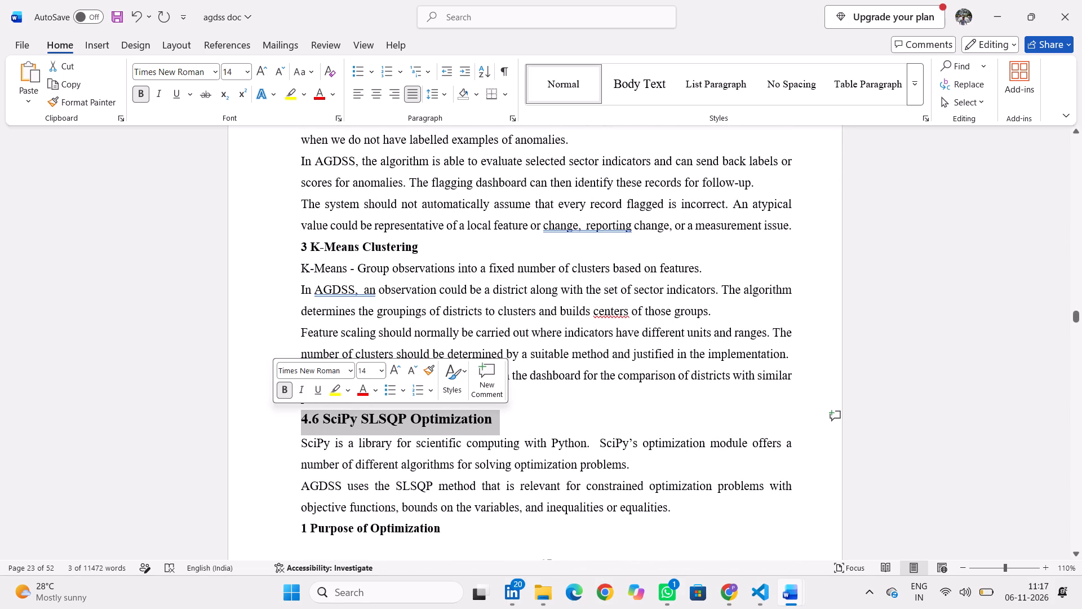
left_click(289, 442)
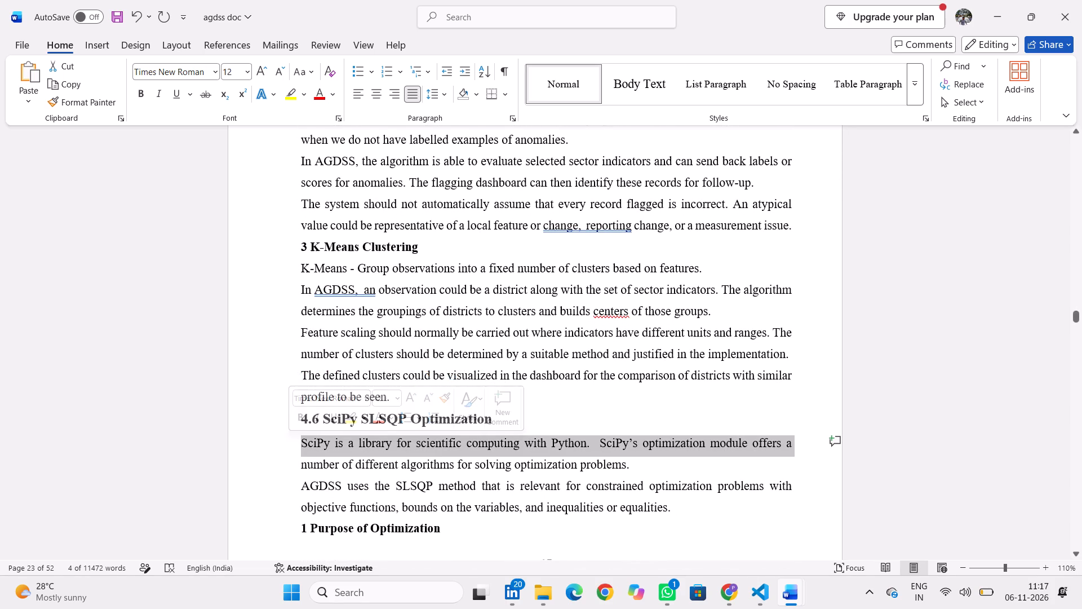
Insert a blank line above the 1 Purpose of Optimization subheading to move it onto the next page.
scroll(420, 484, "down", 2)
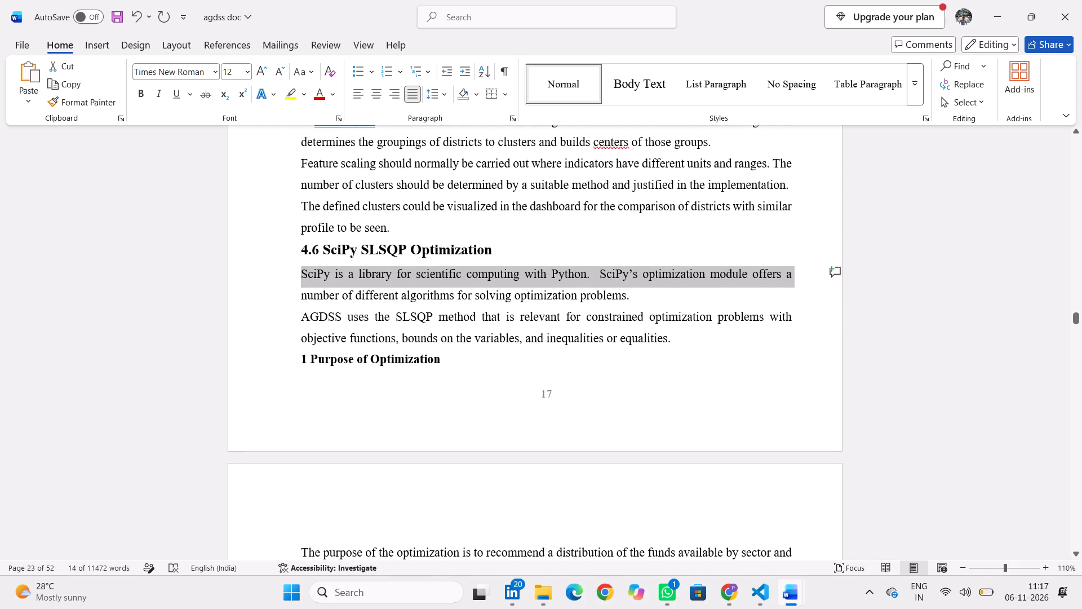
left_click(689, 342)
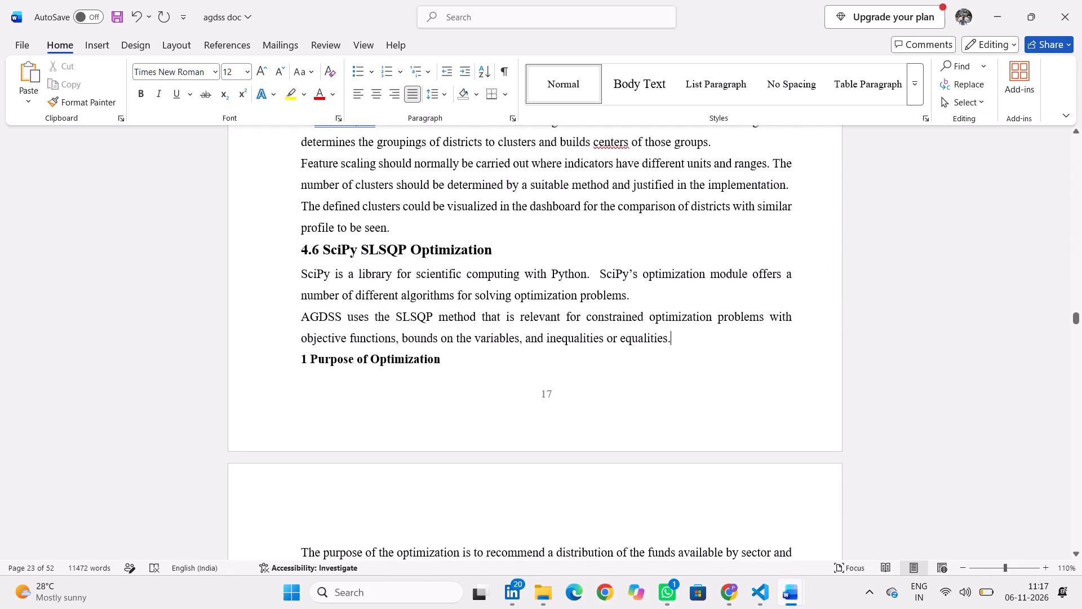
key("Return")
Remove the bold formatting from the Xd,s>=0 constraint expression in the Purpose of Optimization subsection.
scroll(602, 414, "down", 2)
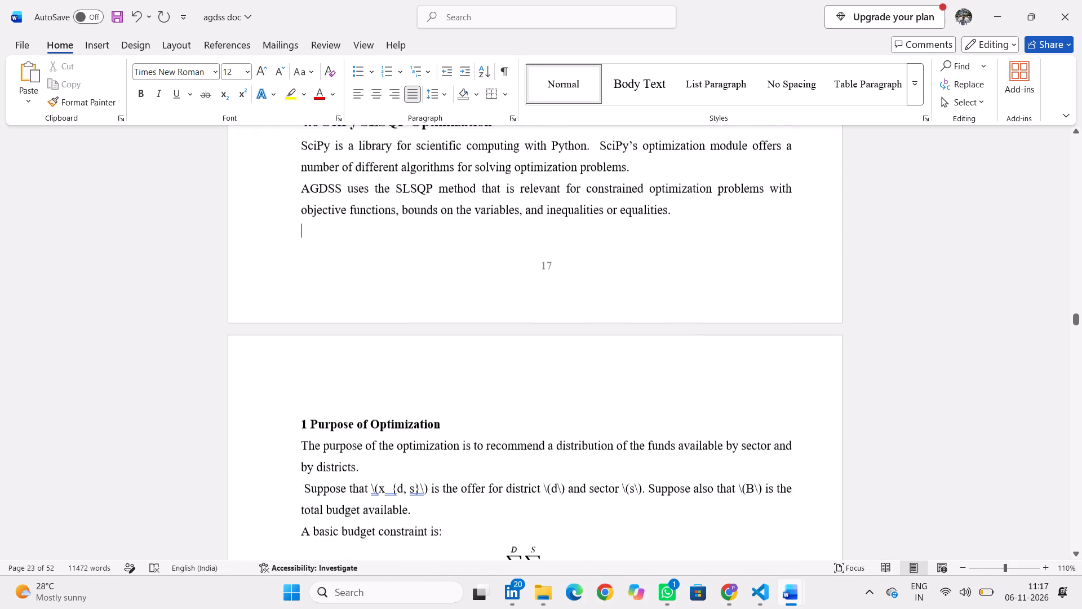
scroll(483, 379, "down", 2)
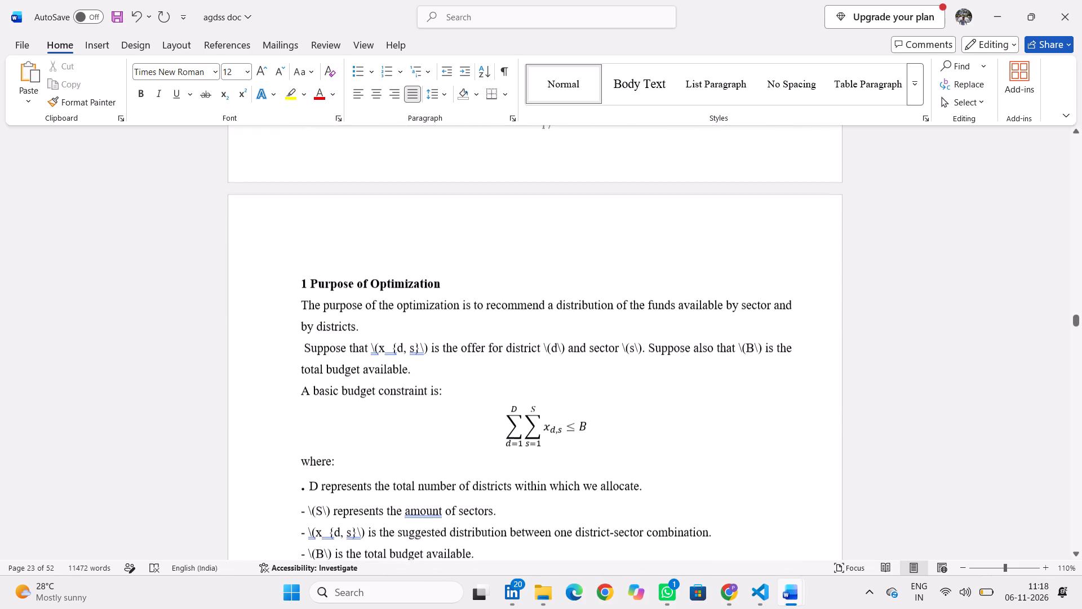
scroll(483, 379, "down", 2)
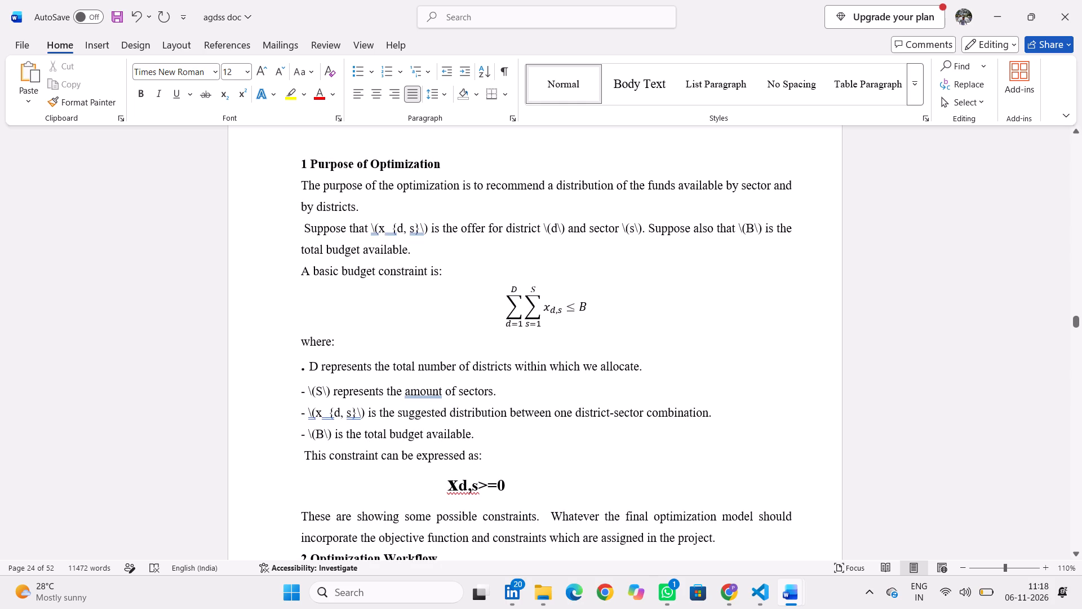
scroll(483, 379, "down", 1)
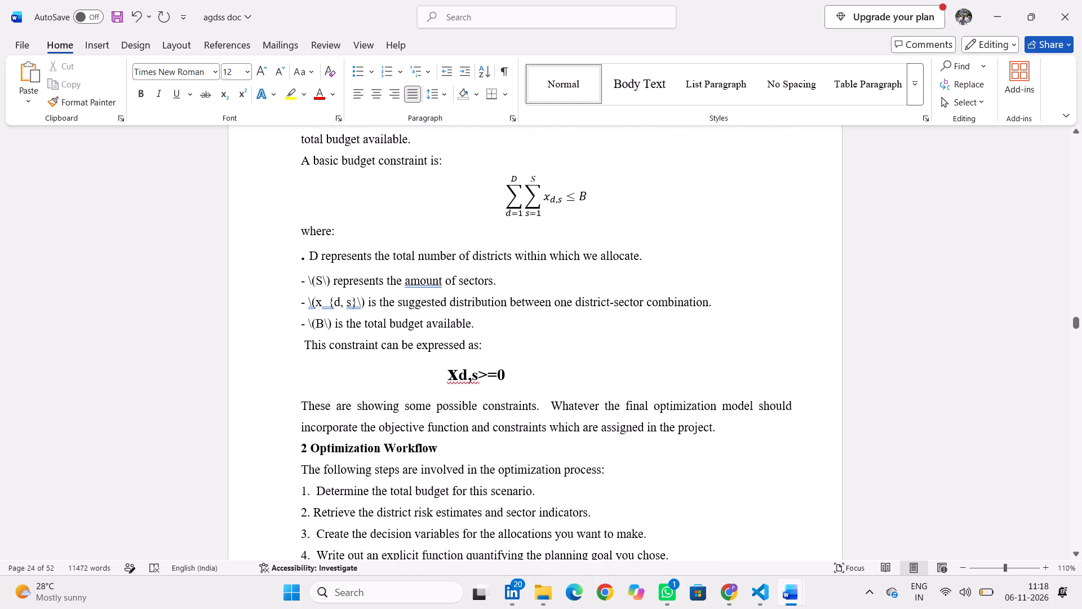
left_click_drag(517, 376, 419, 373)
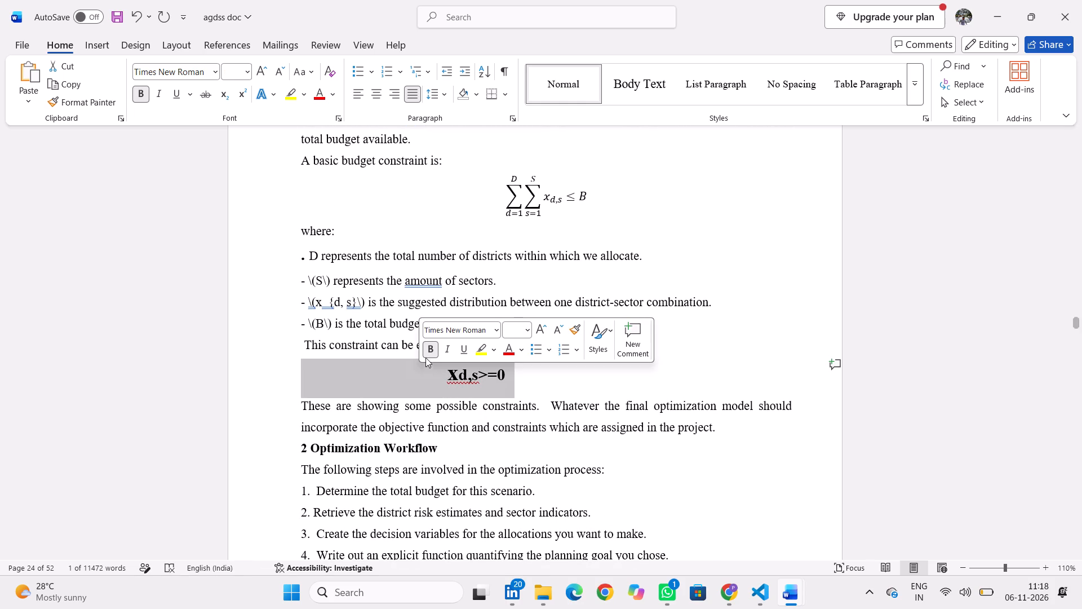
left_click(427, 345)
left_click(566, 395)
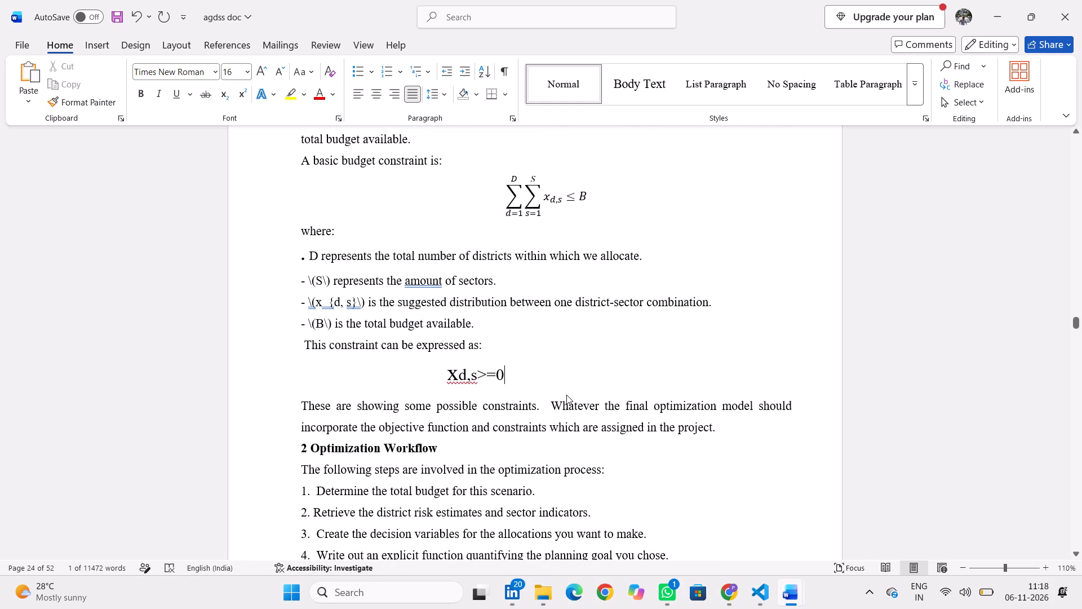
Set the font size of the 4.7 Streamlit Dashboard heading to 14.
scroll(413, 383, "down", 1)
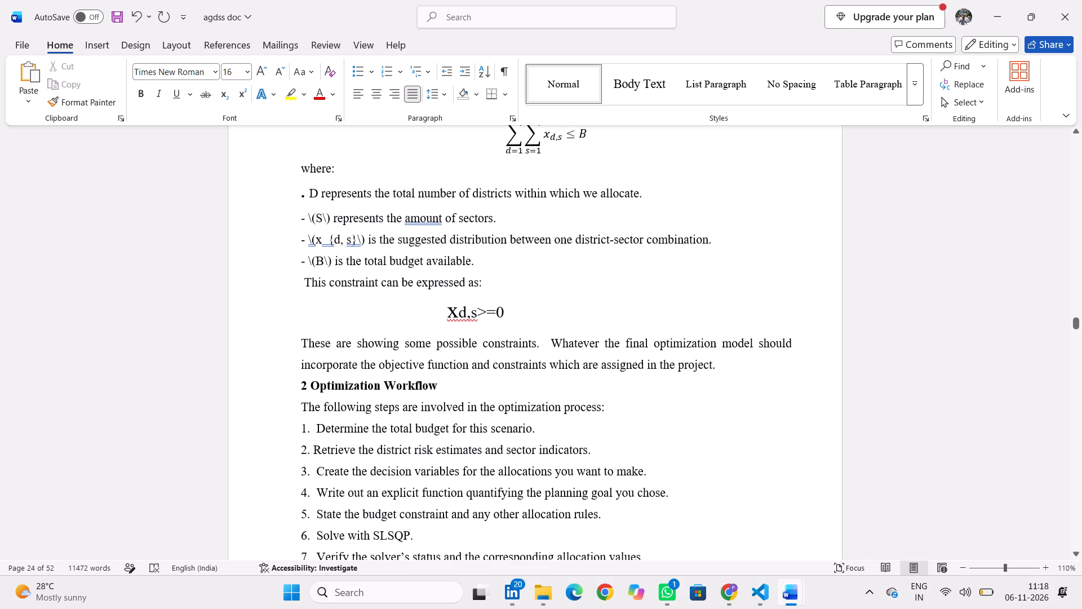
scroll(413, 383, "down", 2)
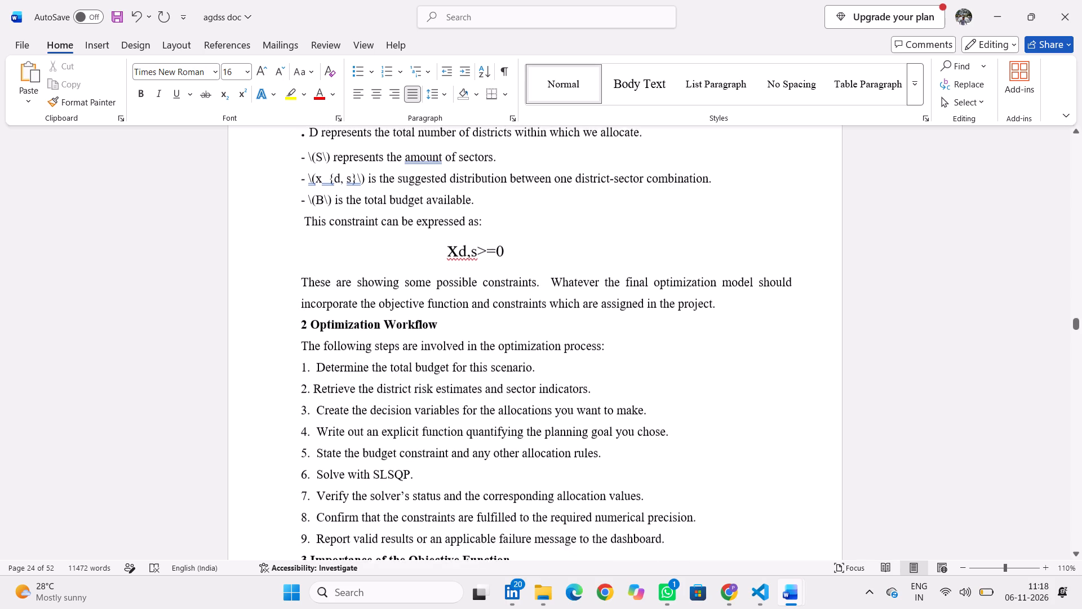
scroll(413, 383, "down", 3)
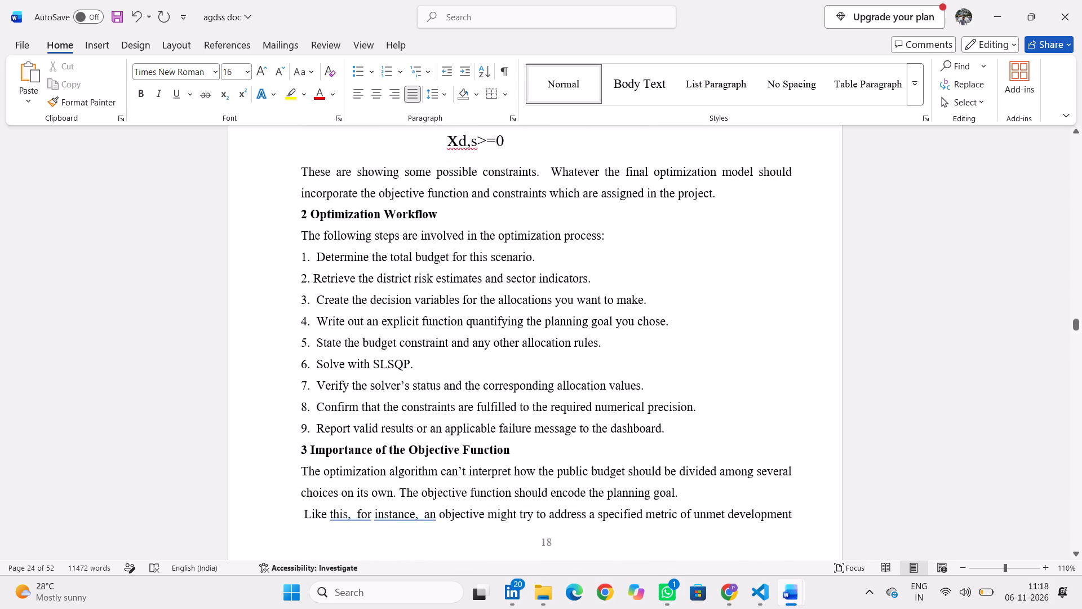
scroll(413, 383, "down", 1)
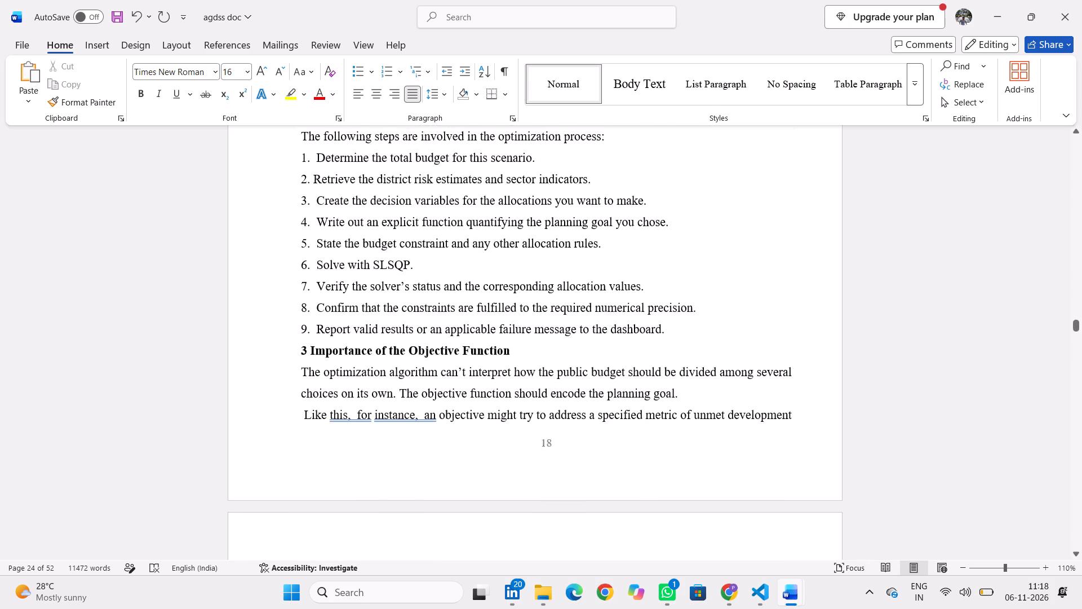
scroll(413, 383, "down", 3)
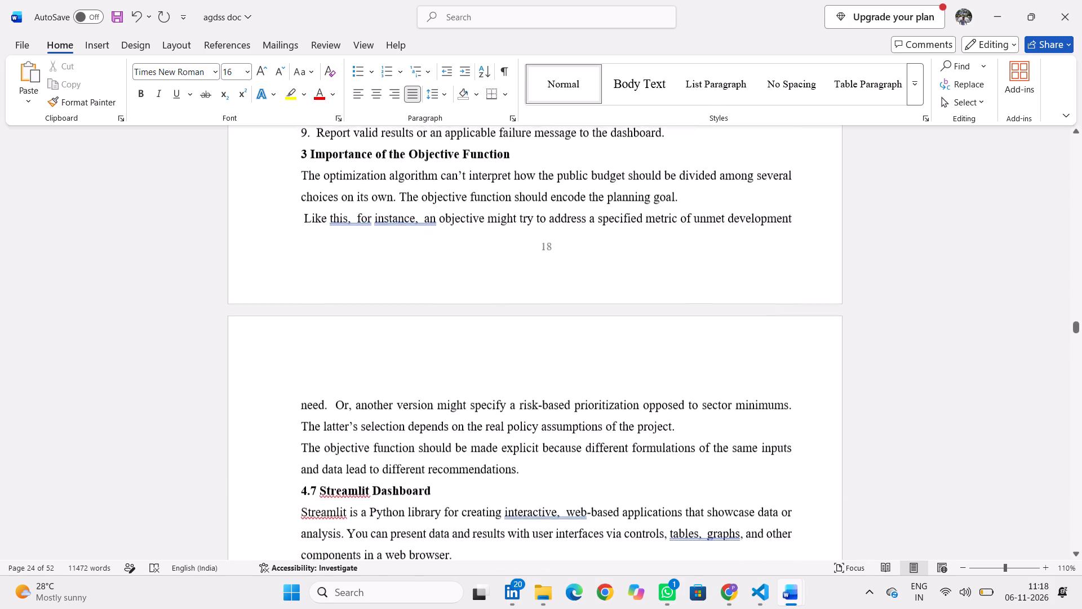
scroll(413, 383, "down", 2)
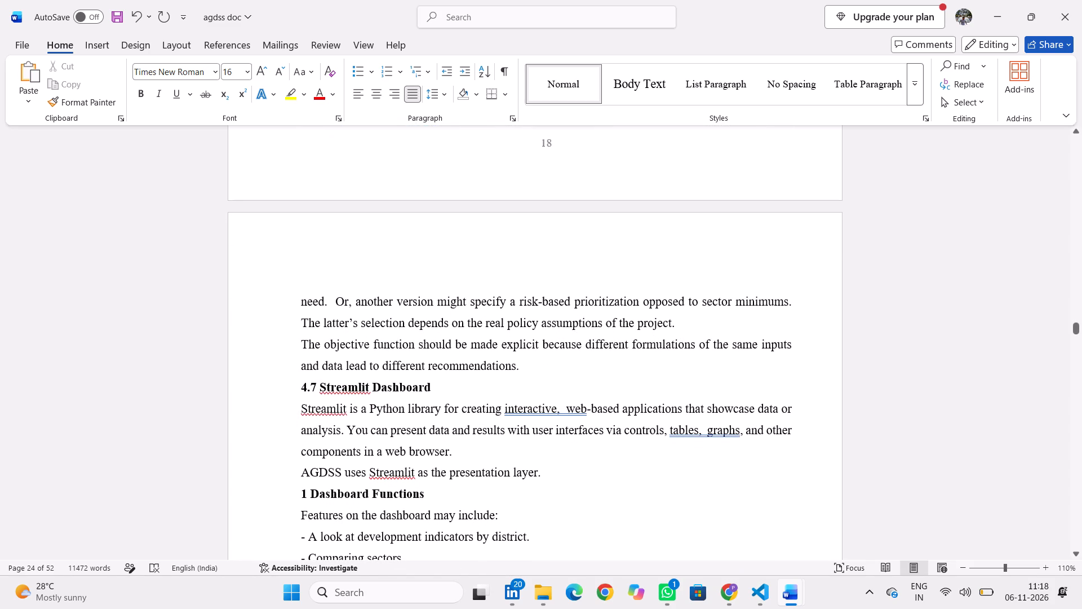
left_click_drag(436, 381, 321, 385)
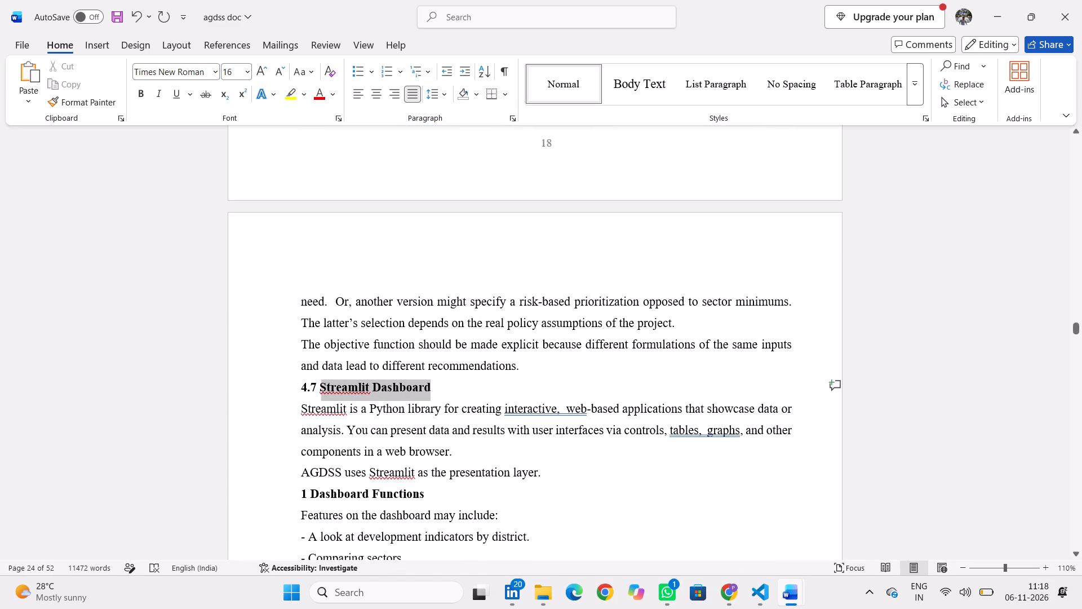
left_click_drag(321, 385, 292, 383)
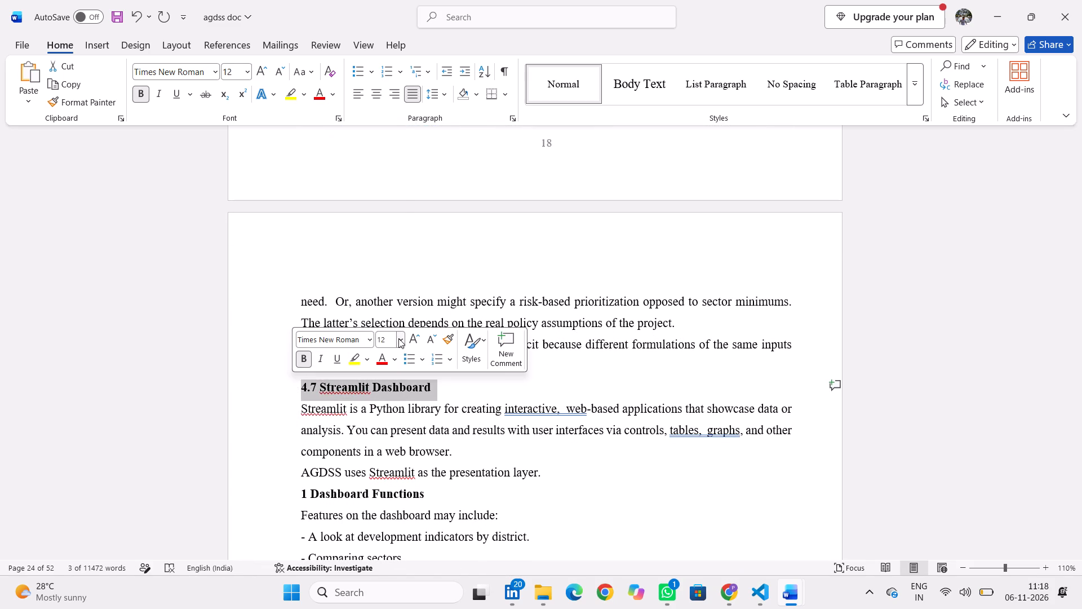
left_click(398, 338)
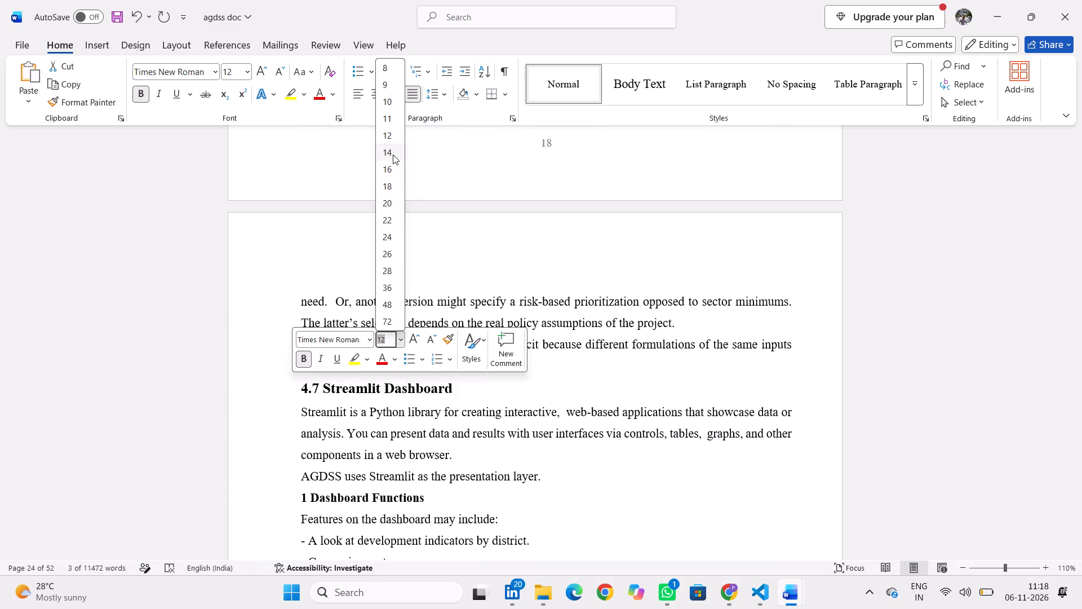
left_click(393, 155)
left_click(524, 386)
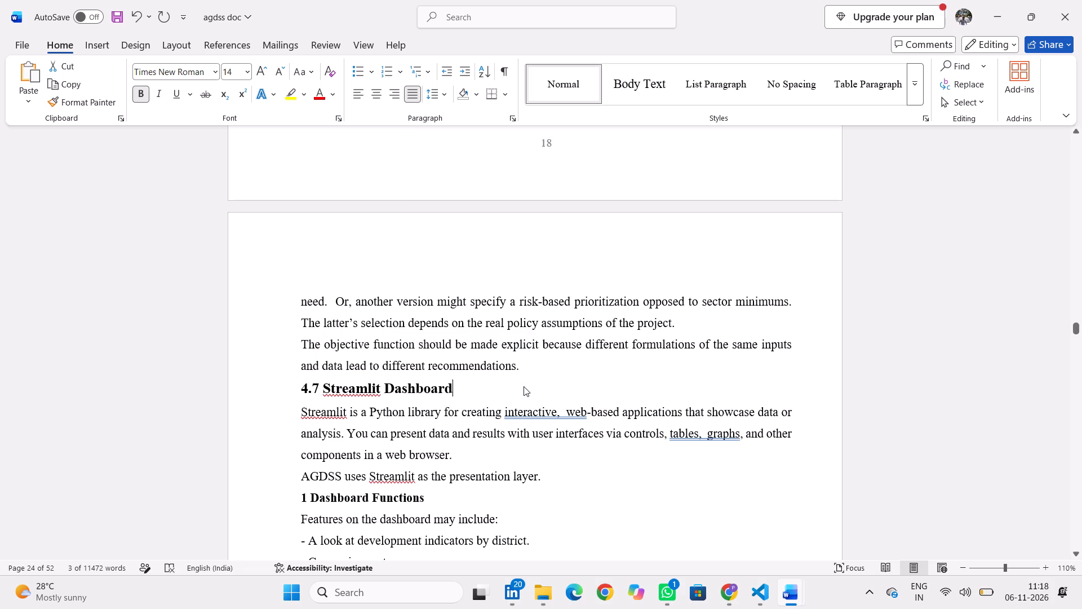
Set the font size of the 4.9 Technology Integration heading to 14.
scroll(461, 418, "down", 2)
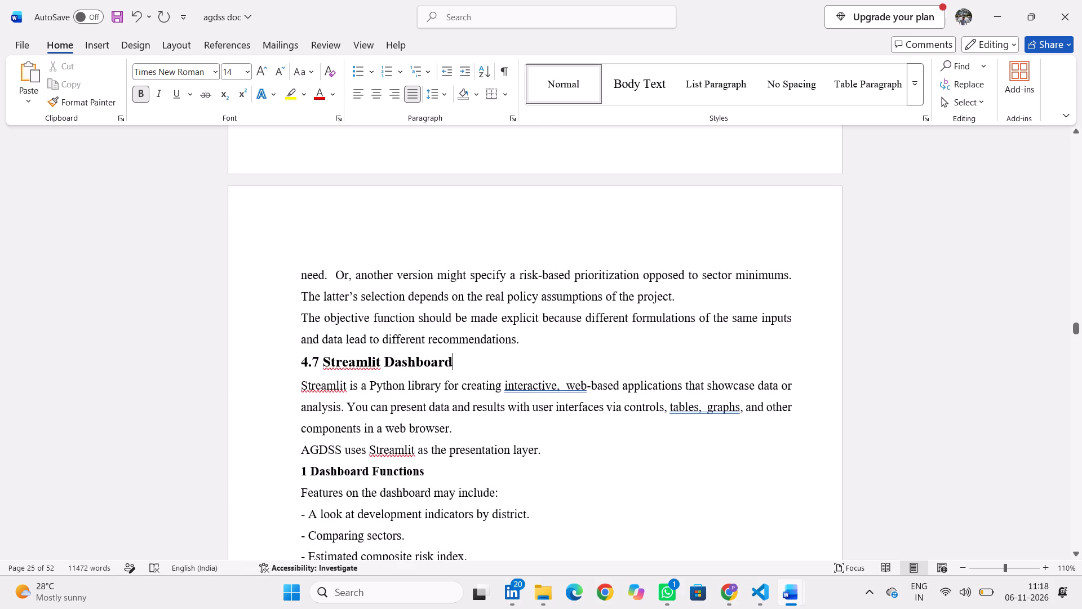
scroll(461, 418, "down", 3)
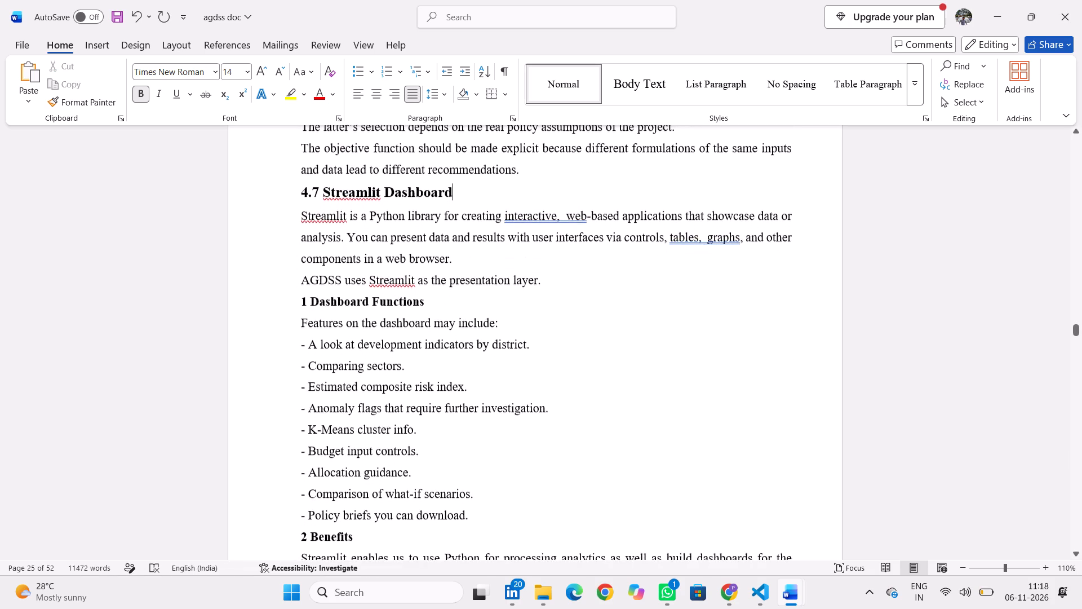
scroll(461, 418, "down", 3)
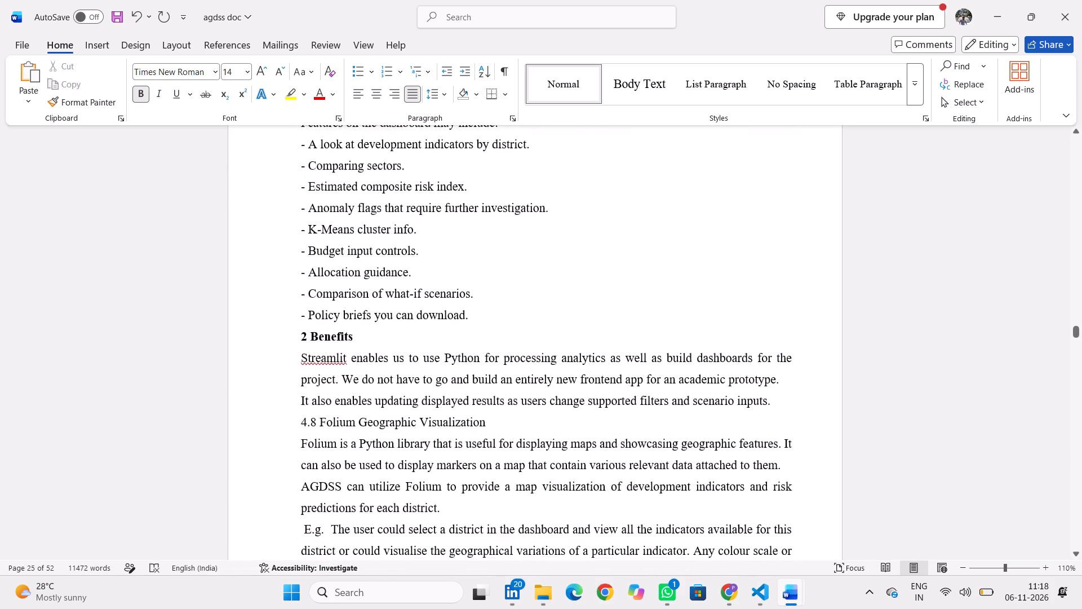
scroll(461, 418, "down", 2)
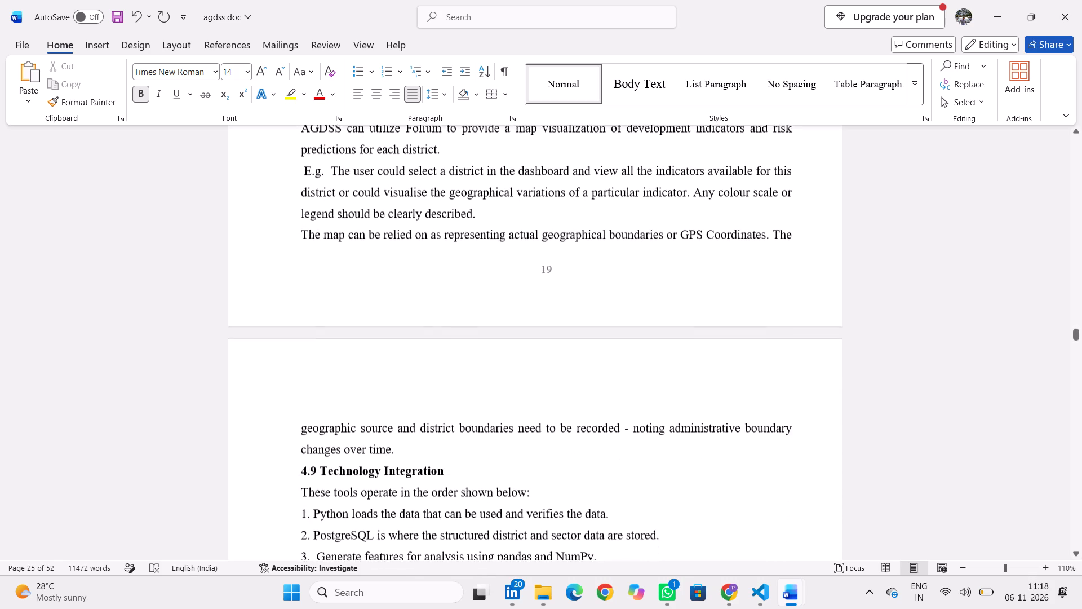
scroll(461, 418, "down", 3)
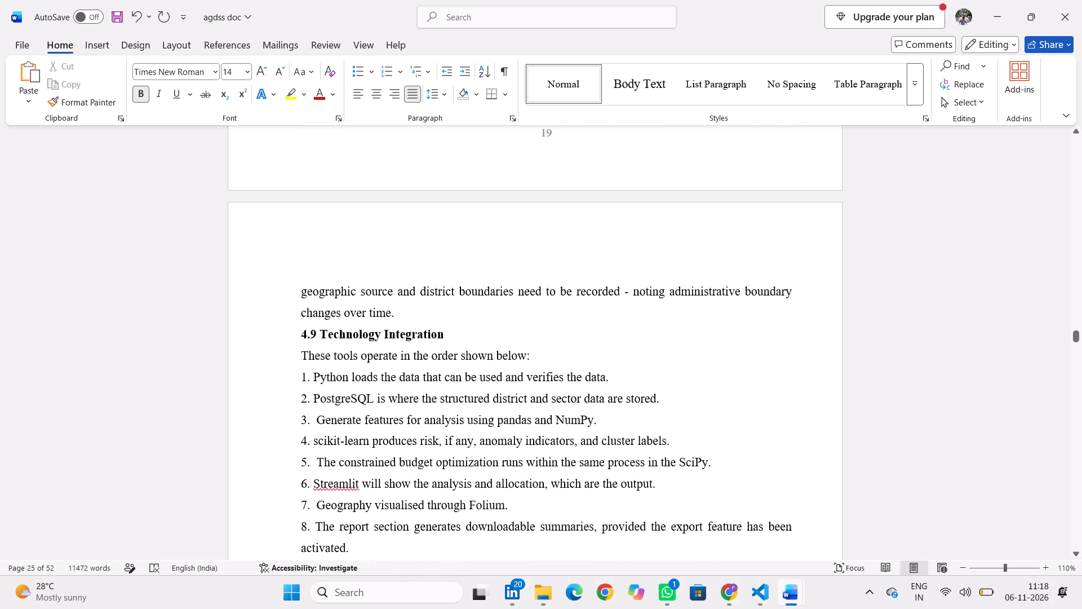
scroll(461, 418, "up", 7)
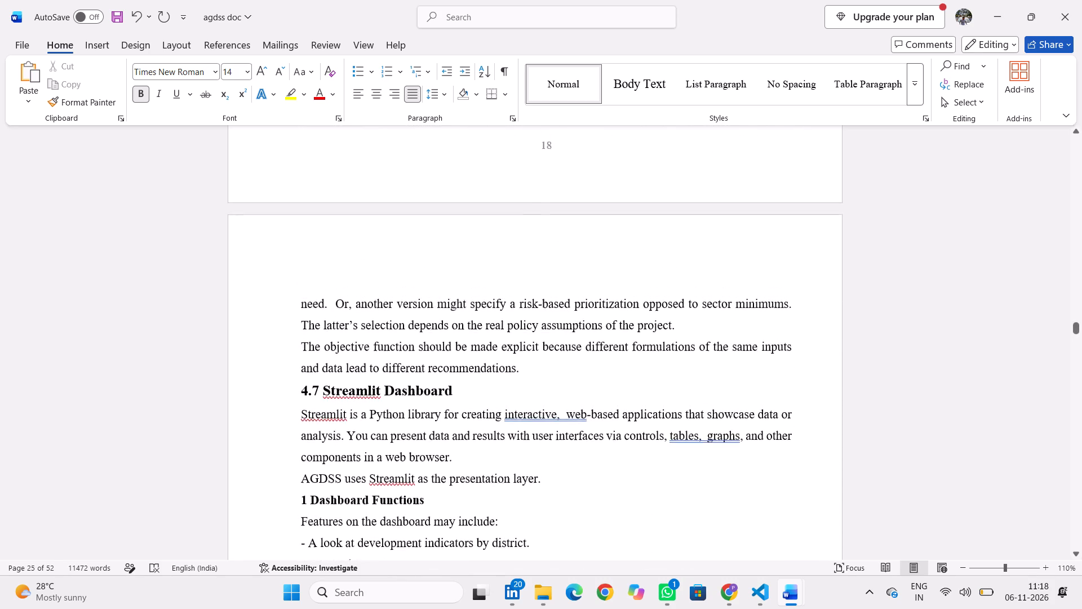
scroll(461, 418, "down", 2)
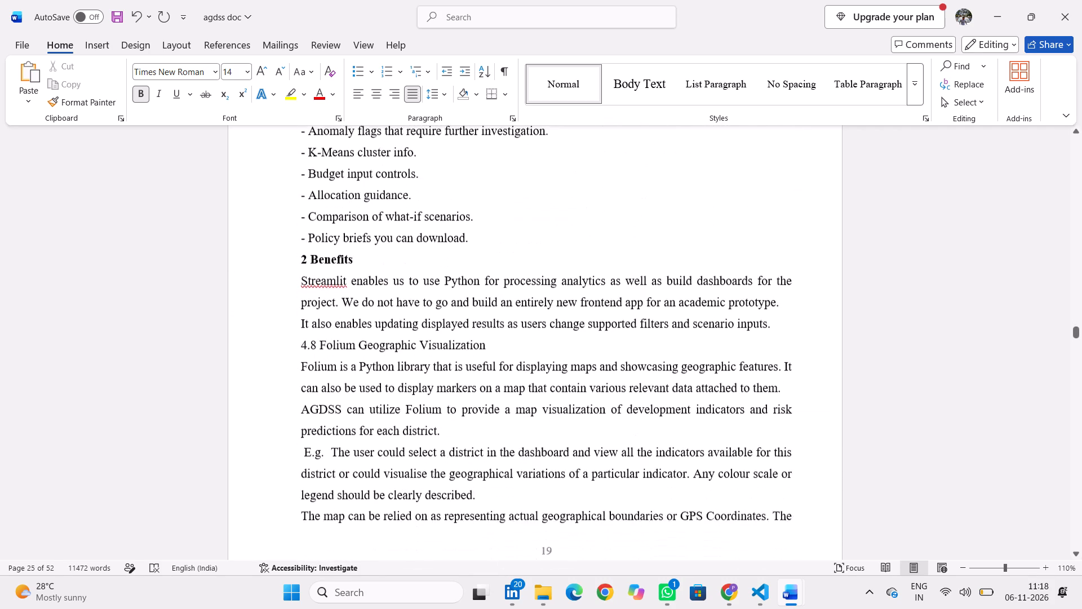
scroll(461, 418, "down", 3)
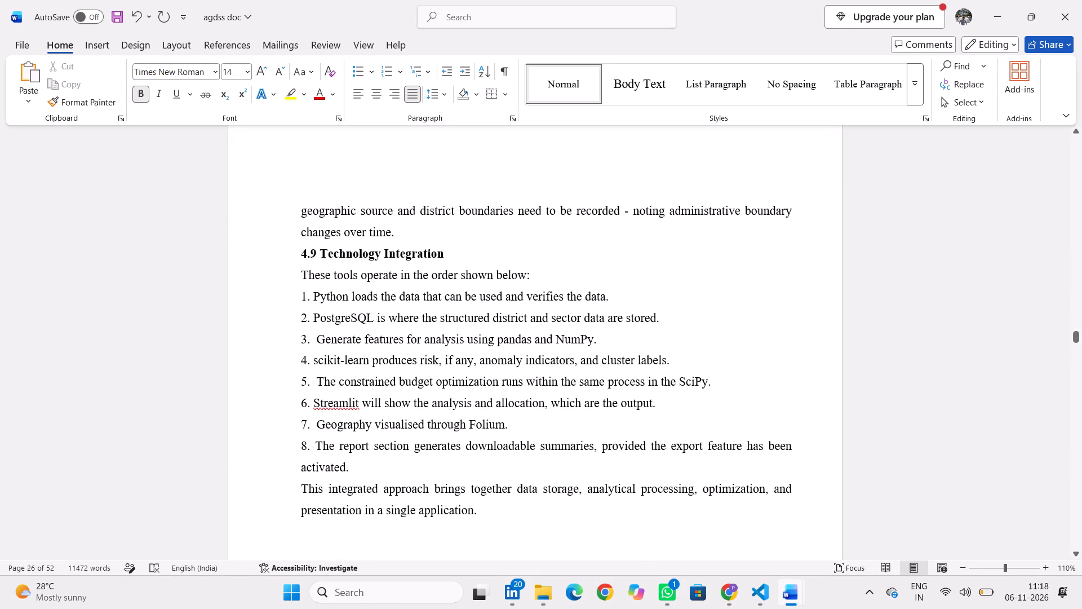
left_click_drag(449, 253, 292, 255)
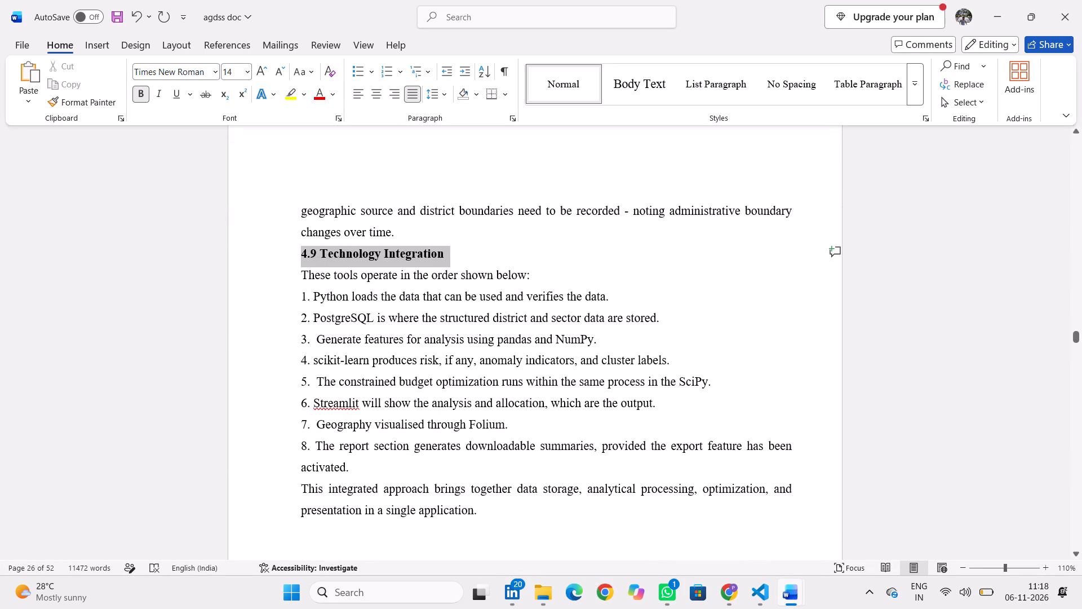
left_click_drag(292, 255, 289, 254)
left_click(393, 210)
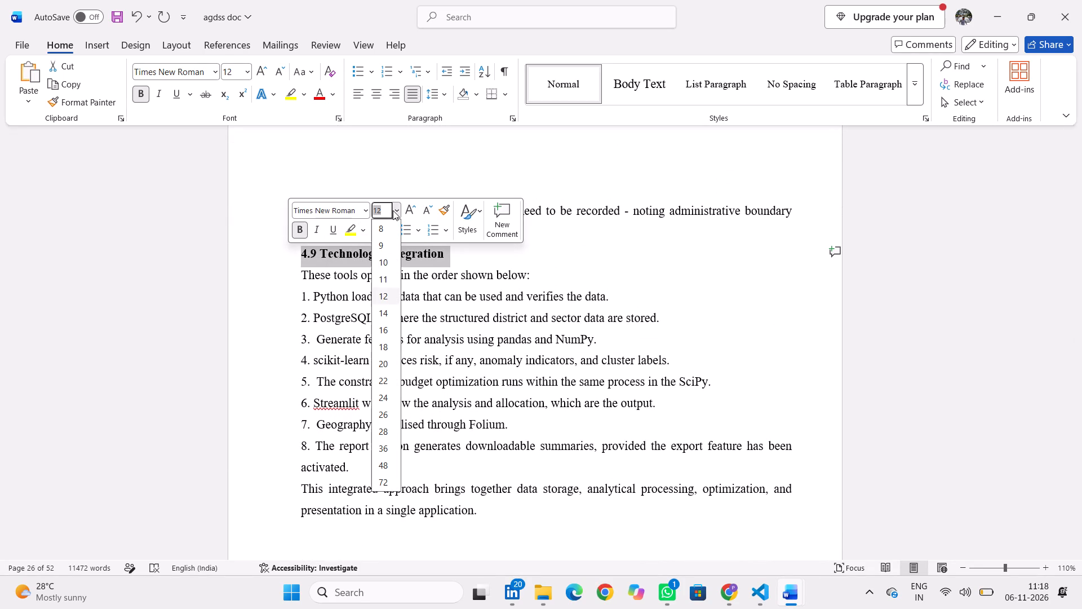
left_click(387, 315)
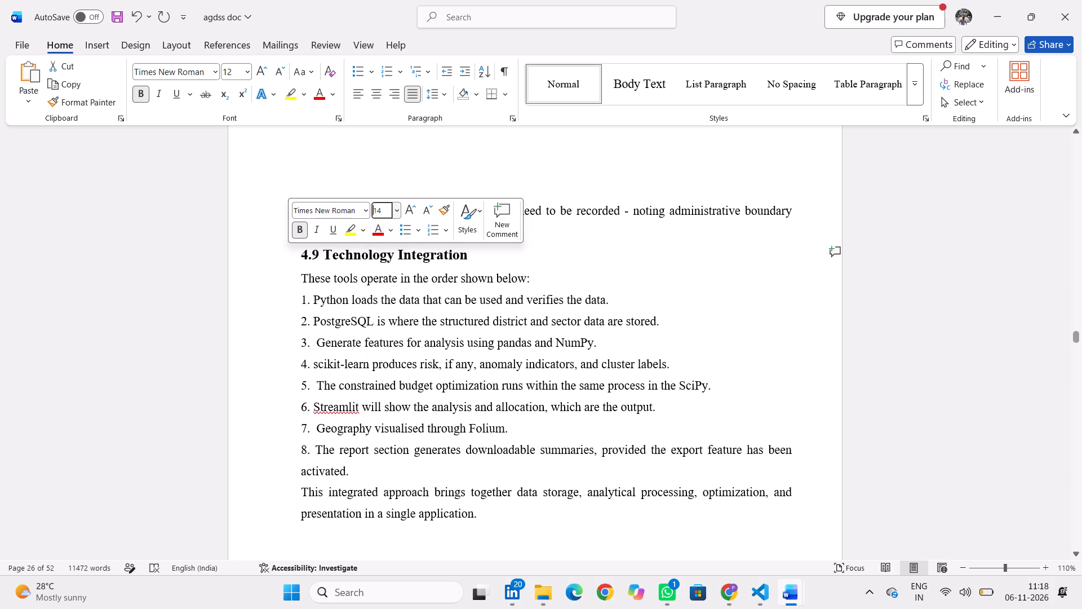
left_click(294, 285)
Make the 4.8 Folium Geographic Visualization heading bold and set its font size to 14.
scroll(294, 285, "up", 3)
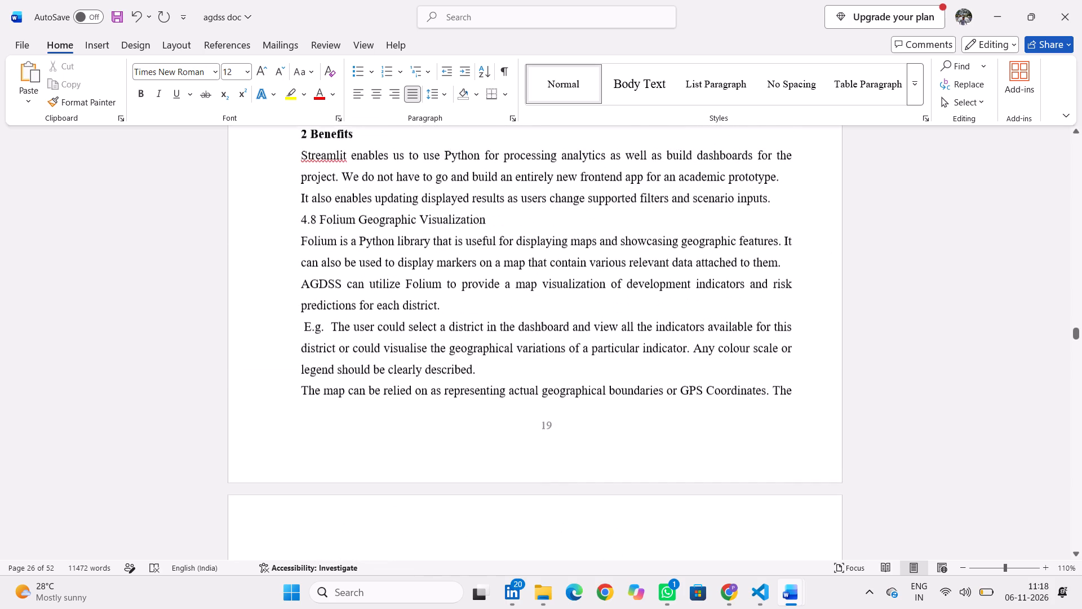
scroll(294, 285, "up", 4)
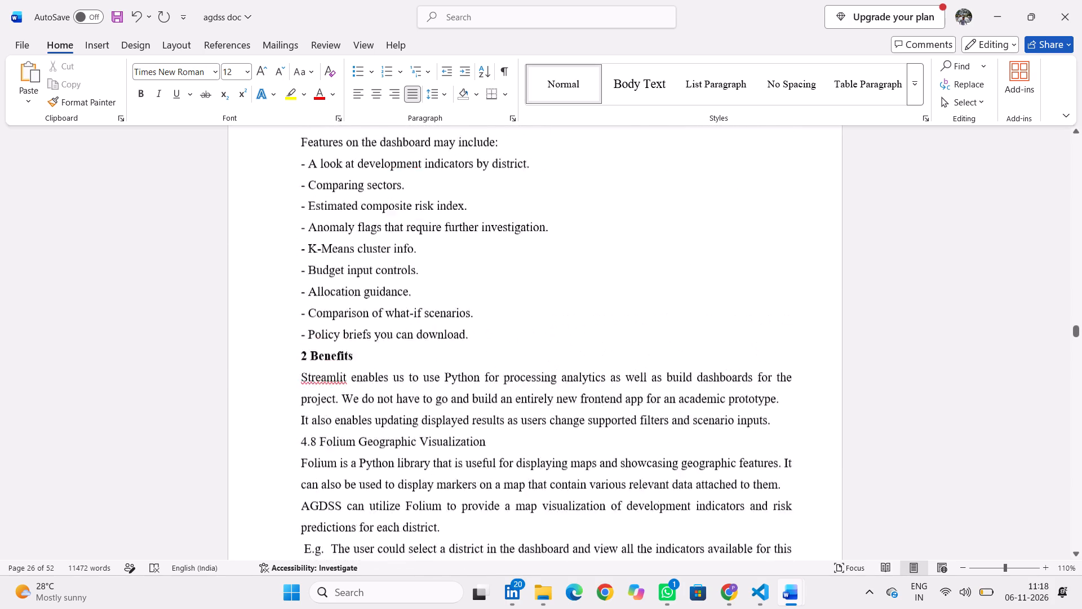
scroll(294, 285, "up", 2)
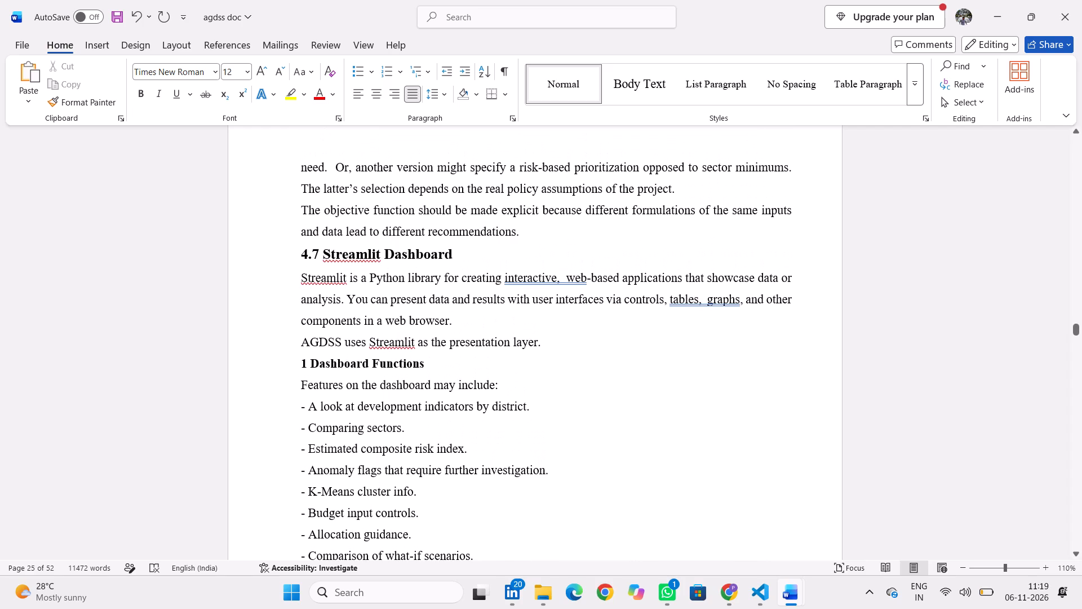
scroll(294, 285, "down", 2)
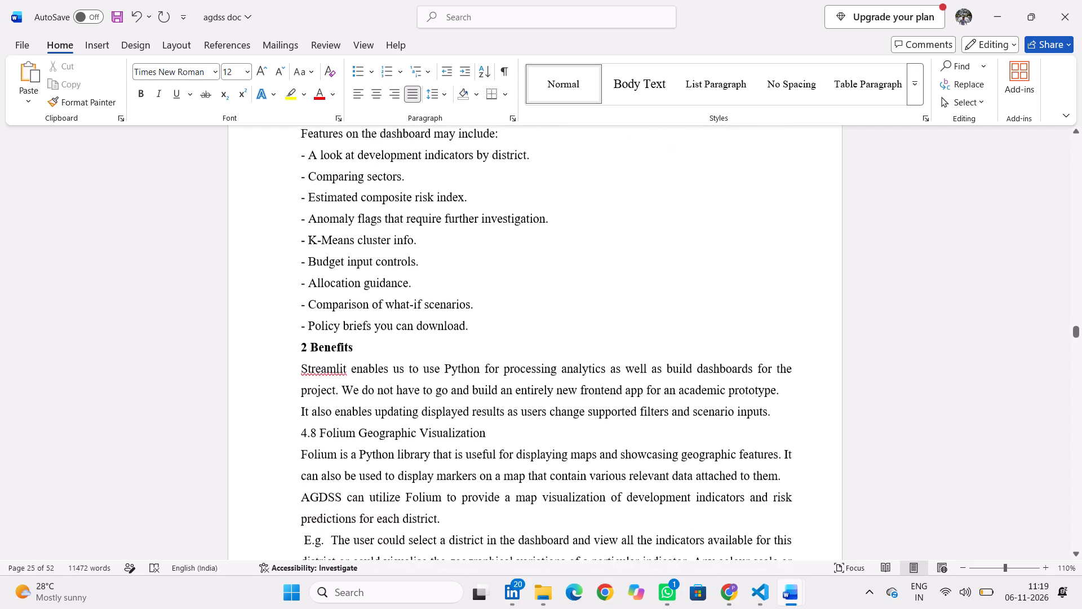
scroll(294, 285, "down", 1)
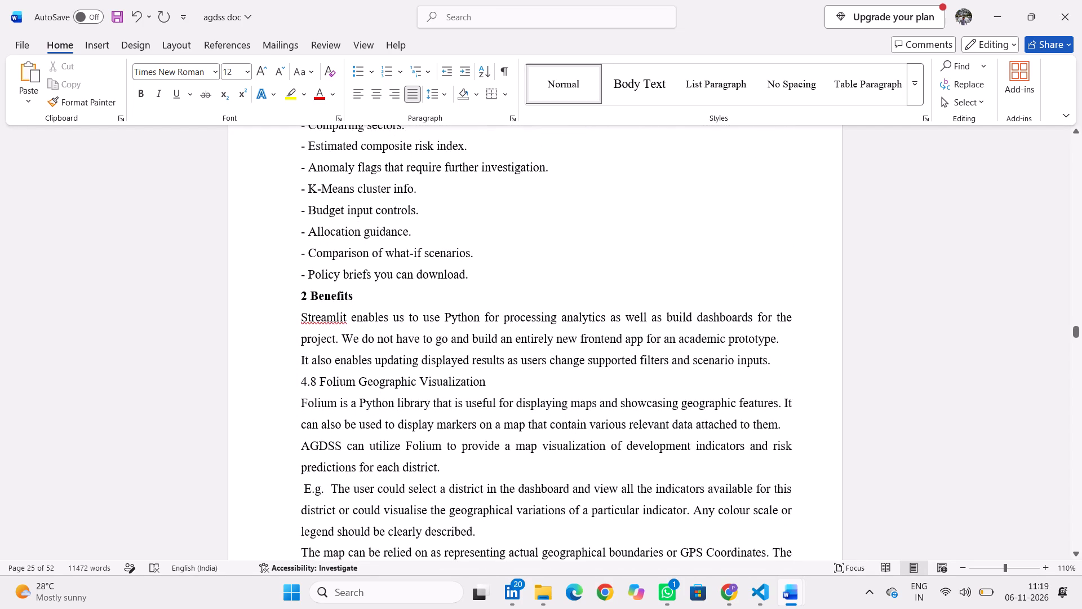
left_click_drag(494, 383, 287, 382)
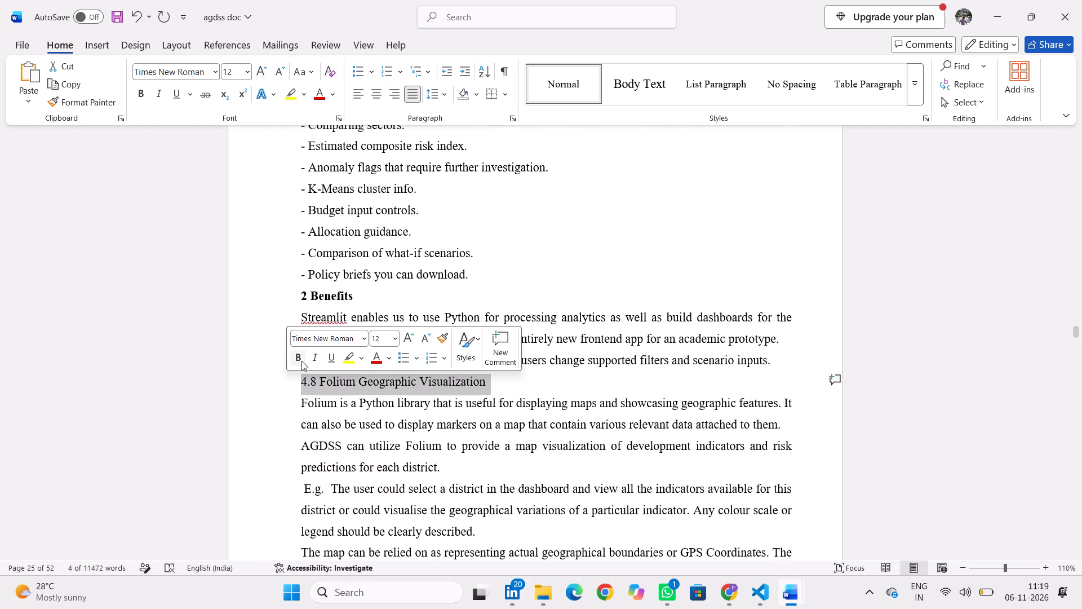
left_click(301, 359)
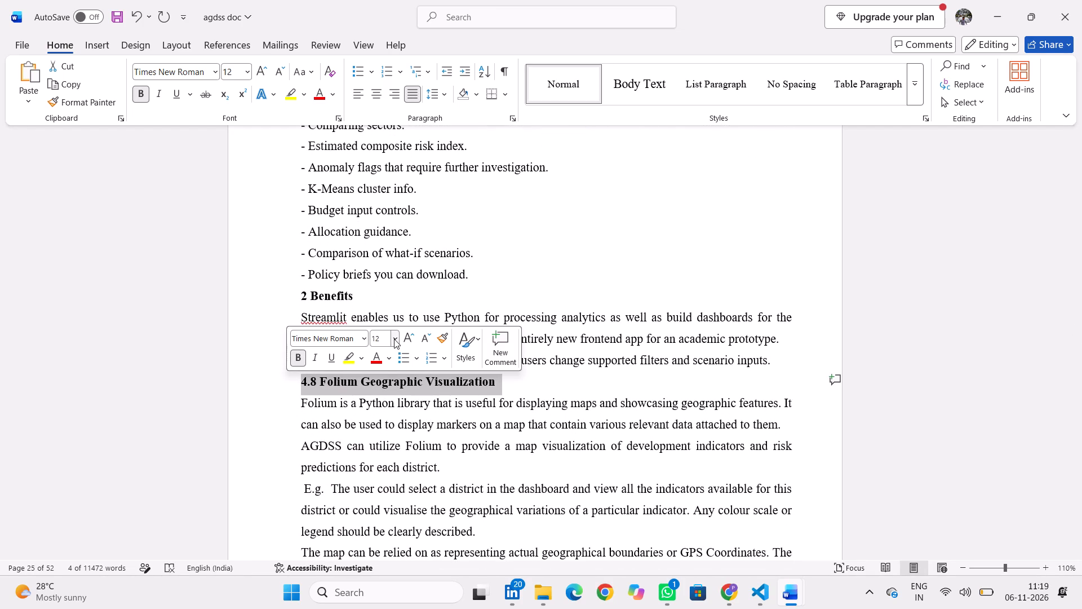
left_click(394, 339)
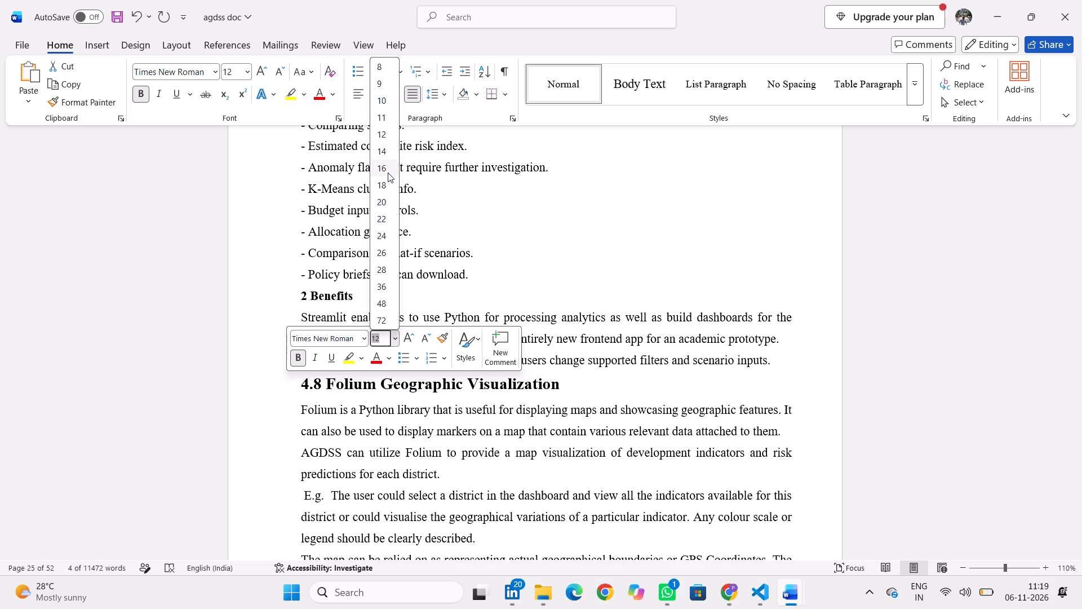
left_click(389, 153)
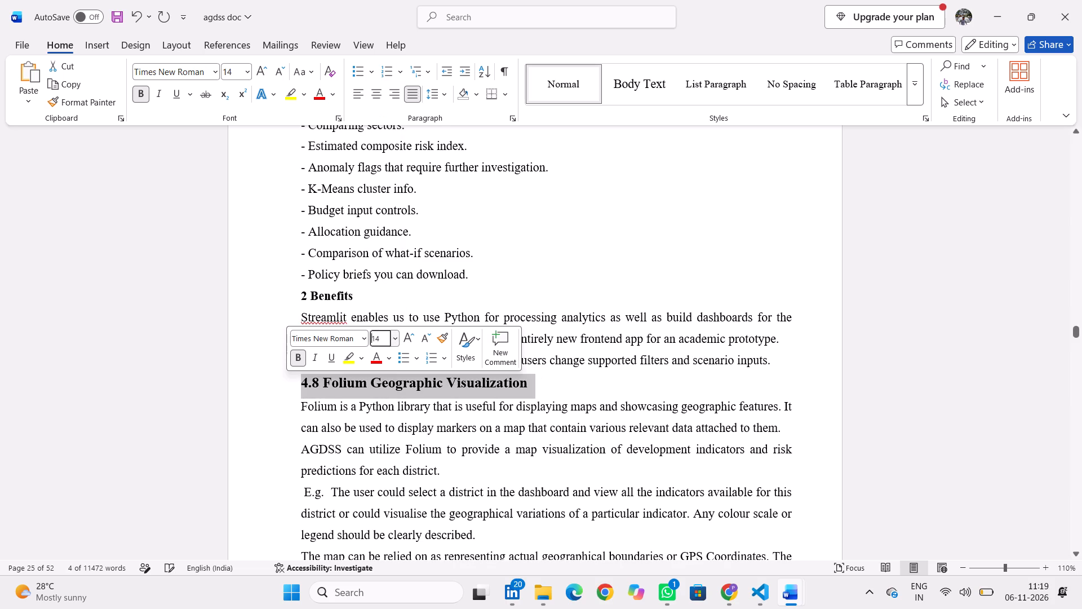
left_click(578, 373)
Delete a blank line above the CHAPTER 5 heading at the start of the Design & Requirement Engineering chapter.
scroll(509, 387, "down", 2)
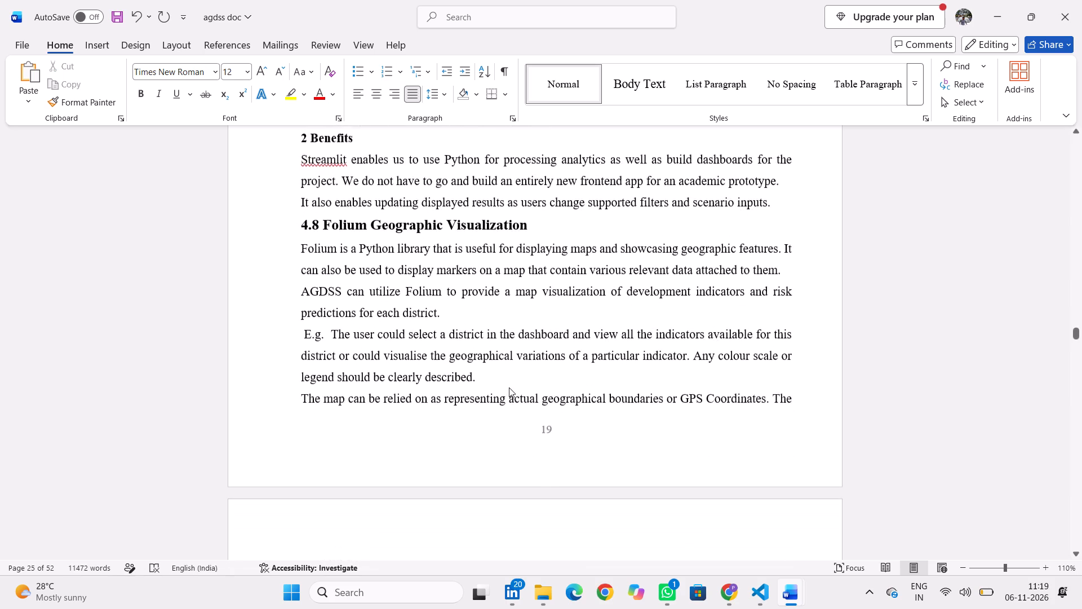
scroll(509, 387, "down", 3)
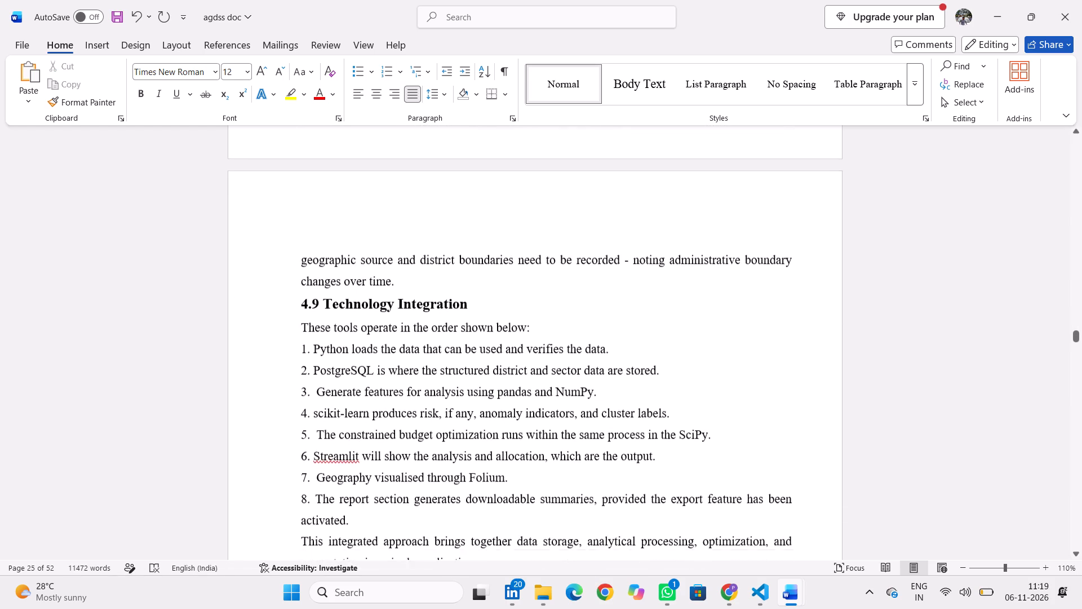
scroll(509, 387, "down", 3)
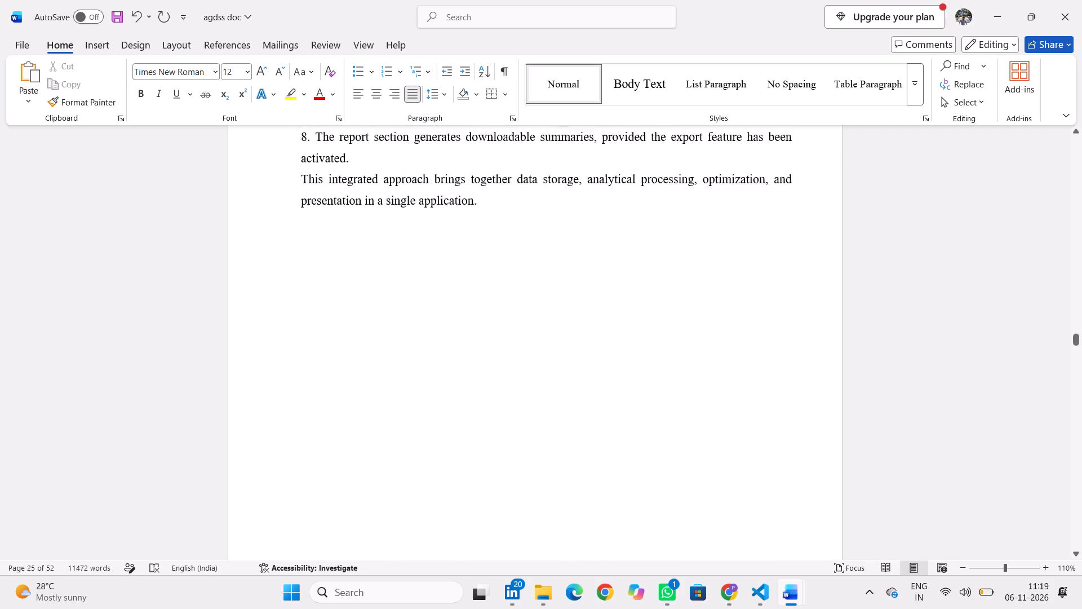
scroll(509, 387, "down", 2)
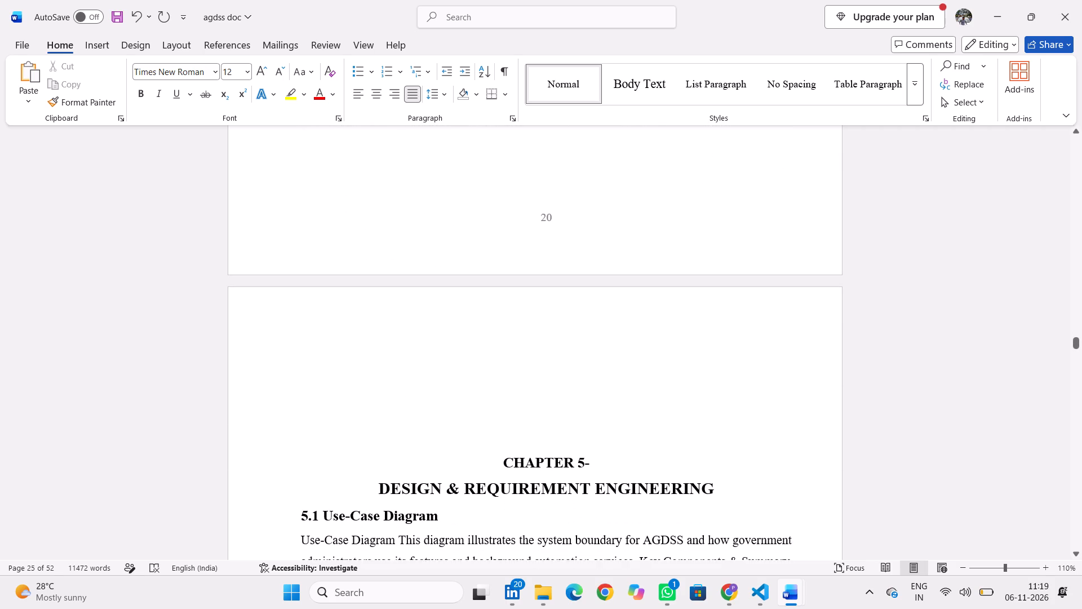
left_click(401, 431)
key("BackSpace")
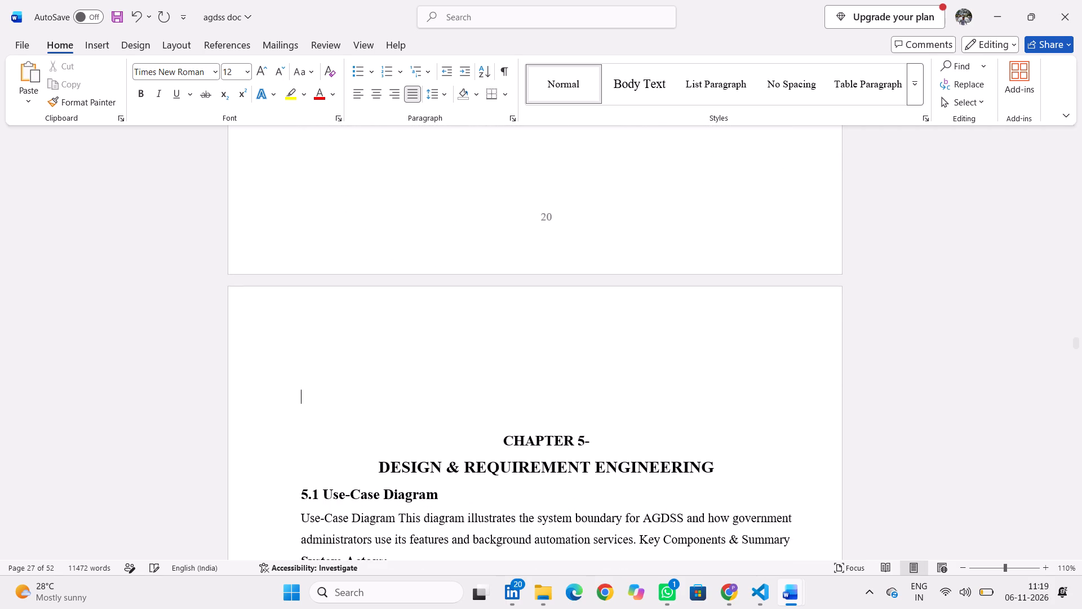
Delete the remaining blank lines above the CHAPTER 5 heading so it starts at the top of its page.
key("BackSpace")
key("BackSpace")
key("BackSpace")
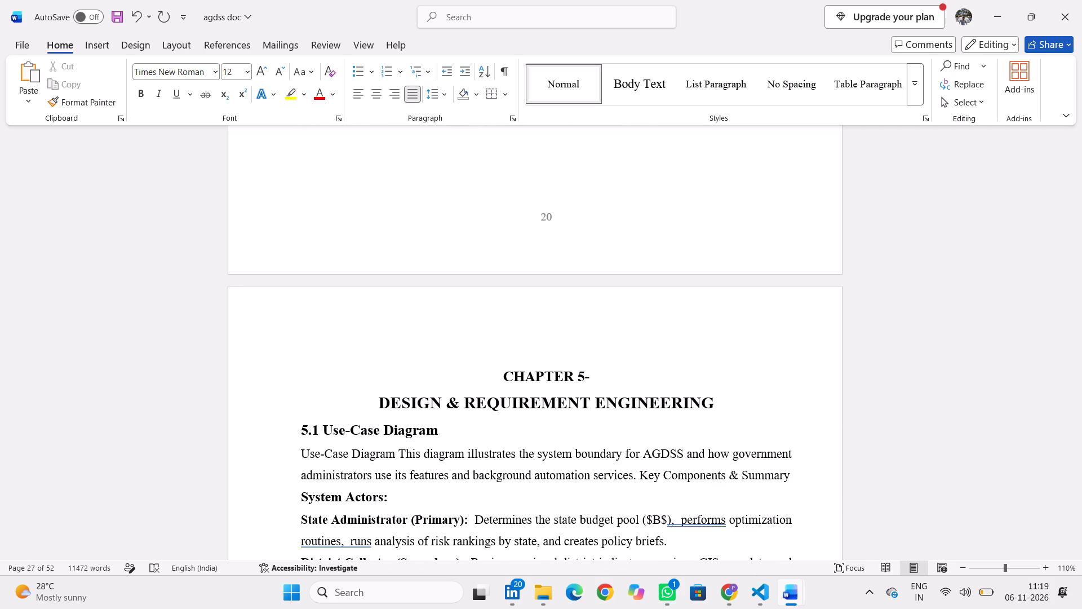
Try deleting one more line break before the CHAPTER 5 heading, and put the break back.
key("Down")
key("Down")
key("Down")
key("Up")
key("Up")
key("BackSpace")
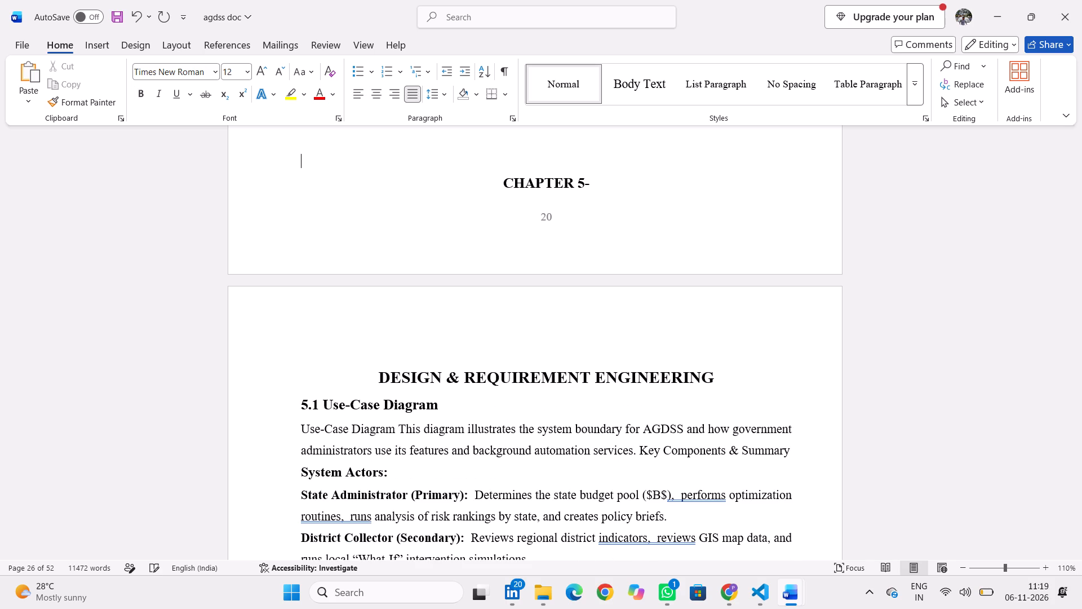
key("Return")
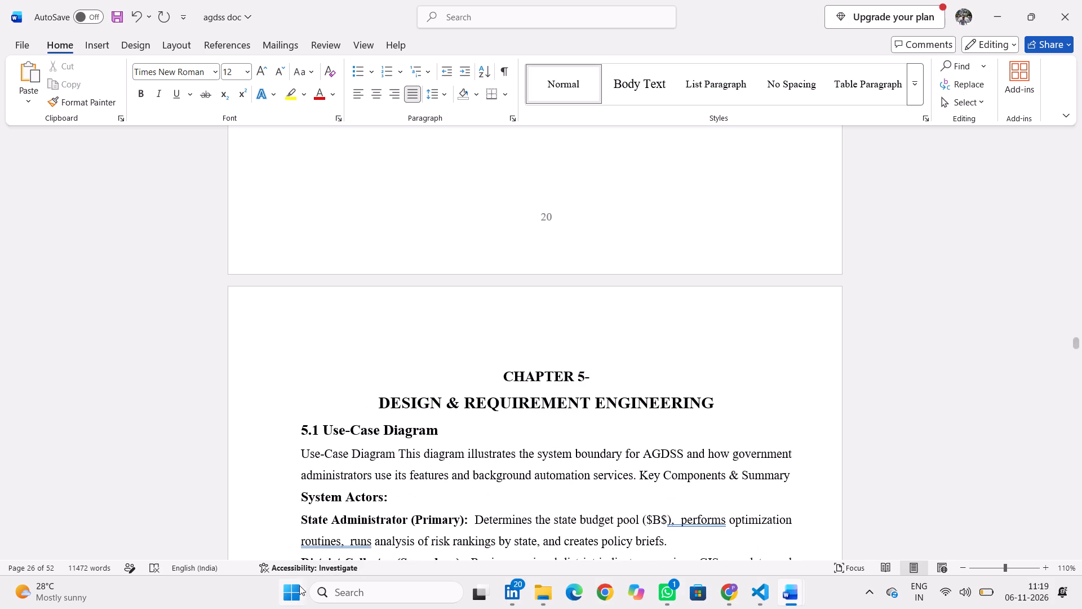
Check the font sizes of the CHAPTER 5 heading, its title, the 5.1 Use-Case Diagram heading and the System Actors subheading.
scroll(356, 456, "down", 1)
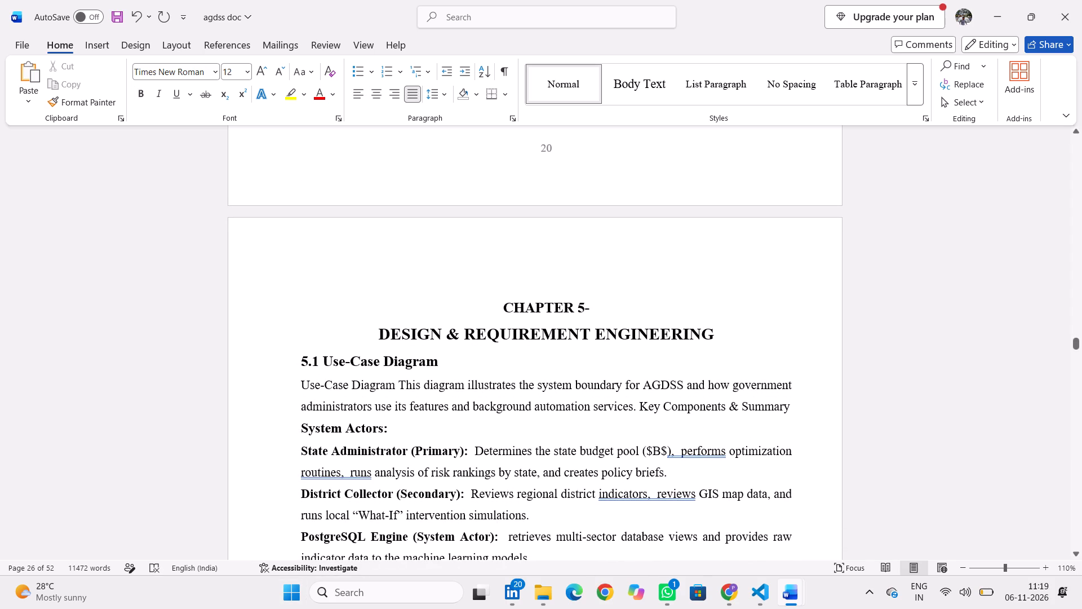
left_click_drag(447, 356, 294, 355)
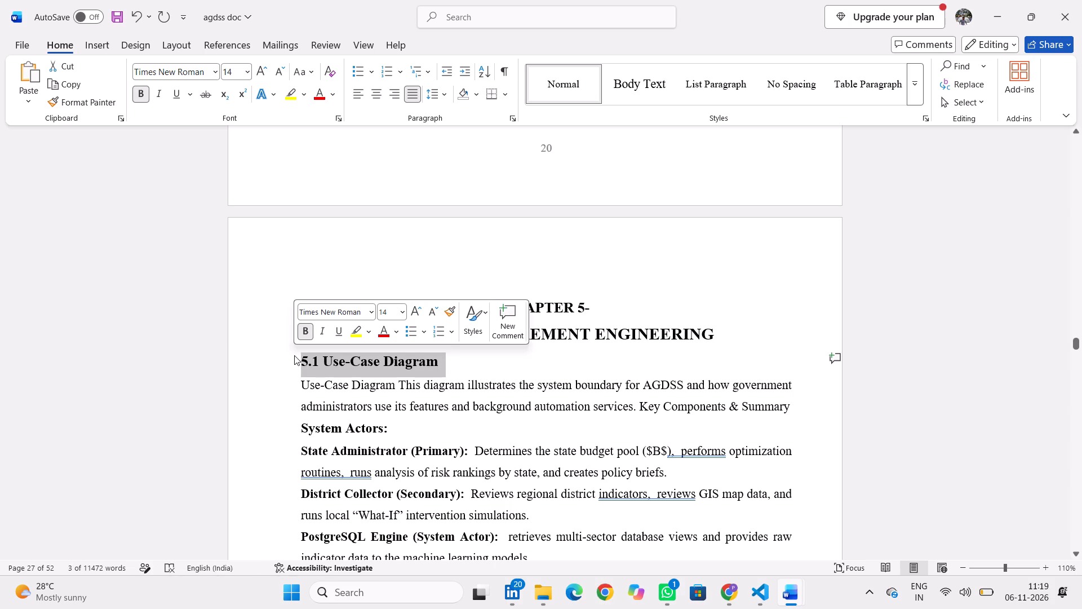
left_click(265, 291)
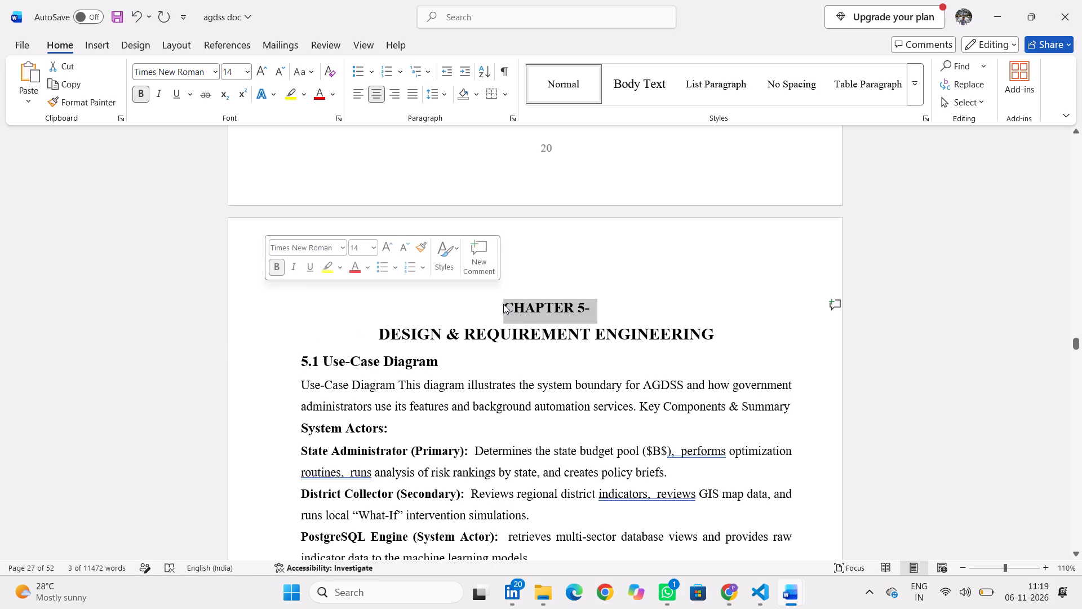
left_click(503, 304)
left_click_drag(503, 304, 608, 299)
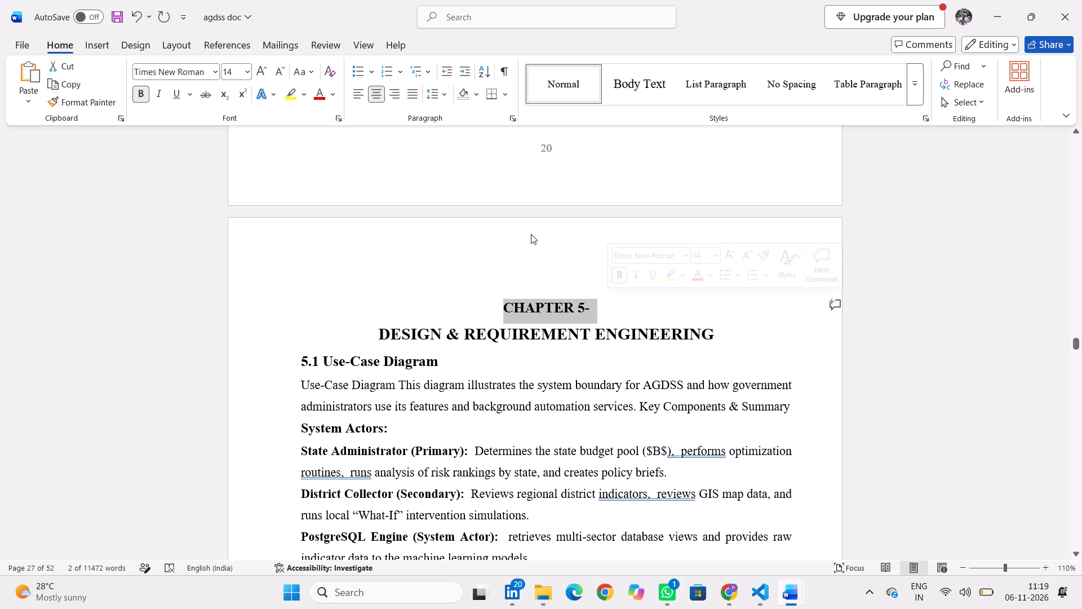
left_click(516, 228)
left_click_drag(725, 330, 558, 356)
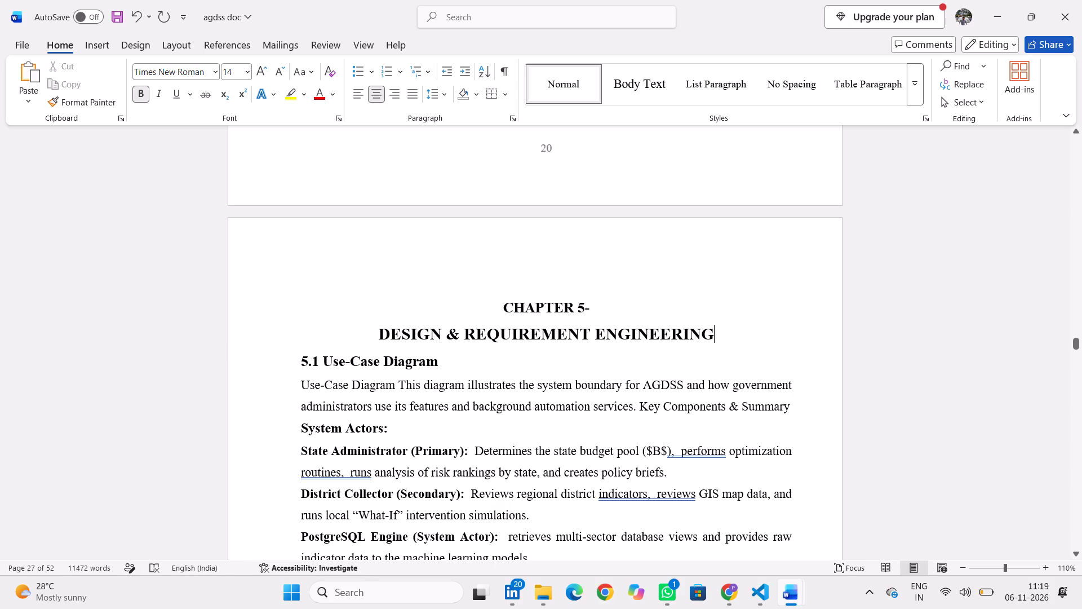
left_click_drag(558, 356, 389, 333)
left_click(327, 289)
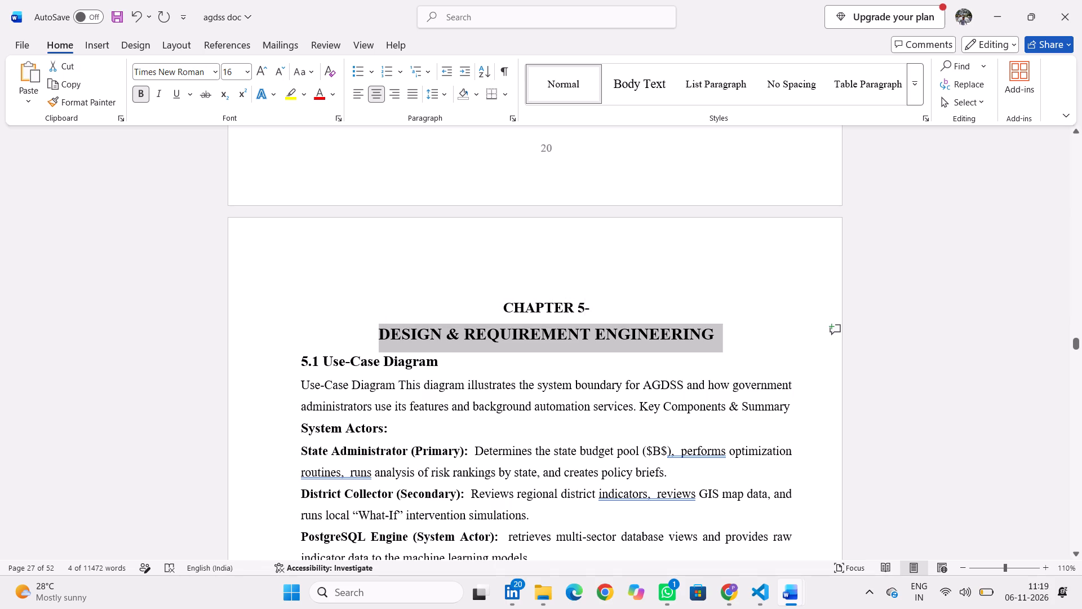
scroll(362, 365, "down", 1)
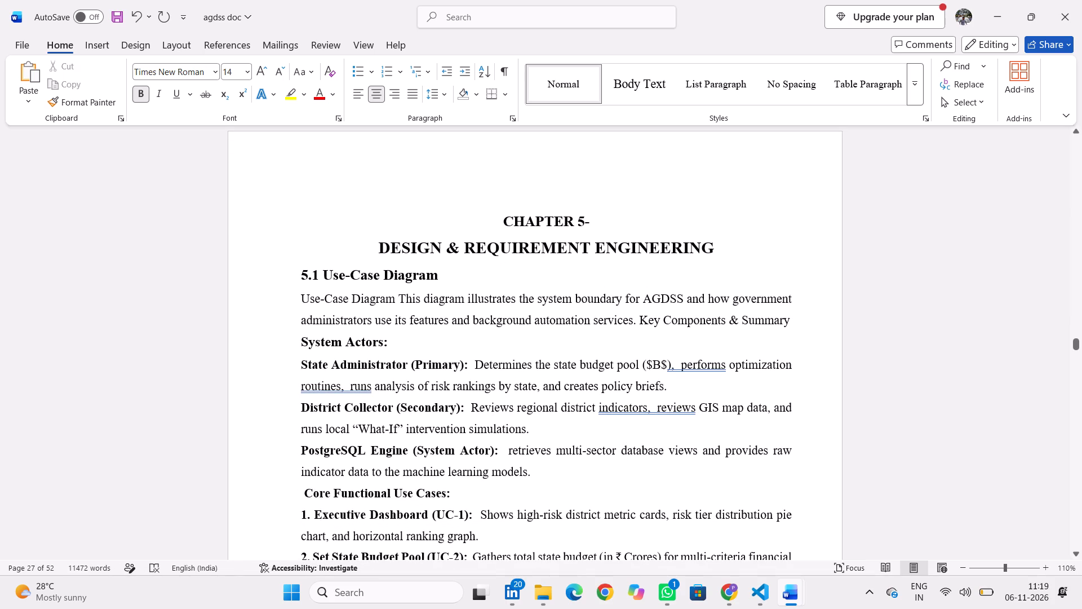
left_click_drag(396, 343, 291, 347)
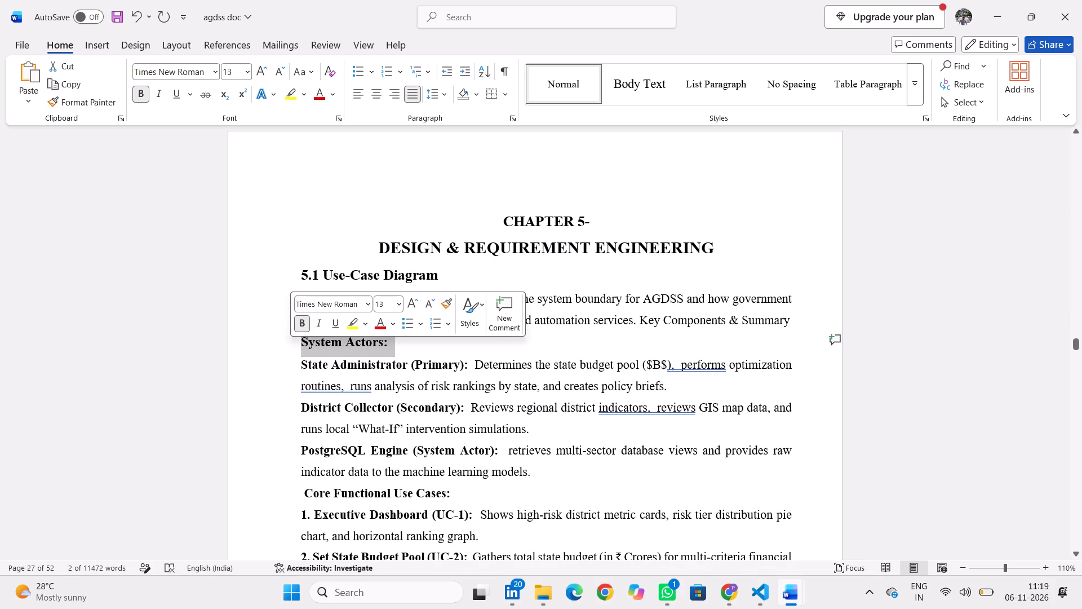
left_click(291, 347)
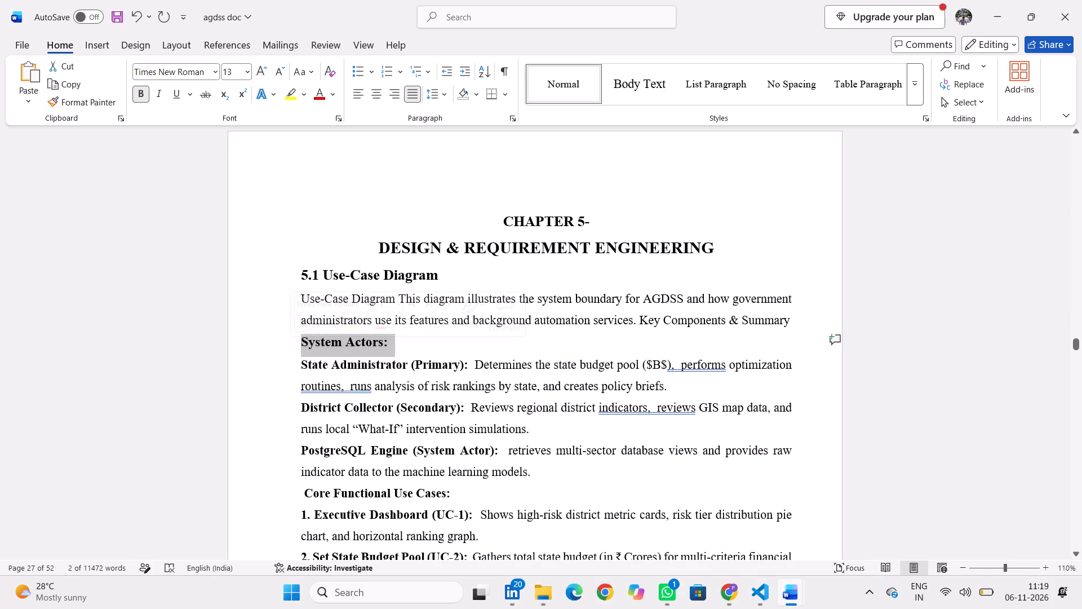
left_click(552, 420)
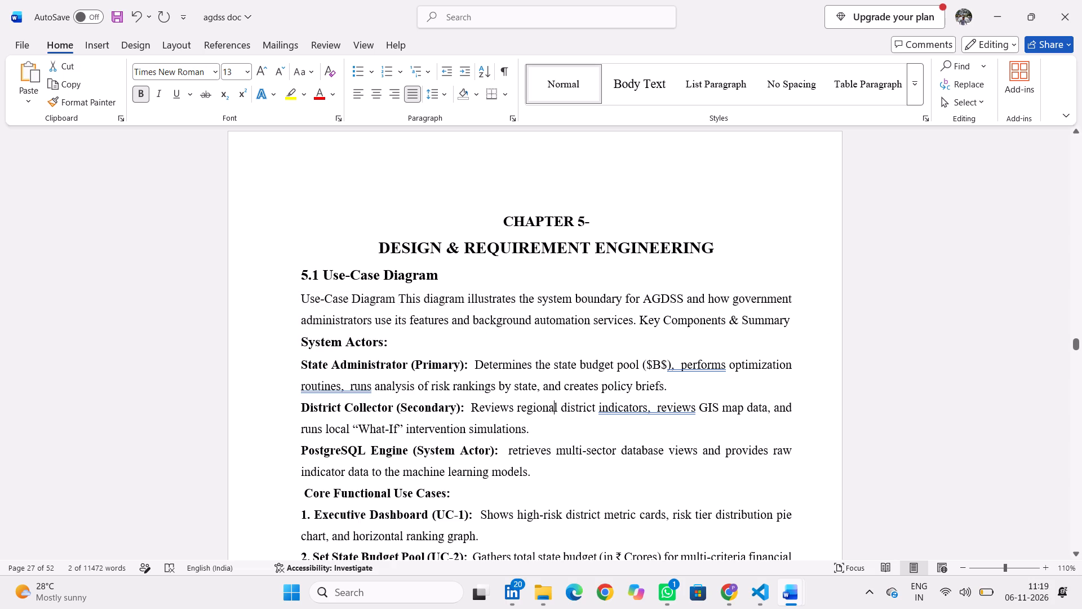
Review the 5.1 Use-Case Diagram section, including its use-case list and diagram, down to the start of 5.2 Class Diagram.
scroll(471, 419, "down", 1)
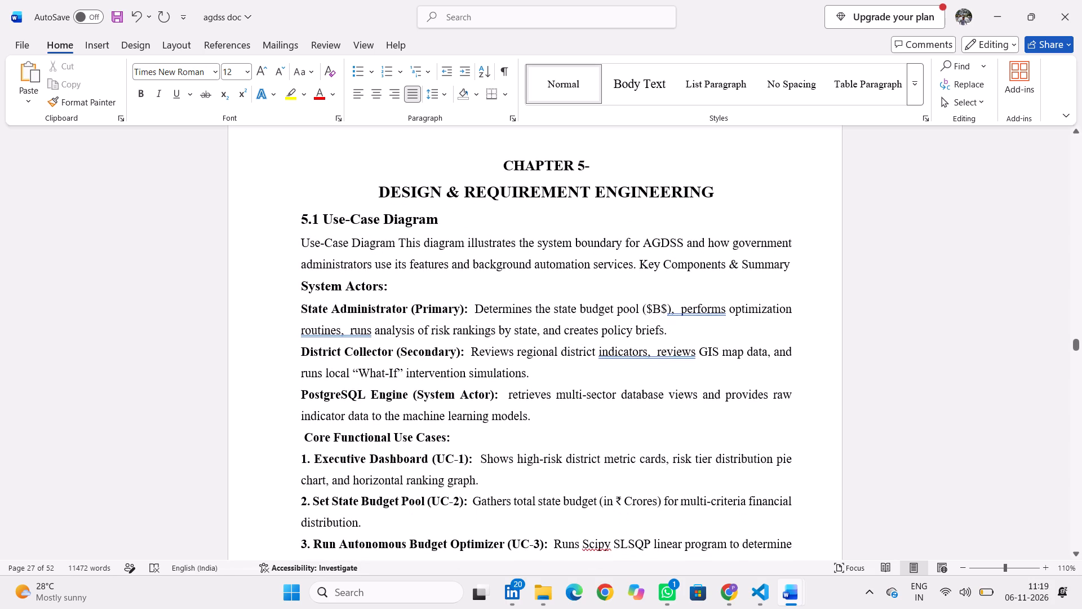
scroll(471, 419, "down", 5)
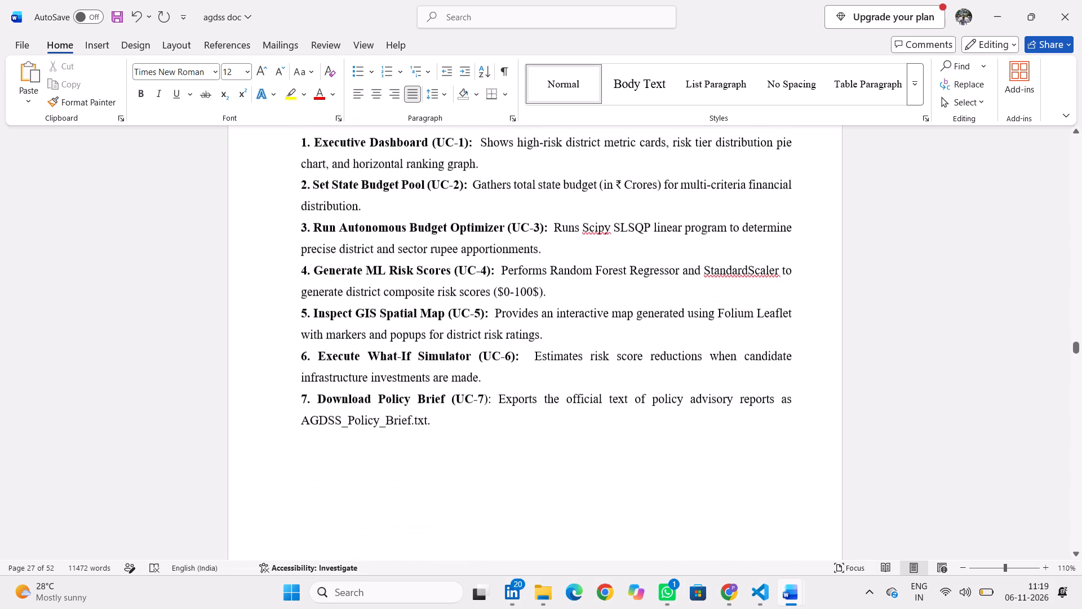
scroll(471, 419, "down", 3)
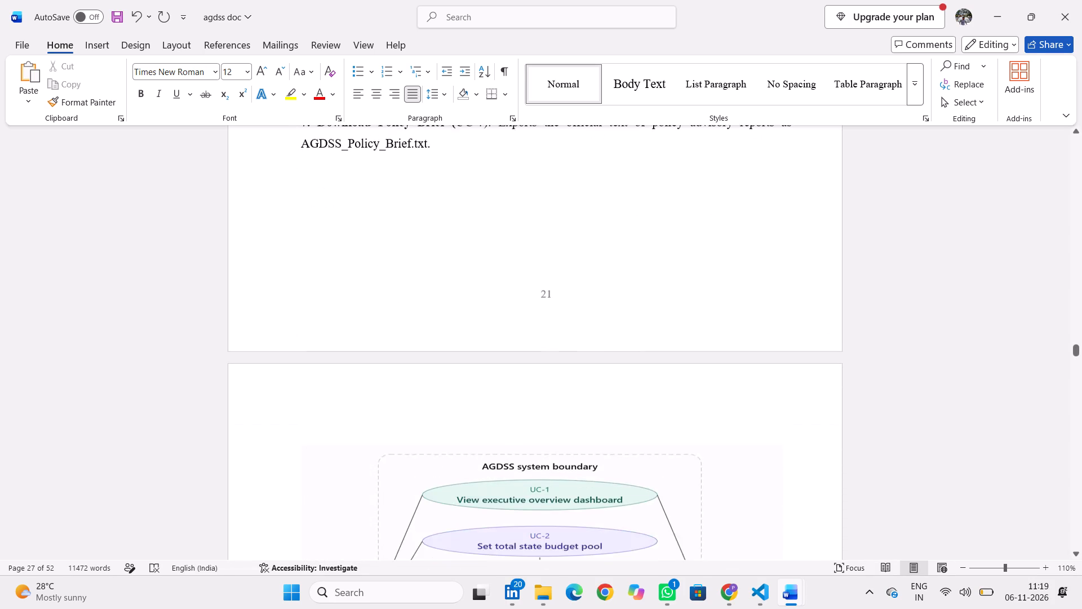
scroll(471, 419, "down", 4)
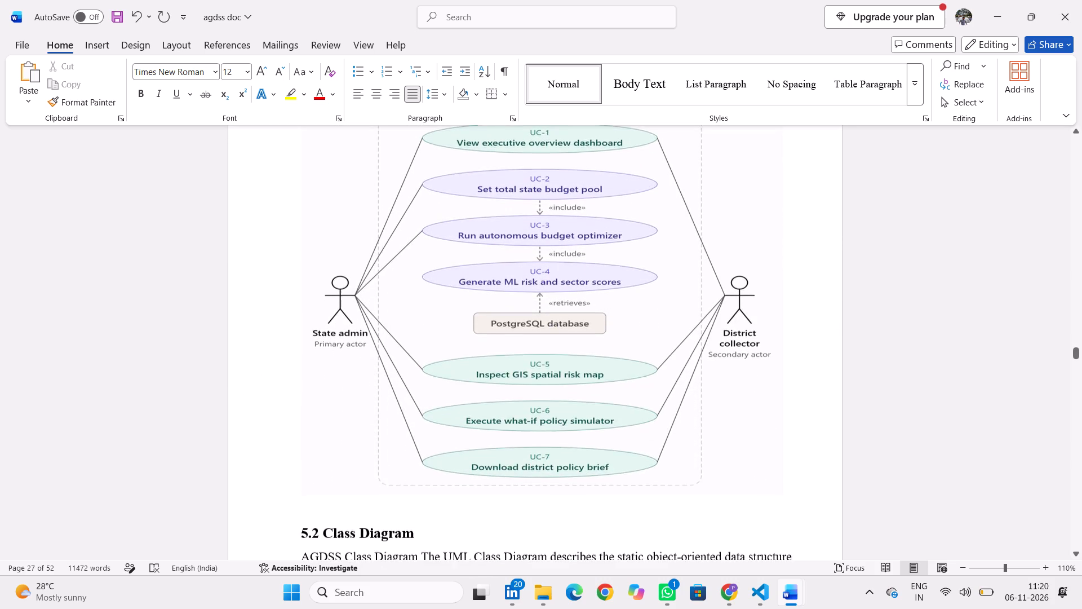
scroll(471, 419, "down", 2)
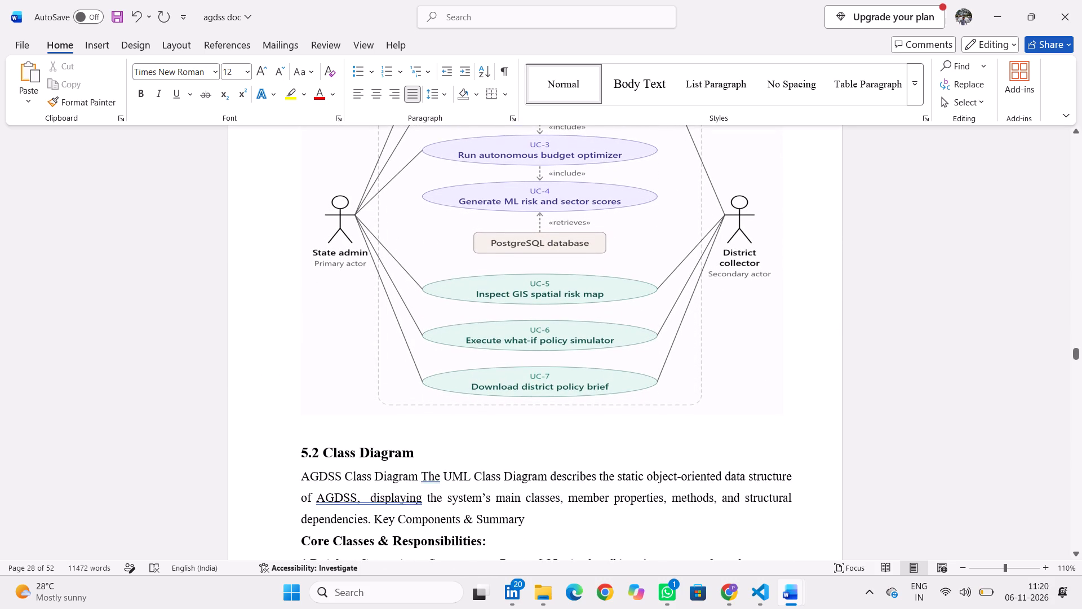
scroll(471, 419, "down", 1)
scroll(471, 419, "up", 3)
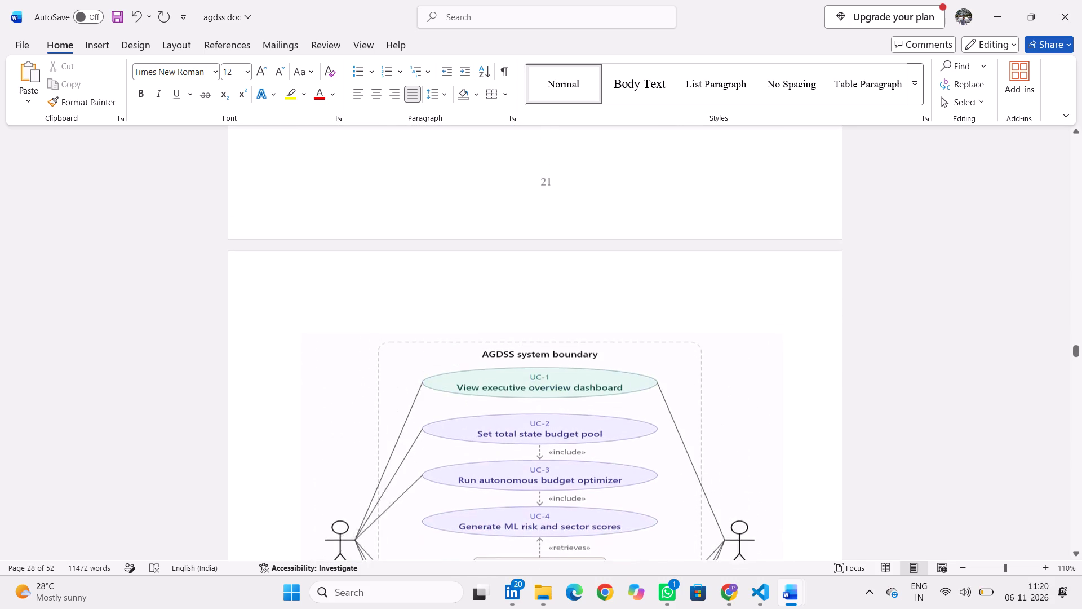
scroll(471, 419, "up", 6)
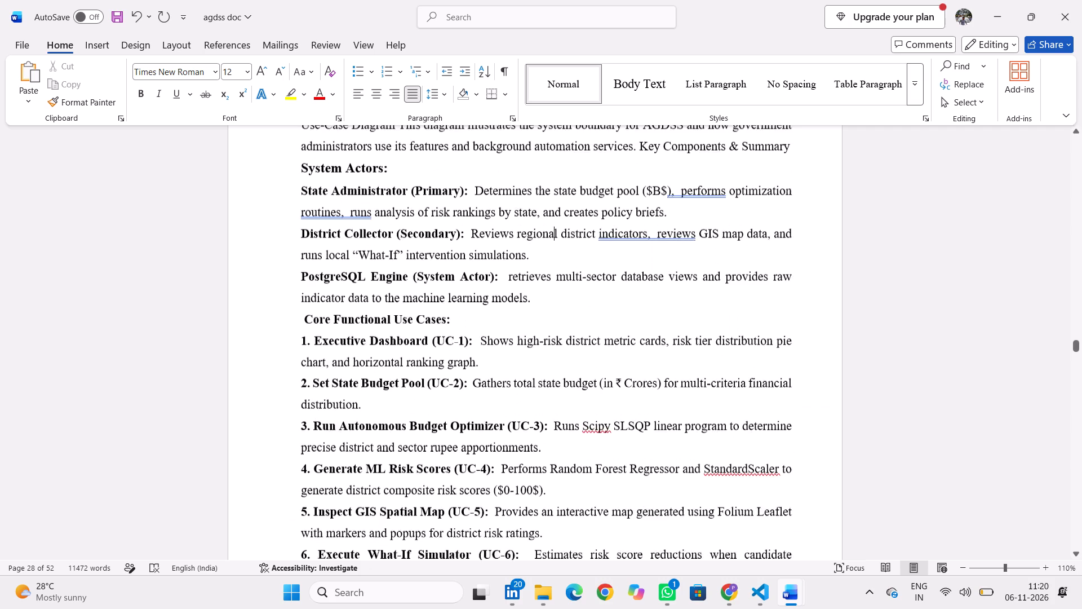
scroll(471, 419, "up", 1)
scroll(471, 419, "down", 5)
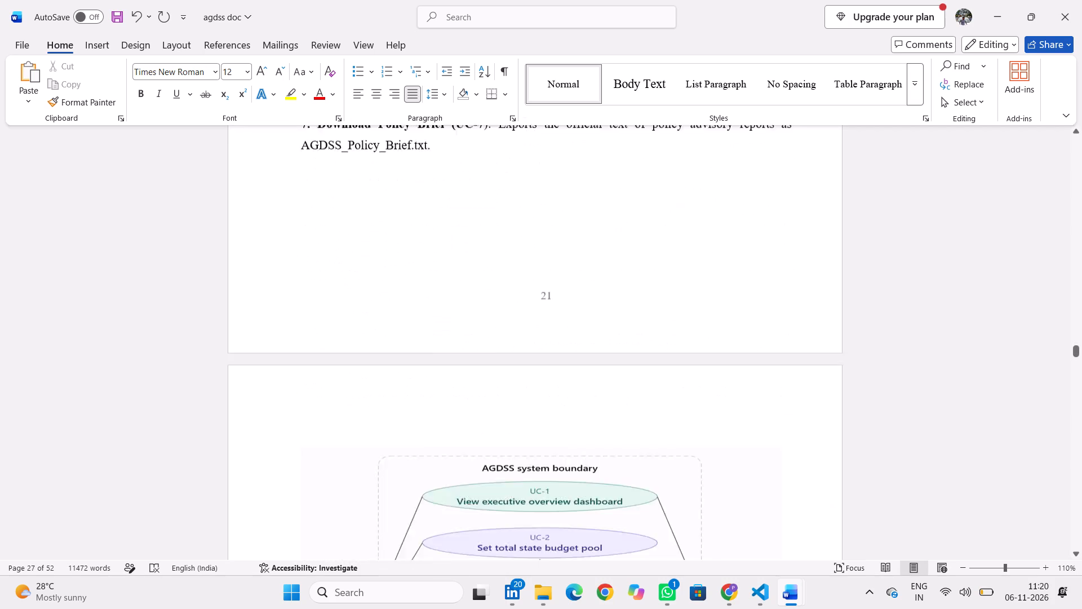
Try to start a "fig" caption on the line that holds the use-case diagram image.
scroll(471, 419, "down", 2)
left_click(429, 461)
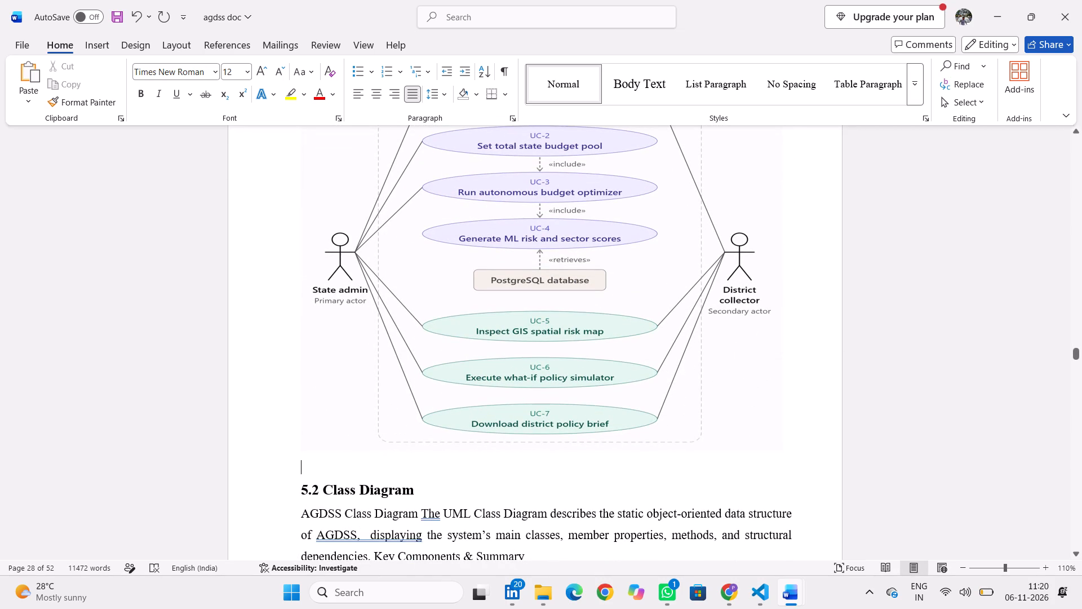
key("Up")
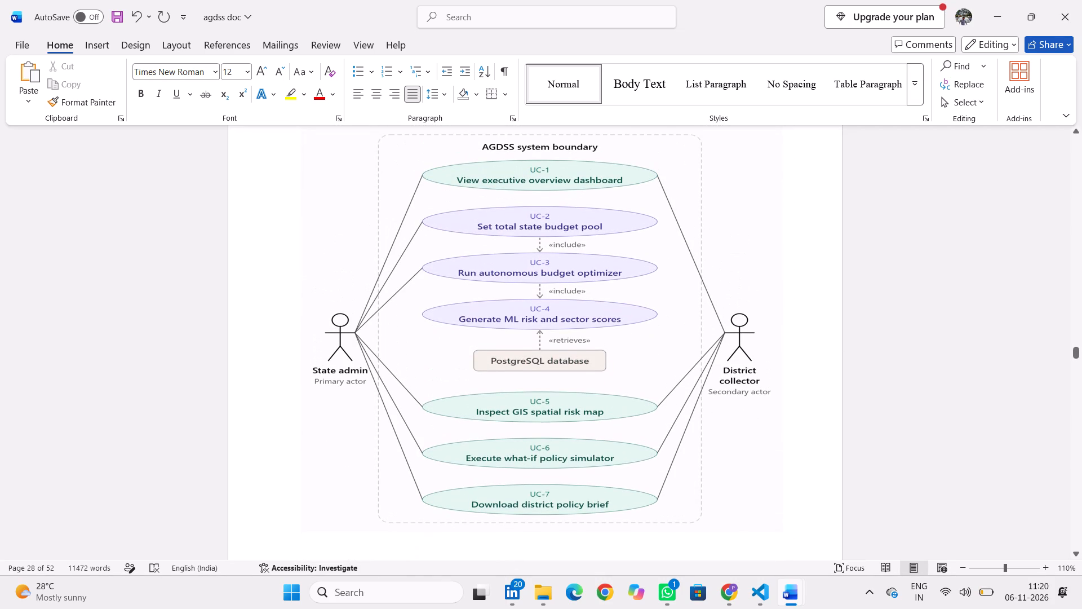
type("fi")
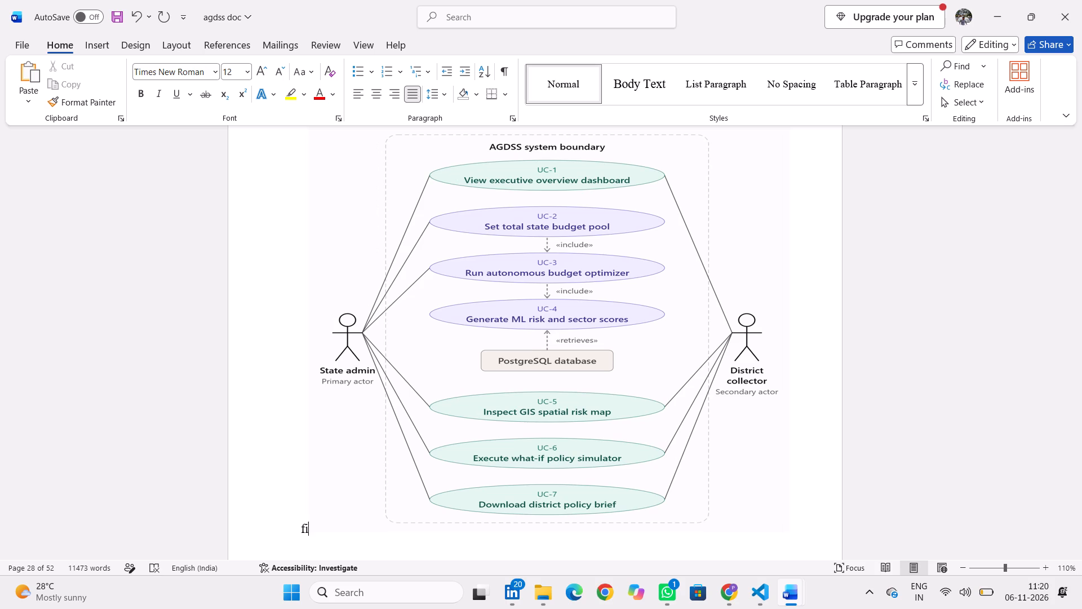
key("g")
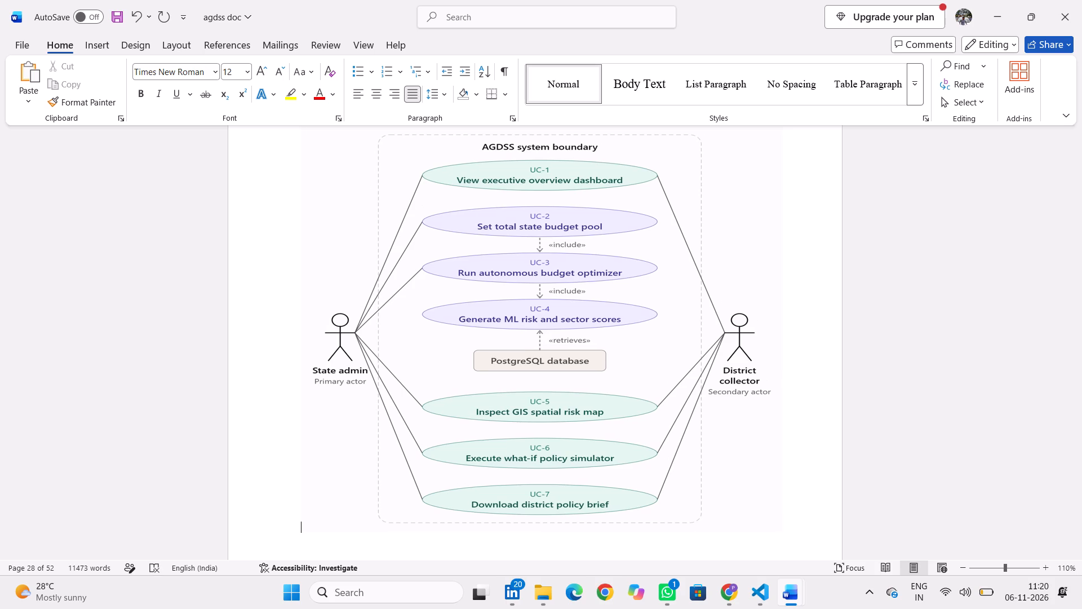
type("fig")
Add the caption "fig 5.1" on the empty line between the use-case diagram and the 5.2 Class Diagram heading.
scroll(466, 442, "up", 1)
scroll(466, 442, "down", 3)
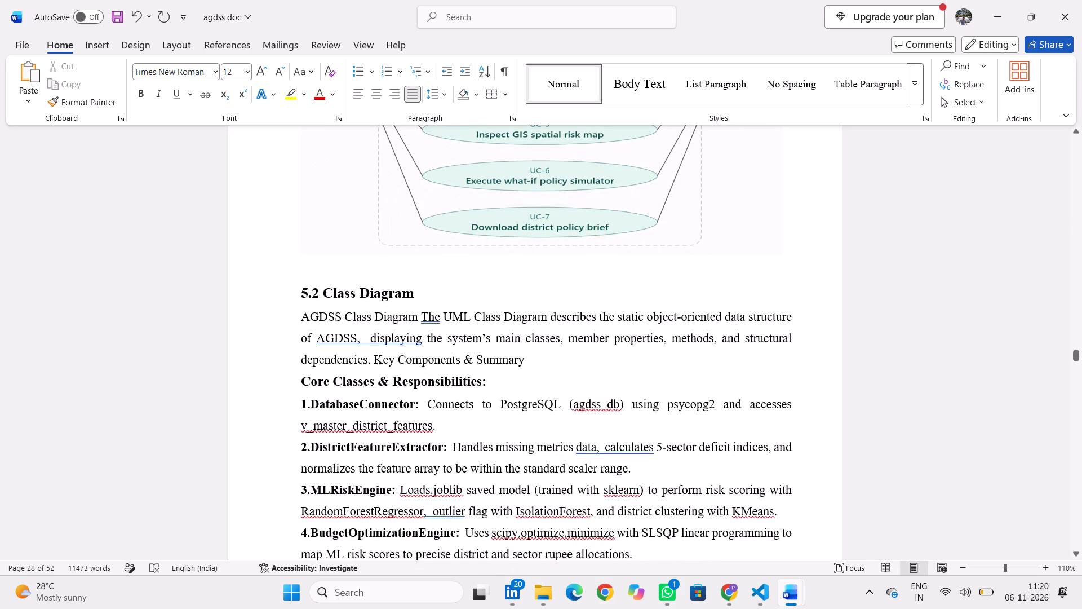
left_click(334, 258)
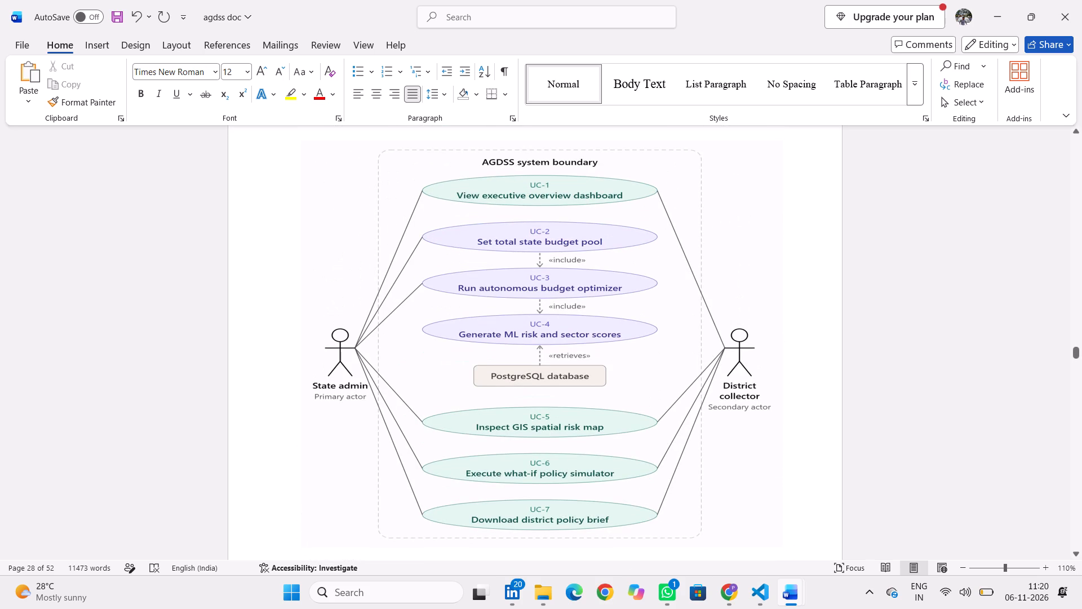
scroll(385, 358, "down", 1)
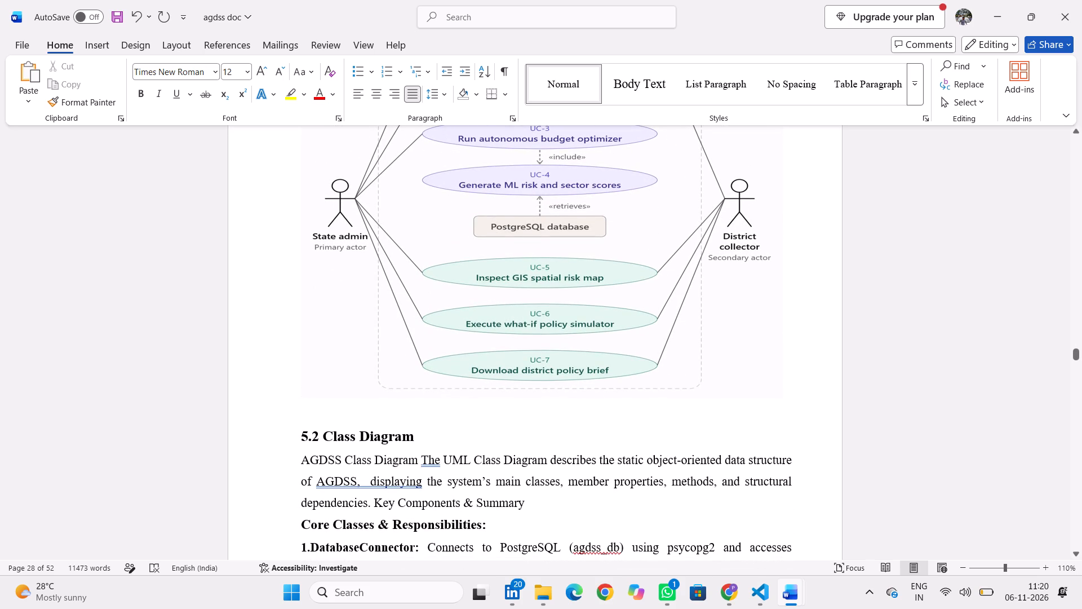
key("Down")
type("fig")
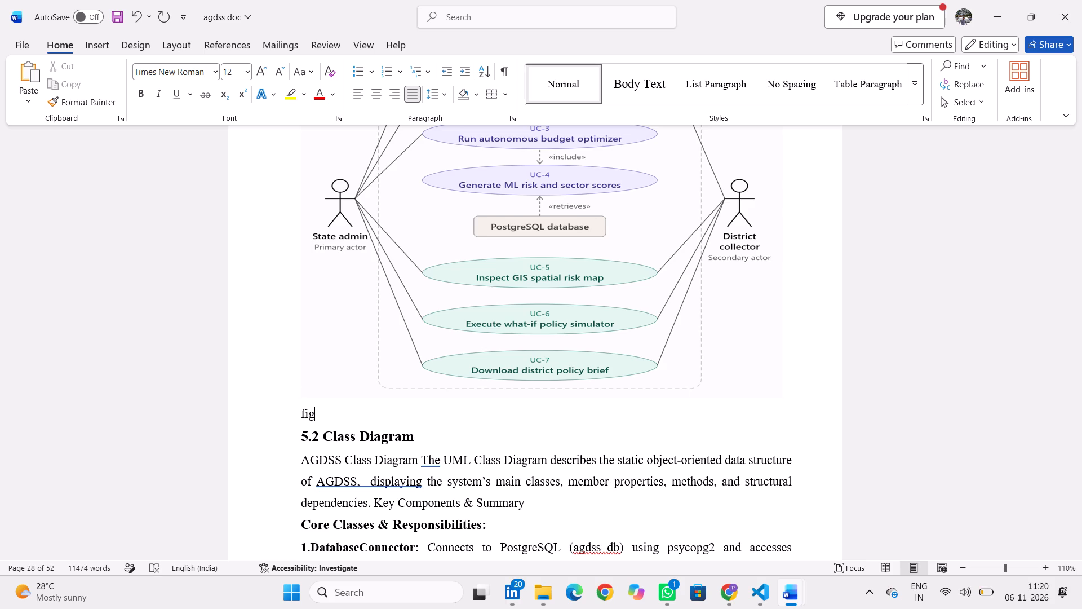
key("space")
type("5.")
key("1")
Make the "fig 5.1" caption bold at font size 10.
left_click_drag(296, 413, 350, 416)
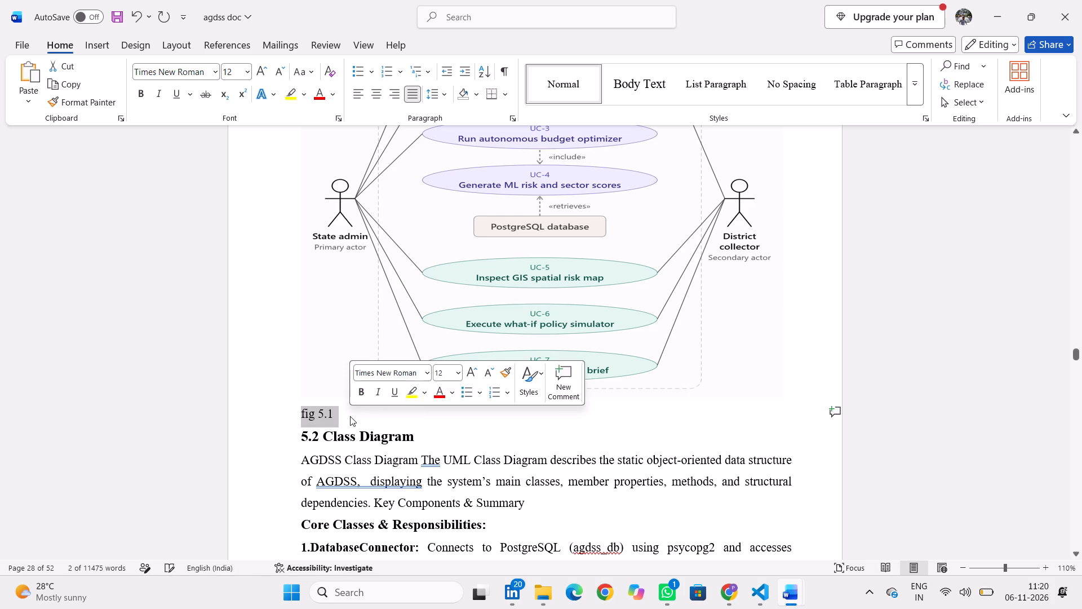
left_click(459, 377)
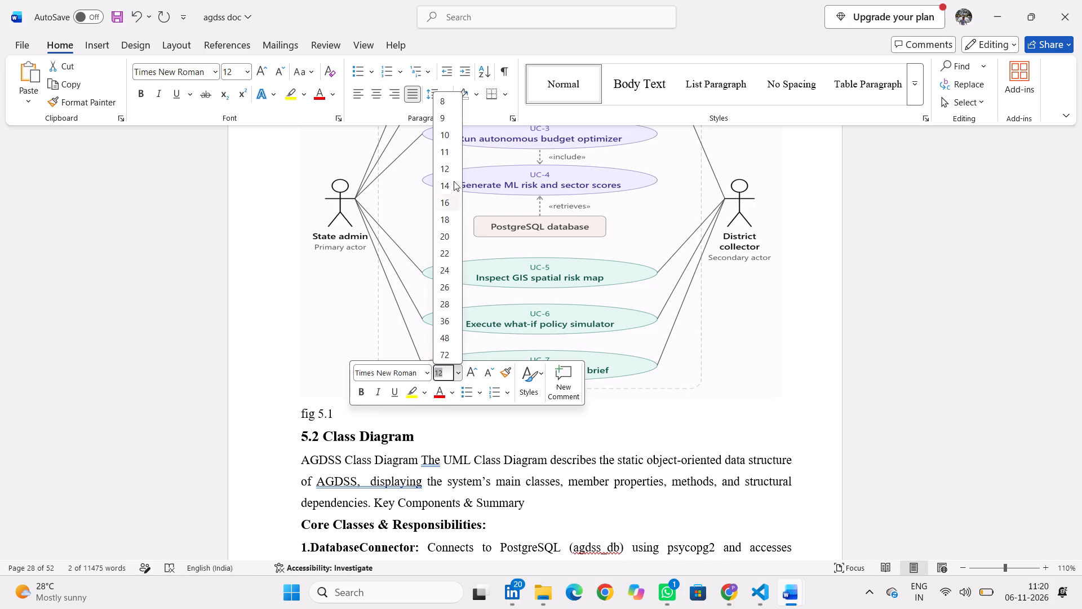
left_click(450, 138)
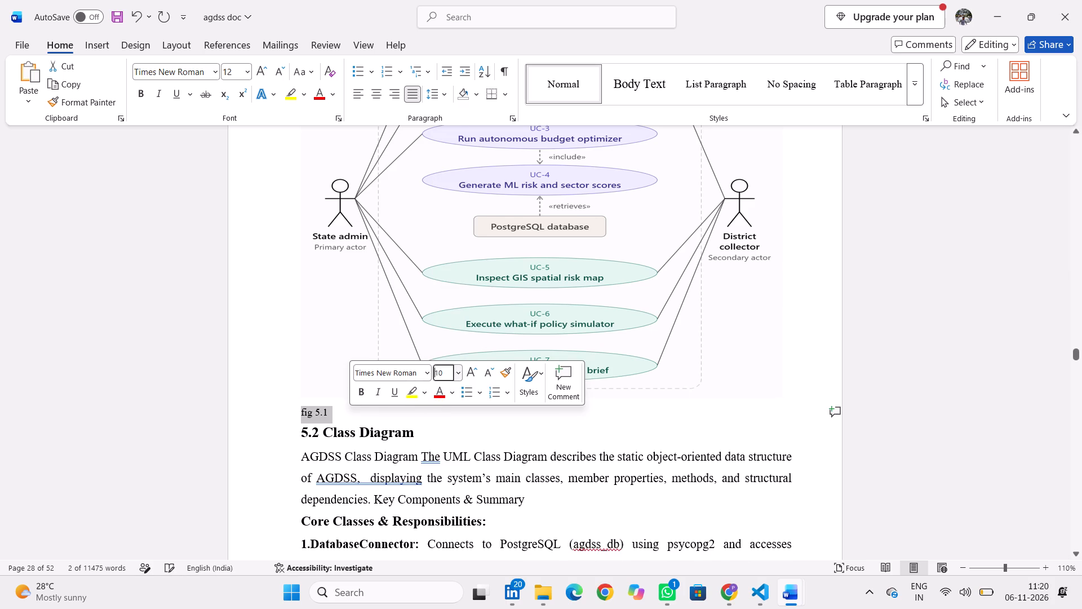
left_click(359, 392)
left_click(270, 402)
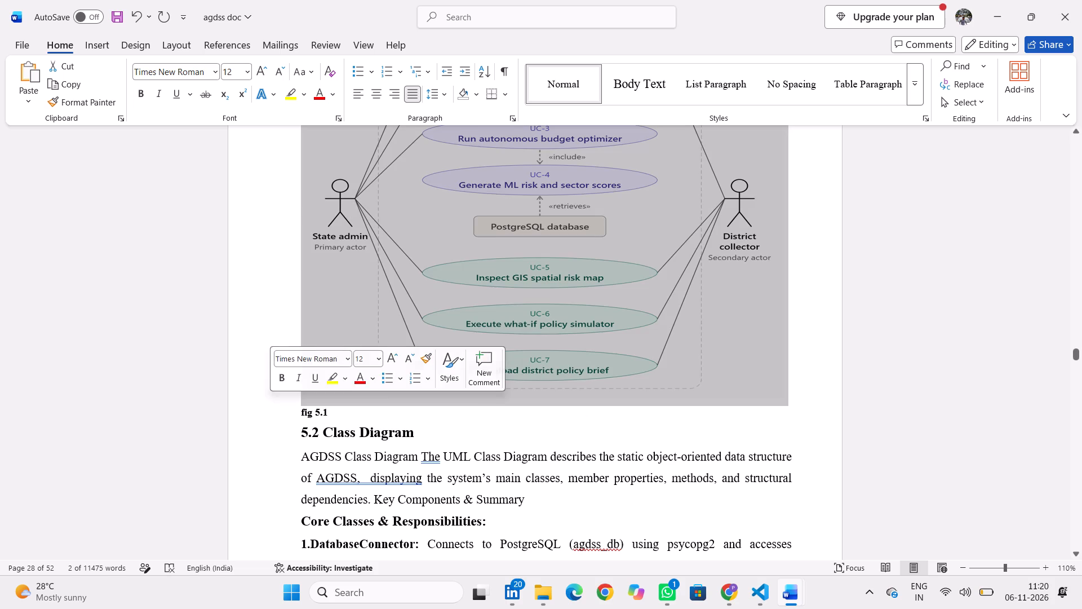
Pad the start of the "fig 5.1" caption with spaces so it sits roughly centred beneath the use-case diagram.
left_click(299, 413)
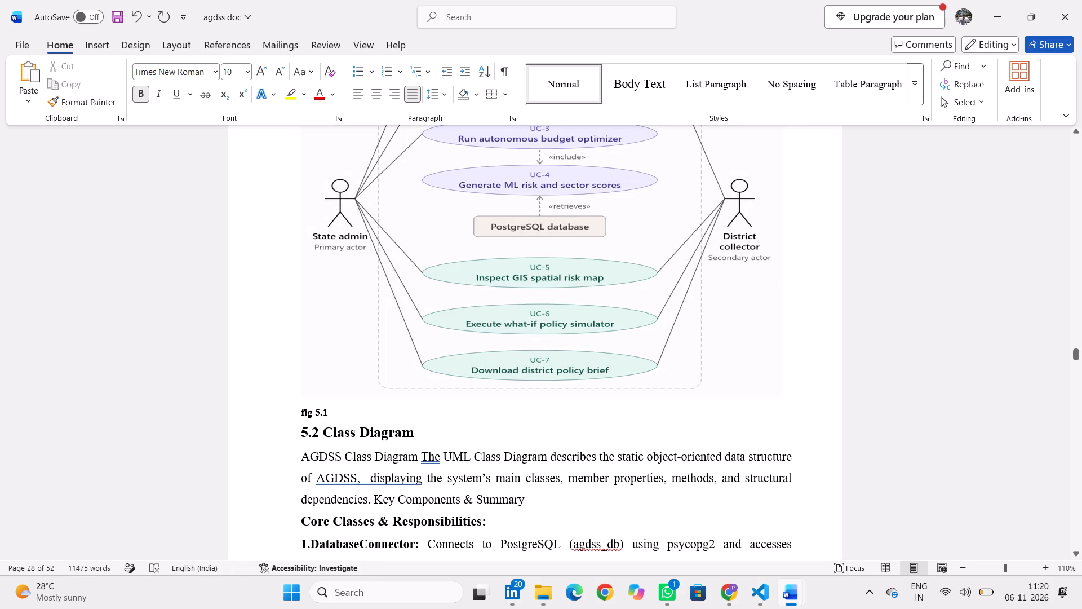
key("space")
key("space")
key("space")
key("space")
key("space")
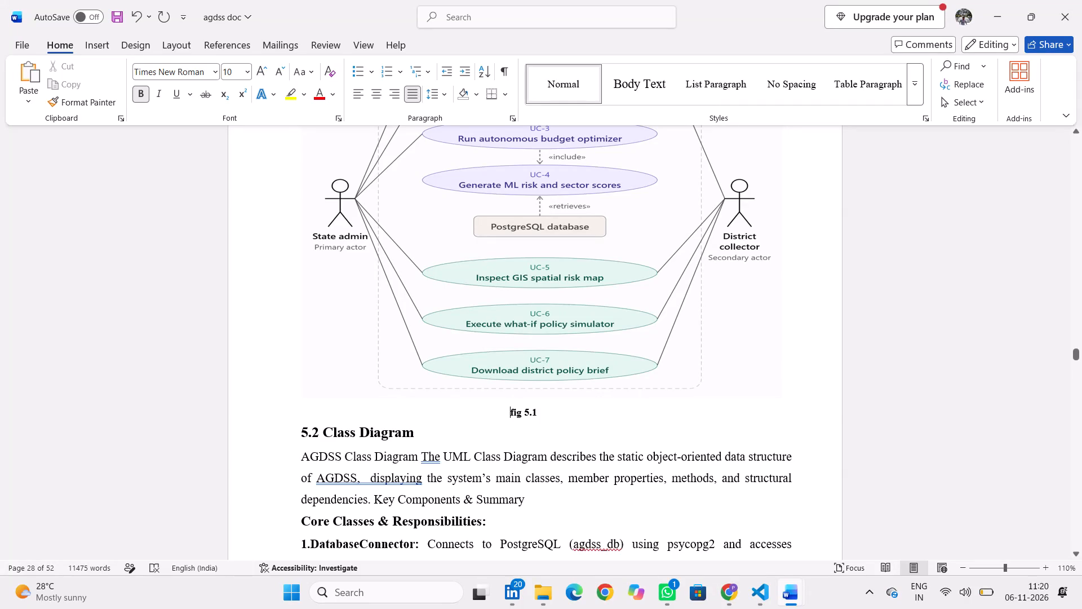
Set the font size of the "fig 5.1" caption line to 11.
left_click_drag(548, 414, 503, 414)
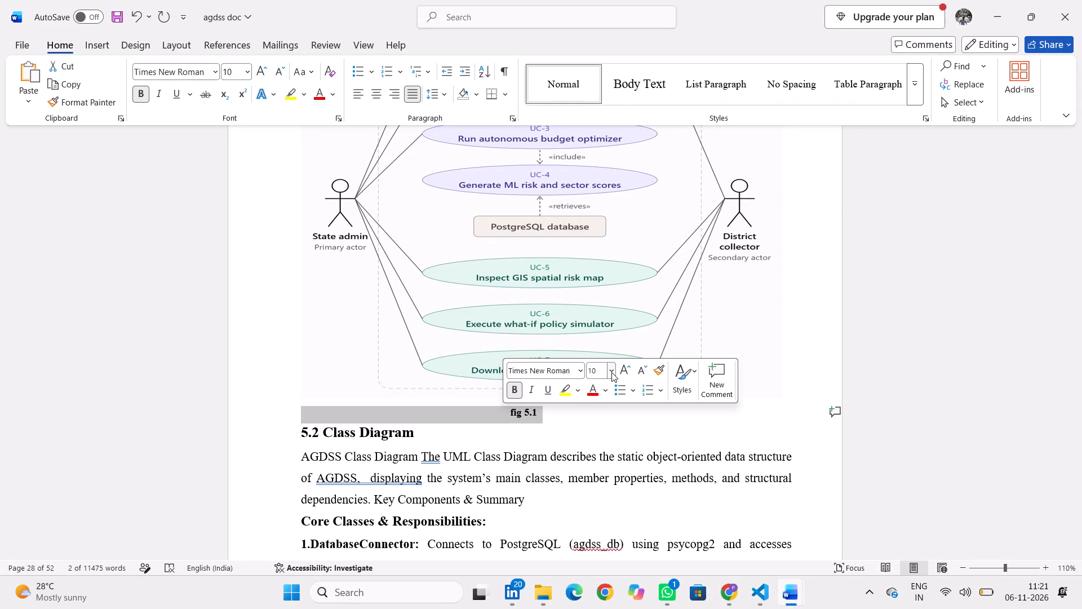
left_click(612, 370)
left_click(600, 151)
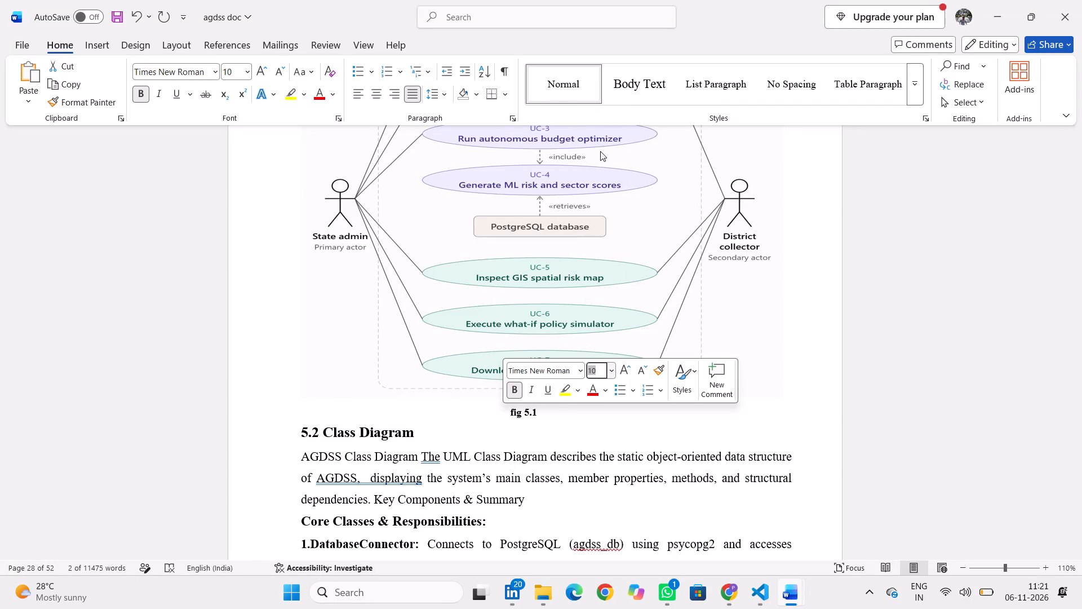
left_click(584, 419)
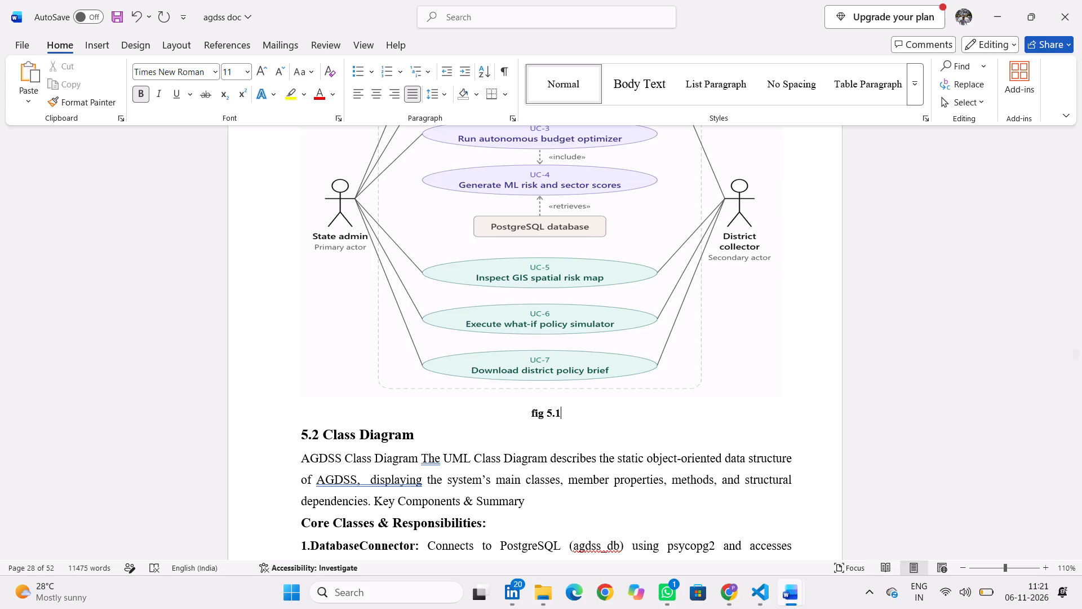
Copy the figure name "Use Case Diagram" from the list of figures table near the start of the report.
scroll(584, 419, "up", 20)
scroll(584, 419, "up", 14)
scroll(584, 419, "up", 20)
scroll(584, 419, "up", 20)
scroll(584, 419, "up", 1)
scroll(584, 419, "down", 3)
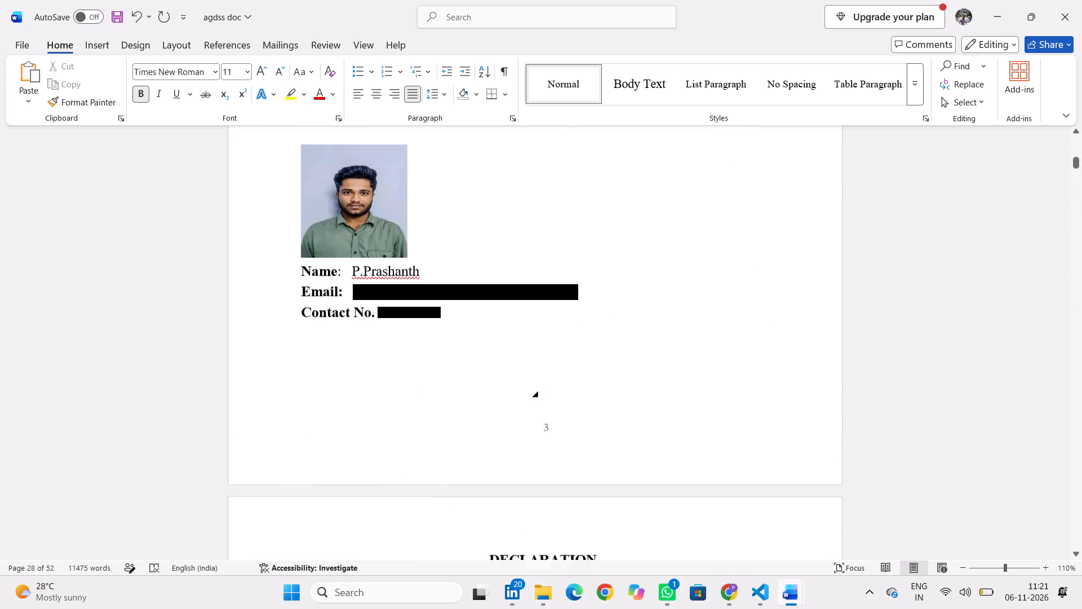
scroll(584, 419, "down", 6)
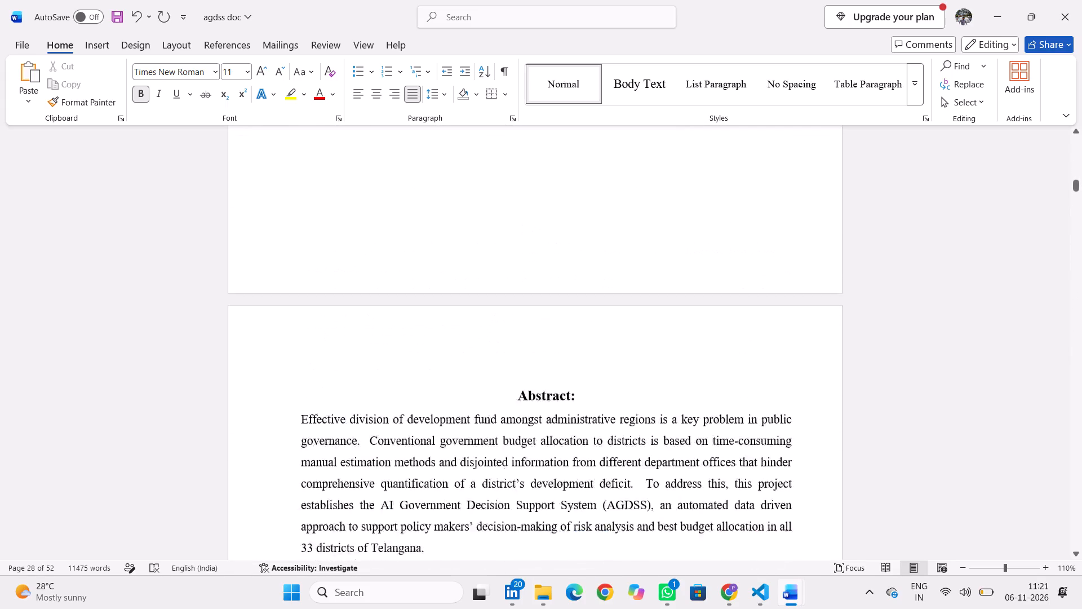
scroll(584, 419, "up", 1)
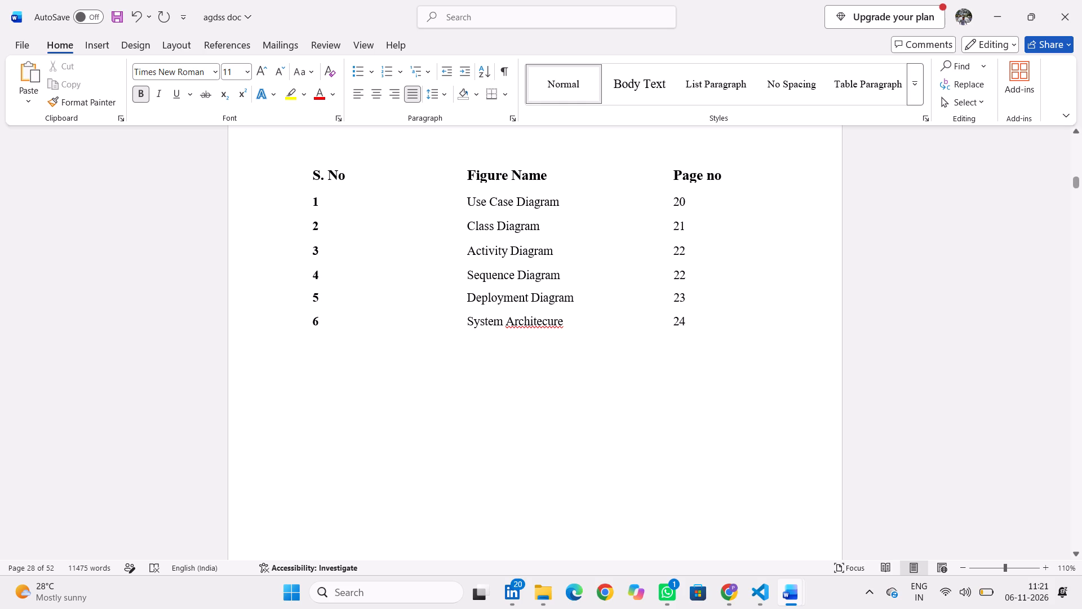
left_click_drag(468, 201, 513, 204)
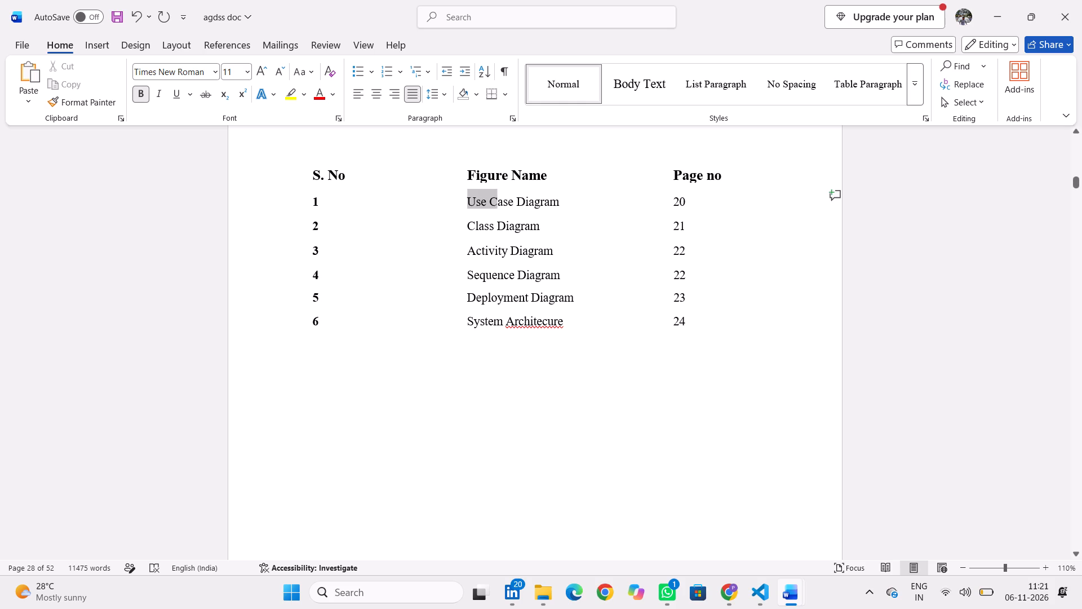
left_click_drag(513, 204, 568, 202)
key("ctrl+c")
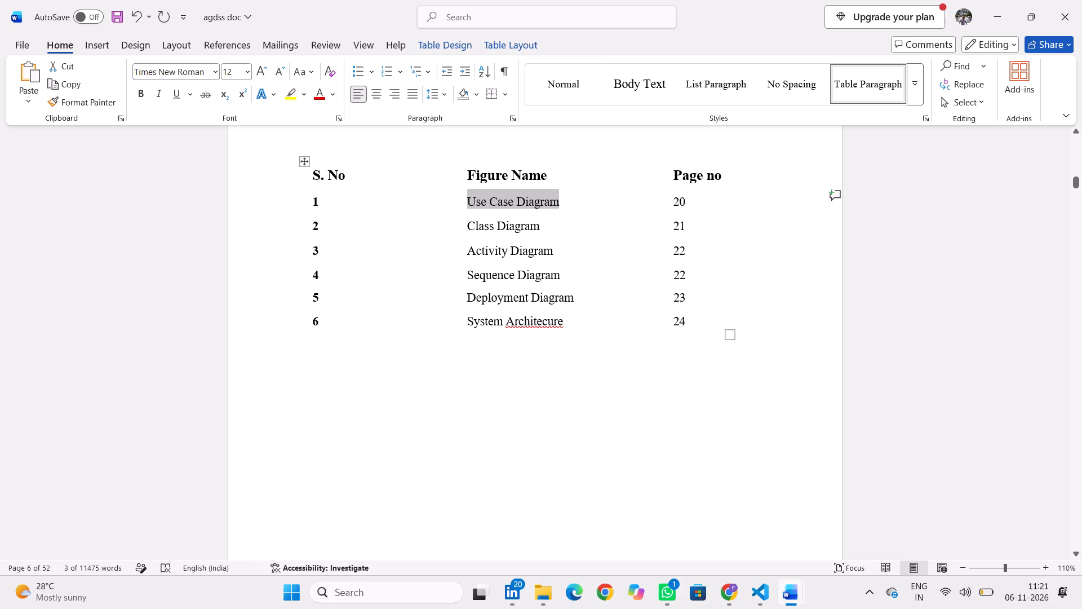
Append a colon and the copied name "Use Case Diagram" to the "fig 5.1" caption beneath the use-case diagram.
scroll(568, 202, "down", 2)
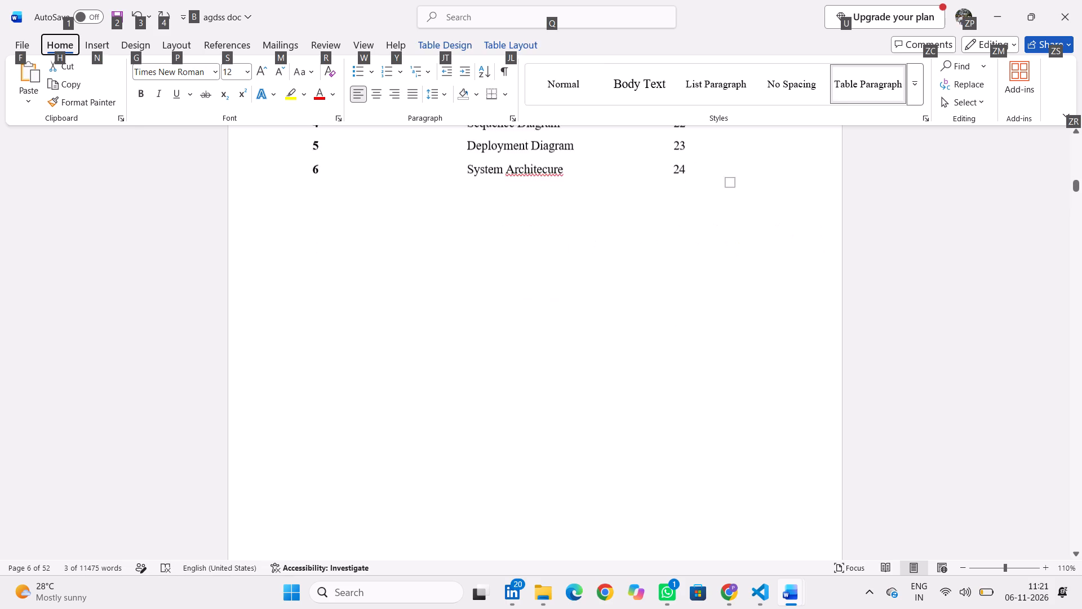
scroll(568, 202, "down", 2)
left_click(469, 240)
scroll(469, 240, "down", 5)
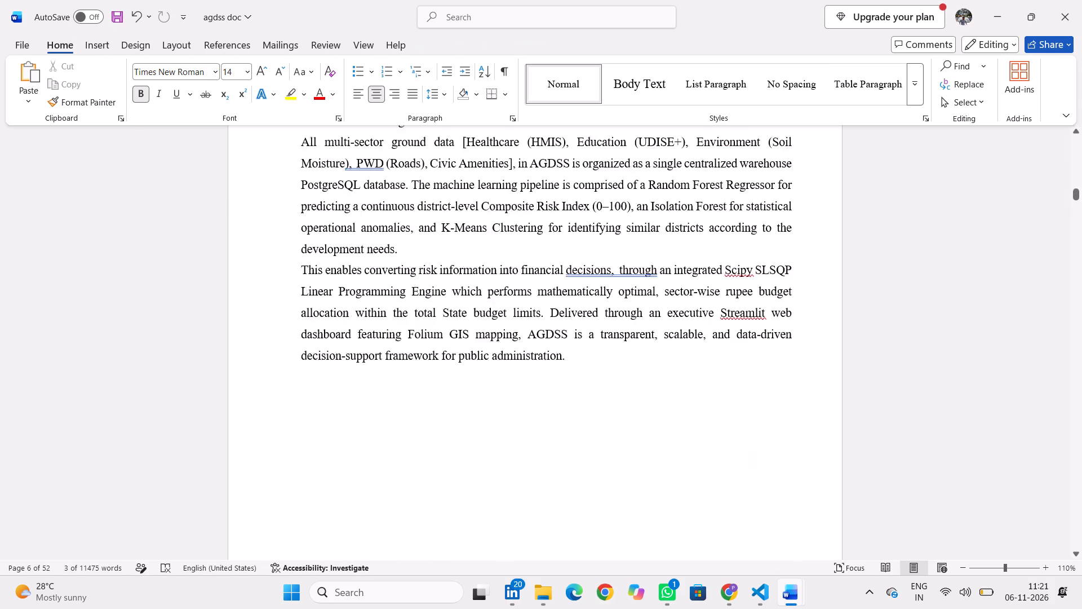
scroll(469, 240, "down", 9)
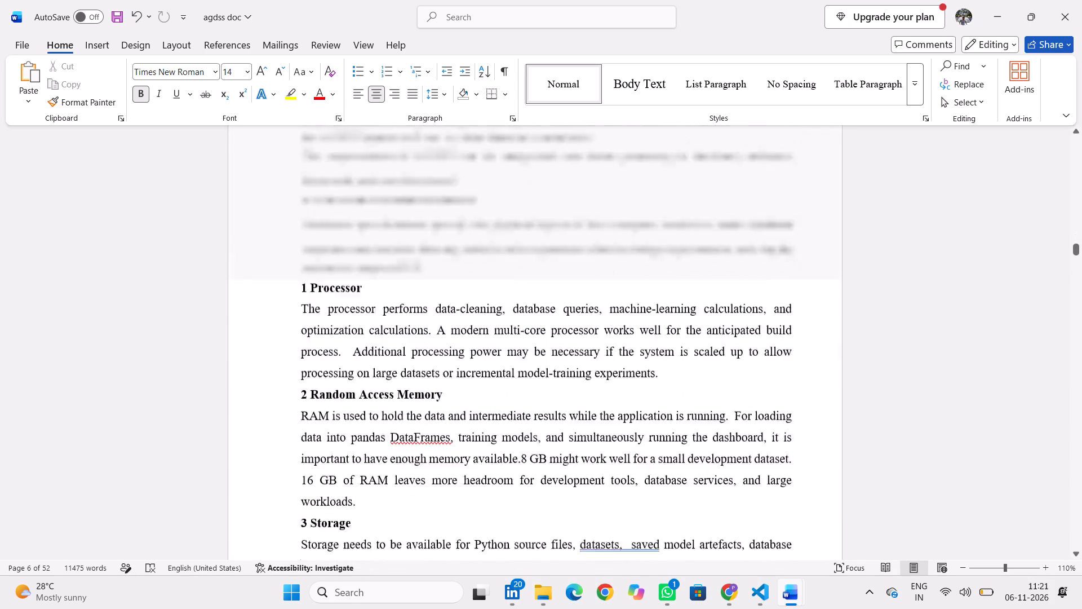
scroll(469, 240, "down", 5)
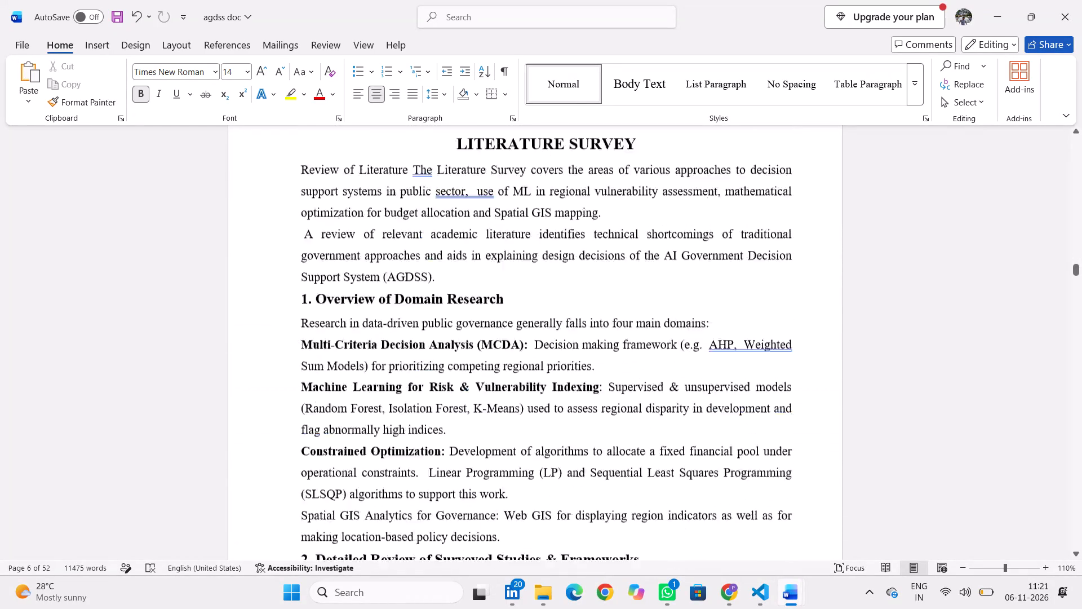
scroll(469, 240, "down", 4)
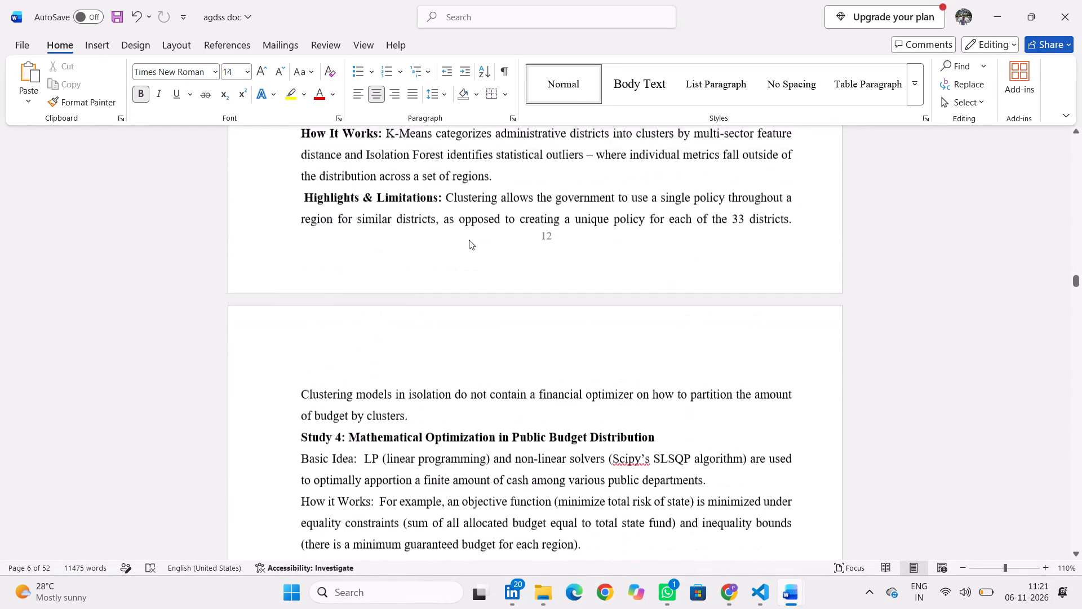
scroll(469, 240, "down", 5)
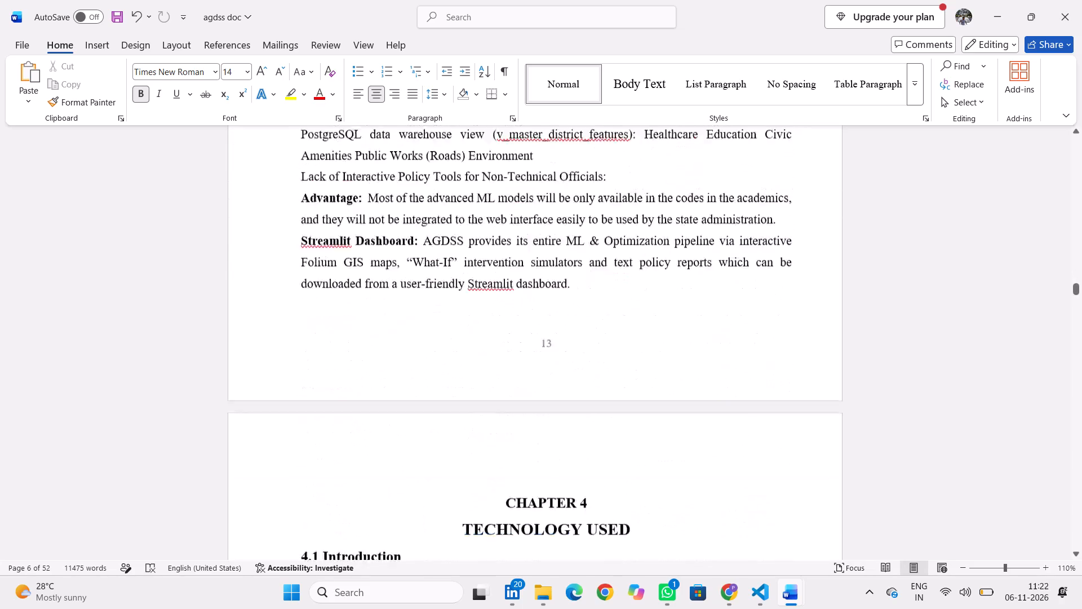
scroll(469, 240, "down", 6)
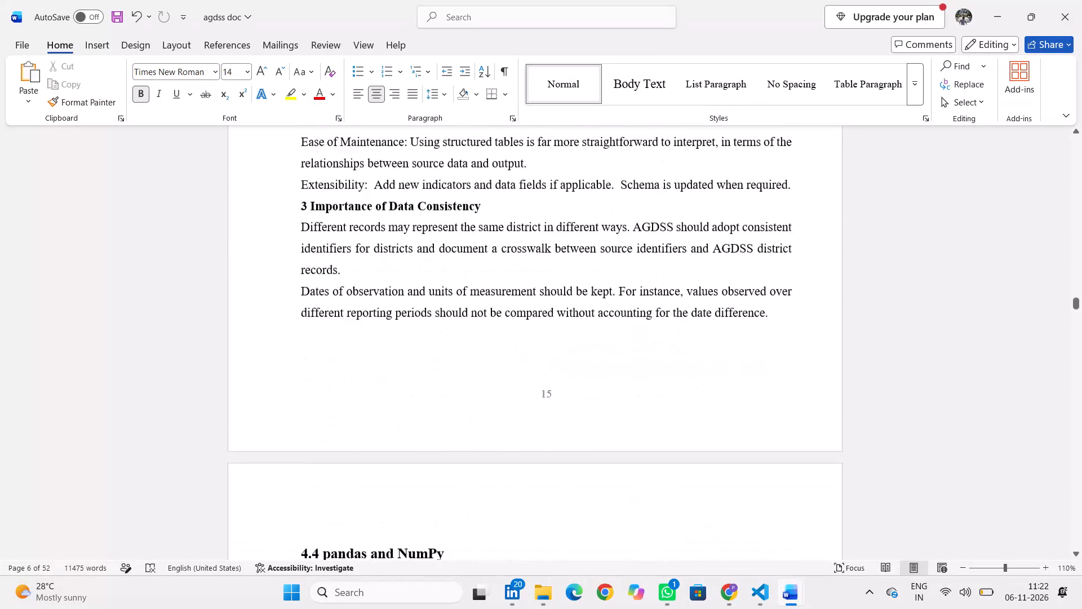
scroll(469, 240, "down", 6)
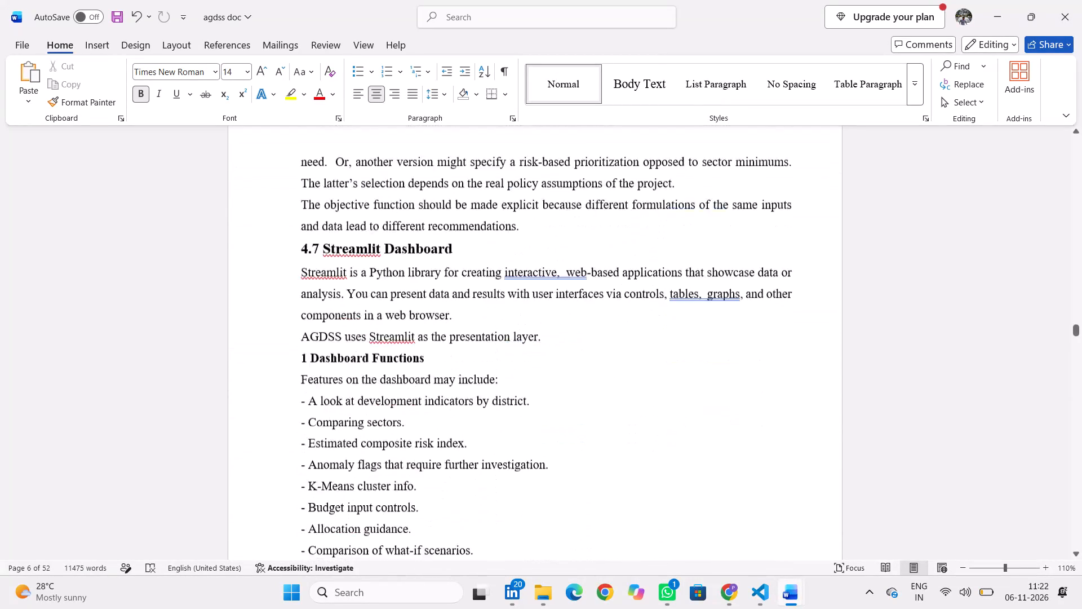
scroll(469, 240, "down", 6)
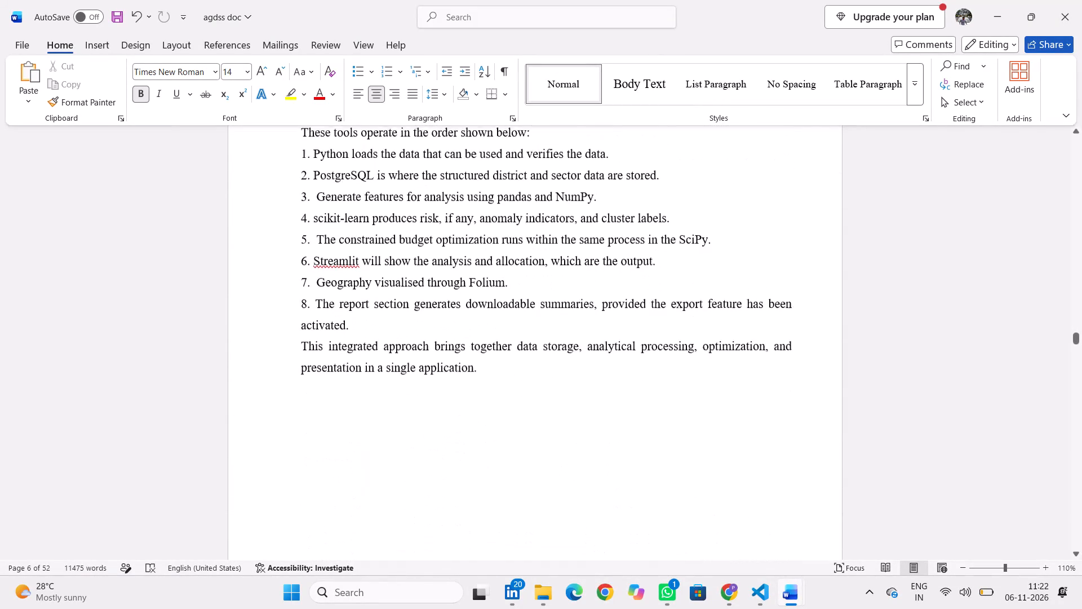
scroll(469, 240, "down", 1)
scroll(469, 240, "up", 4)
scroll(469, 240, "down", 4)
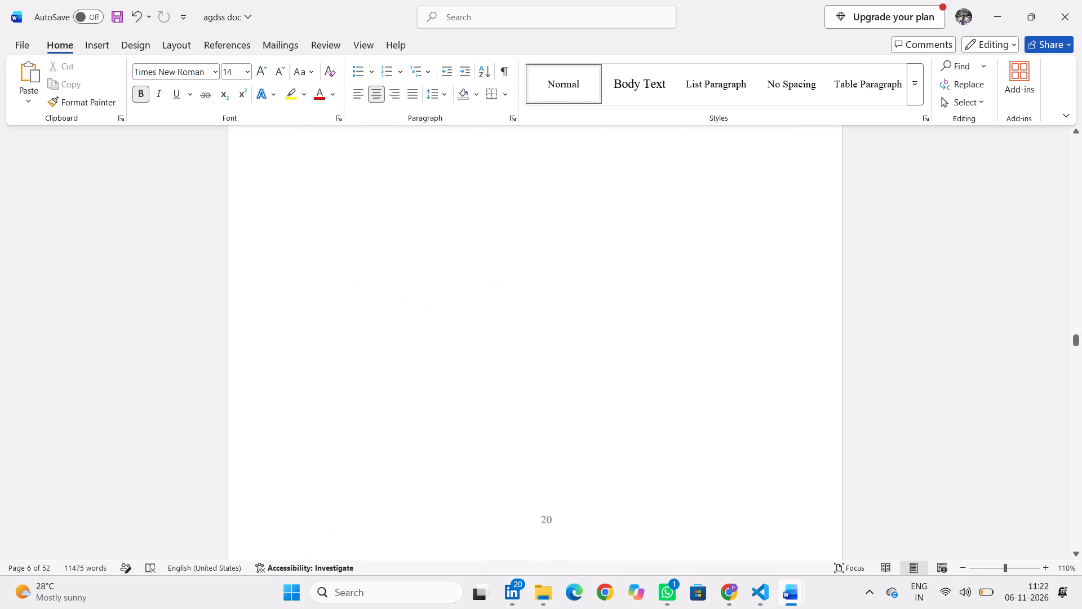
scroll(469, 240, "down", 5)
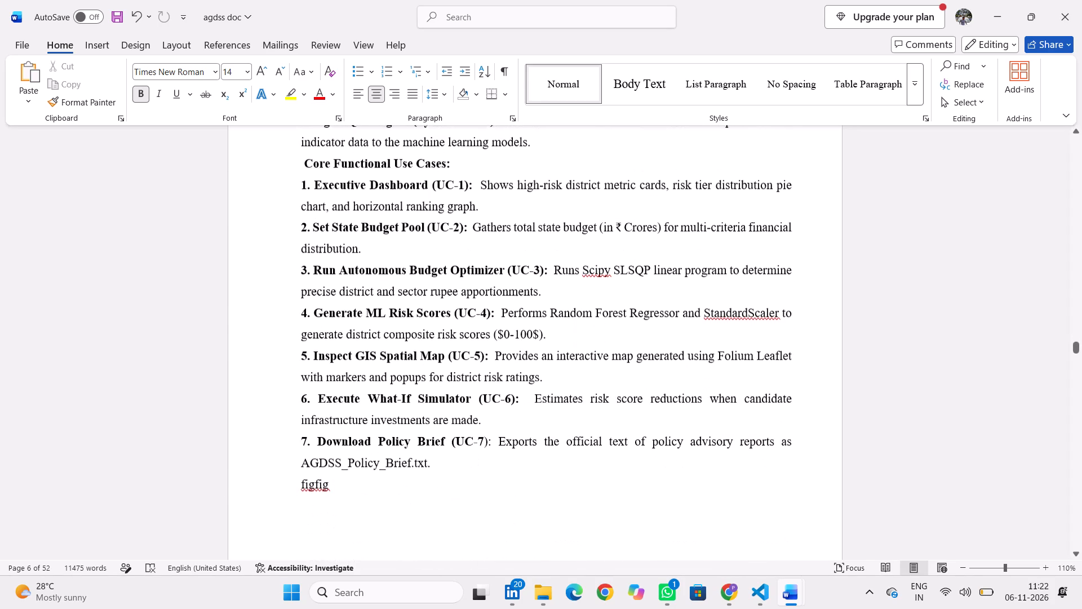
scroll(469, 240, "down", 3)
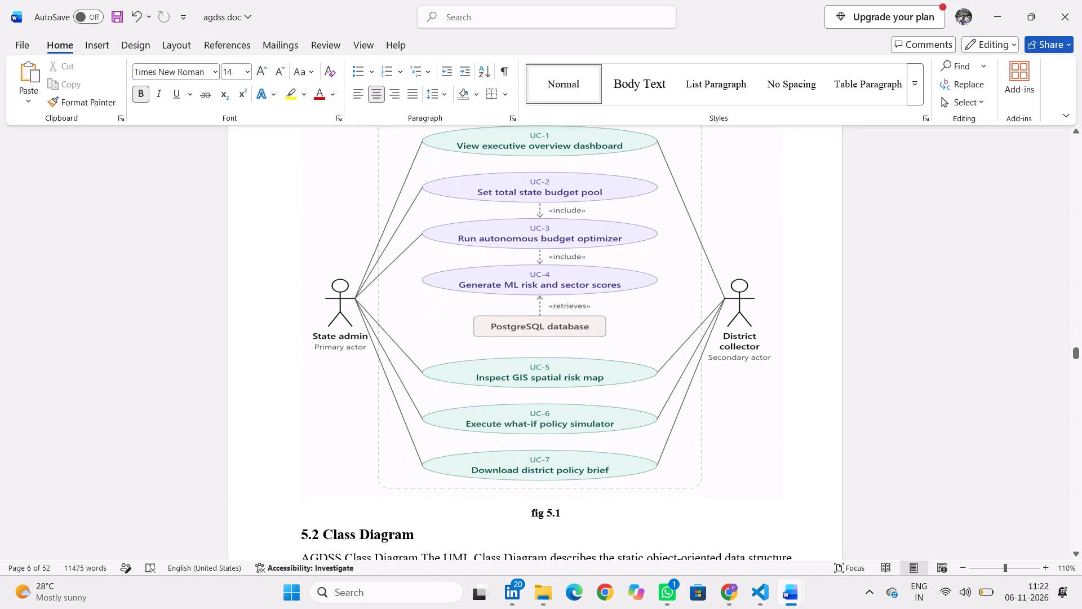
left_click(566, 513)
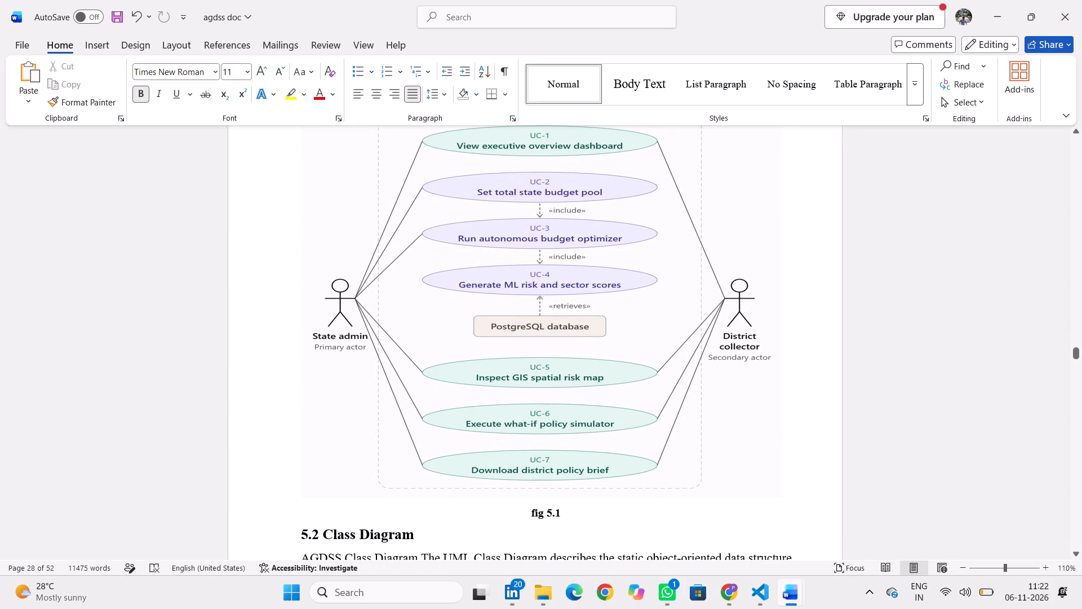
key("shift+colon")
key("ctrl+v")
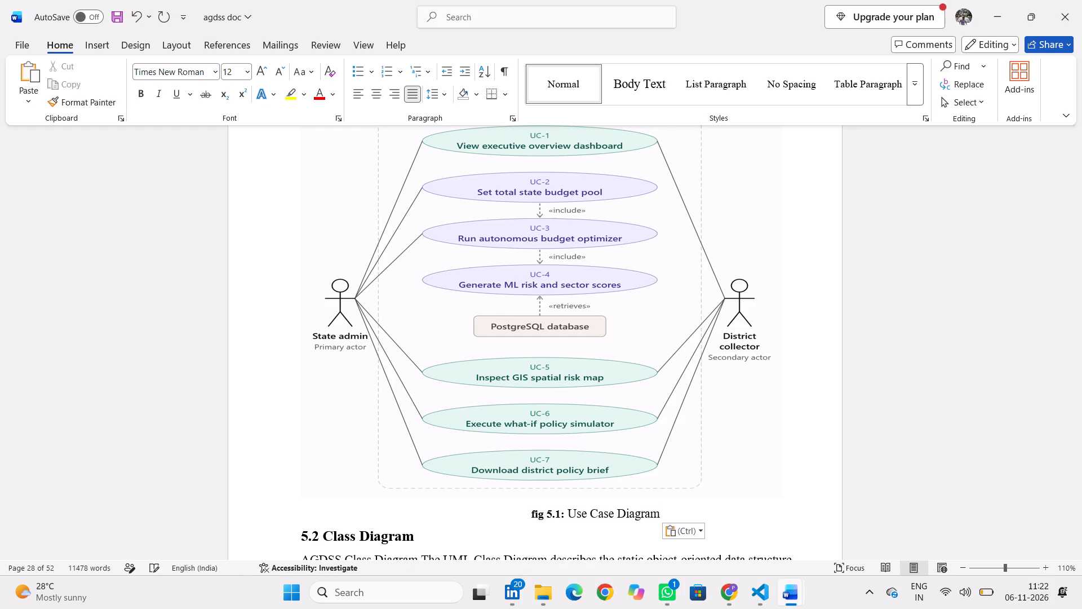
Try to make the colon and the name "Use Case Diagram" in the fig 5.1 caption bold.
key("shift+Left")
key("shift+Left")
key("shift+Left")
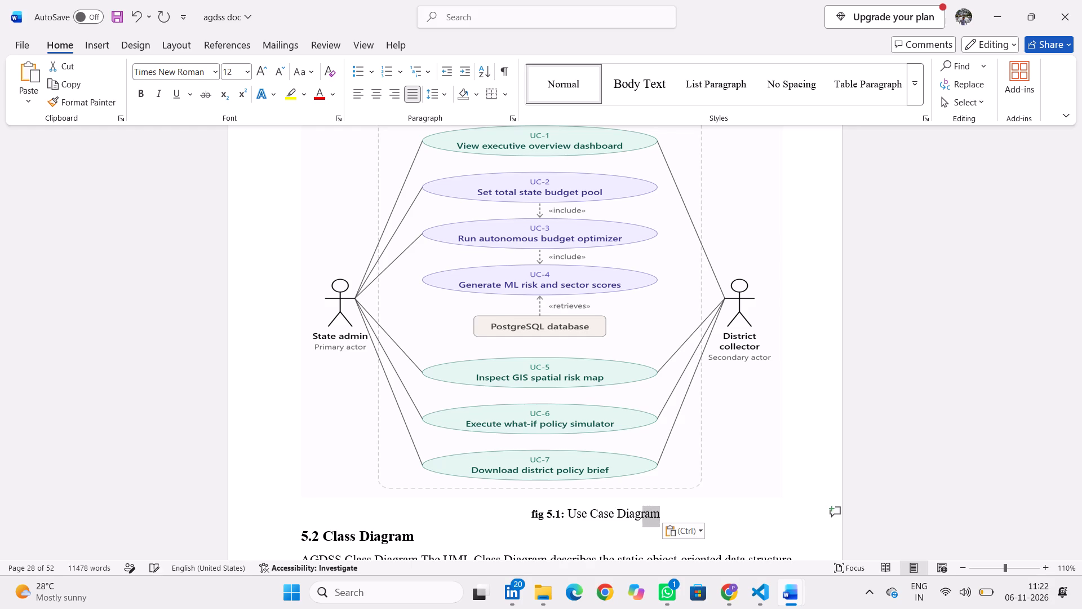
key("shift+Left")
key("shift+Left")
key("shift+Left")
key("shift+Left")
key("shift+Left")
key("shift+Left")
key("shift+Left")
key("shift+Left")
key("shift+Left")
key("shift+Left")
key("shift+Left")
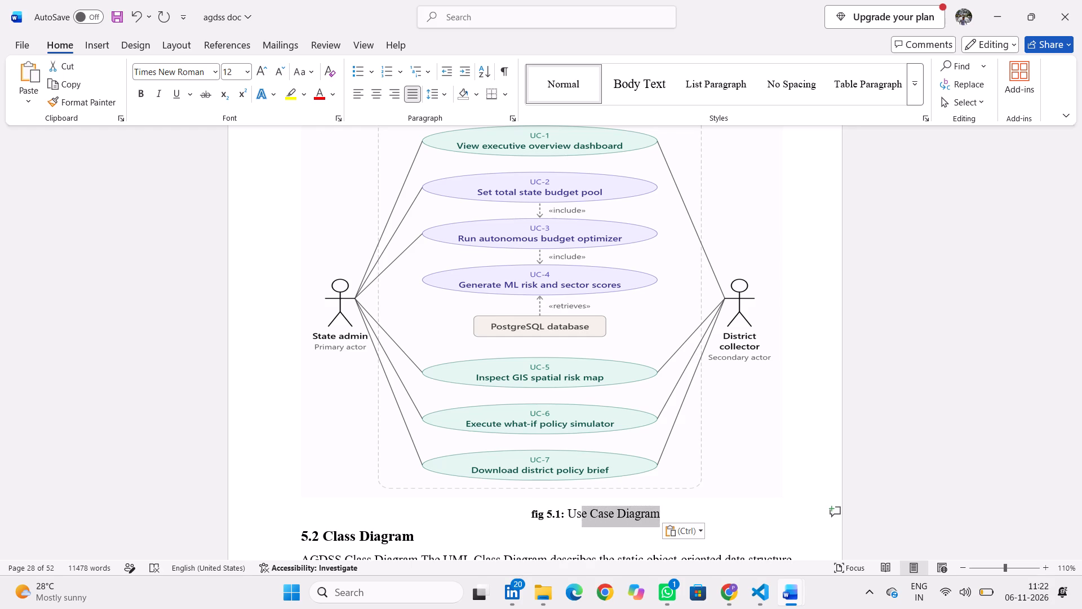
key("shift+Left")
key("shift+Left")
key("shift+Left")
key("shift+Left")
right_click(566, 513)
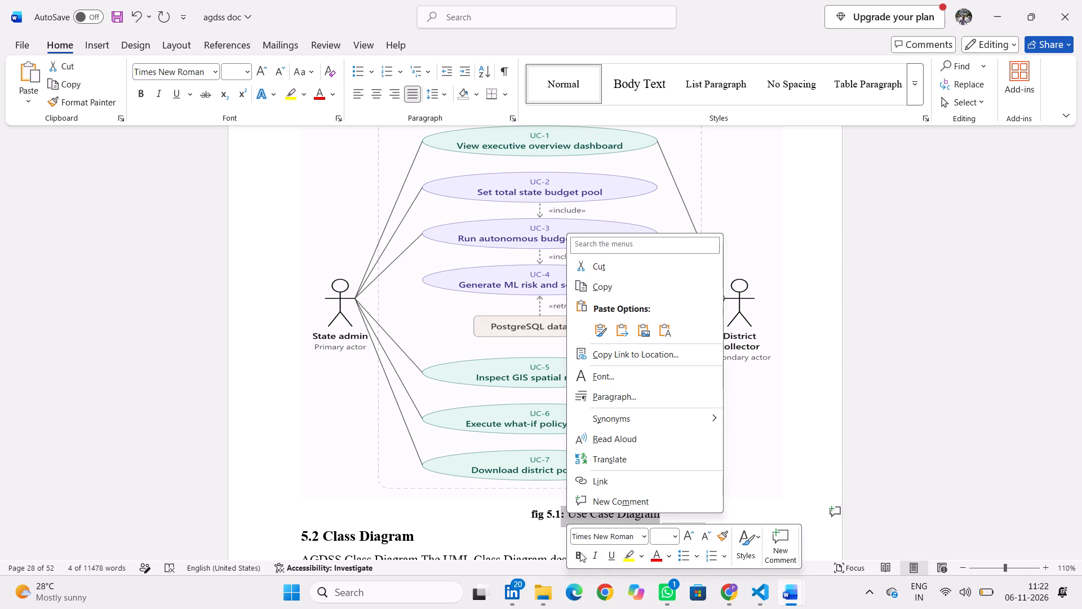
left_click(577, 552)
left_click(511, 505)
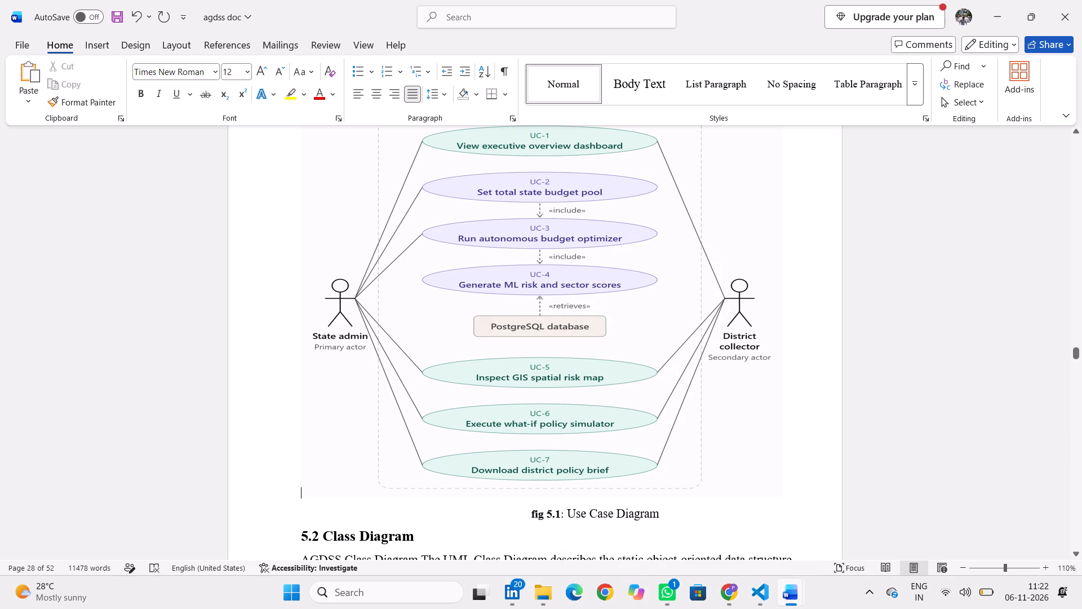
Remove bold from the whole "fig 5.1: Use Case Diagram" caption line.
left_click_drag(668, 513, 537, 518)
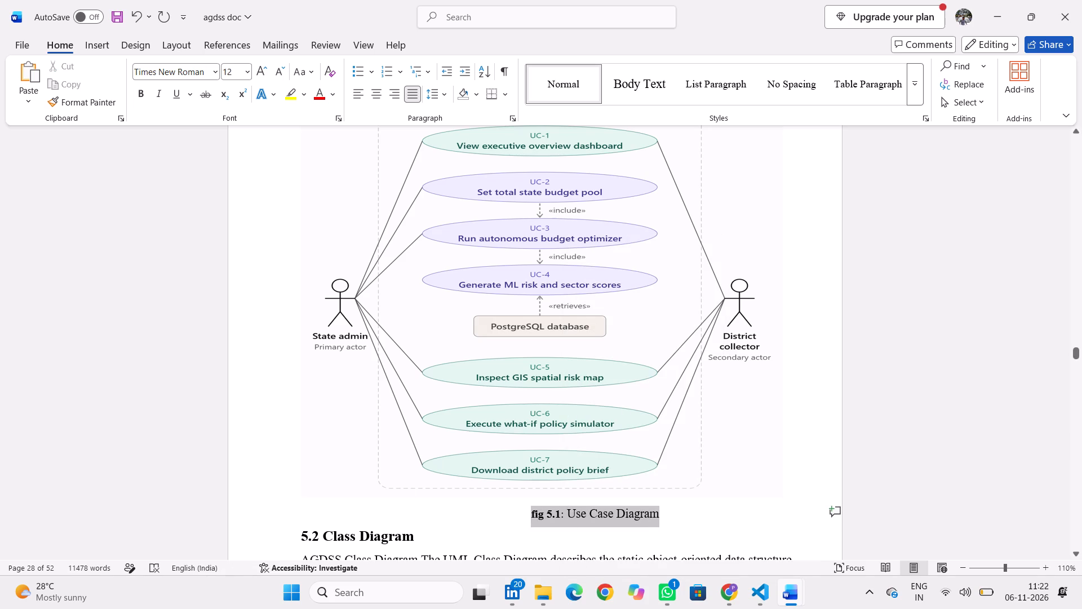
left_click_drag(537, 518, 522, 517)
left_click(533, 497)
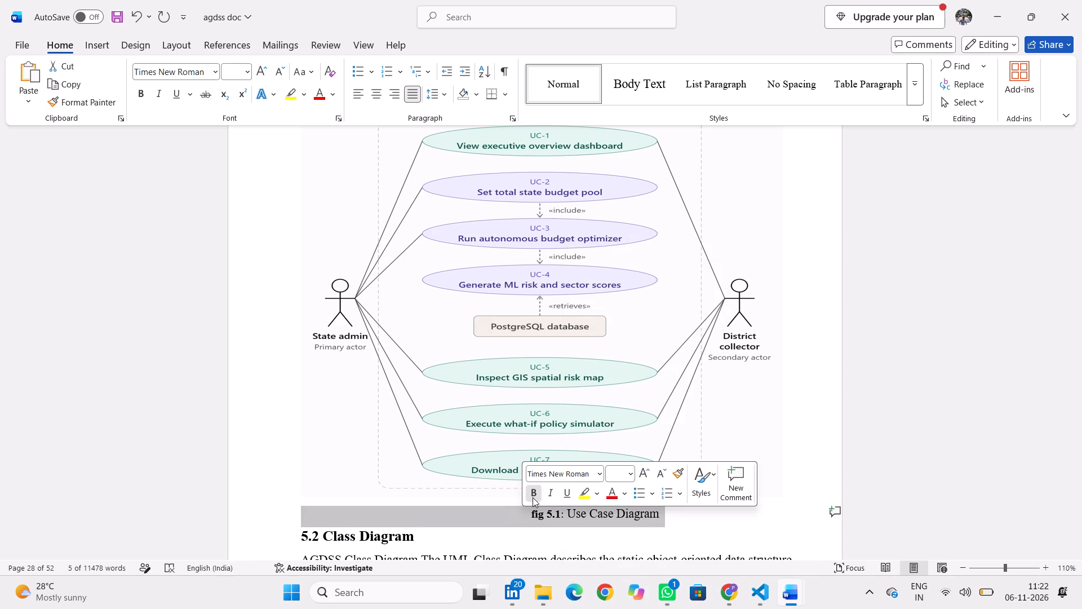
left_click(533, 497)
left_click(533, 497)
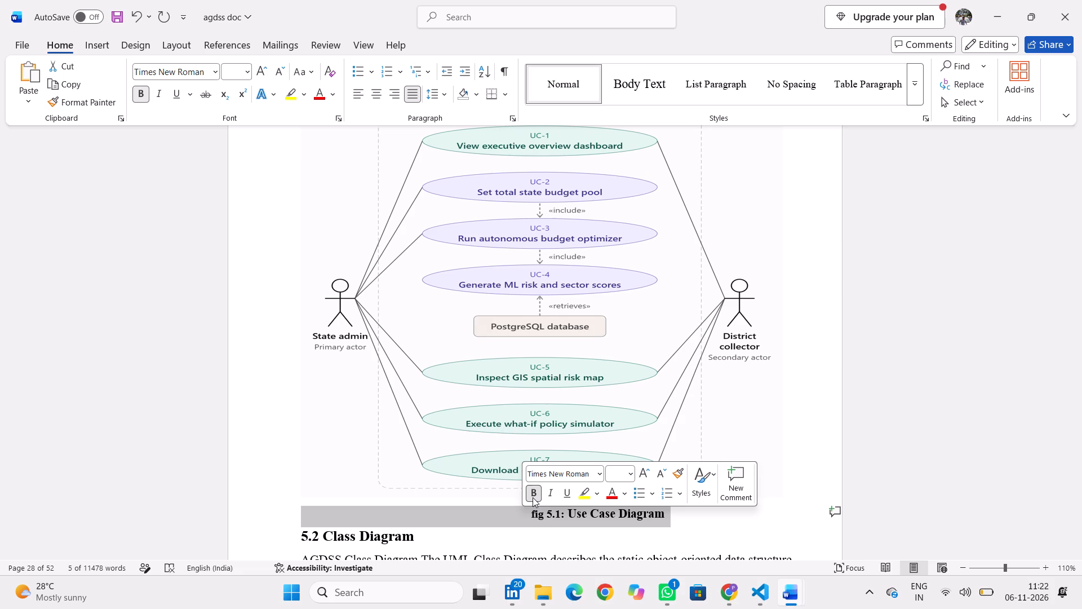
left_click(570, 535)
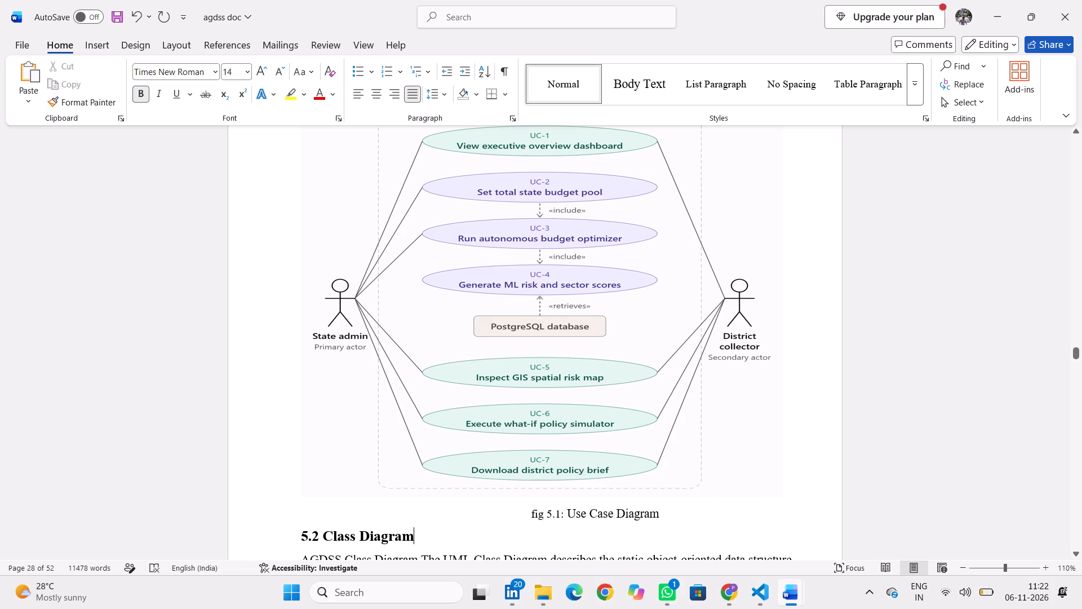
Copy "Class Diagram" from the 5.2 heading onto a new line beneath the class diagram image, above "Class Relationships:".
scroll(558, 503, "down", 1)
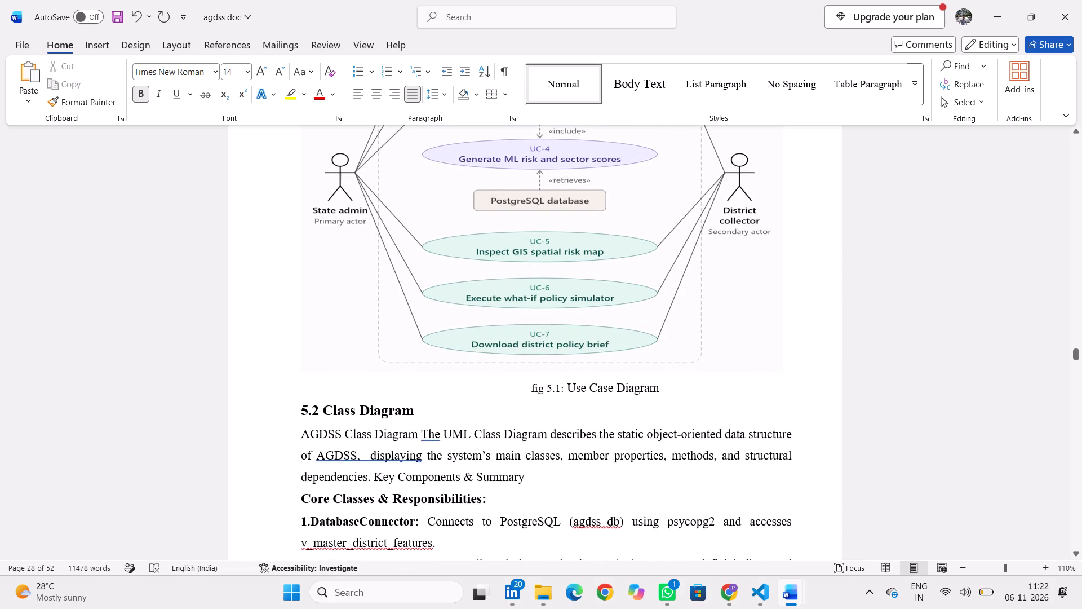
scroll(441, 423, "down", 4)
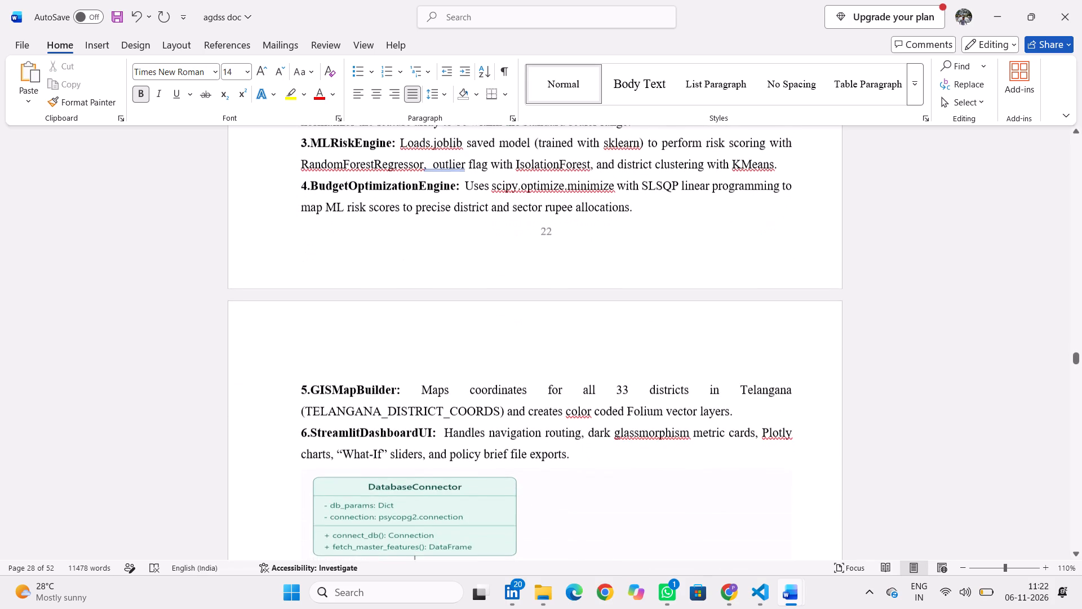
scroll(441, 423, "down", 1)
scroll(441, 423, "up", 3)
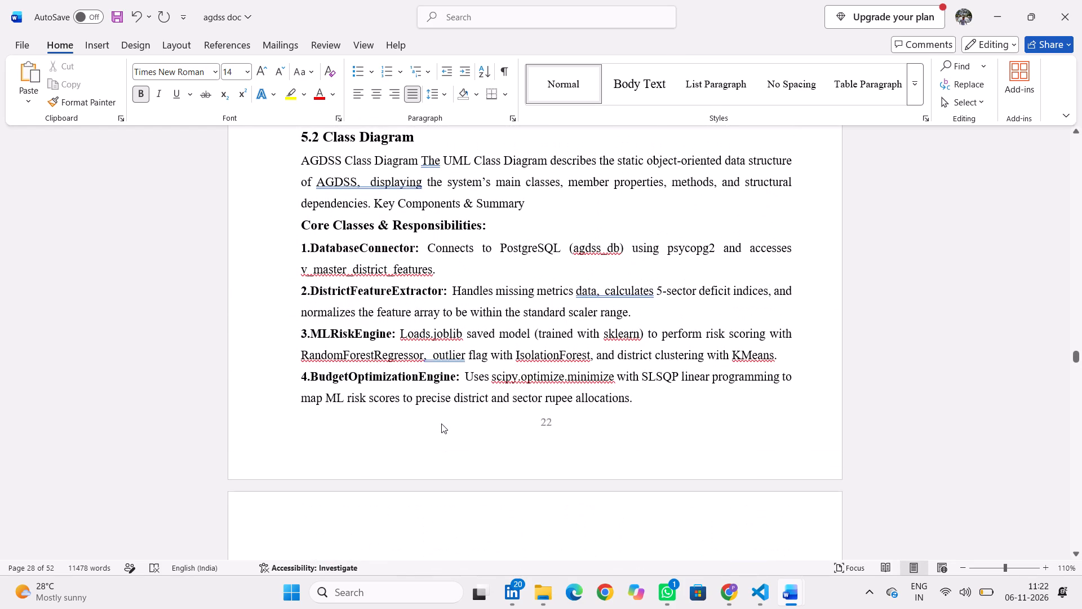
scroll(441, 423, "up", 1)
left_click_drag(413, 280, 329, 273)
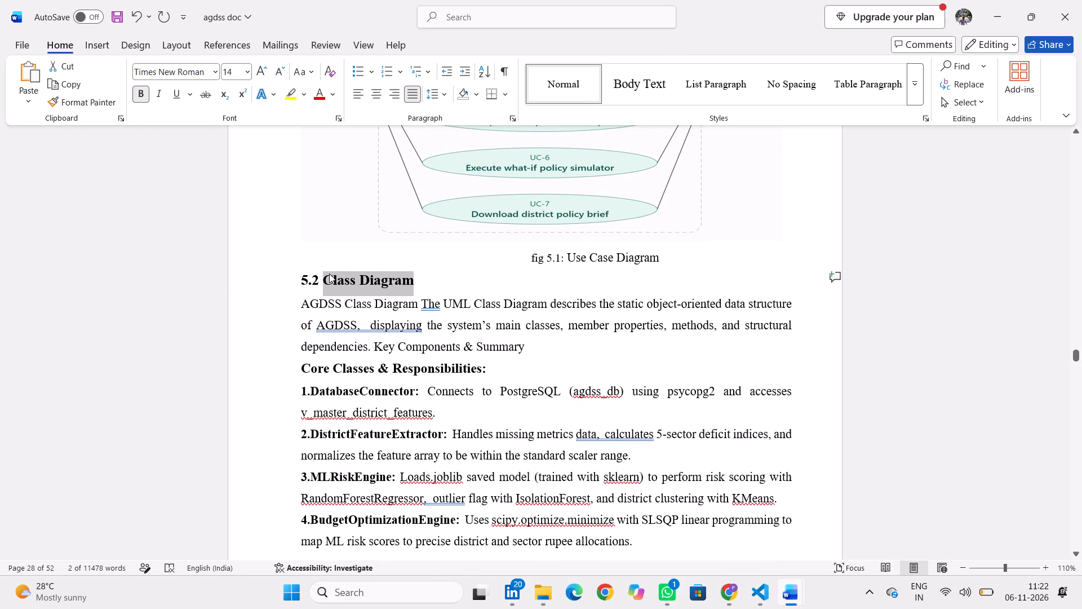
key("ctrl+c")
scroll(586, 442, "down", 5)
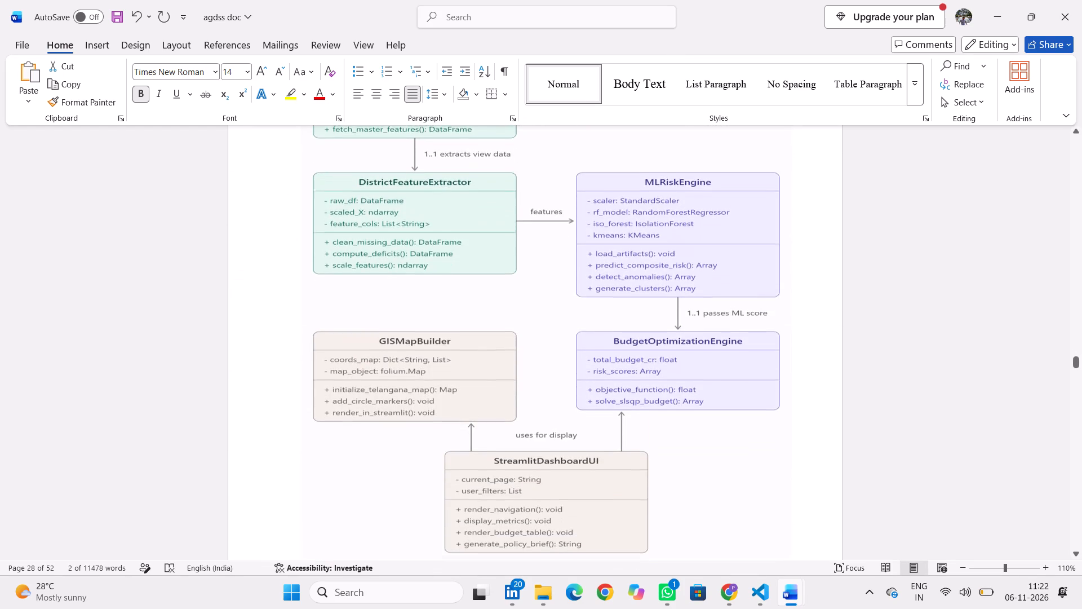
scroll(586, 442, "down", 1)
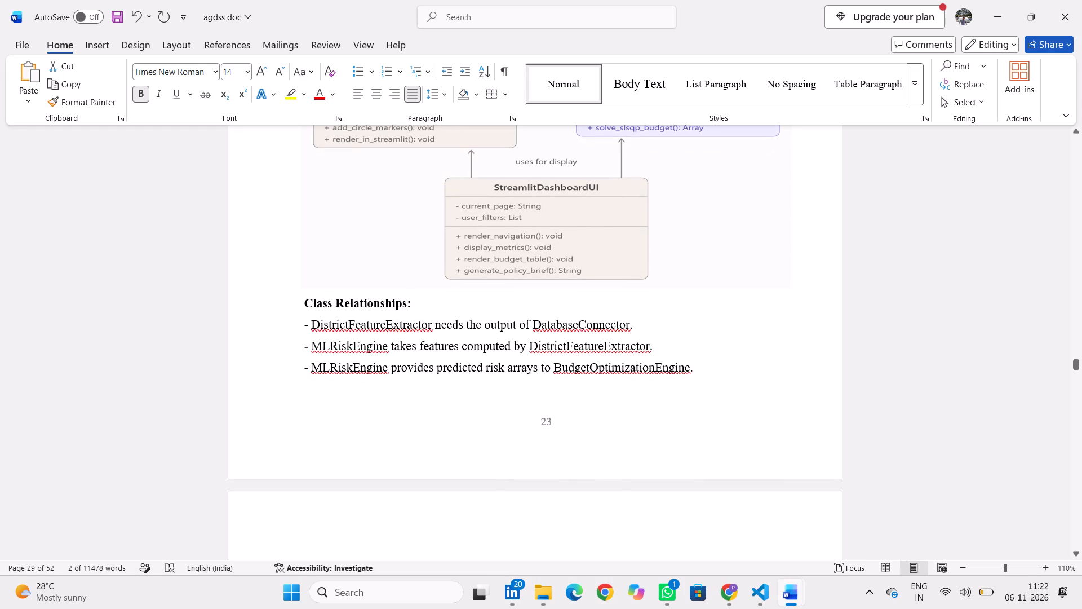
left_click(678, 291)
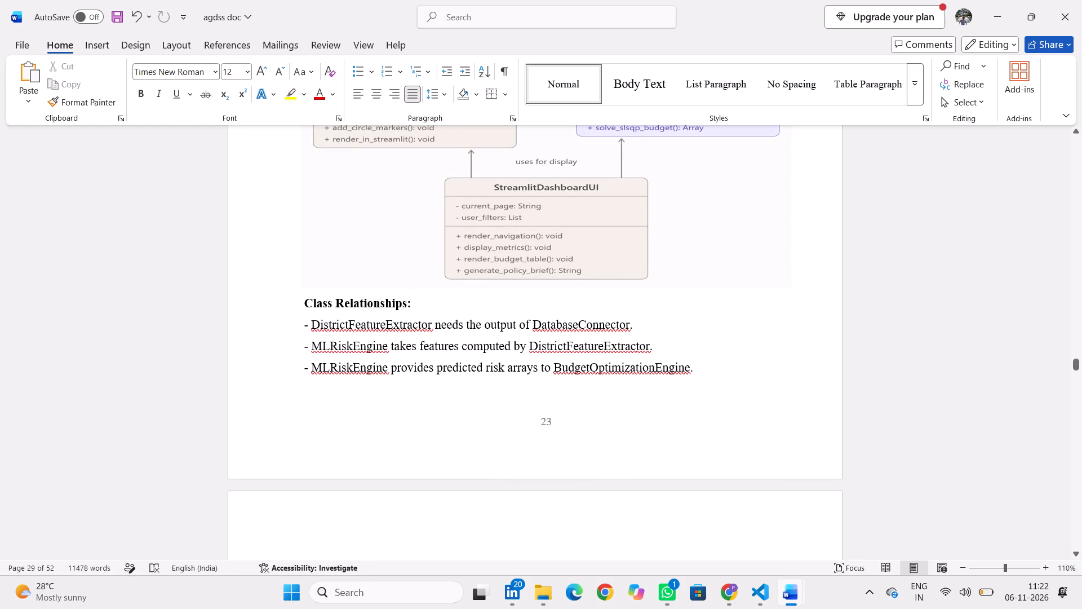
left_click(301, 302)
key("Return")
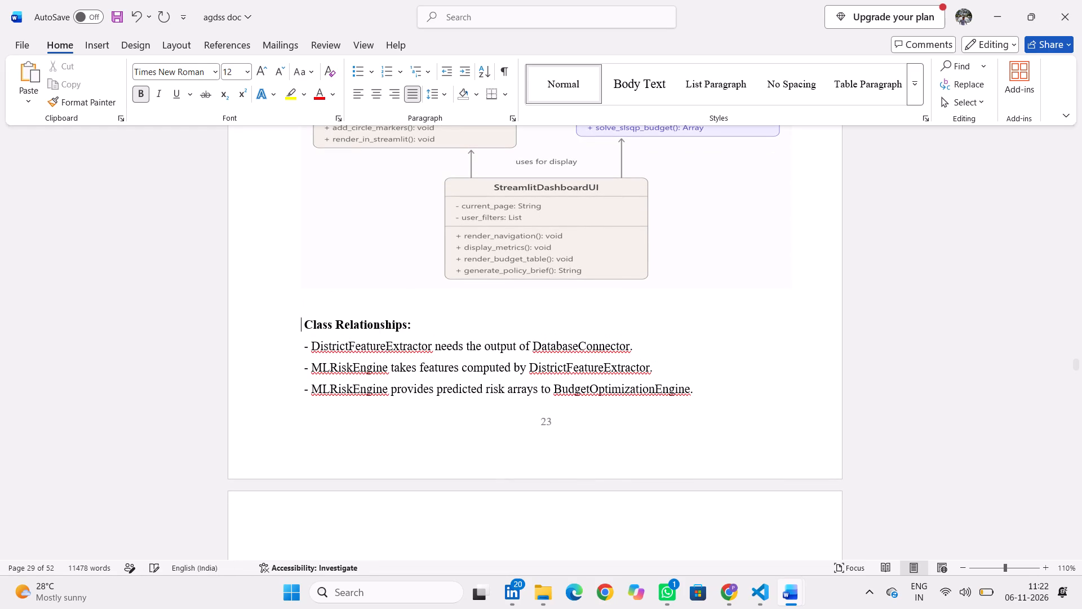
key("Up")
key("ctrl+v")
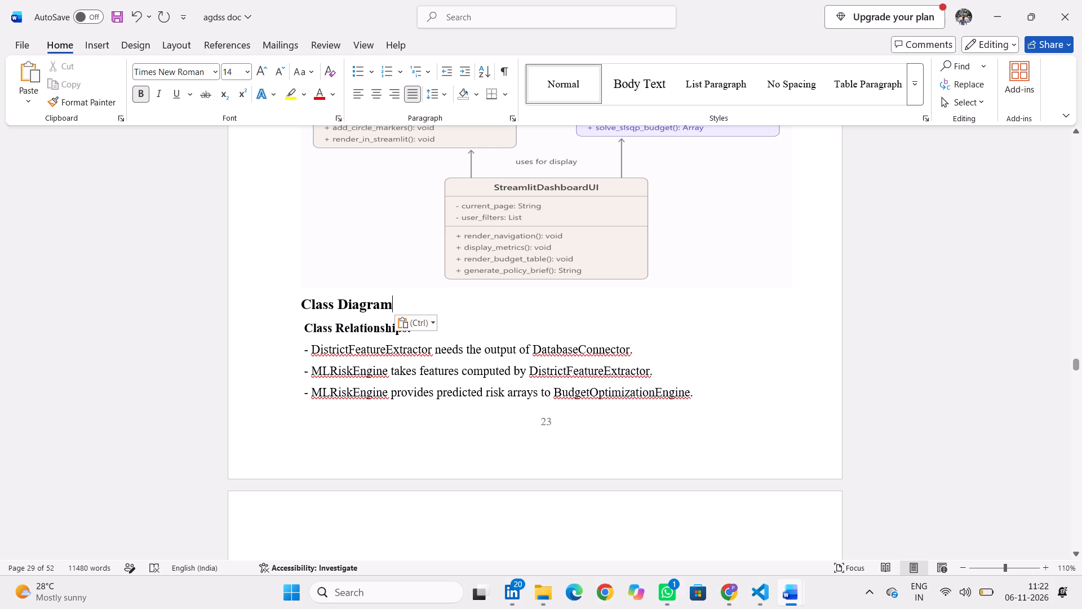
Indent the "Class Diagram" line beneath the class diagram slightly and prefix it with "Fig 5.2:".
left_click(299, 303)
key("space")
key("space")
key("space")
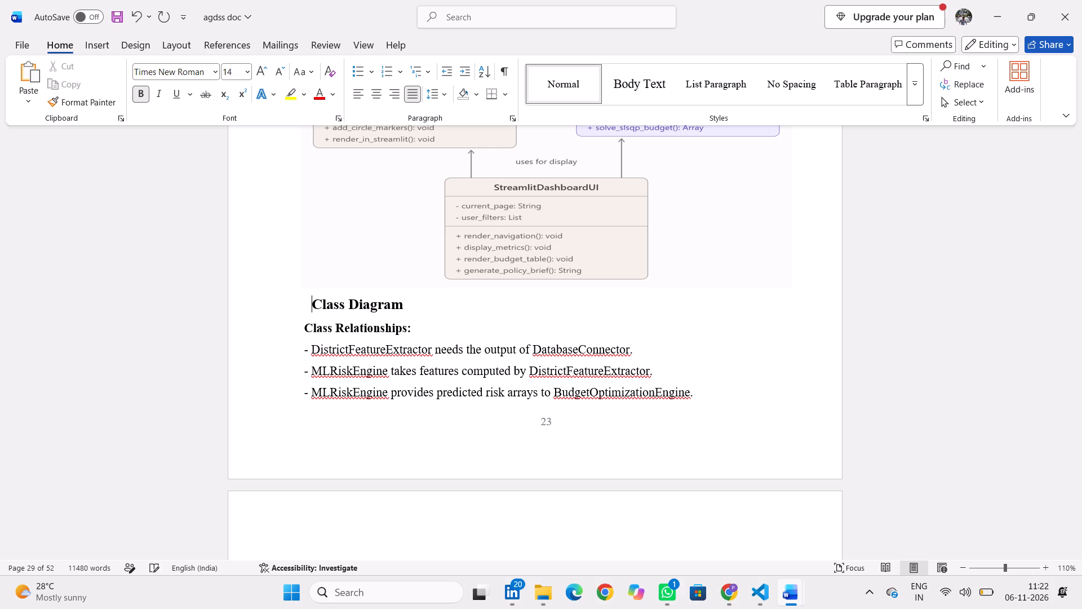
type("fig")
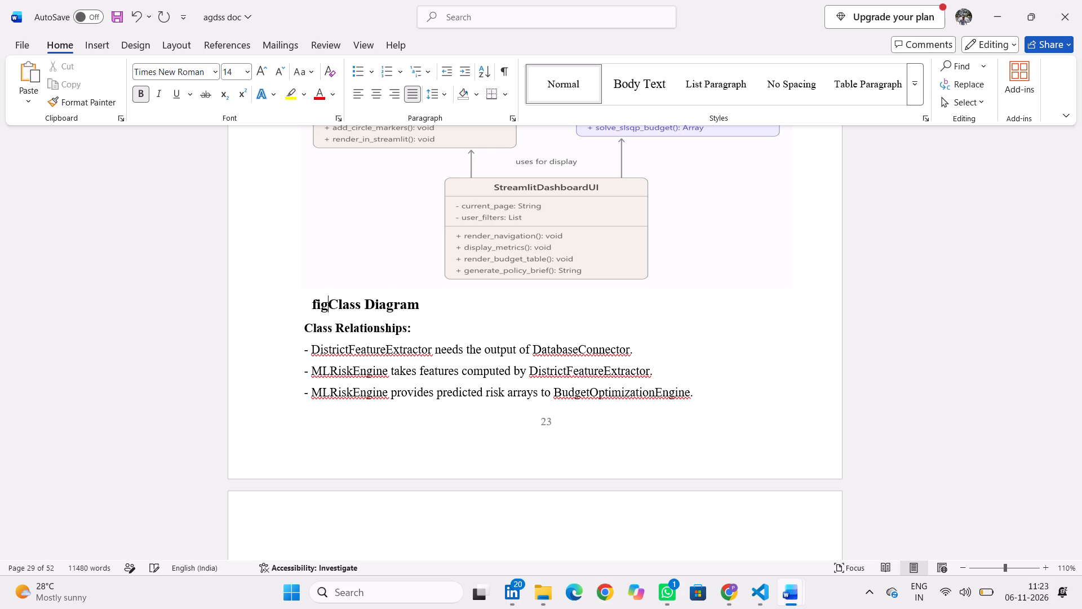
key("space")
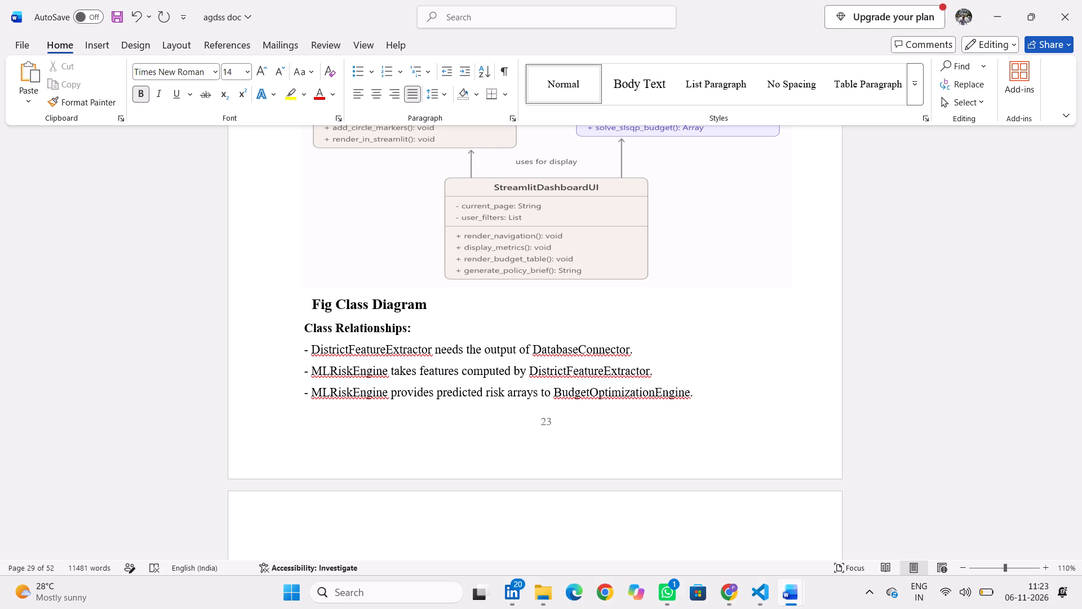
key("5")
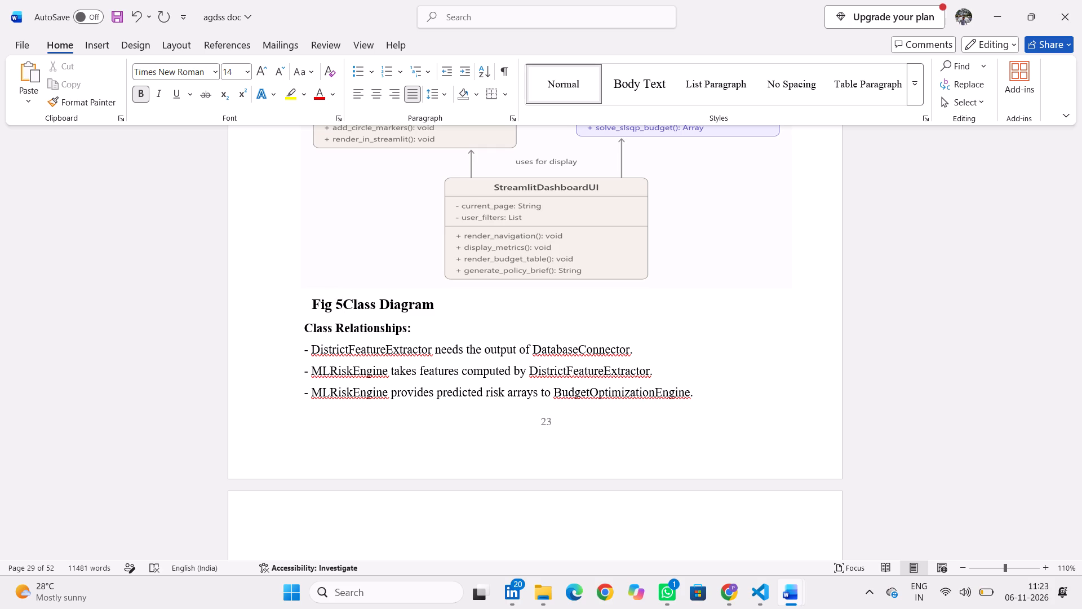
type(".2")
key("shift+colon")
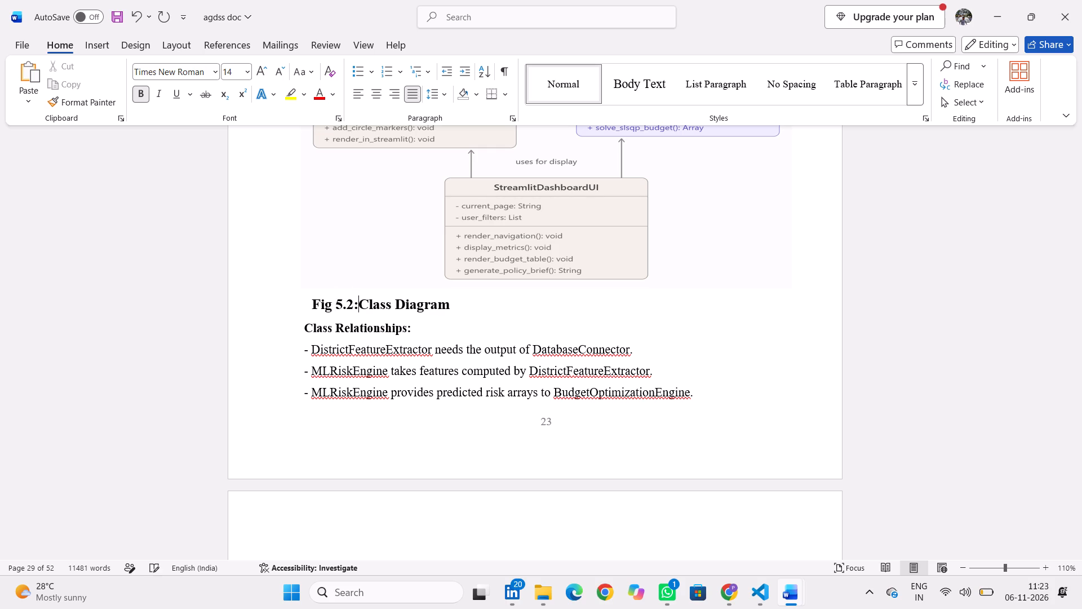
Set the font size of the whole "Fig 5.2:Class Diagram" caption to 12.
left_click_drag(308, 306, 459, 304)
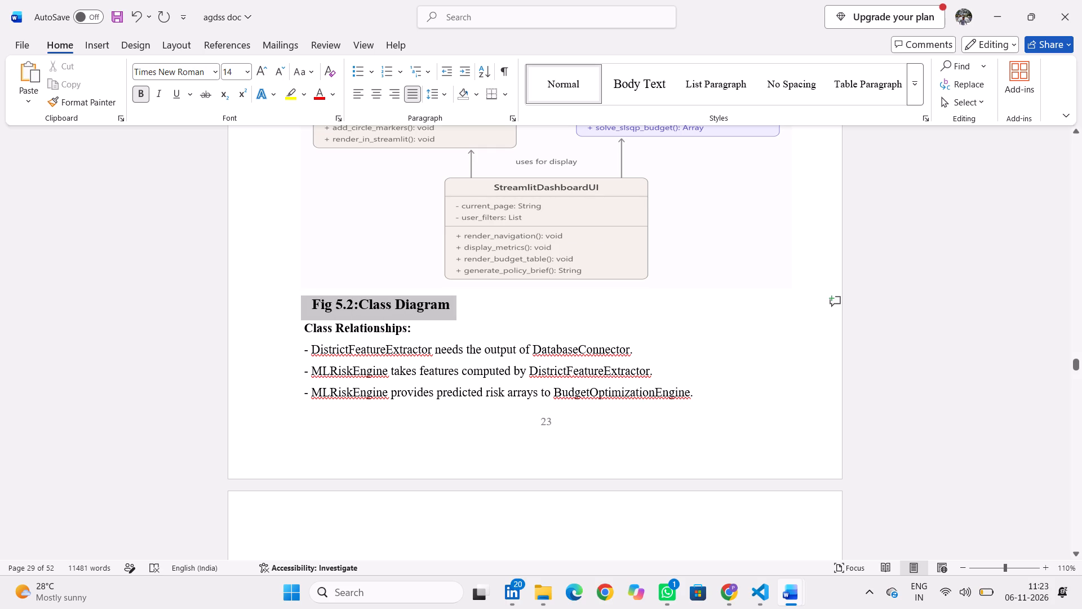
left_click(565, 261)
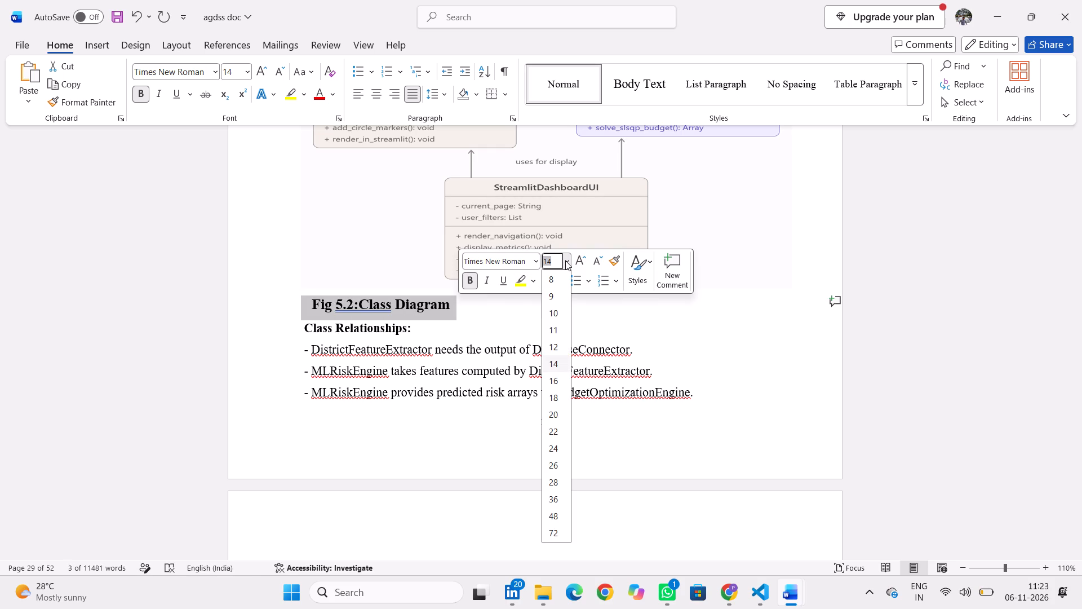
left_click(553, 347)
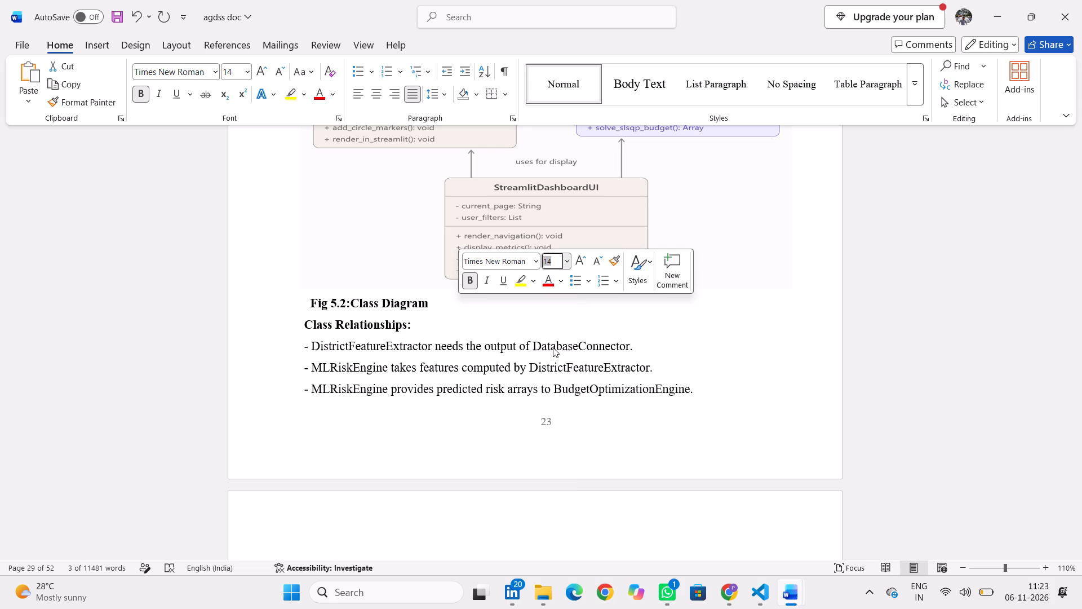
Move the "Fig 5.2:Class Diagram" caption to roughly the centre beneath the class diagram using leading spaces.
left_click(310, 302)
key("space")
key("space")
key("space")
key("space")
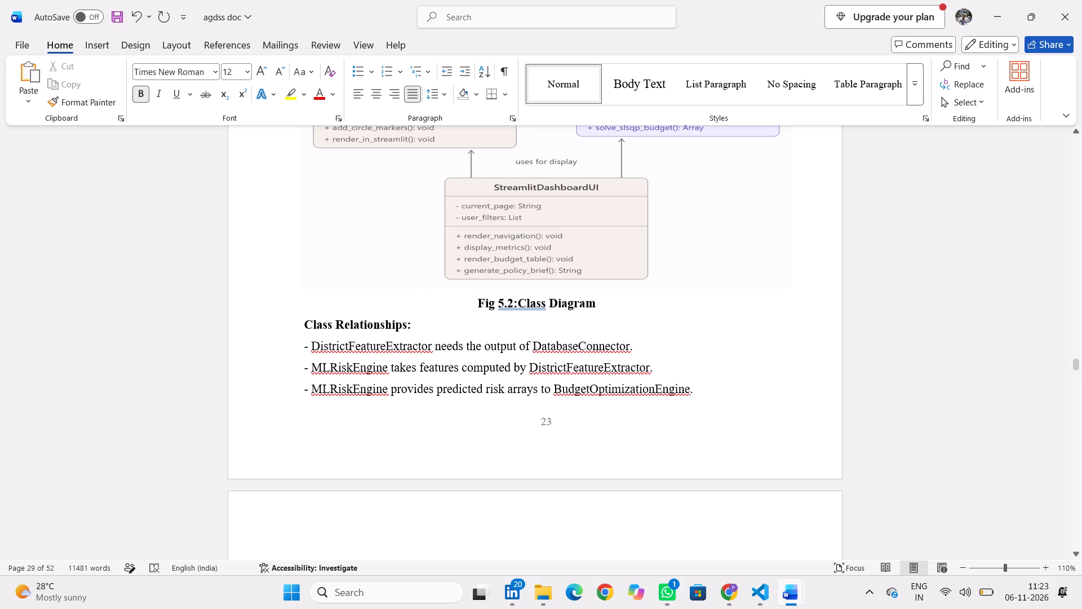
Set the font size of the "Fig 5.2:Class Diagram" caption text to 11.
left_click_drag(477, 299, 565, 312)
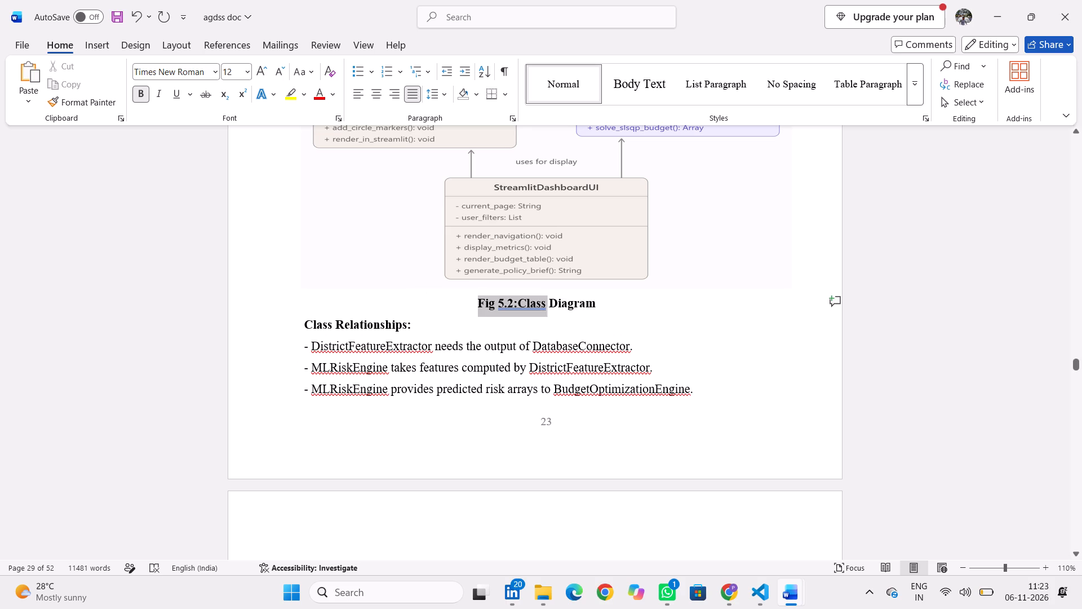
left_click_drag(565, 312, 597, 304)
left_click(704, 262)
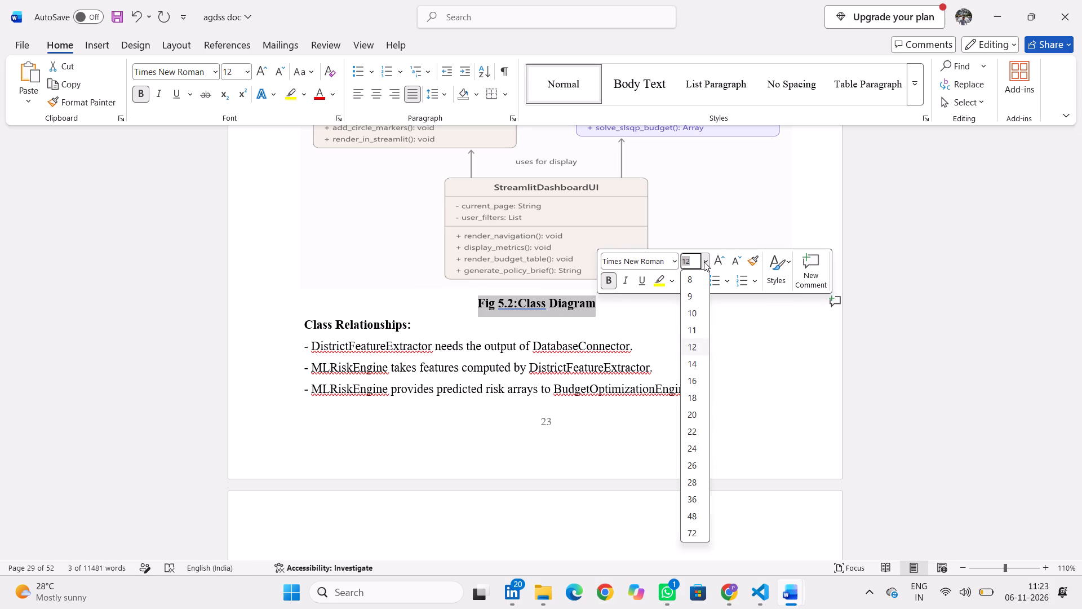
left_click(694, 333)
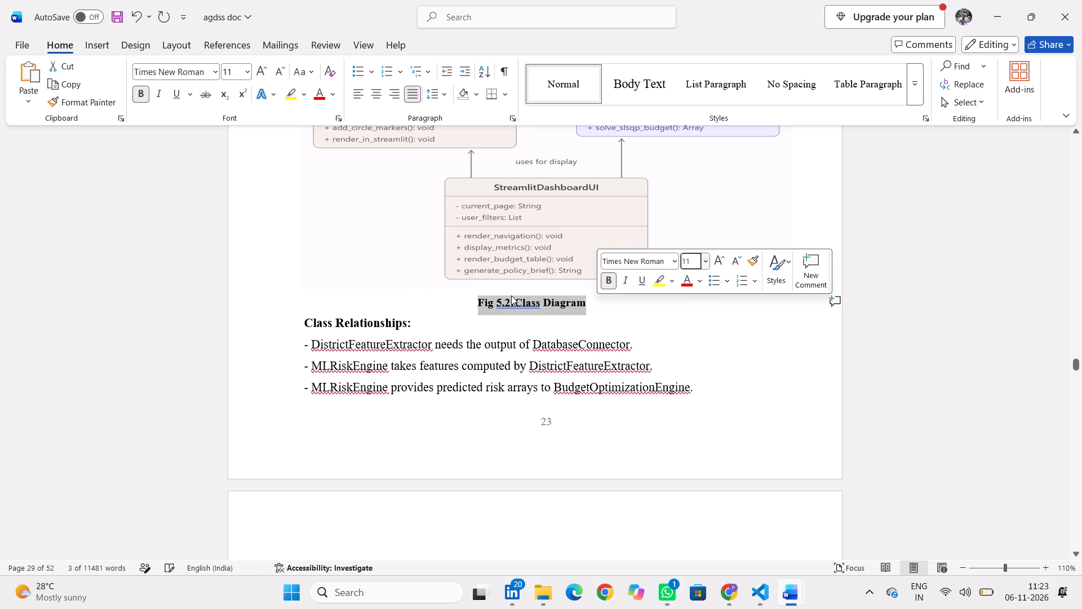
left_click(476, 297)
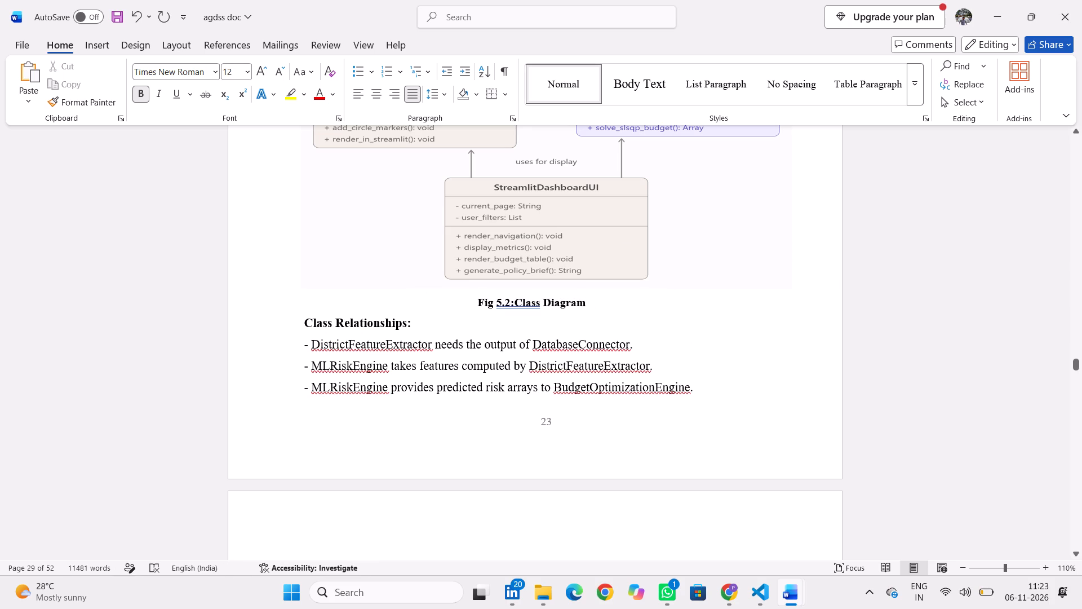
Copy "Activity Diagram" from the 5.3 heading onto the empty line beneath the activity diagram image.
scroll(551, 333, "down", 2)
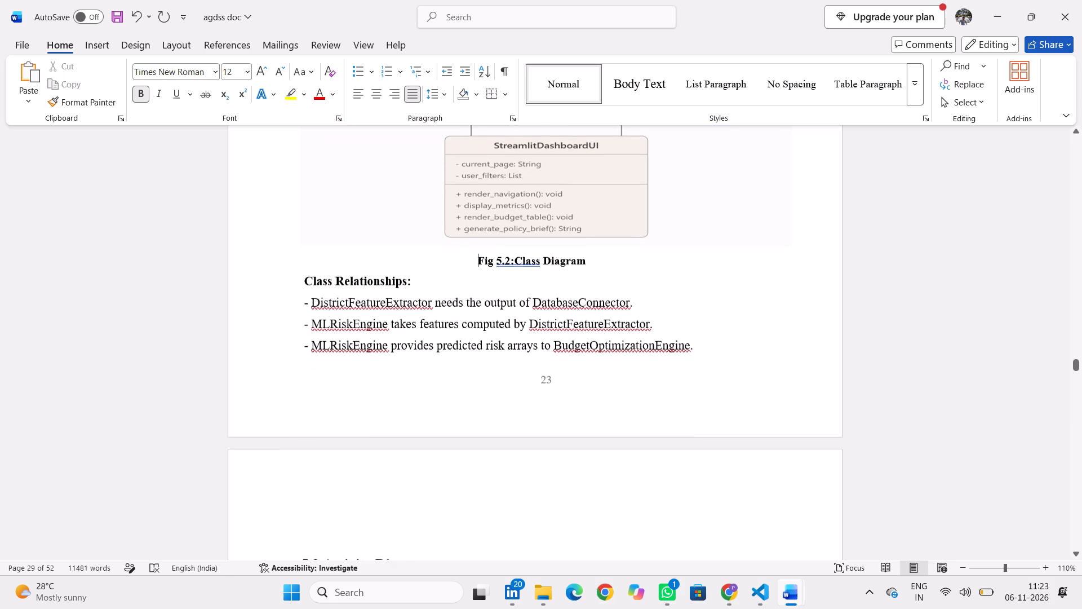
scroll(551, 333, "down", 3)
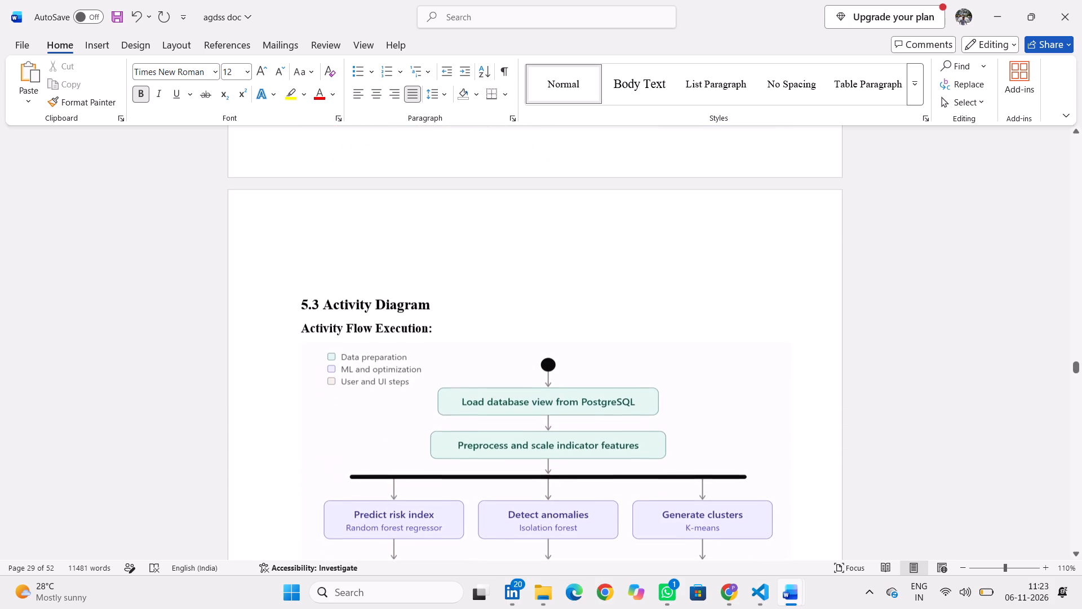
left_click_drag(322, 300, 417, 297)
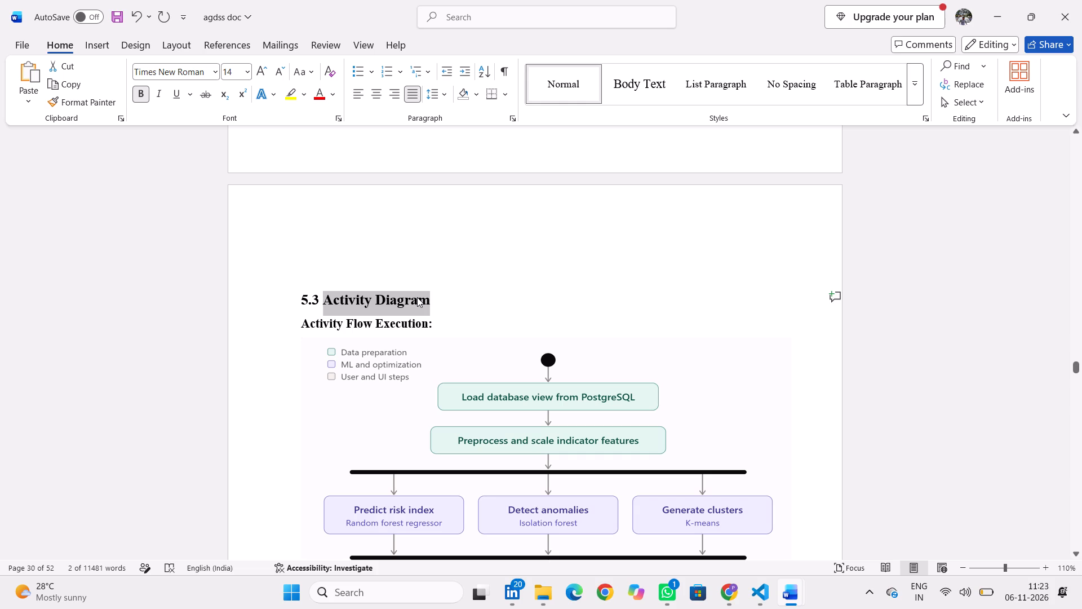
key("ctrl+c")
scroll(530, 378, "down", 4)
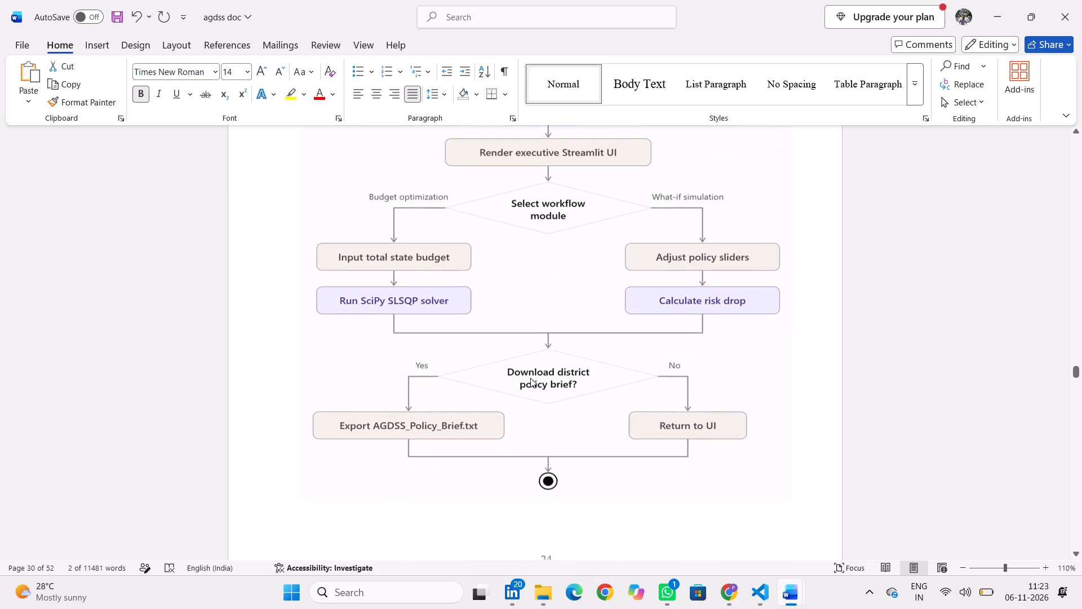
scroll(530, 378, "down", 1)
scroll(498, 254, "up", 1)
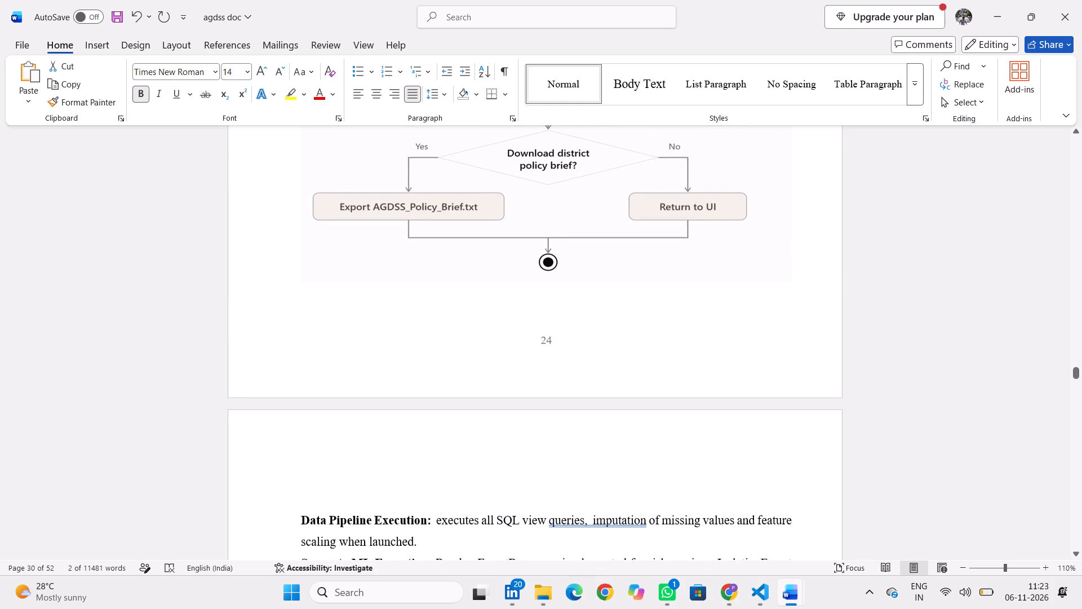
left_click(484, 294)
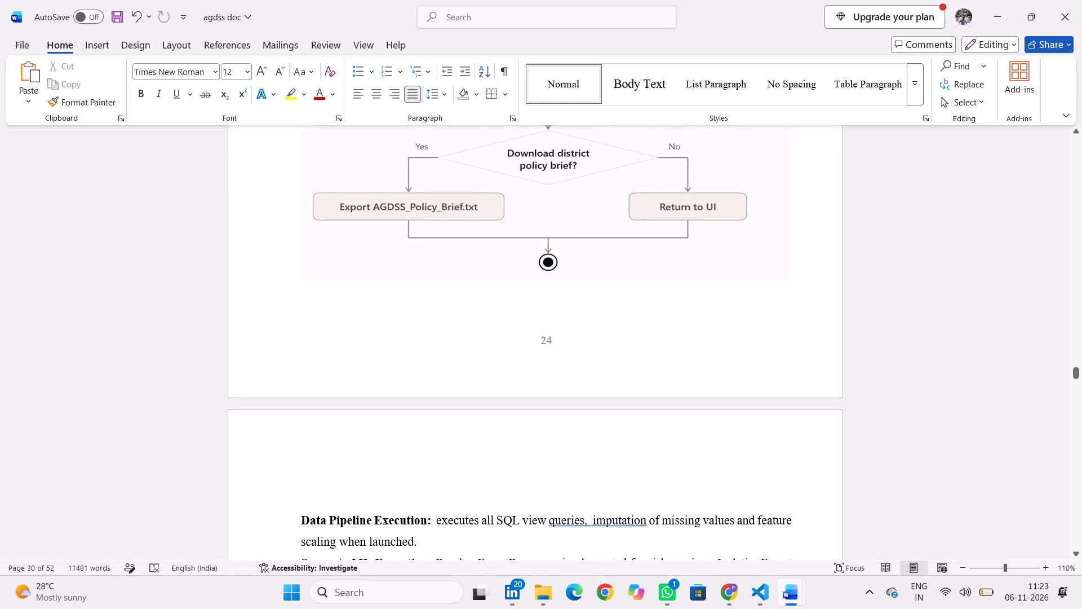
key("ctrl+v")
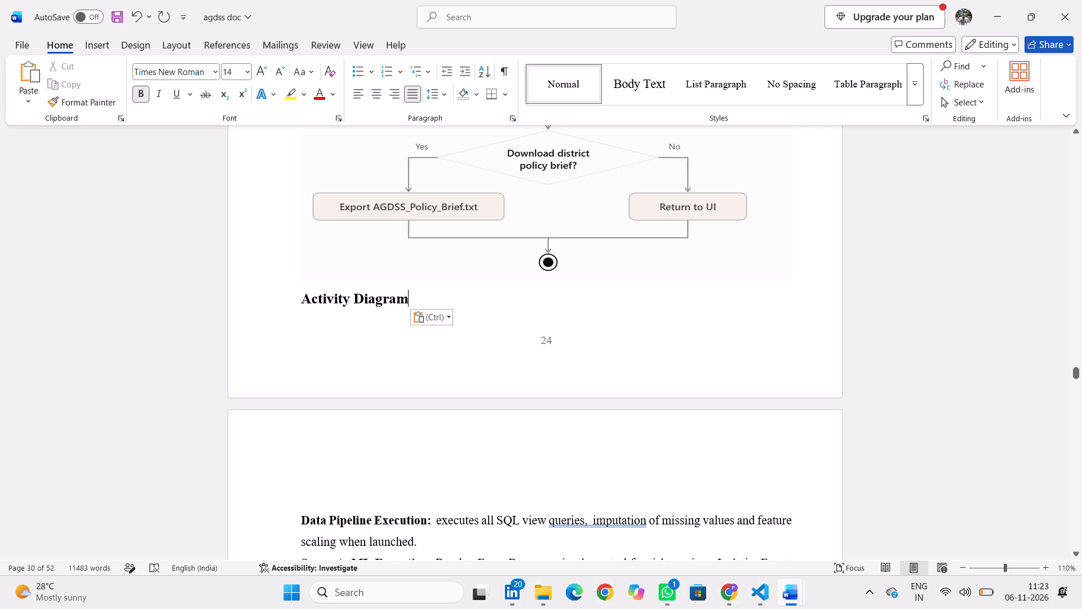
Prefix the "Activity Diagram" line beneath the activity diagram with "Fig 5.3:".
left_click(295, 299)
type("fig")
key("space")
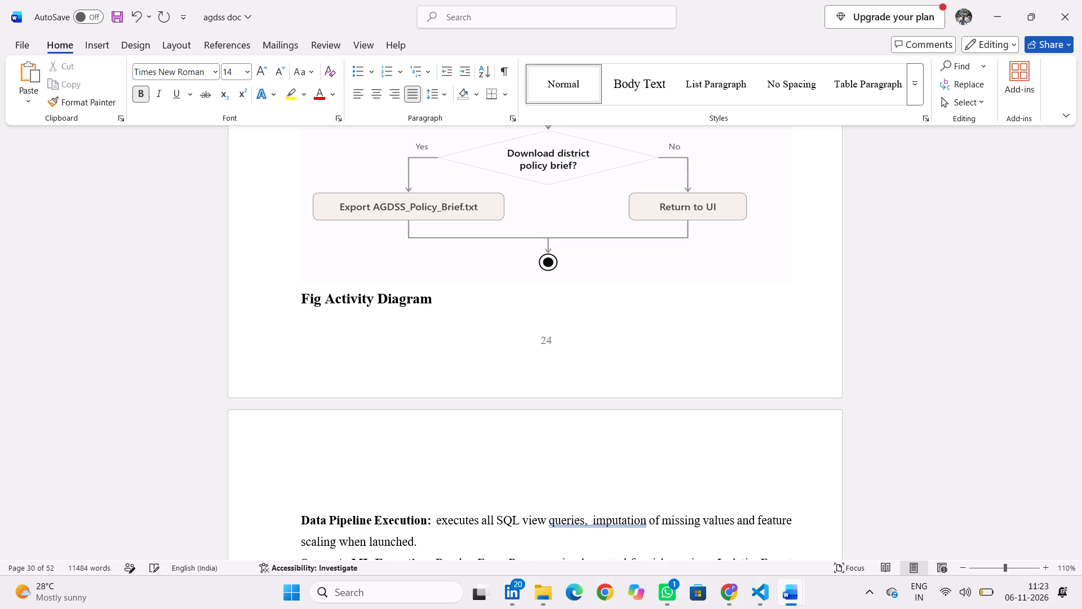
type("5.")
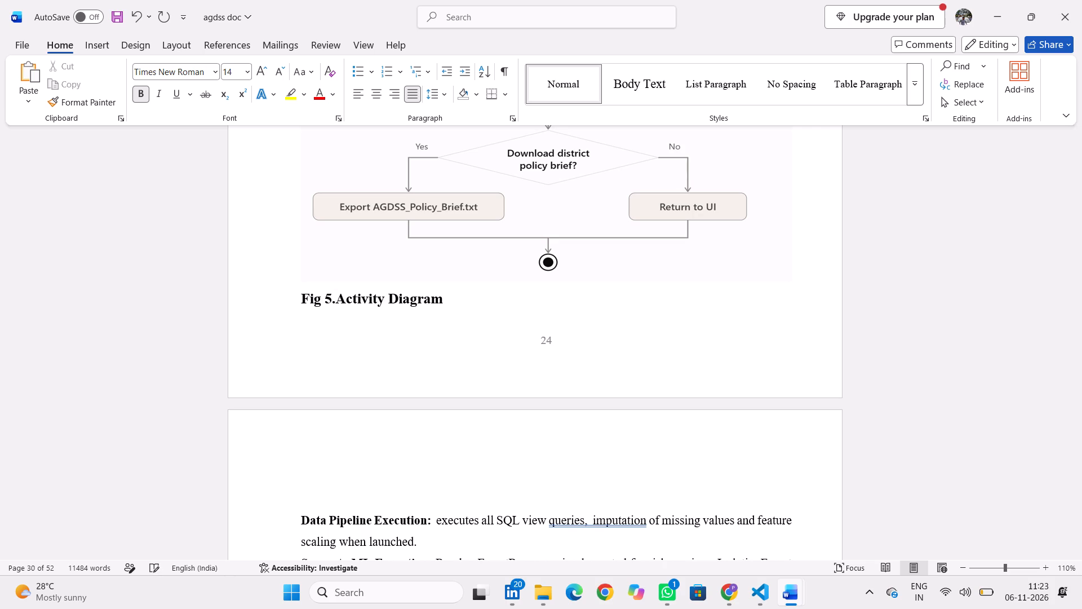
key("3")
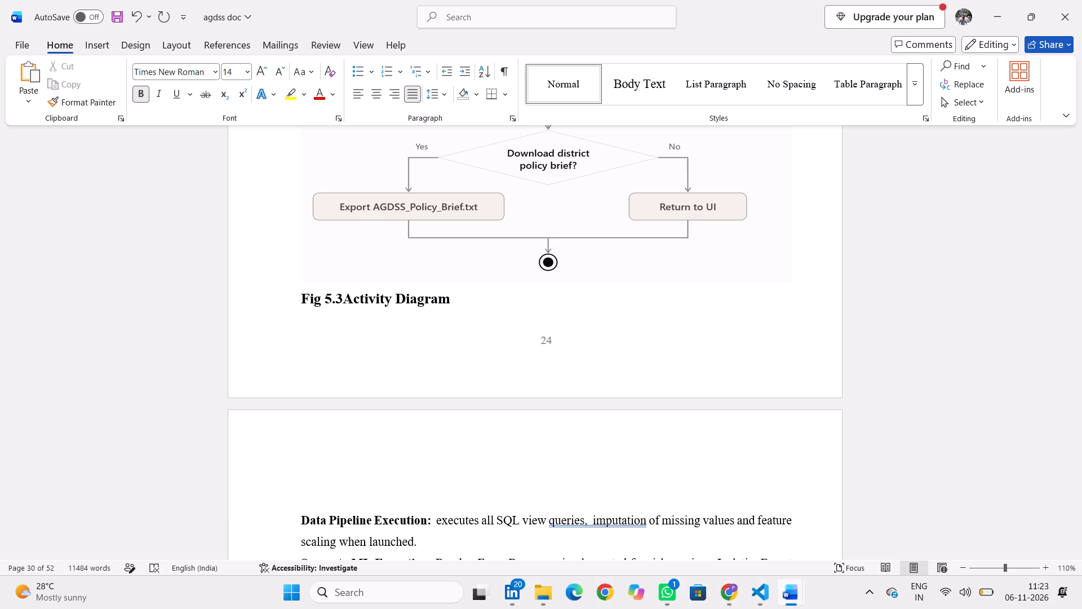
key("shift+colon")
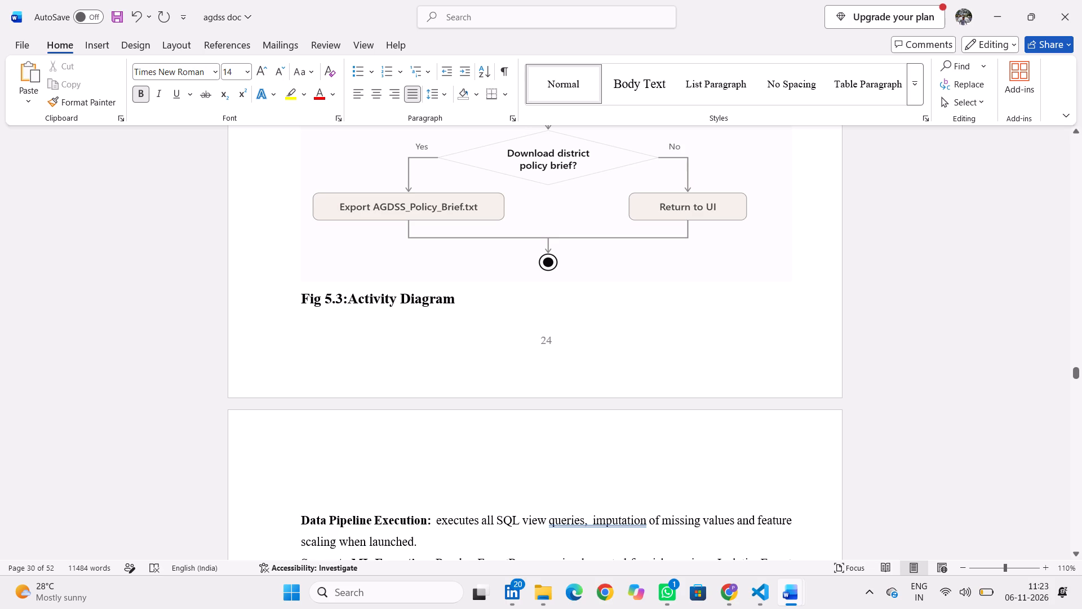
Set the font size of the whole "Fig 5.3:Activity Diagram" caption to 11.
left_click_drag(472, 301, 295, 298)
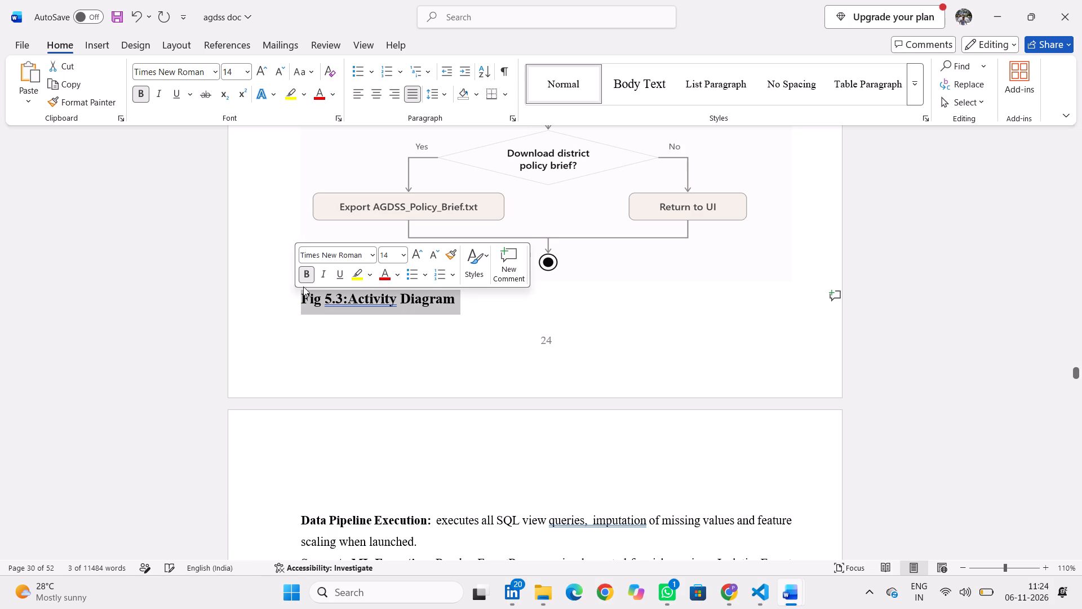
left_click(407, 255)
left_click(399, 323)
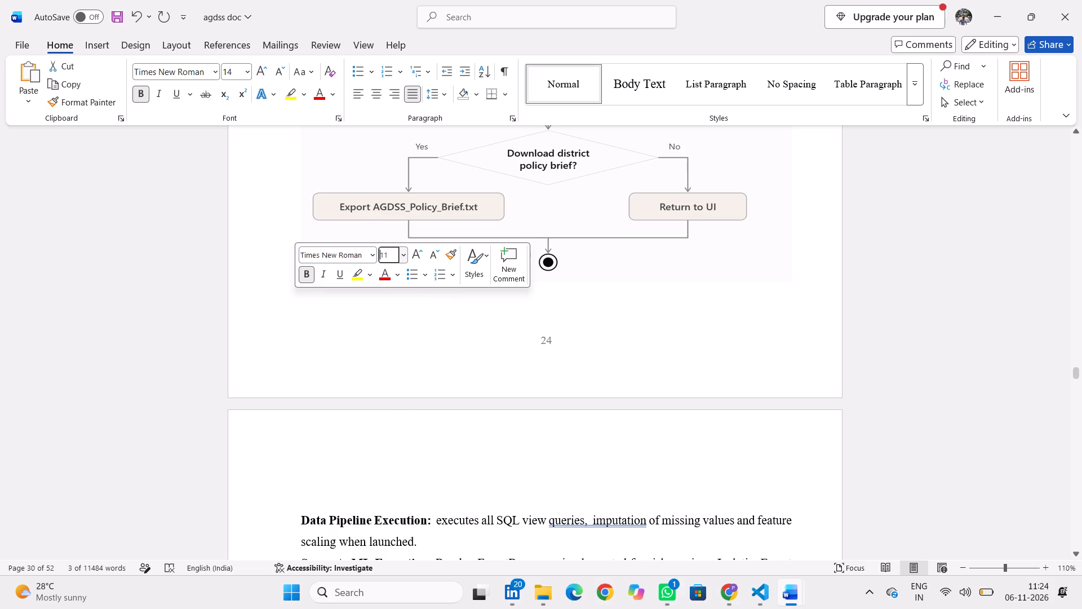
Move the "Fig 5.3:Activity Diagram" caption to roughly the centre beneath the activity diagram using leading spaces.
left_click(298, 294)
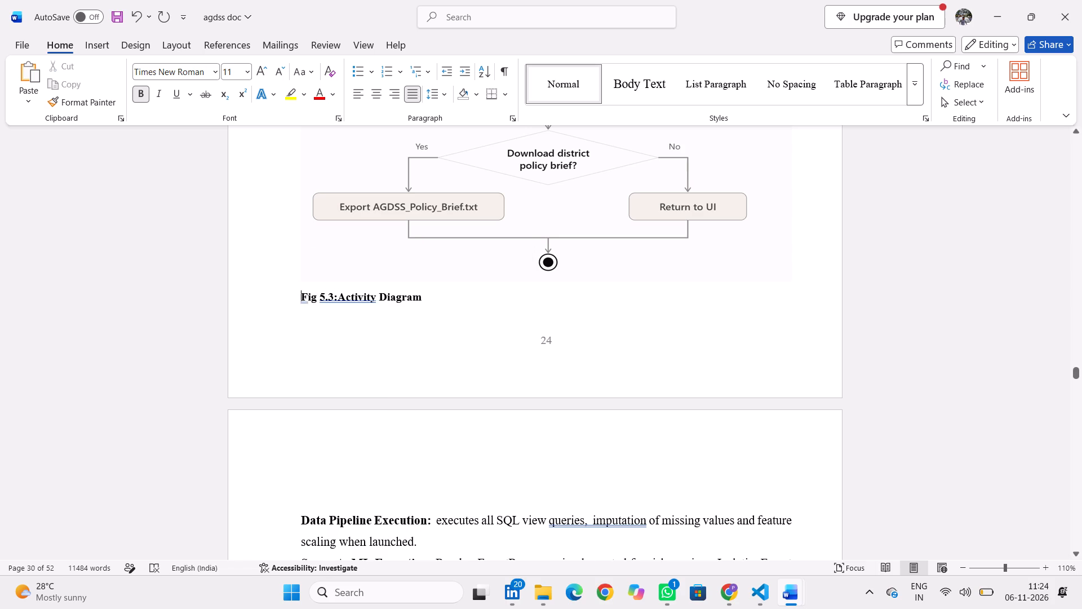
key("space")
key("space")
key("space")
key("space")
key("space")
key("space")
key("space")
key("space")
key("space")
key("space")
key("space")
key("space")
key("space")
key("space")
key("space")
key("space")
key("space")
key("space")
key("space")
key("space")
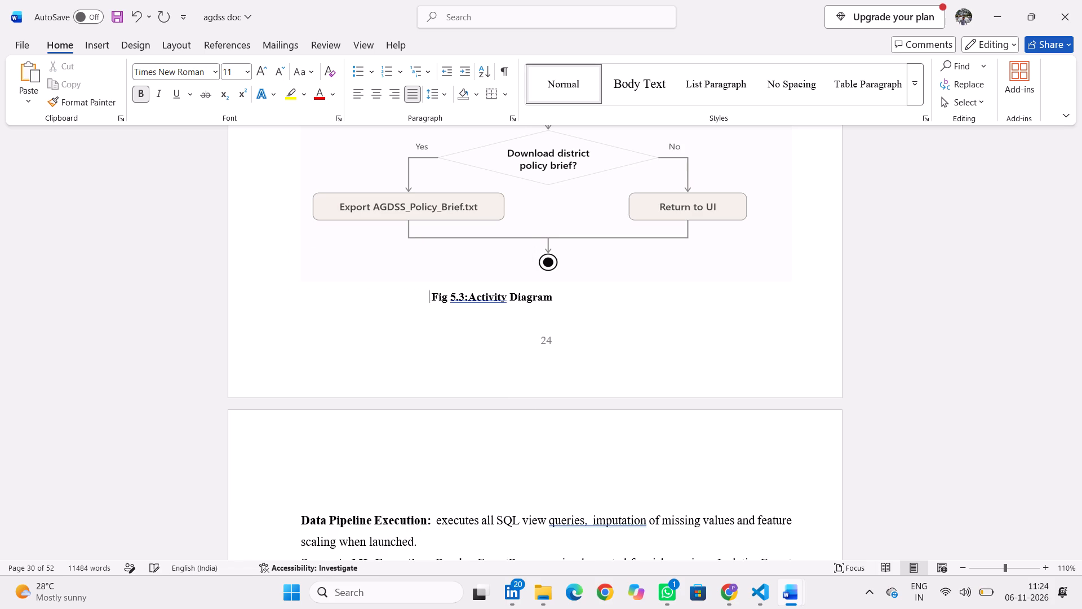
key("space")
key("space")
key("space")
key("space")
key("space")
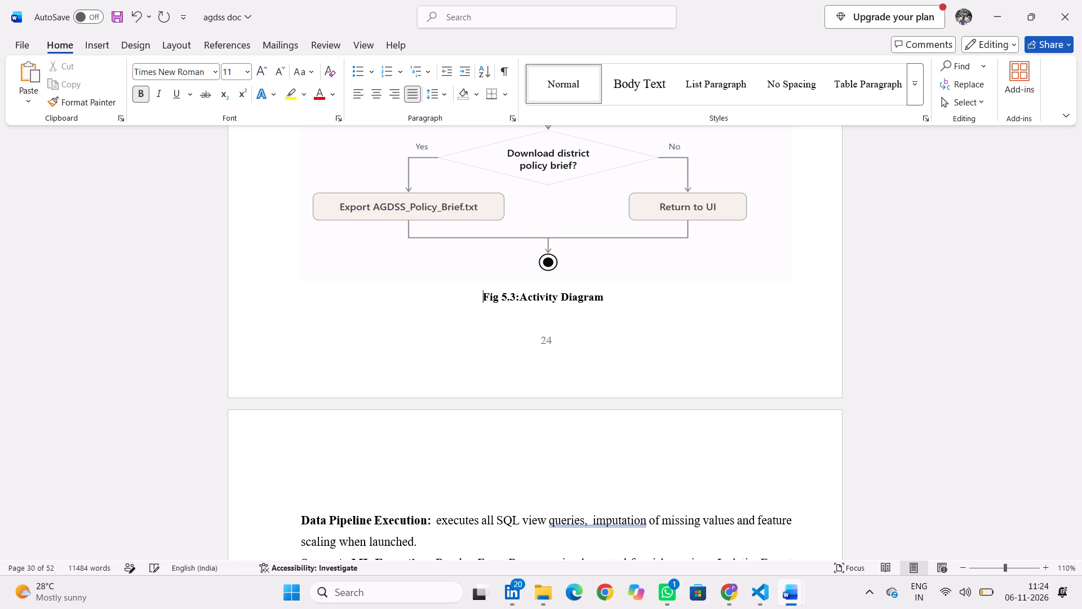
Review the 5.3 Activity Diagram heading, the blank line above it, and the end of the preceding Class Diagram page.
scroll(298, 294, "up", 4)
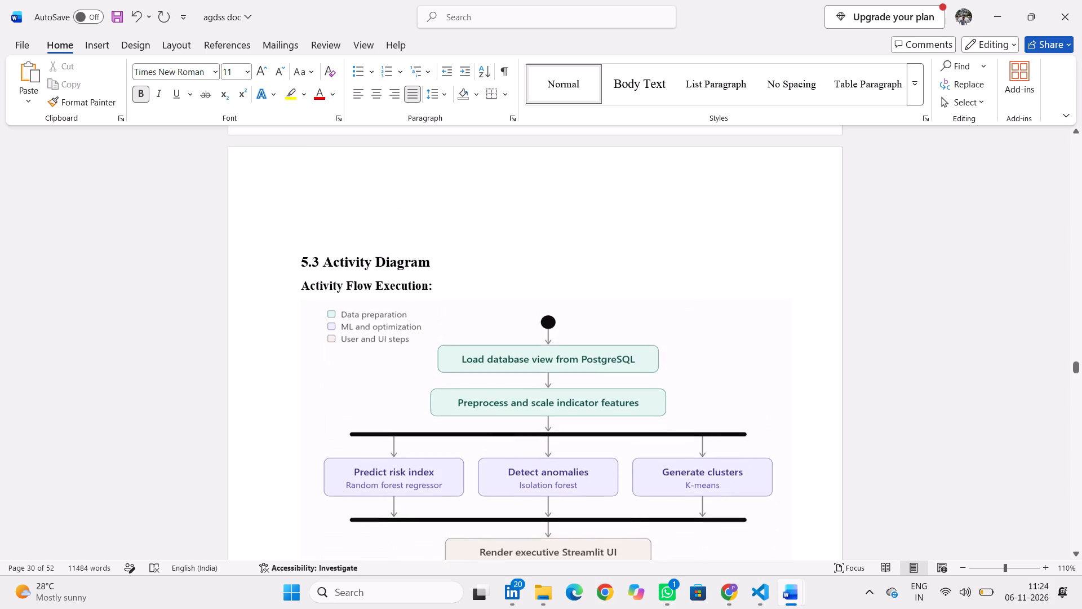
scroll(298, 294, "up", 1)
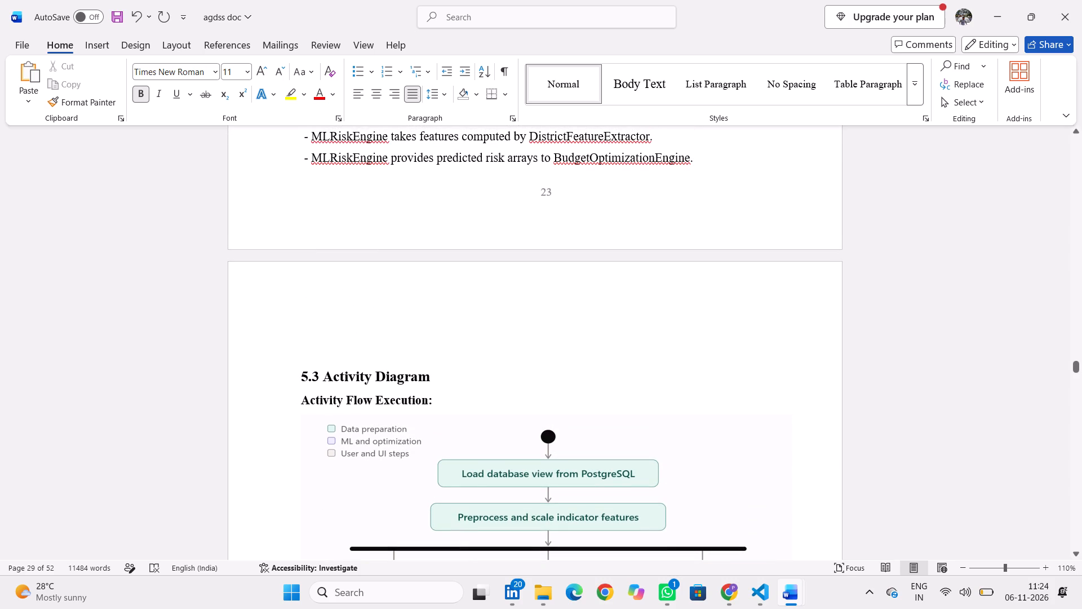
left_click_drag(294, 375, 465, 377)
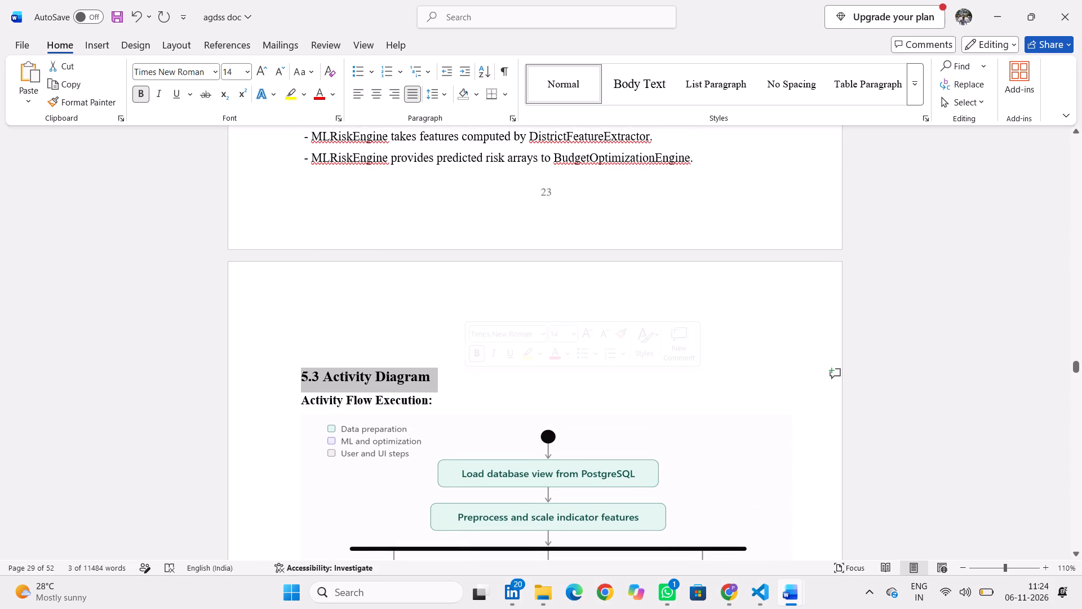
left_click(414, 311)
scroll(414, 311, "up", 2)
scroll(414, 311, "down", 1)
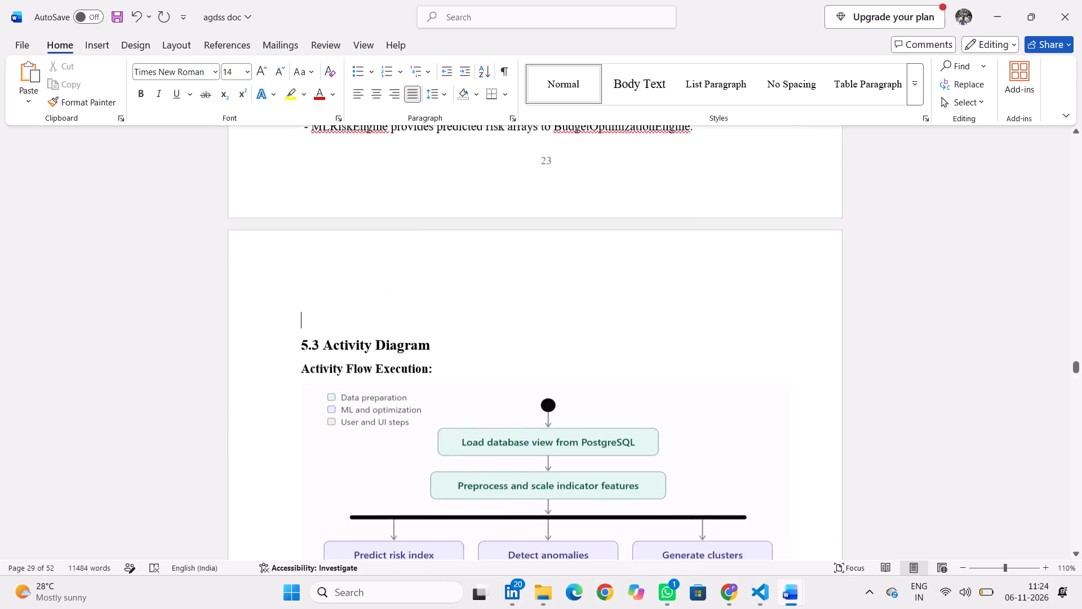
scroll(414, 311, "down", 1)
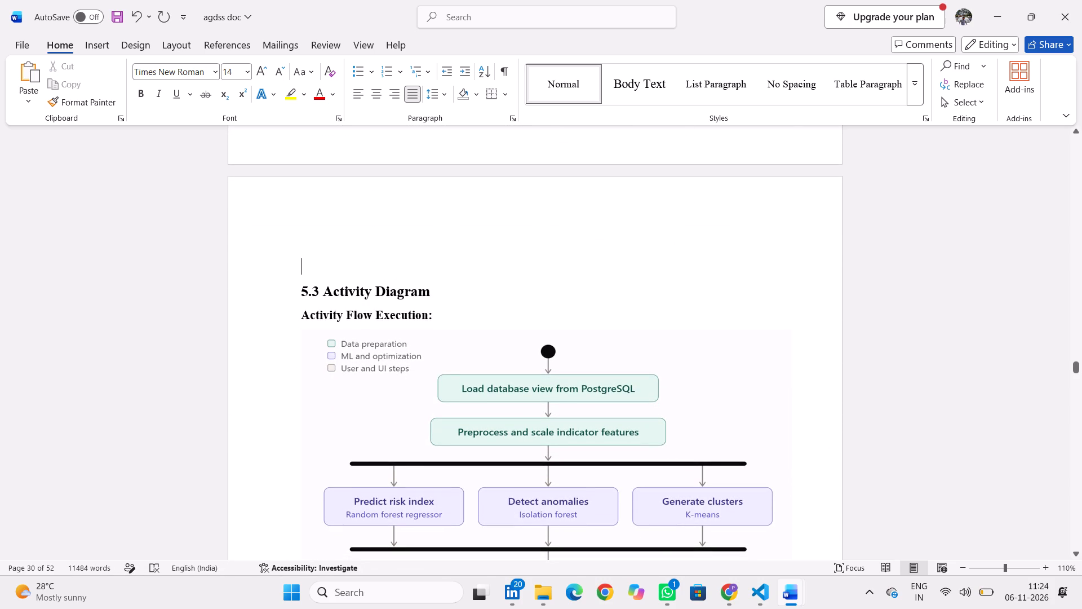
scroll(465, 324, "up", 2)
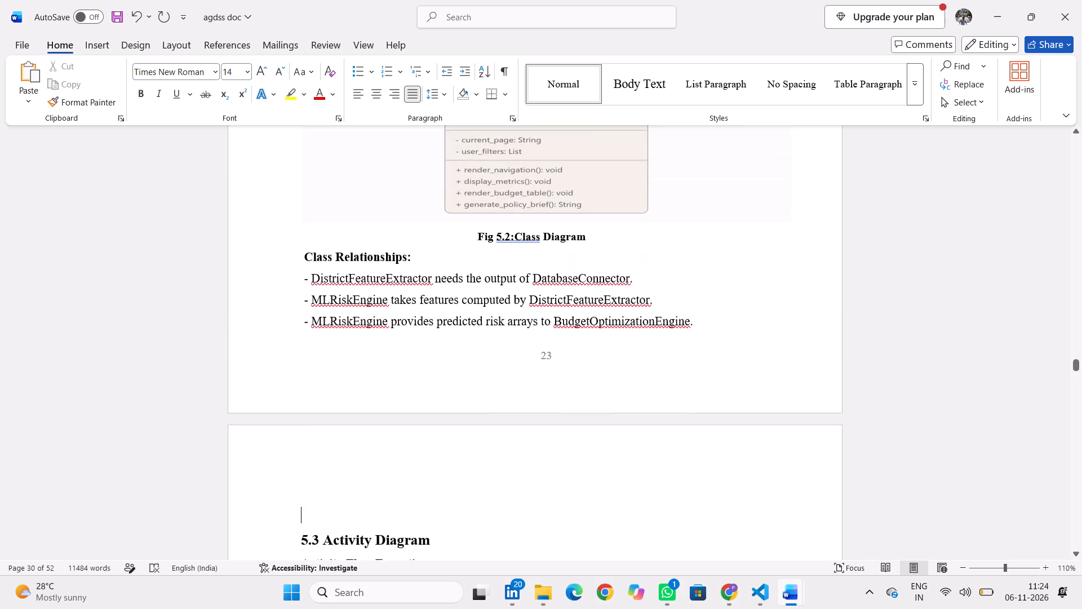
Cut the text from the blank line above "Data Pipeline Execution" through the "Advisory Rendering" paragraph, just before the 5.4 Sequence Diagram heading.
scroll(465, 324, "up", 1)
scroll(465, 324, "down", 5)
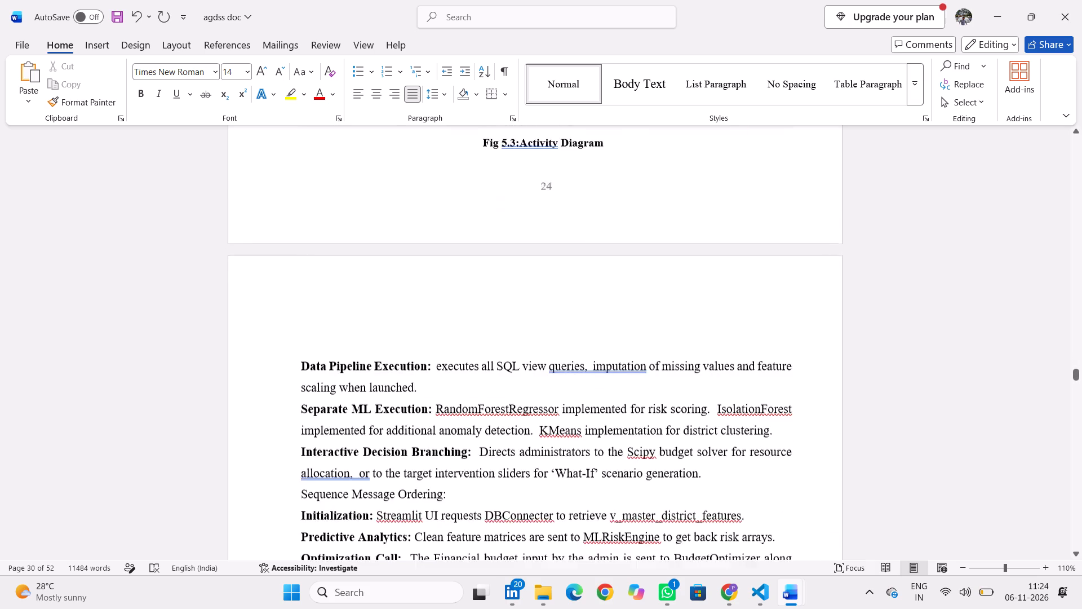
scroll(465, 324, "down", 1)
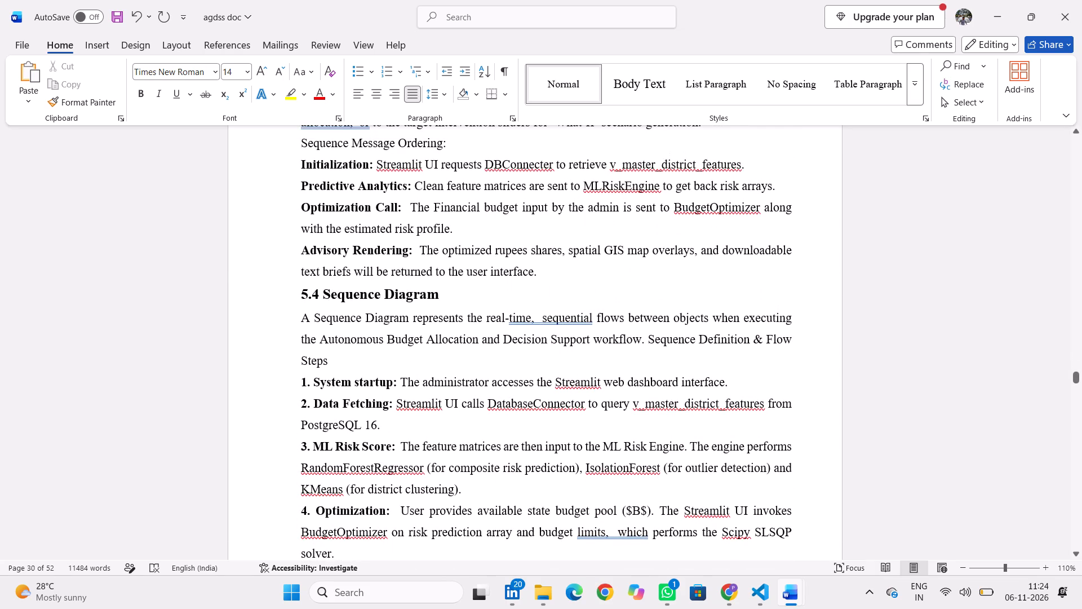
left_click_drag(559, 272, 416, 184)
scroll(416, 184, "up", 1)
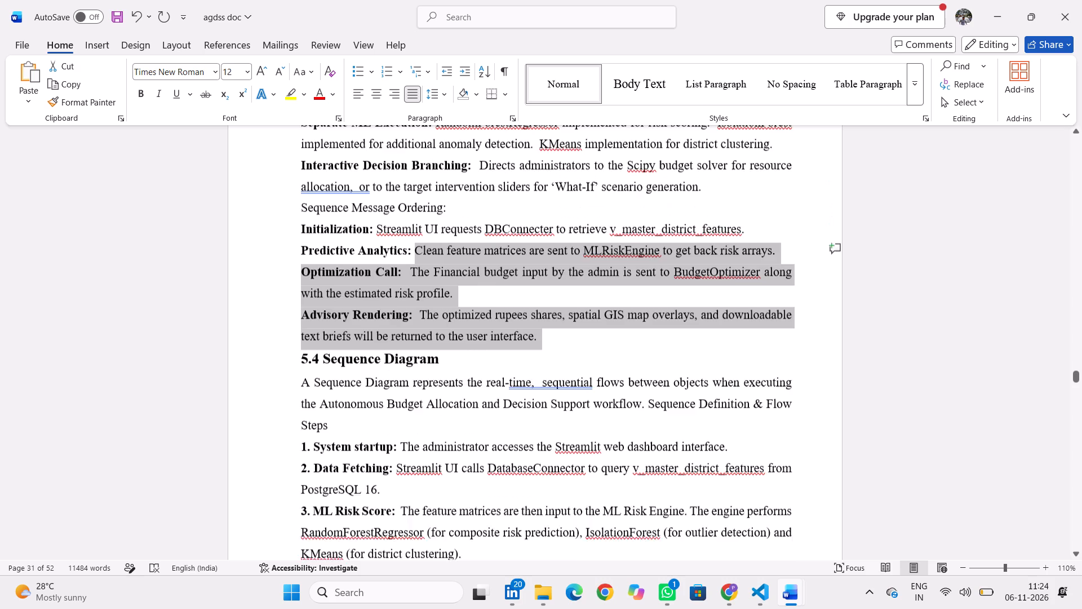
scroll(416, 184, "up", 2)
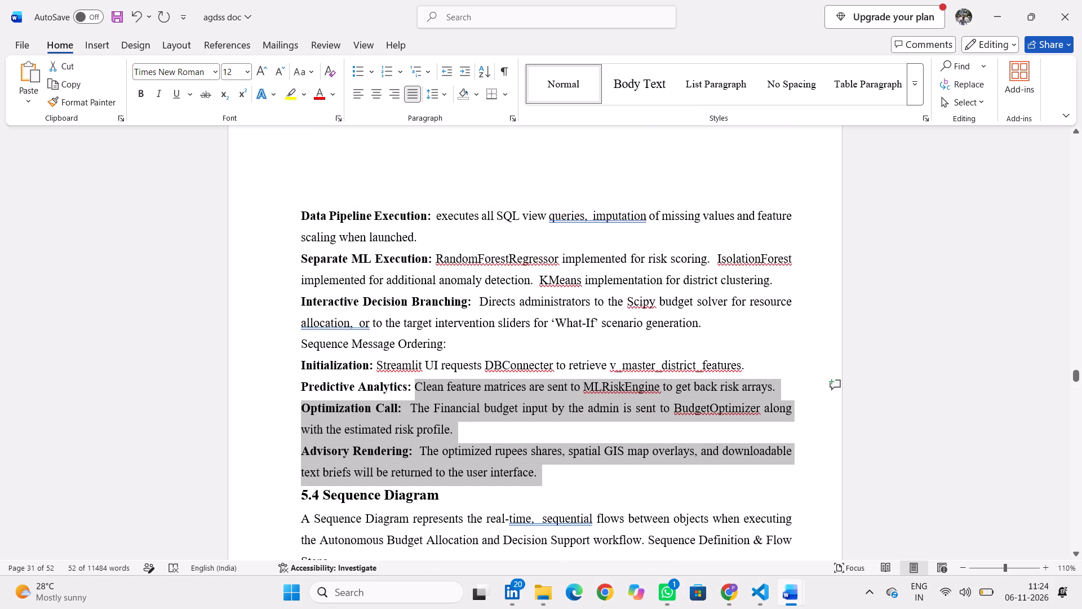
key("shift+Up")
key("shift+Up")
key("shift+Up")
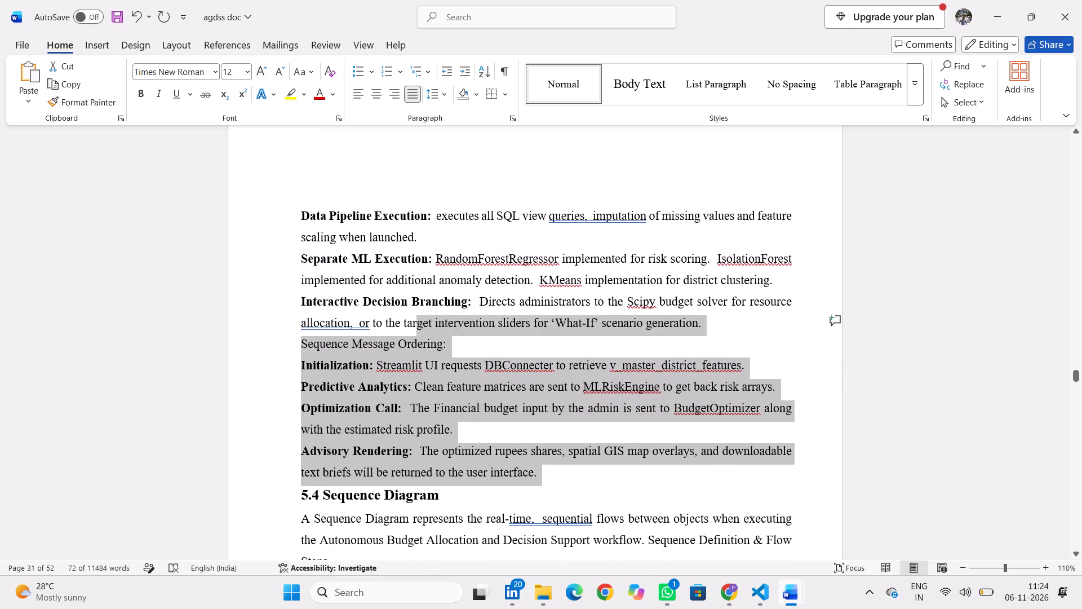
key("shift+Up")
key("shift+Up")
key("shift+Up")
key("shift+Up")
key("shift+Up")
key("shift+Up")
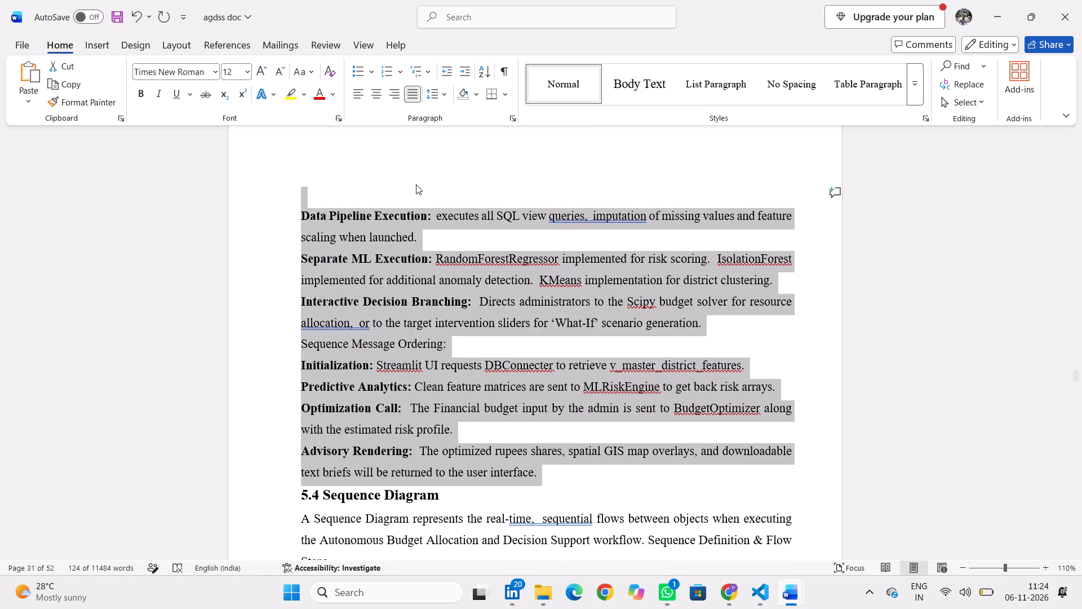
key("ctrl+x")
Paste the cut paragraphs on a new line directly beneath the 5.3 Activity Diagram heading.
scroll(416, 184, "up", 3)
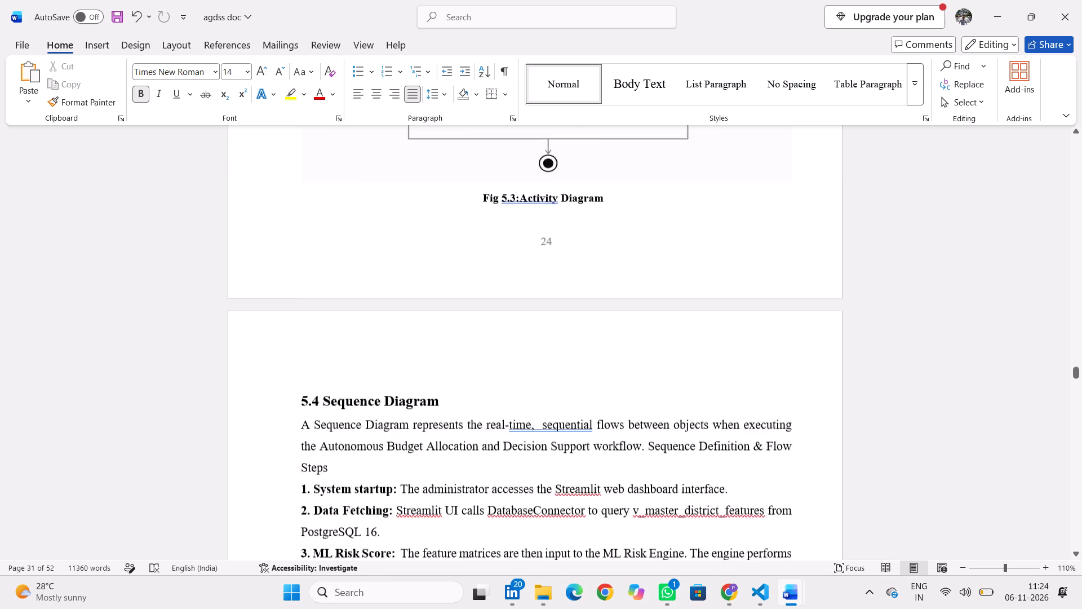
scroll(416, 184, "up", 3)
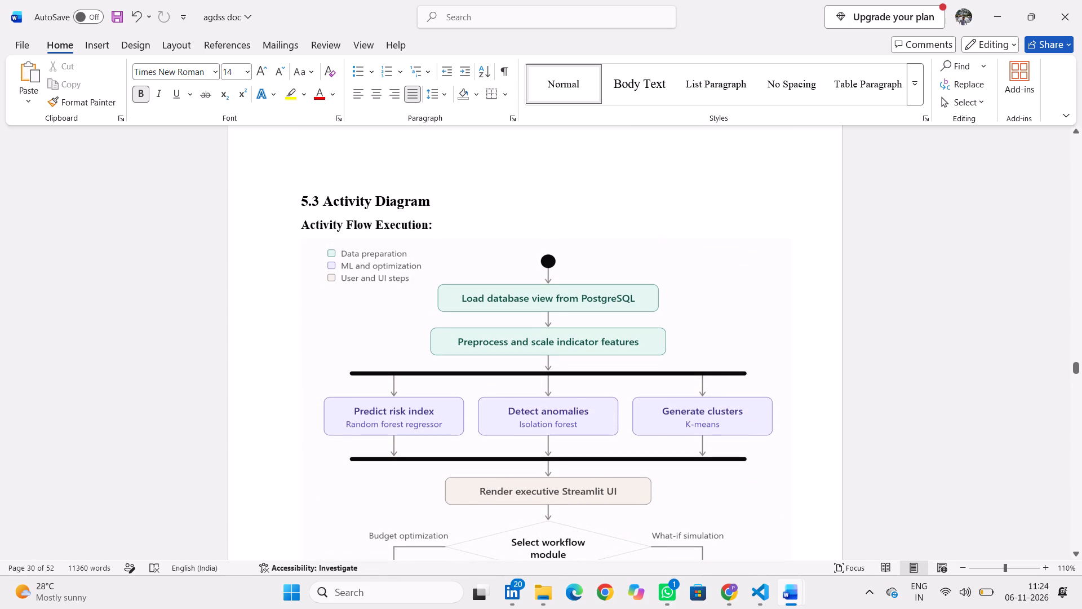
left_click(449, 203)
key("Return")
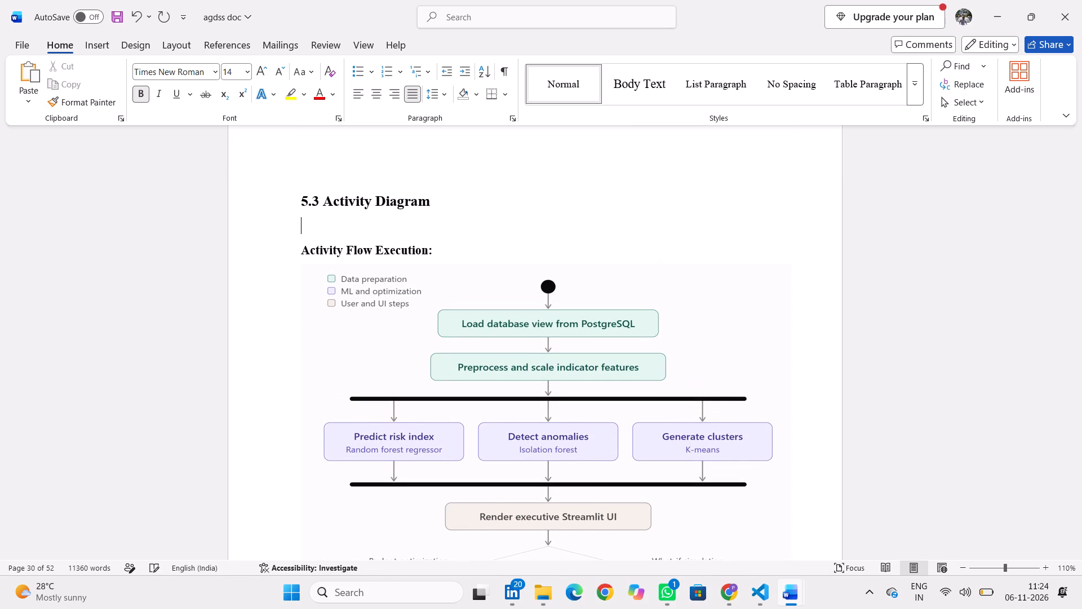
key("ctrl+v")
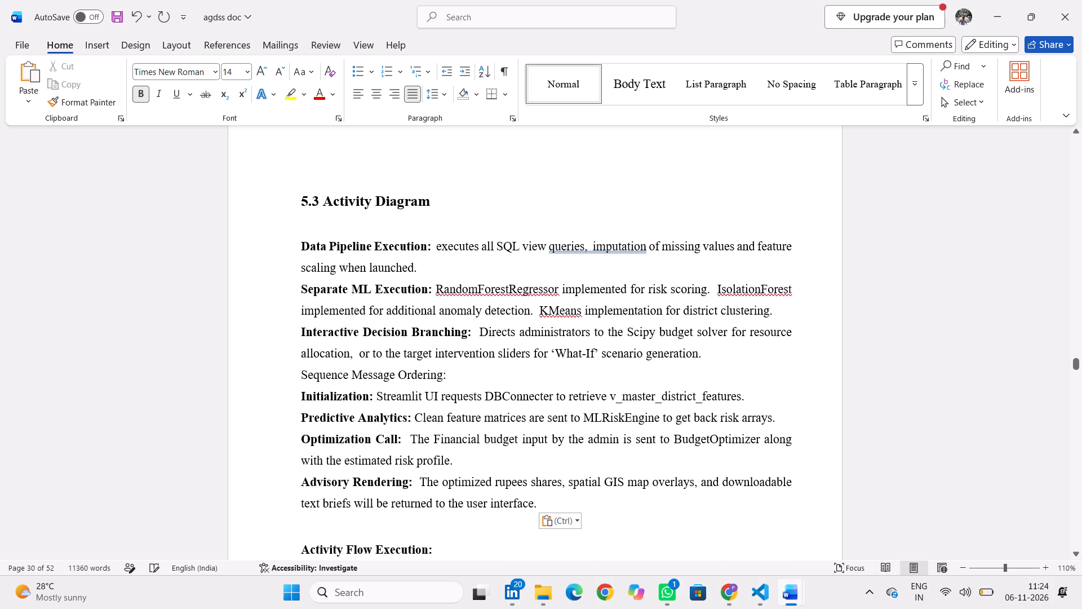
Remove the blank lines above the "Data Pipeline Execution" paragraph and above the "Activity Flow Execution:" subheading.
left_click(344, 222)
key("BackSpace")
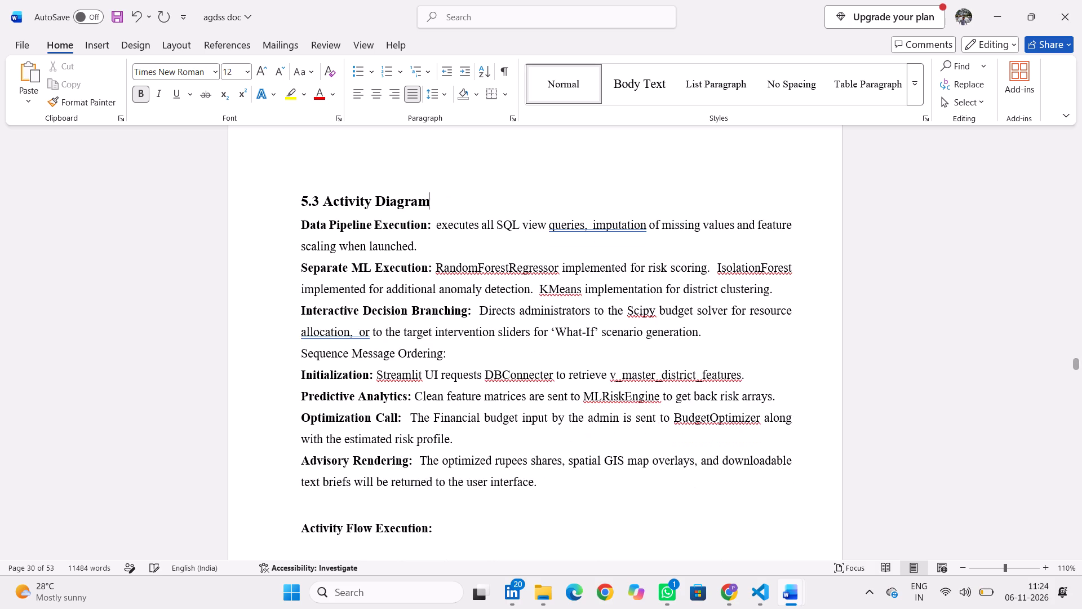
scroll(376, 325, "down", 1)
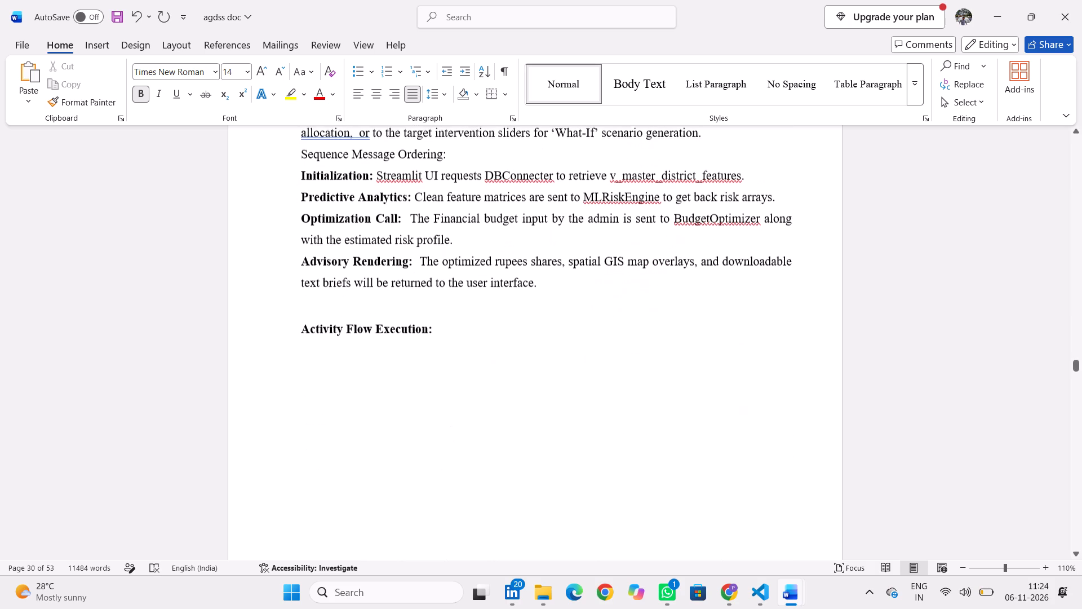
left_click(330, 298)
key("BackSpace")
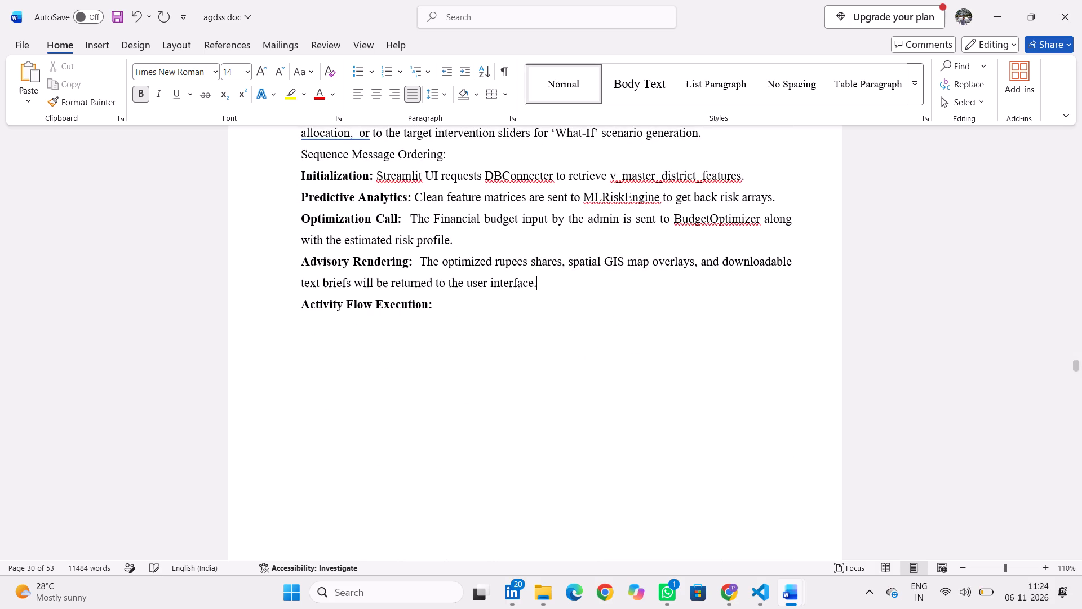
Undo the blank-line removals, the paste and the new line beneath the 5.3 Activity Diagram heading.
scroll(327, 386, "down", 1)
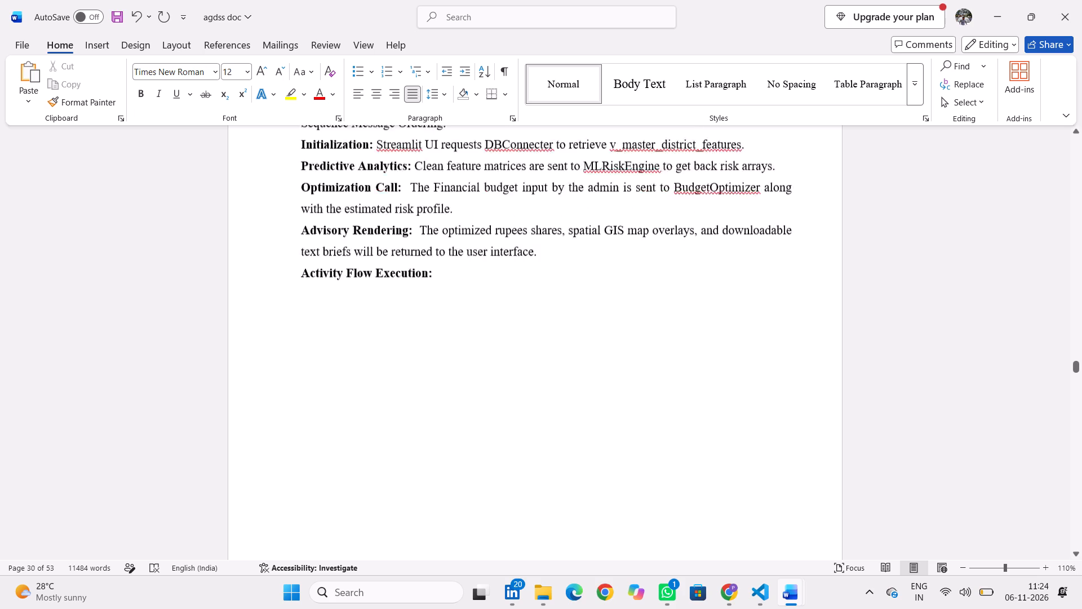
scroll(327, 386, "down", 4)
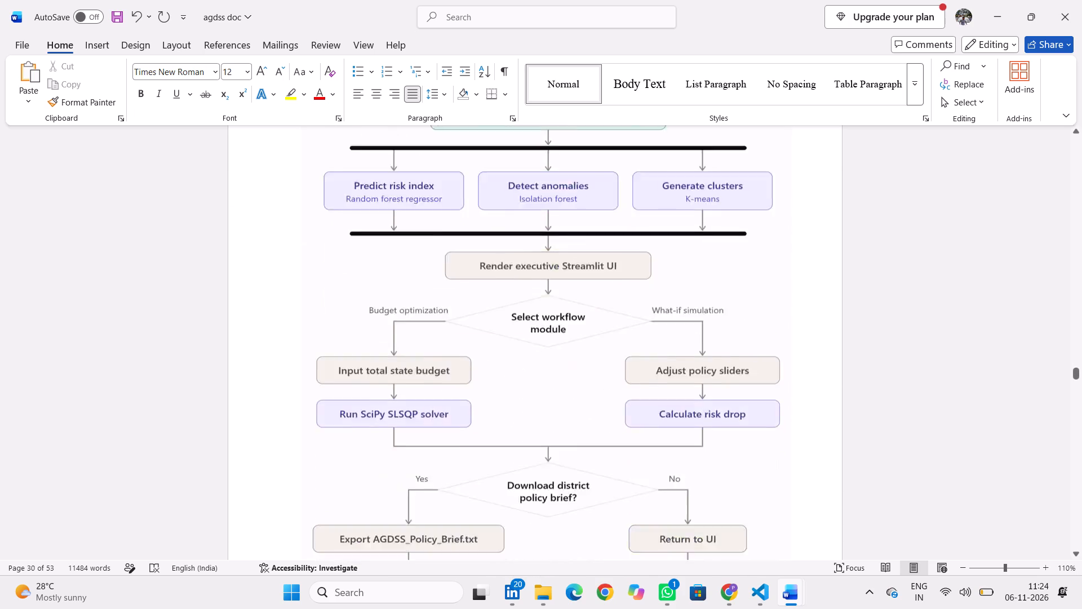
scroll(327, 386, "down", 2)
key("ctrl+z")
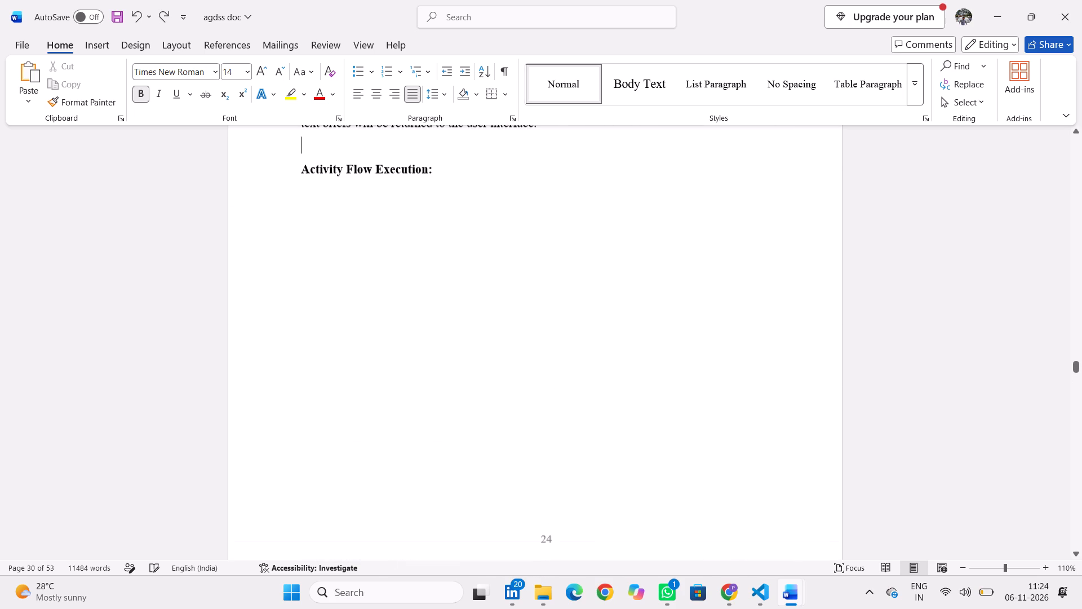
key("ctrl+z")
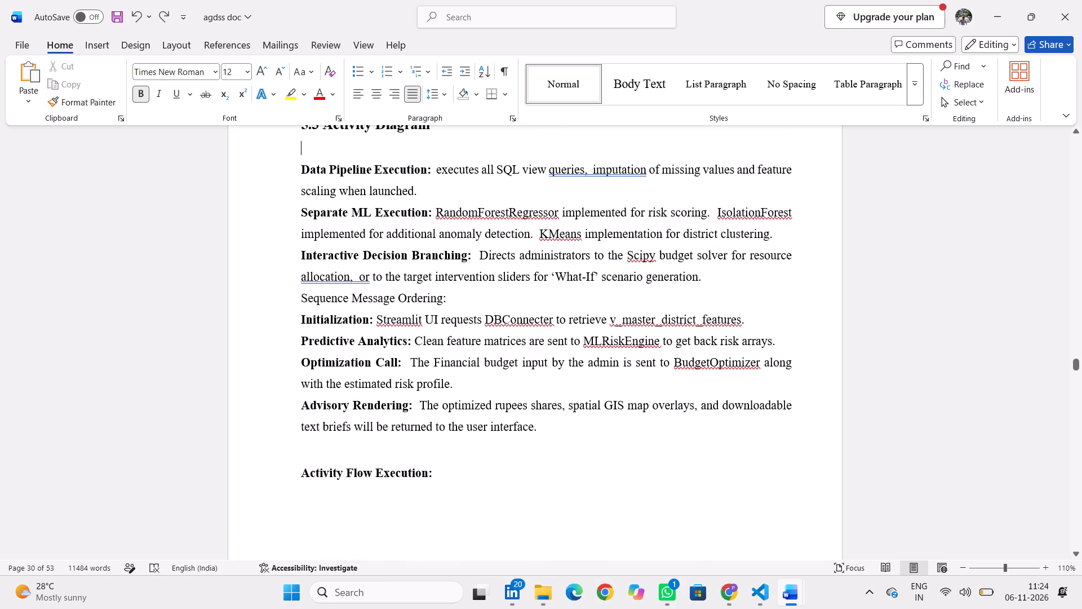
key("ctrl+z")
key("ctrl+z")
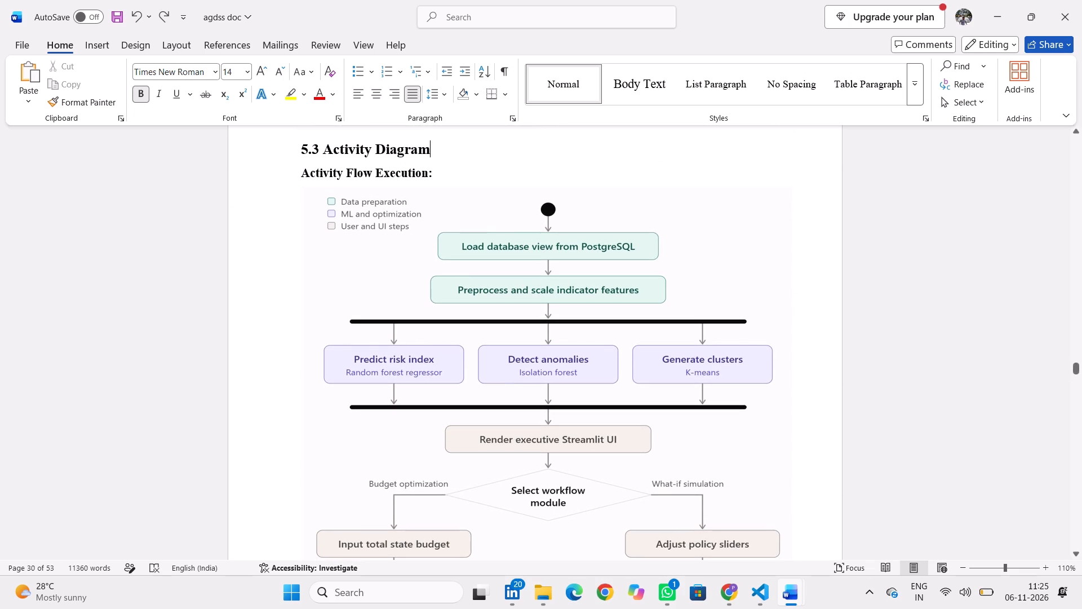
Review the page layout from the 5.3 Activity Diagram heading through section 5.4 and its sequence diagram.
scroll(472, 378, "down", 4)
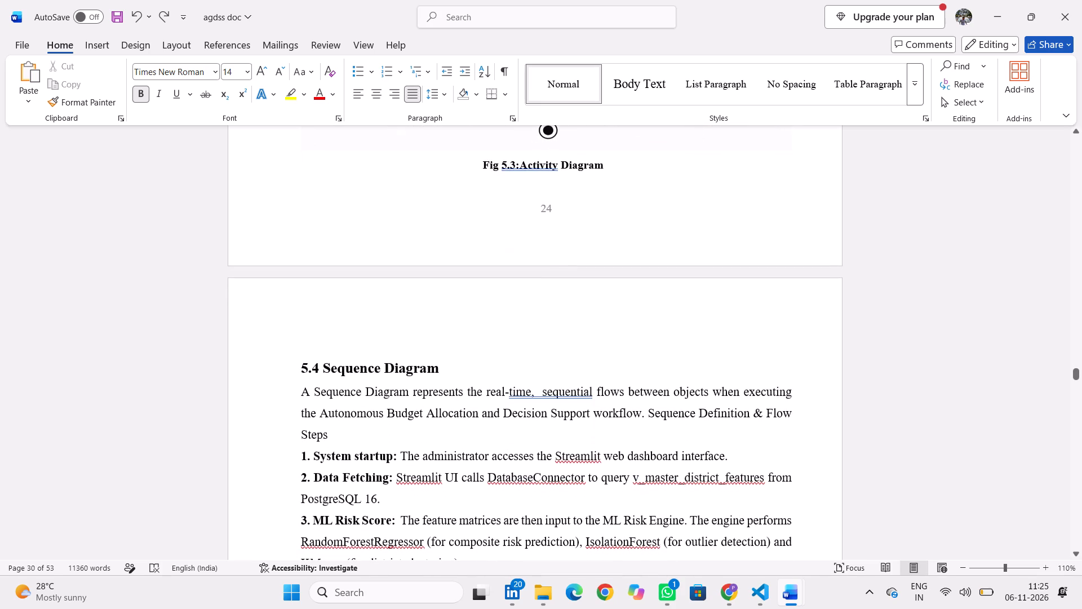
scroll(472, 378, "down", 4)
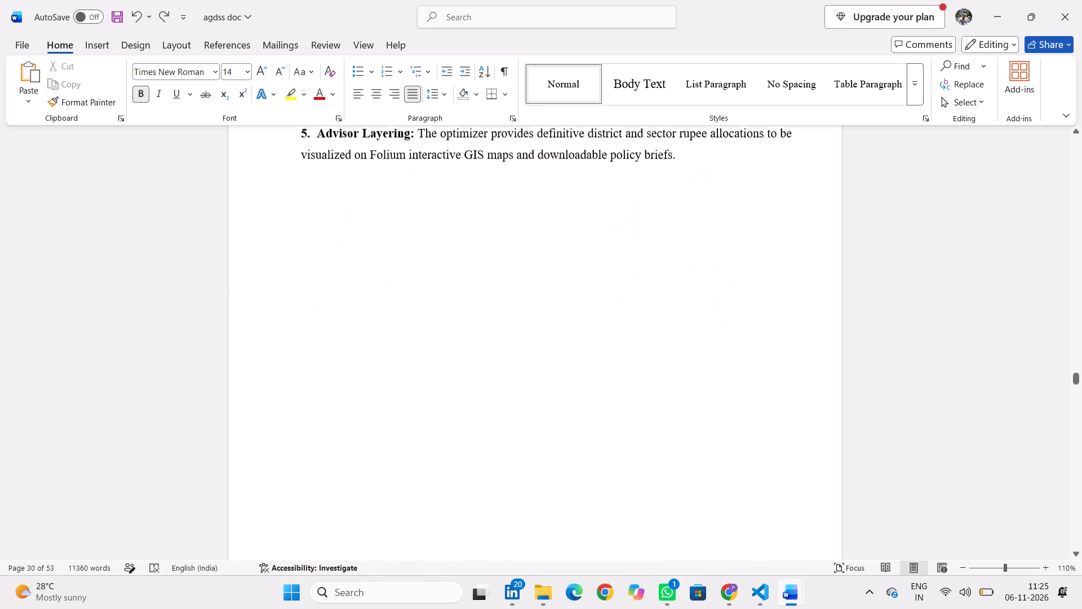
scroll(472, 378, "down", 4)
scroll(472, 378, "up", 1)
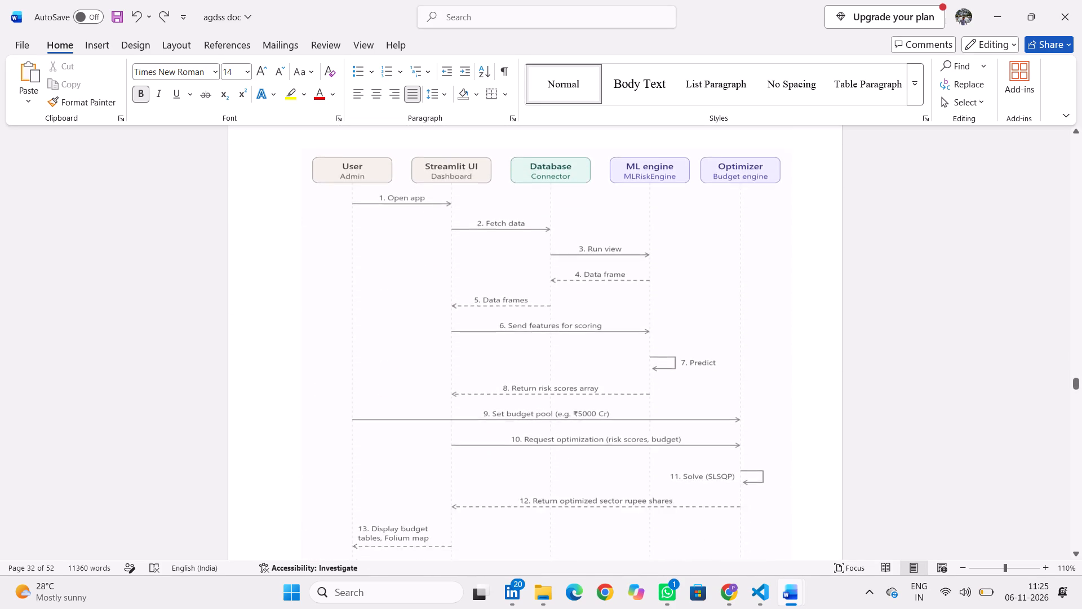
scroll(472, 378, "up", 6)
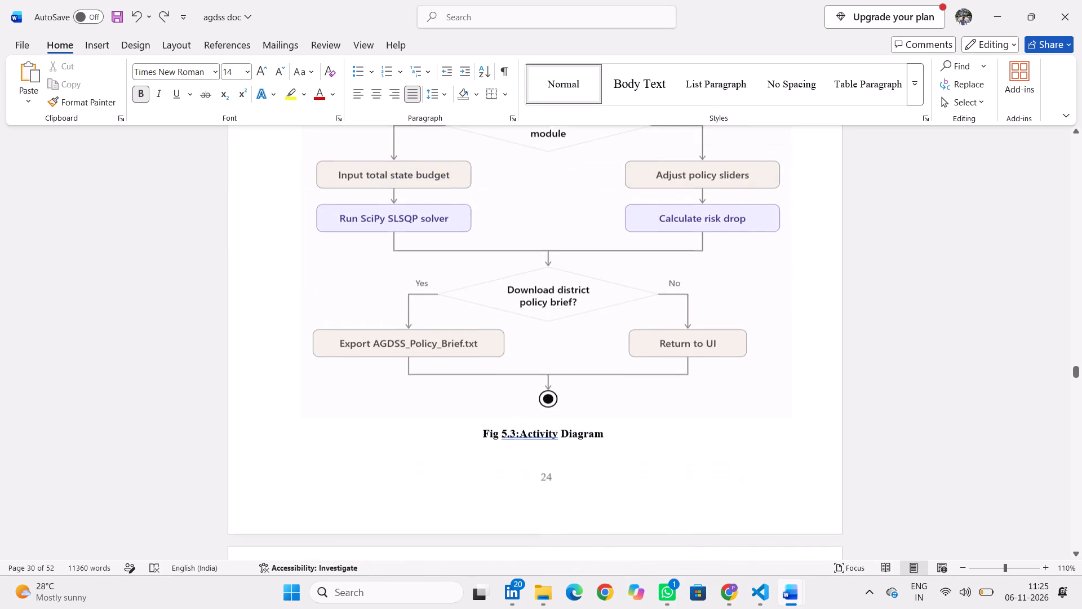
scroll(472, 378, "up", 3)
scroll(472, 378, "down", 2)
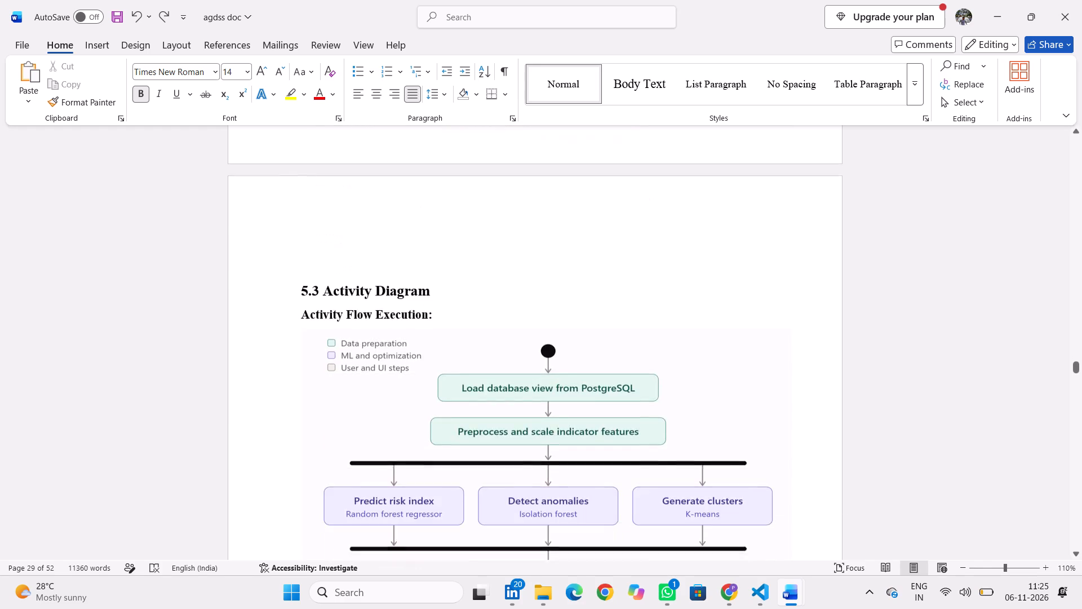
scroll(472, 378, "down", 2)
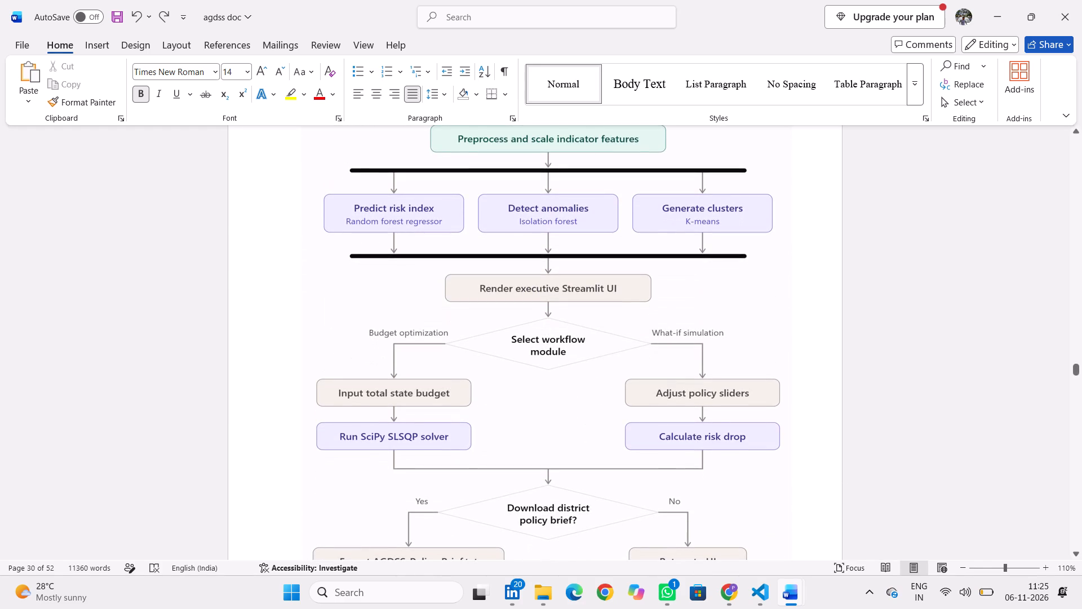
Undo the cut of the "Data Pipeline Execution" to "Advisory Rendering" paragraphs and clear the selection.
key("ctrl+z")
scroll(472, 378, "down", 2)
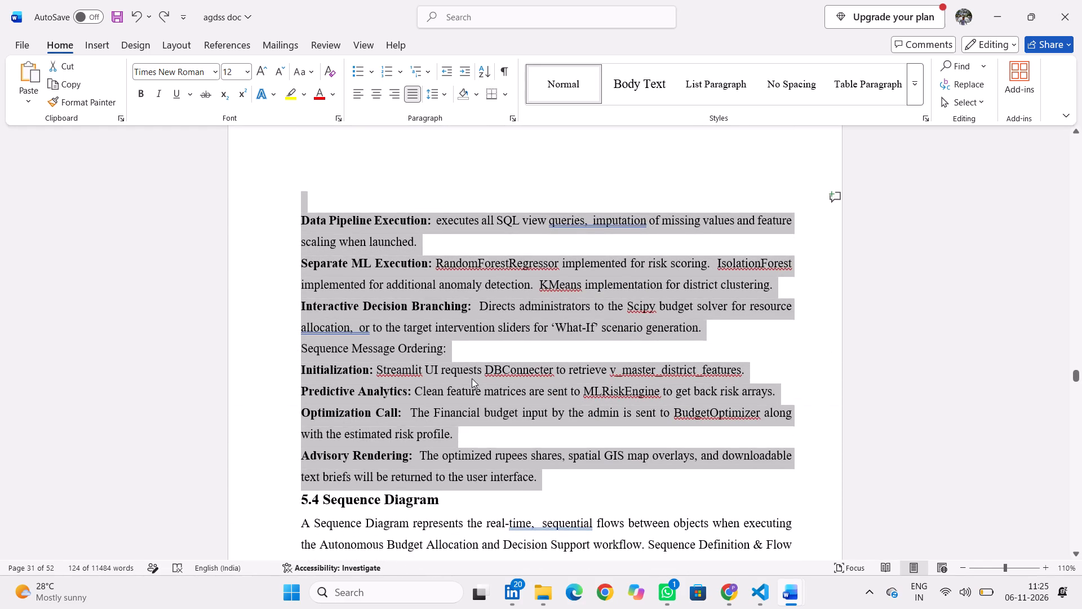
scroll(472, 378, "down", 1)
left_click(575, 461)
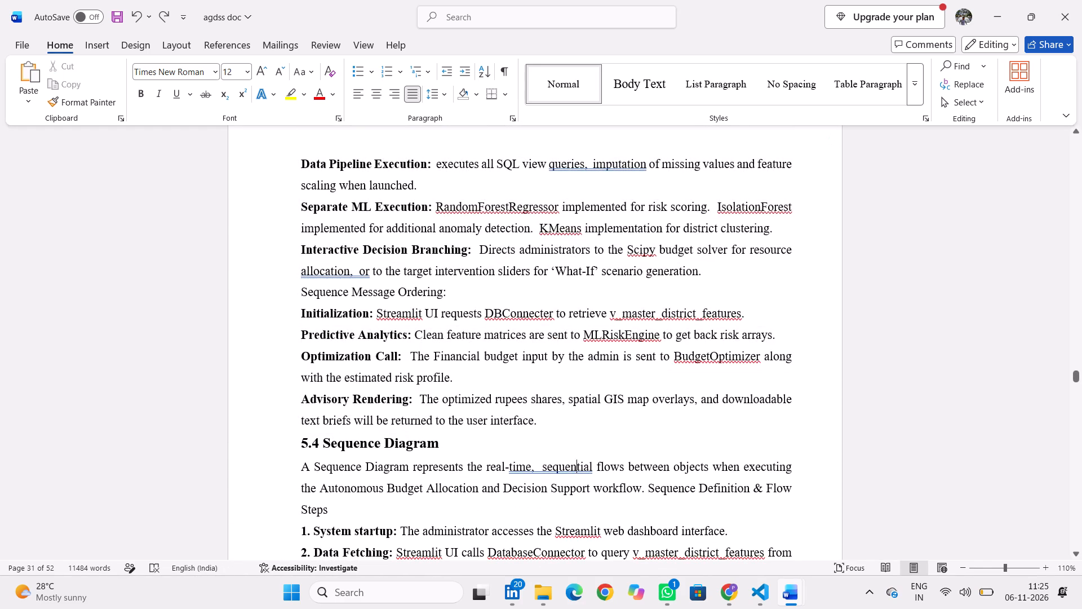
Cut the introduction and the five numbered flow steps beneath the 5.4 Sequence Diagram heading.
scroll(508, 346, "up", 1)
scroll(508, 346, "down", 3)
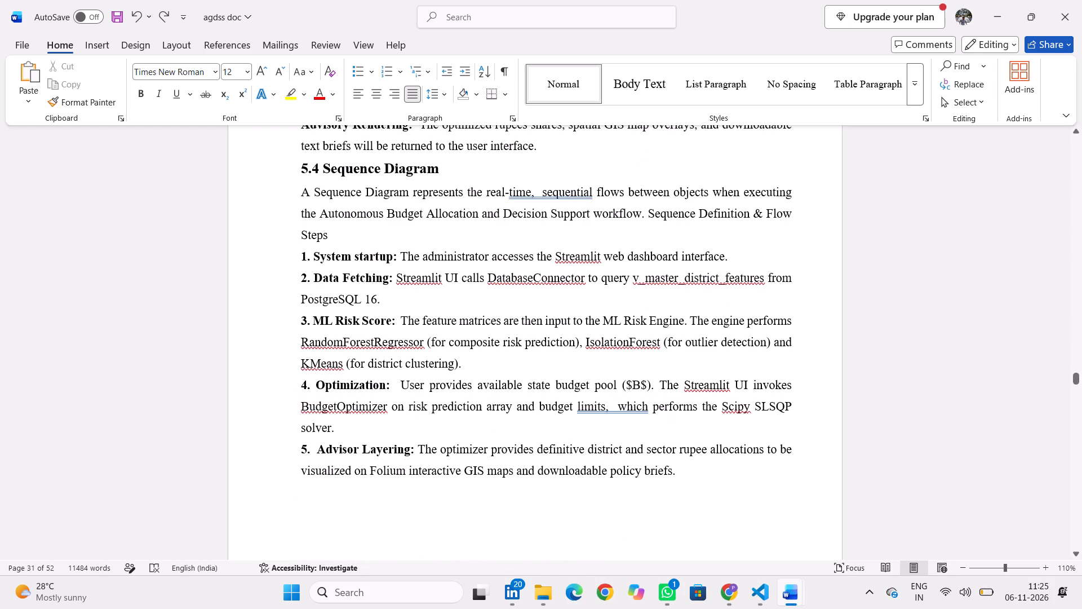
left_click_drag(295, 191, 588, 503)
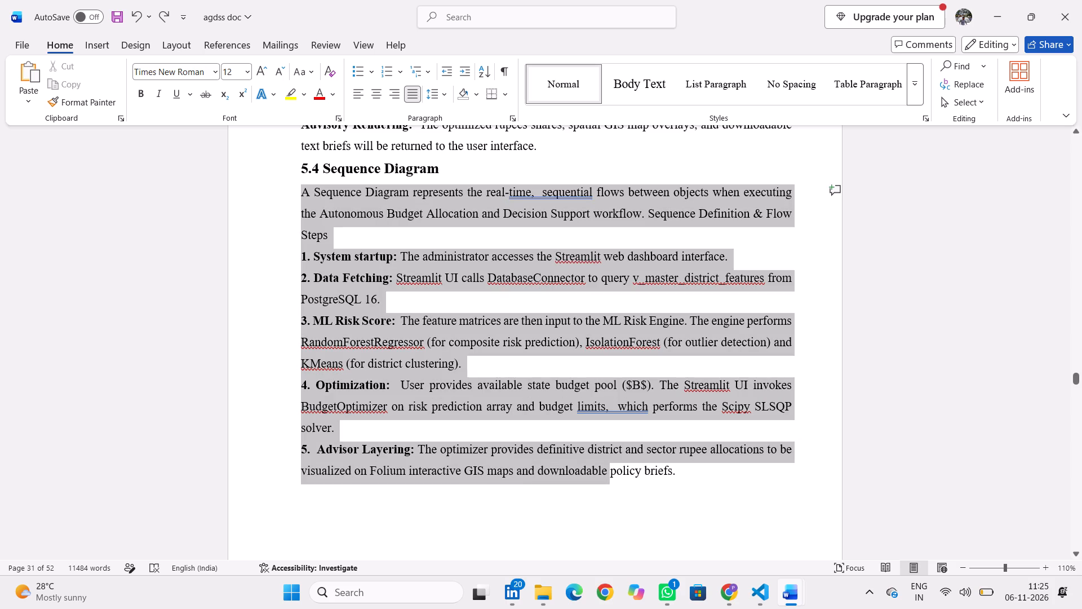
left_click_drag(588, 503, 660, 495)
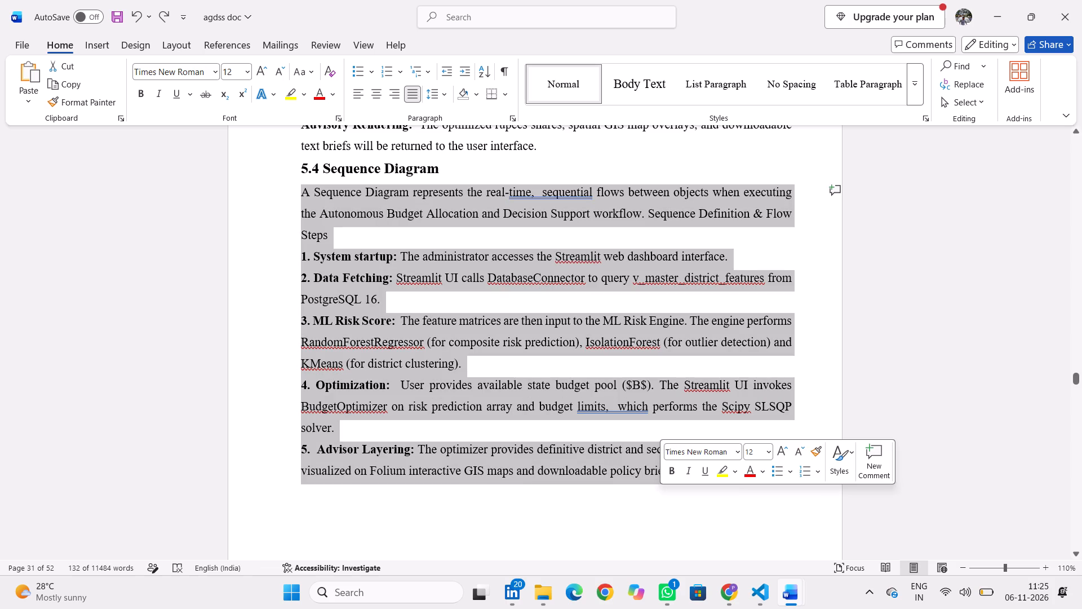
scroll(660, 495, "down", 3)
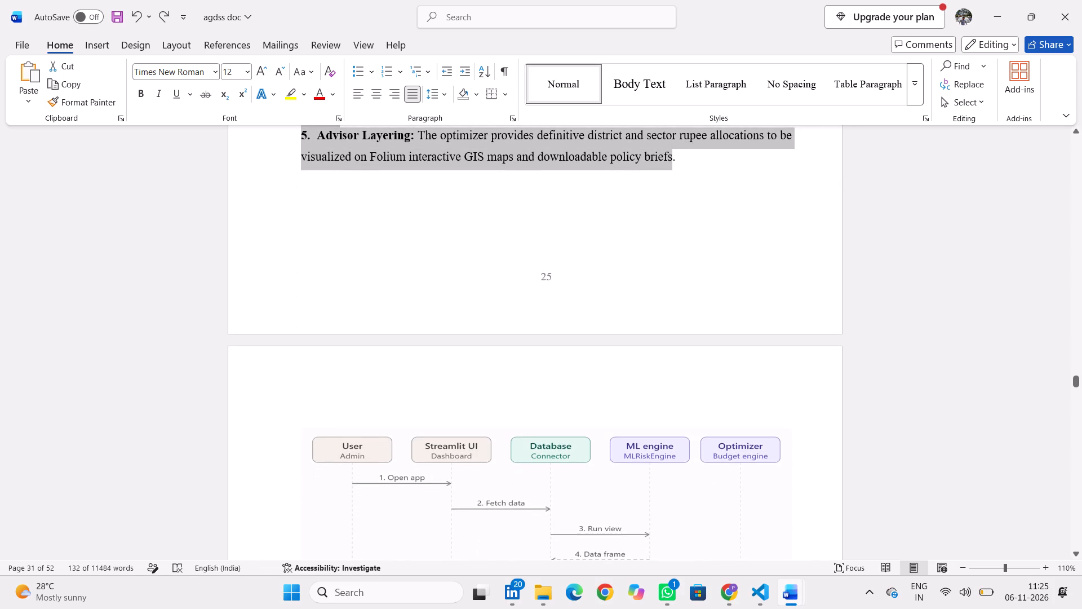
key("ctrl+x")
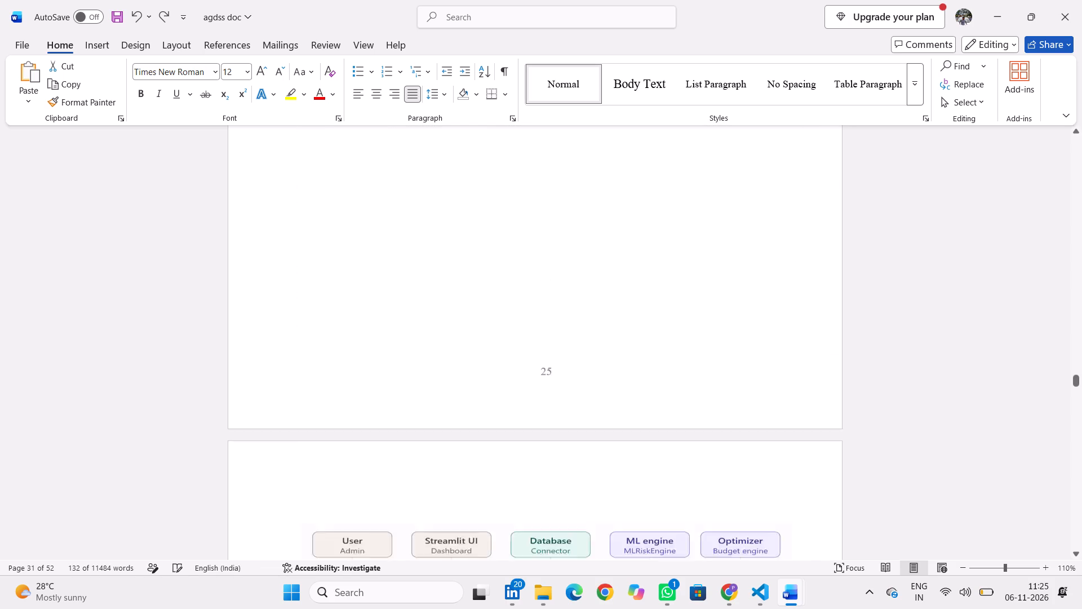
Delete the leftover full stop and its line beneath the 5.4 Sequence Diagram heading.
scroll(660, 495, "up", 1)
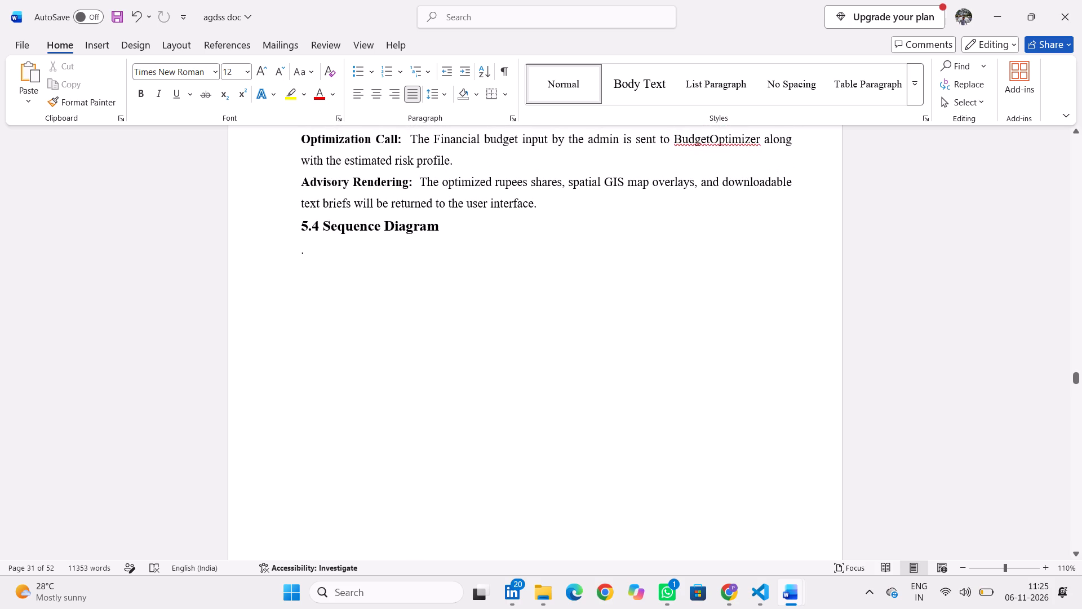
key("Right")
key("BackSpace")
key("BackSpace")
Undo the line deletion and the cut to restore the introduction and five flow steps beneath the 5.4 Sequence Diagram heading.
scroll(660, 495, "down", 5)
scroll(660, 495, "right", 1)
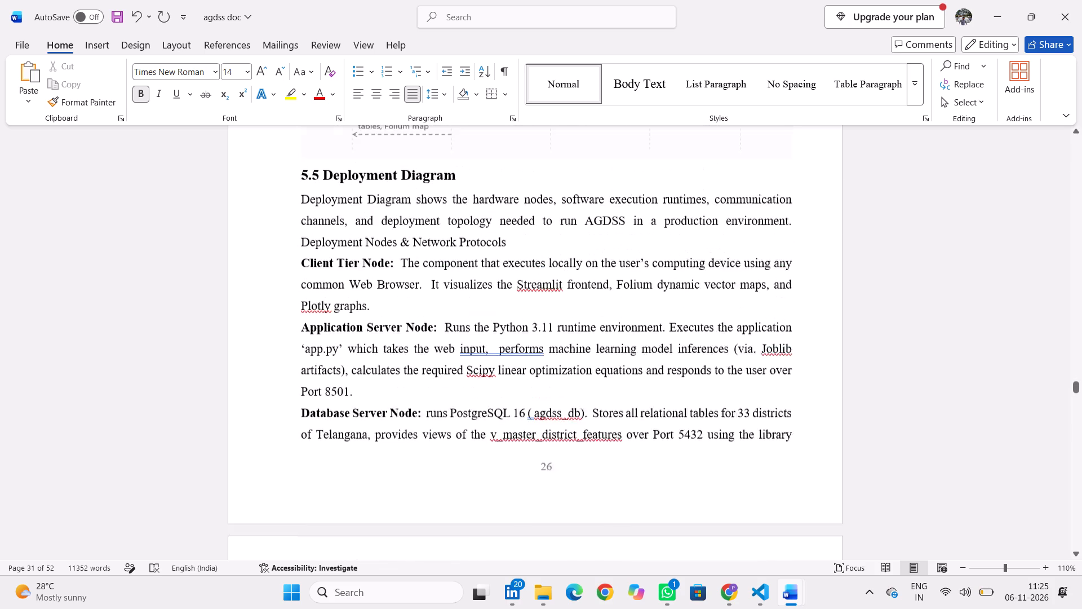
scroll(660, 495, "right", 1)
scroll(660, 495, "up", 1)
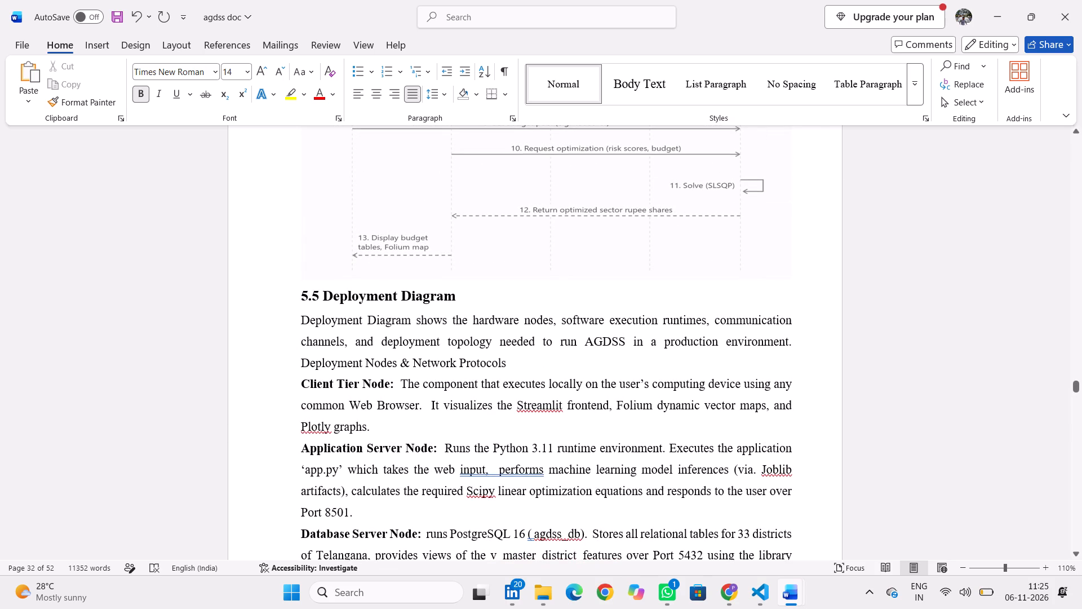
left_click(808, 279)
key("ctrl+z")
key("ctrl+z")
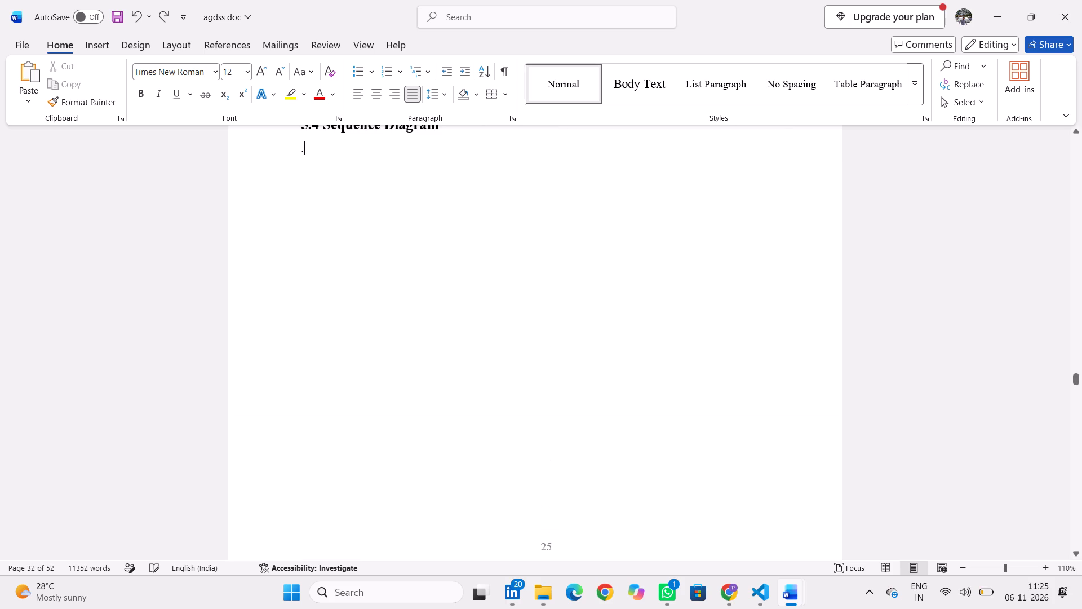
key("ctrl+z")
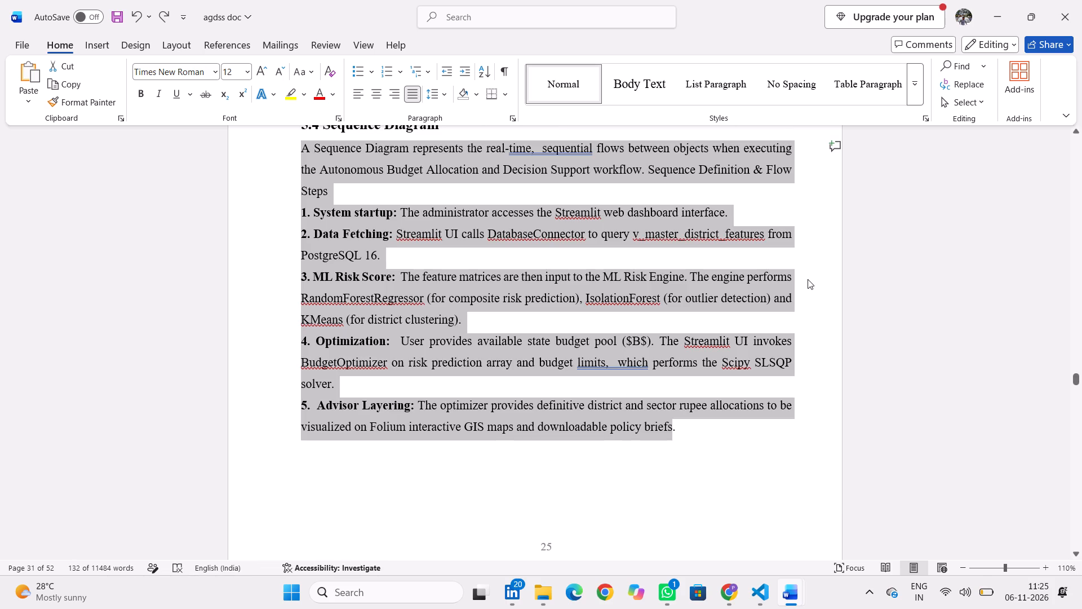
left_click(741, 441)
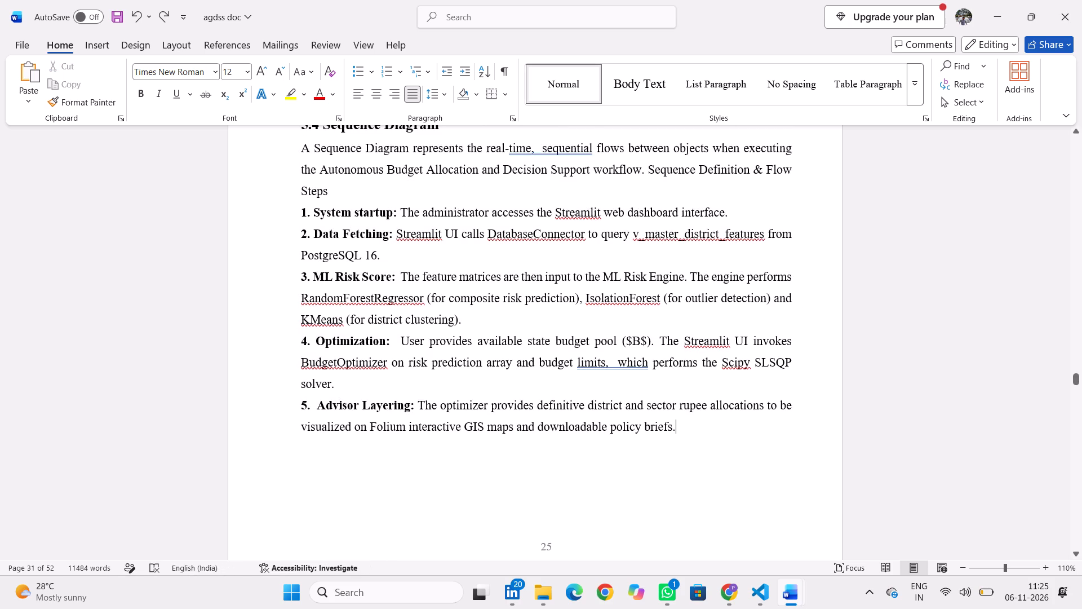
Add a caption line beginning "Fig 5.4 :" directly beneath the sequence diagram, above the 5.5 Deployment Diagram heading.
scroll(496, 343, "up", 1)
scroll(496, 343, "down", 4)
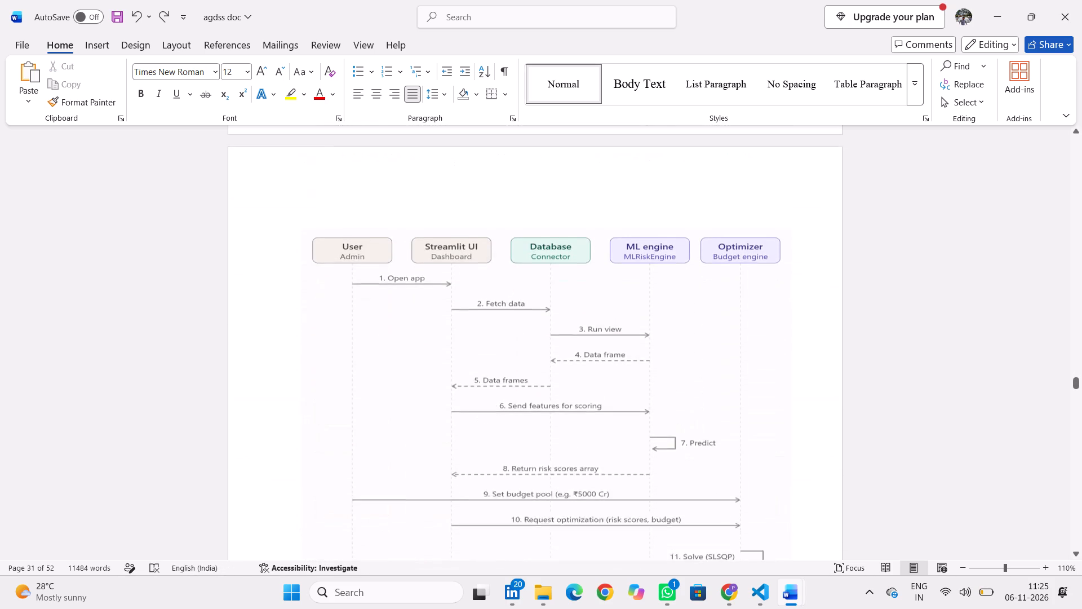
scroll(496, 343, "down", 3)
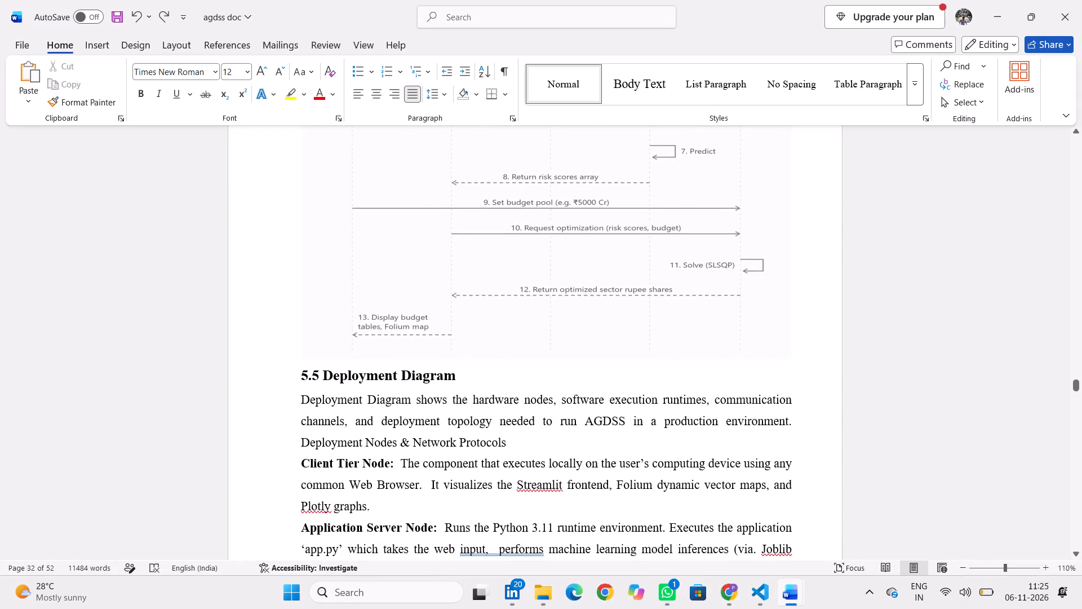
left_click(473, 370)
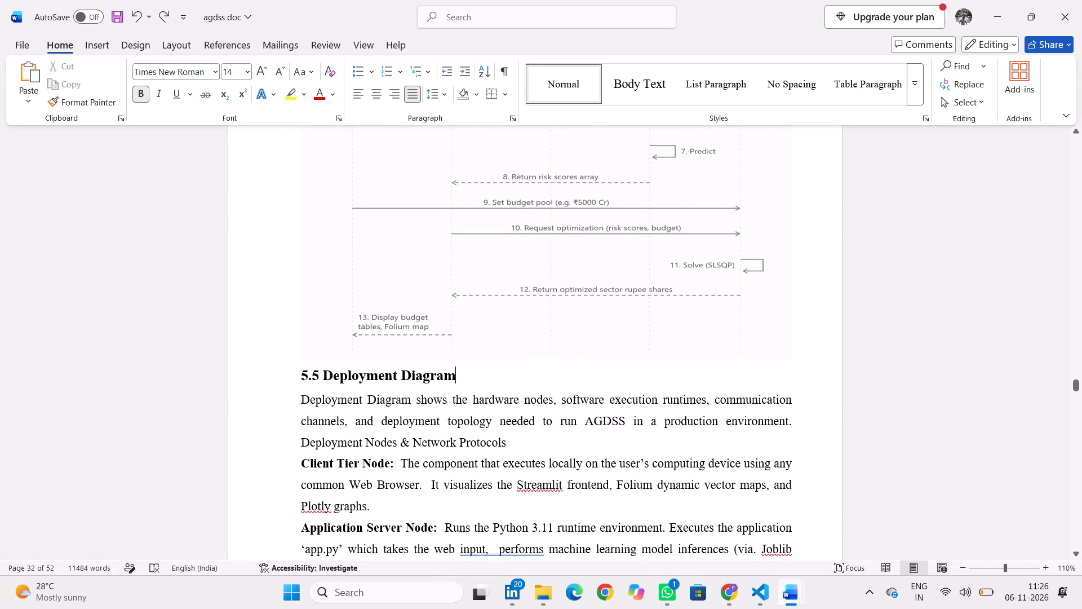
left_click(805, 349)
key("Return")
type("fig")
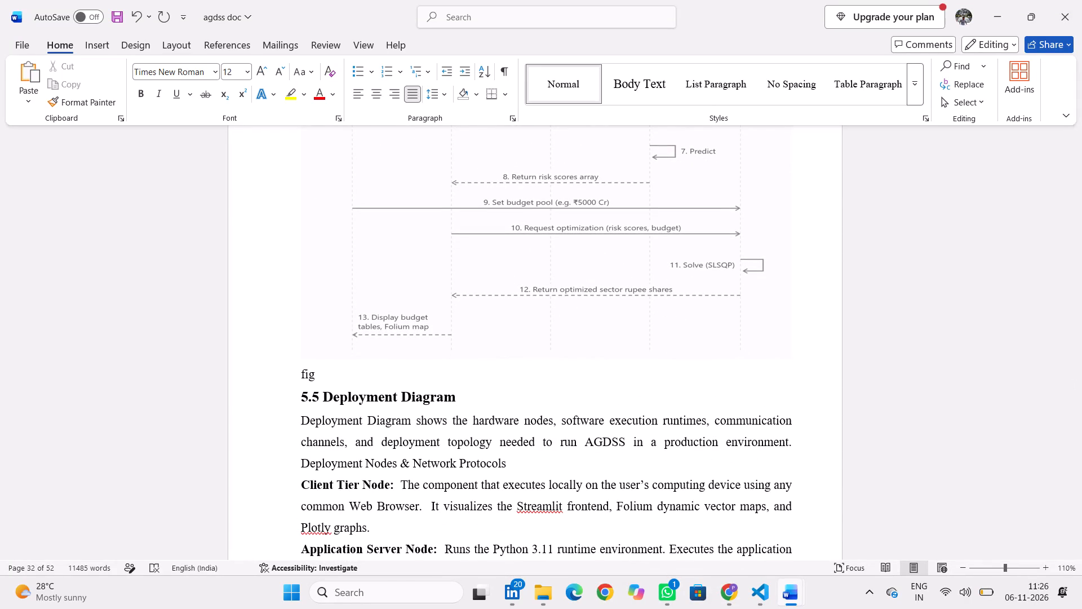
key("space")
key("5")
type(".4")
key("space")
key("shift+colon")
Copy the title "Sequence Diagram" from the 5.4 heading to the end of the "Fig 5.4 :" caption.
scroll(805, 349, "up", 3)
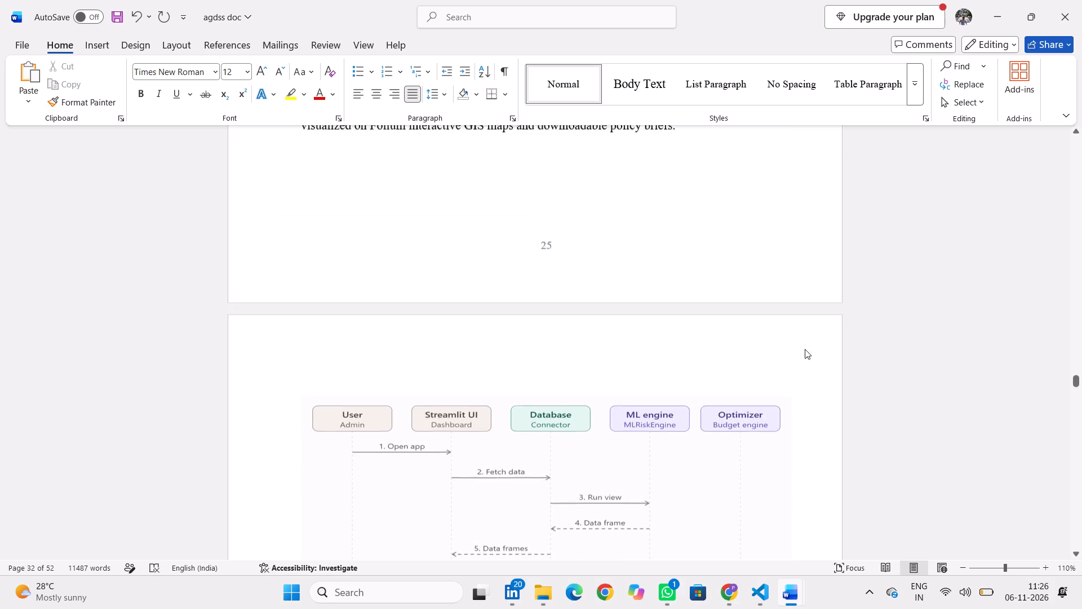
scroll(805, 349, "up", 1)
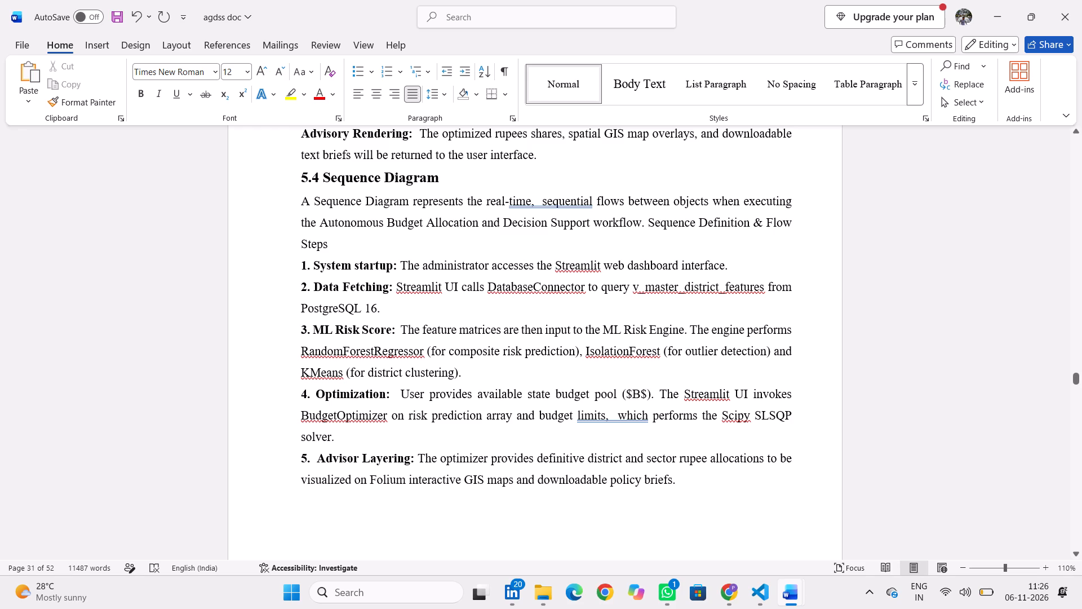
left_click_drag(438, 176, 330, 173)
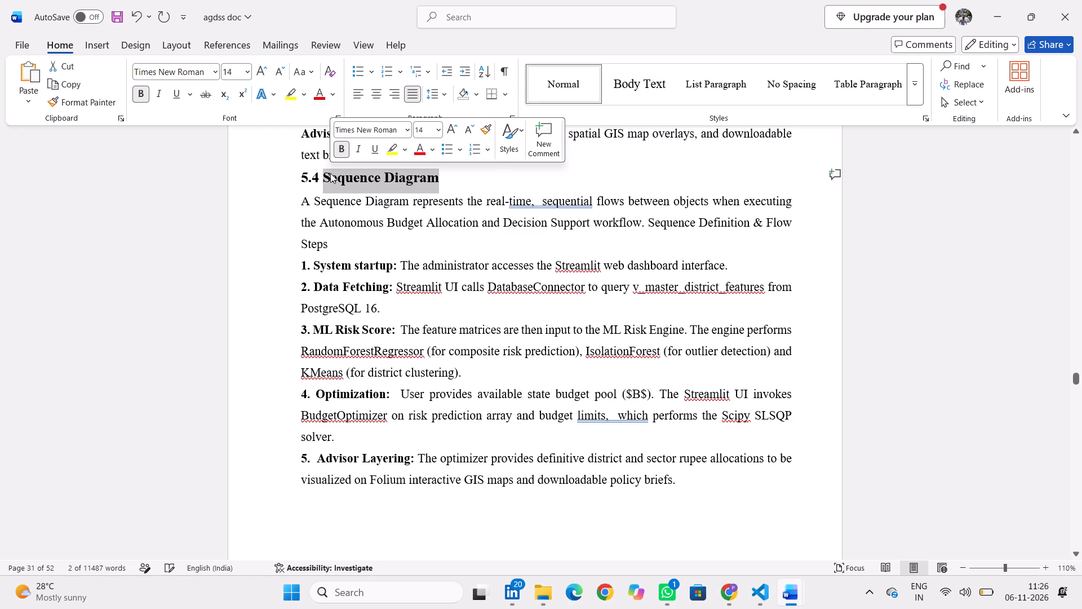
key("ctrl+c")
scroll(464, 390, "down", 6)
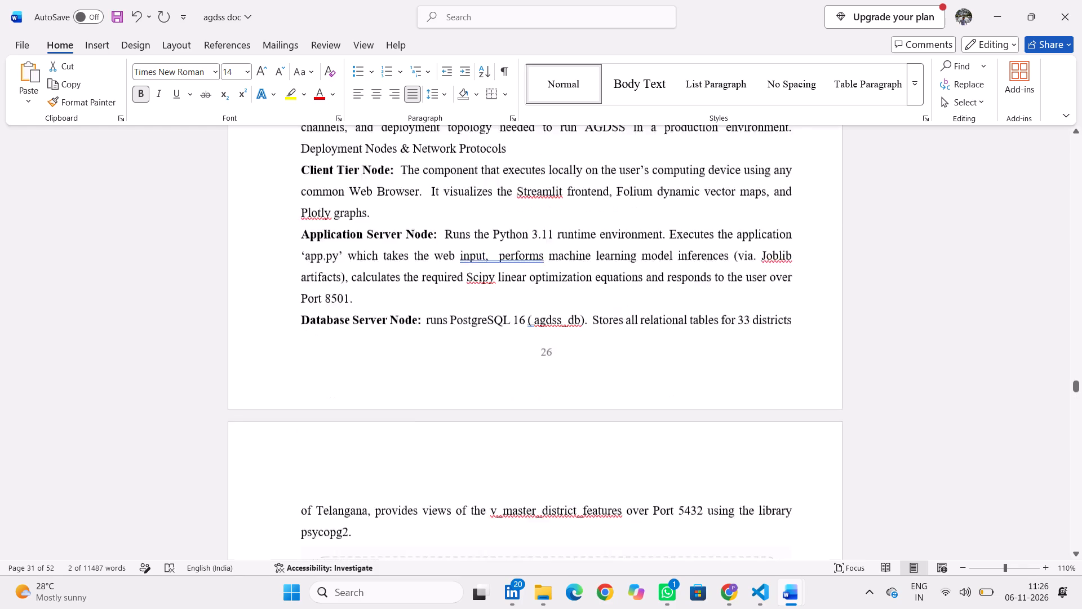
scroll(464, 390, "up", 7)
scroll(384, 452, "down", 1)
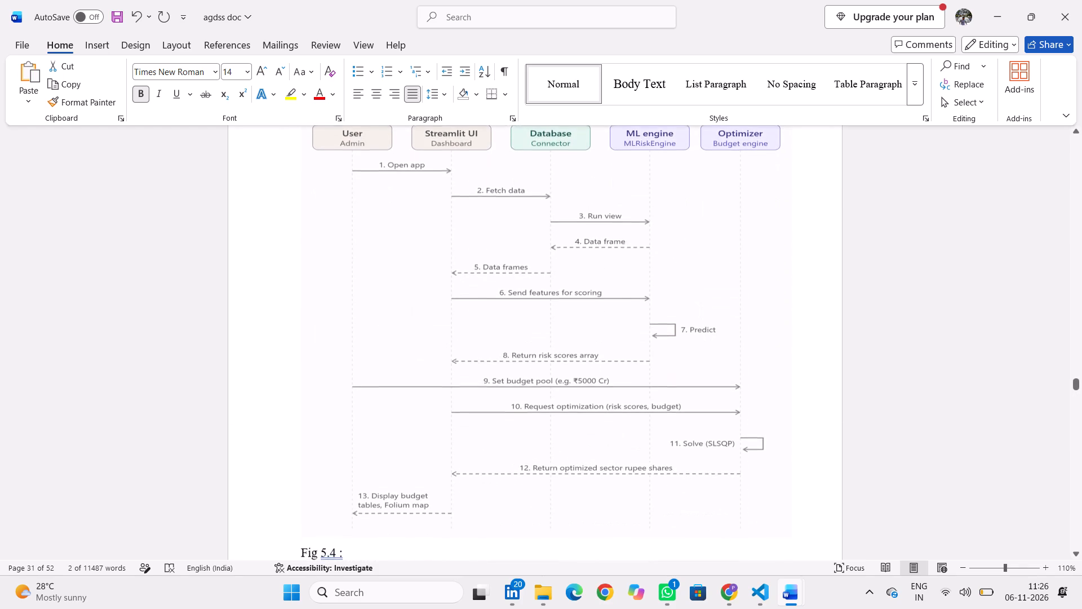
scroll(384, 452, "down", 1)
left_click(376, 367)
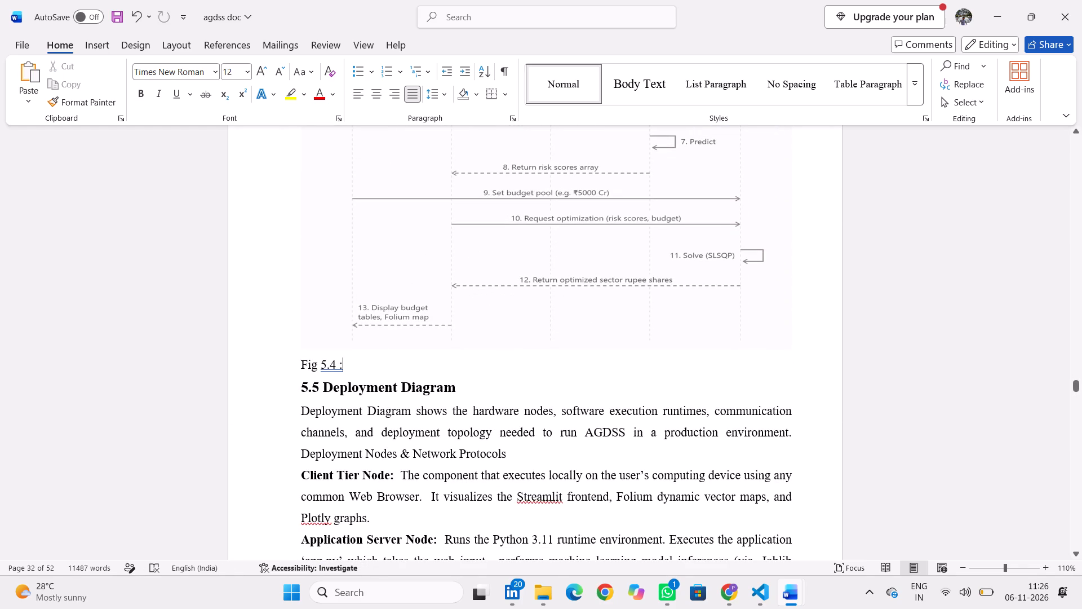
key("ctrl+v")
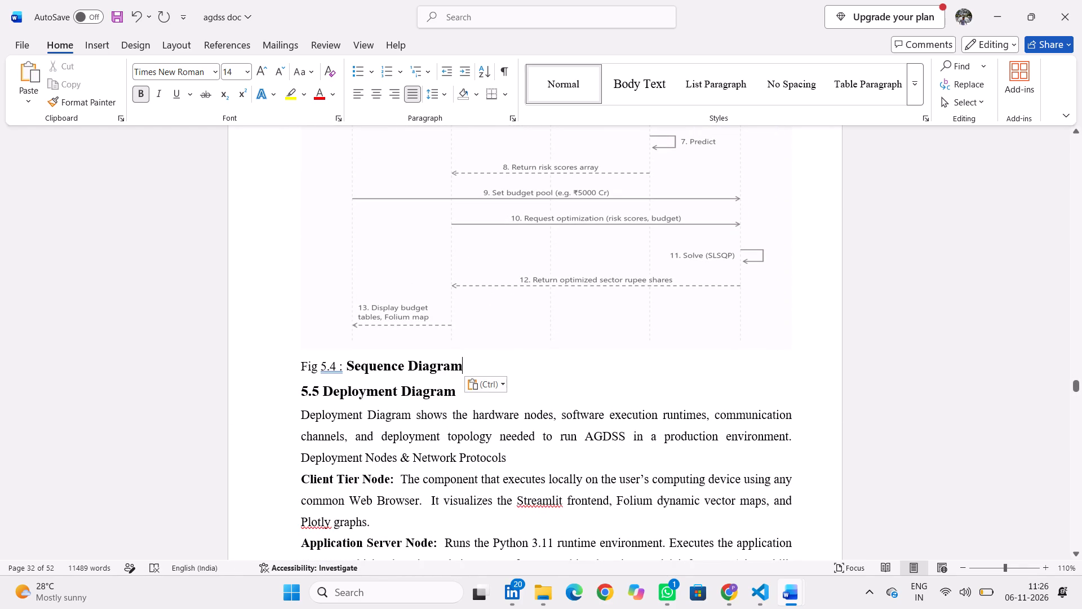
Make the whole Fig 5.4 caption non-bold and set its font size to 11.
left_click_drag(470, 367, 286, 363)
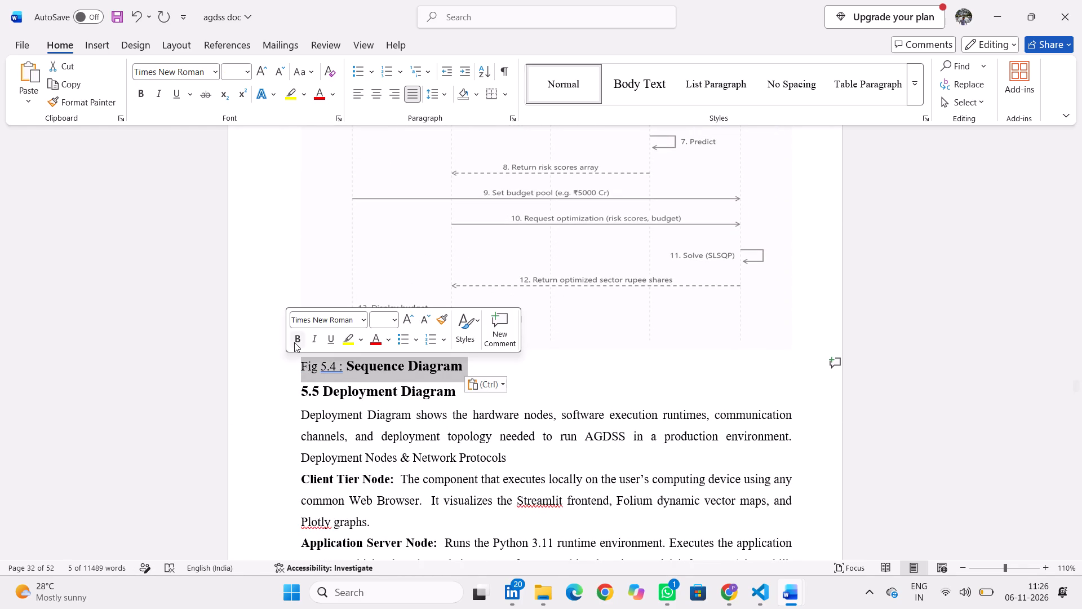
left_click(294, 342)
left_click(294, 342)
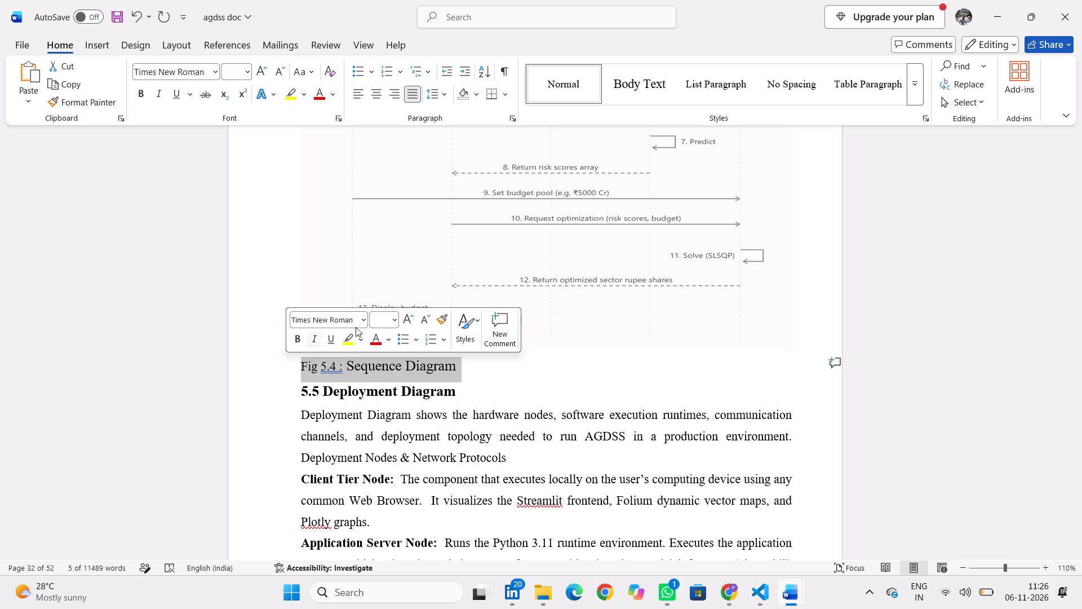
left_click(395, 320)
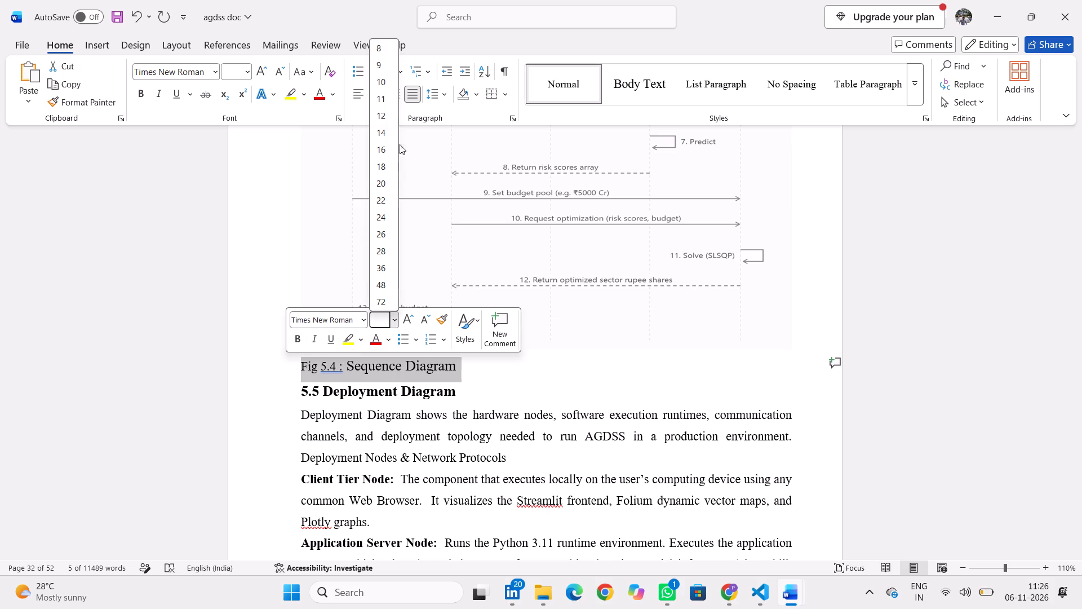
left_click(391, 95)
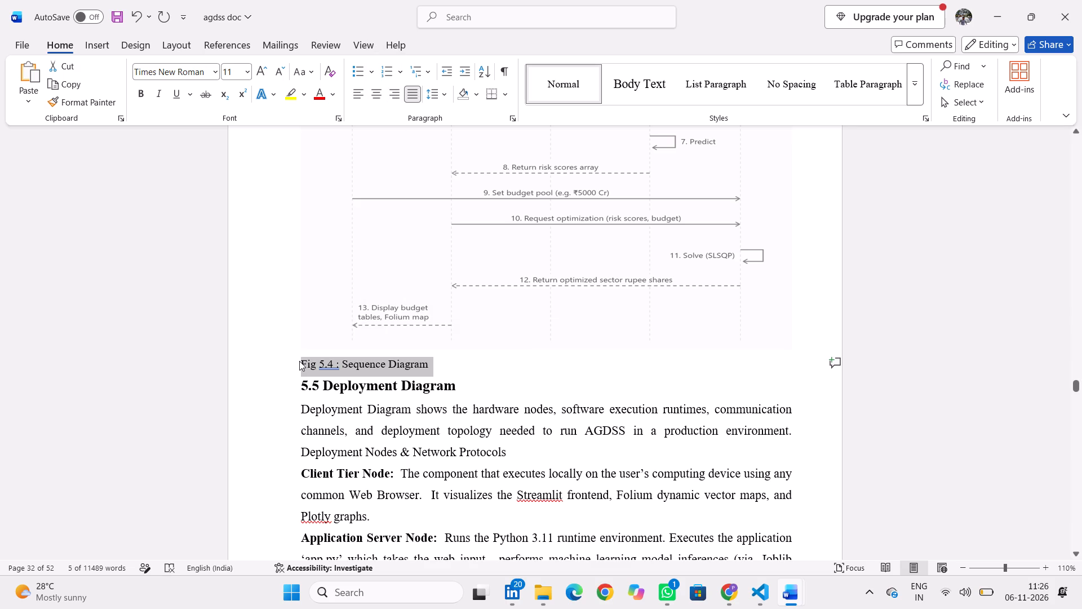
Centre the Fig 5.4 caption beneath the sequence diagram by padding it with leading spaces.
left_click(299, 361)
key("space")
key("space")
key("space")
key("space")
key("space")
key("space")
key("space")
key("space")
key("space")
key("space")
key("space")
key("space")
key("space")
key("space")
key("space")
key("space")
key("space")
key("space")
key("space")
key("space")
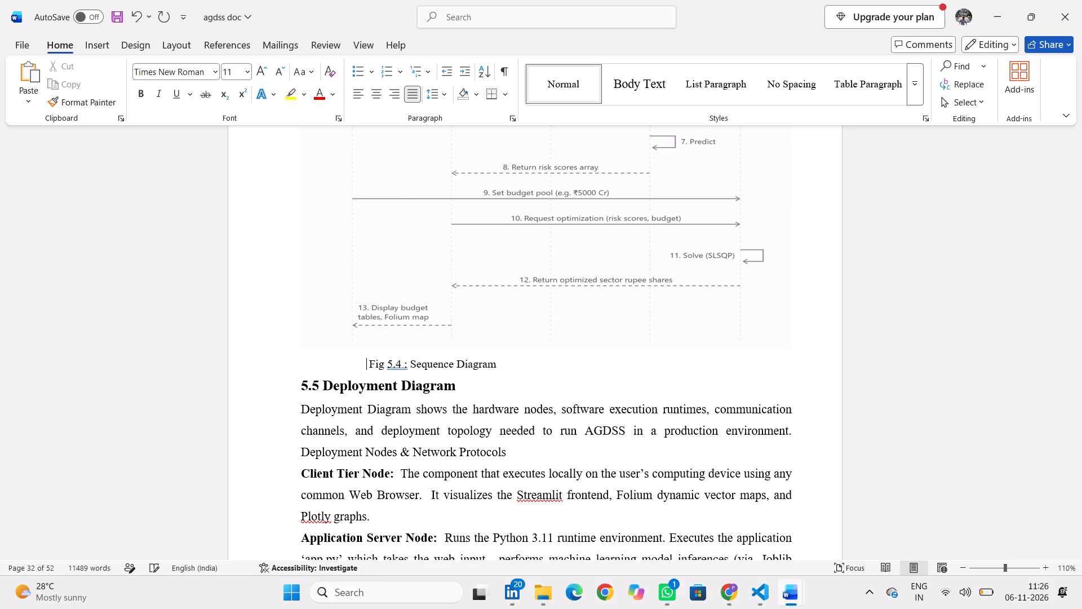
key("space")
key("space")
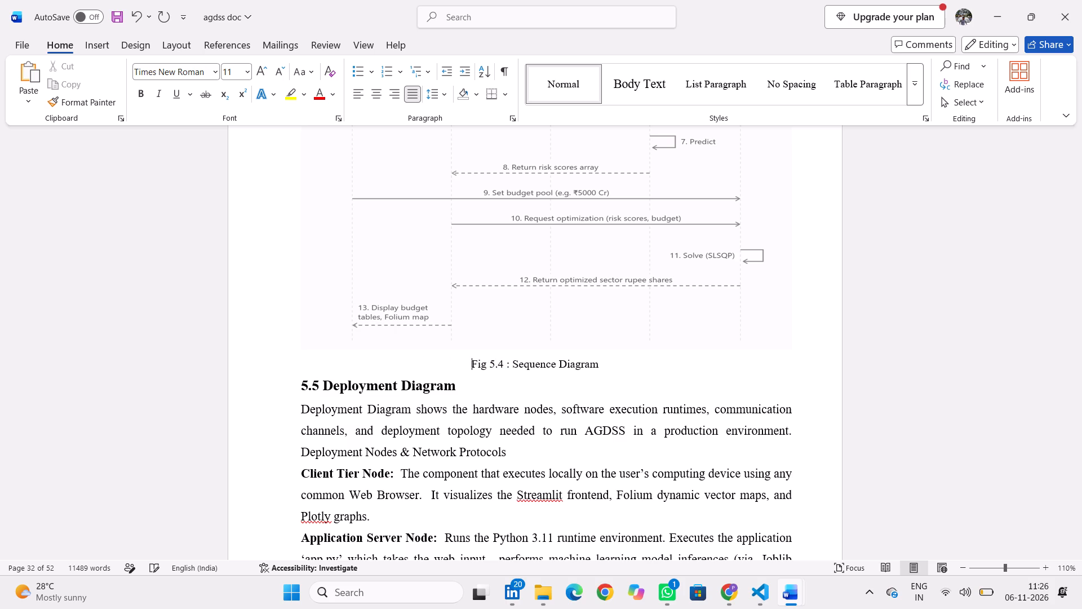
key("space")
Copy the heading "5.5 Deployment Diagram" to the empty line beneath the deployment diagram image.
scroll(383, 432, "down", 1)
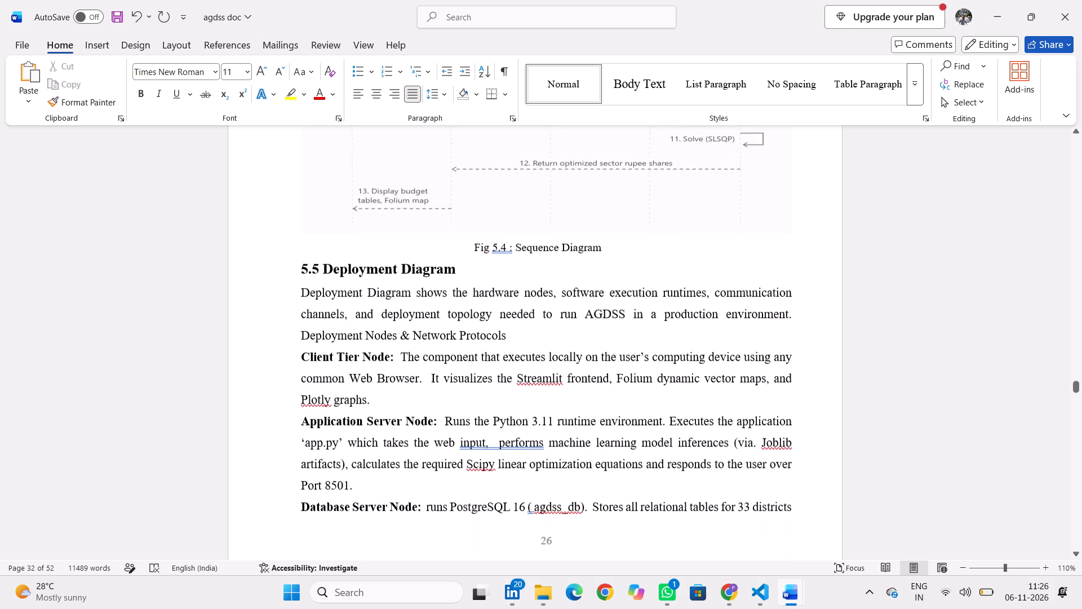
left_click_drag(459, 261, 299, 250)
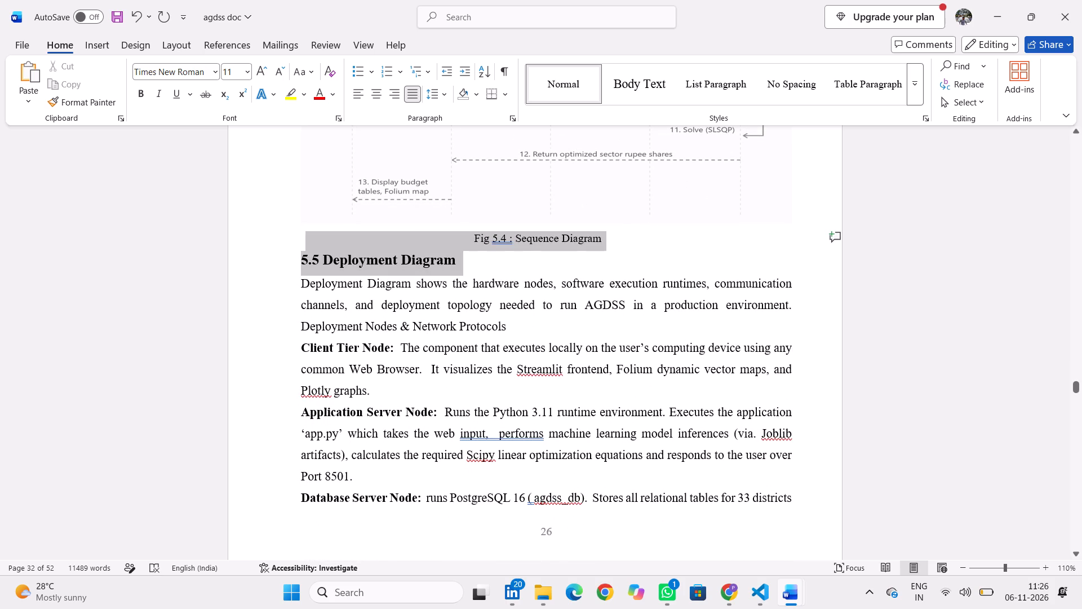
left_click_drag(299, 250, 301, 264)
key("ctrl+c")
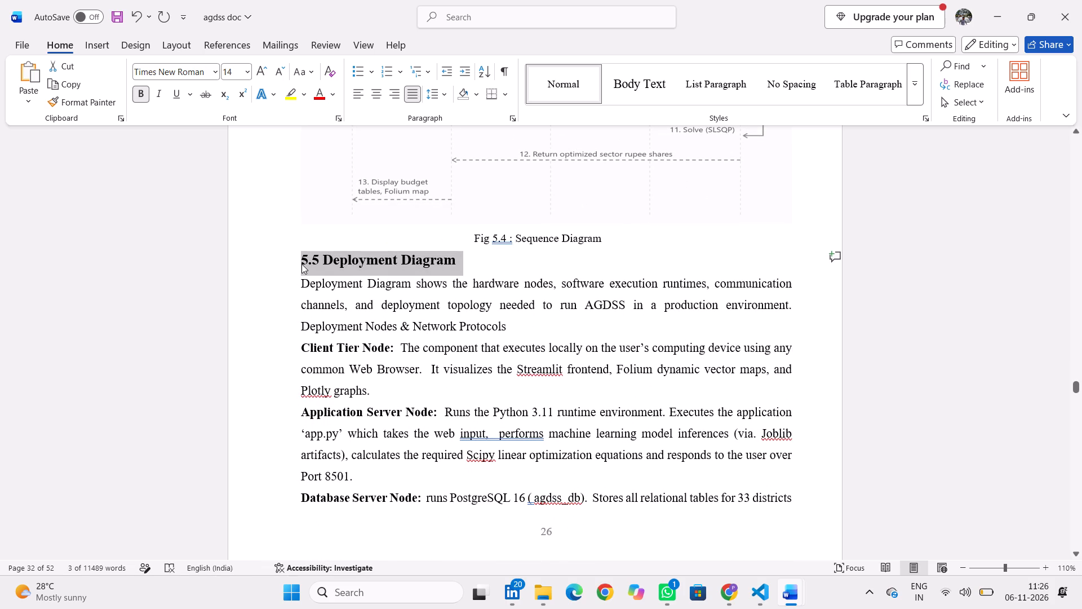
scroll(574, 416, "down", 5)
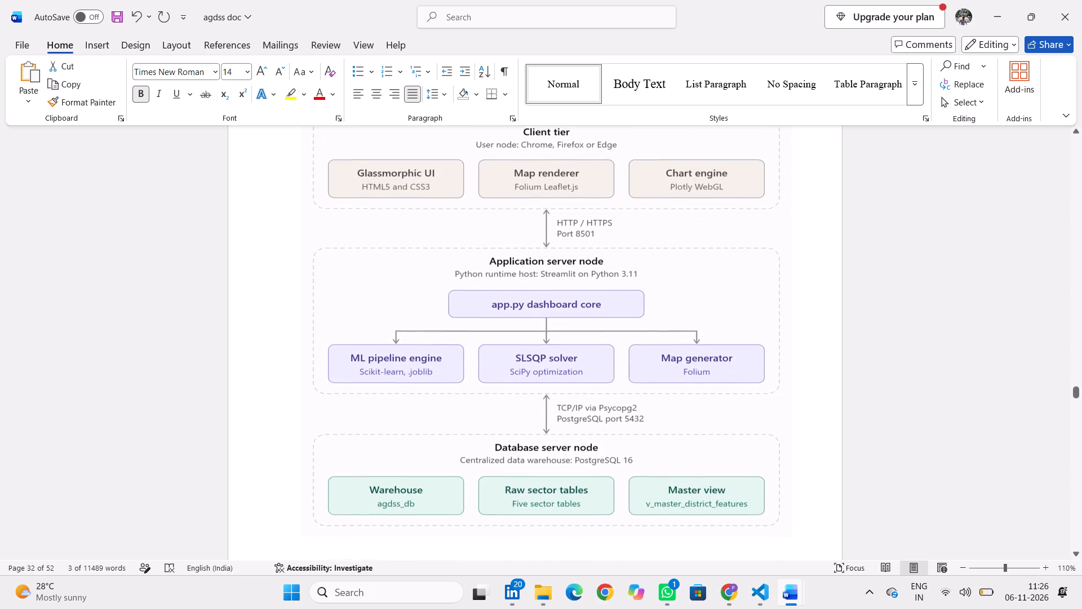
scroll(574, 416, "down", 1)
left_click(542, 411)
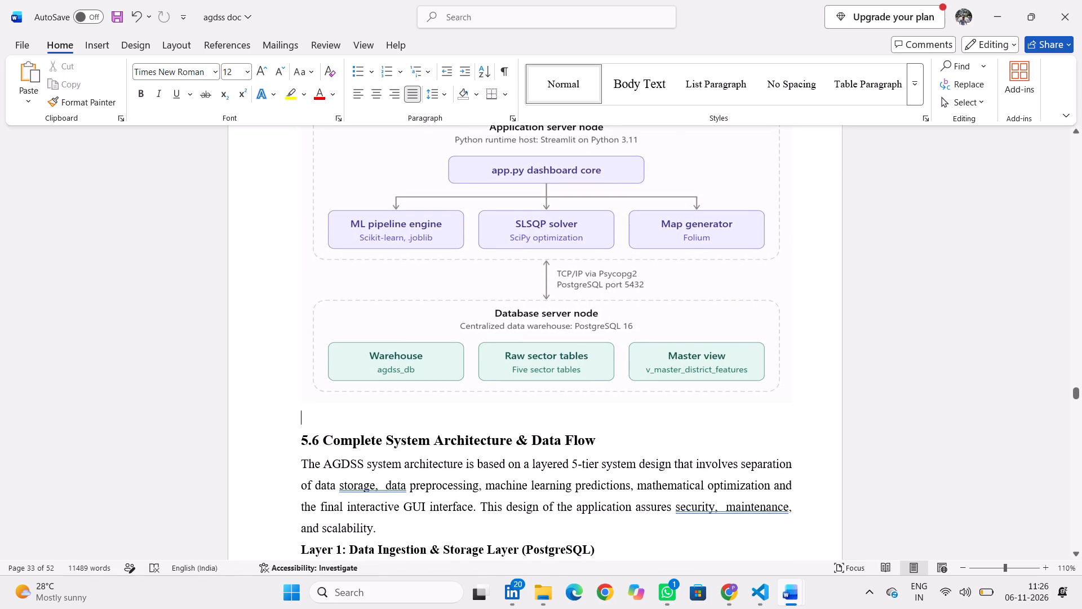
key("ctrl+v")
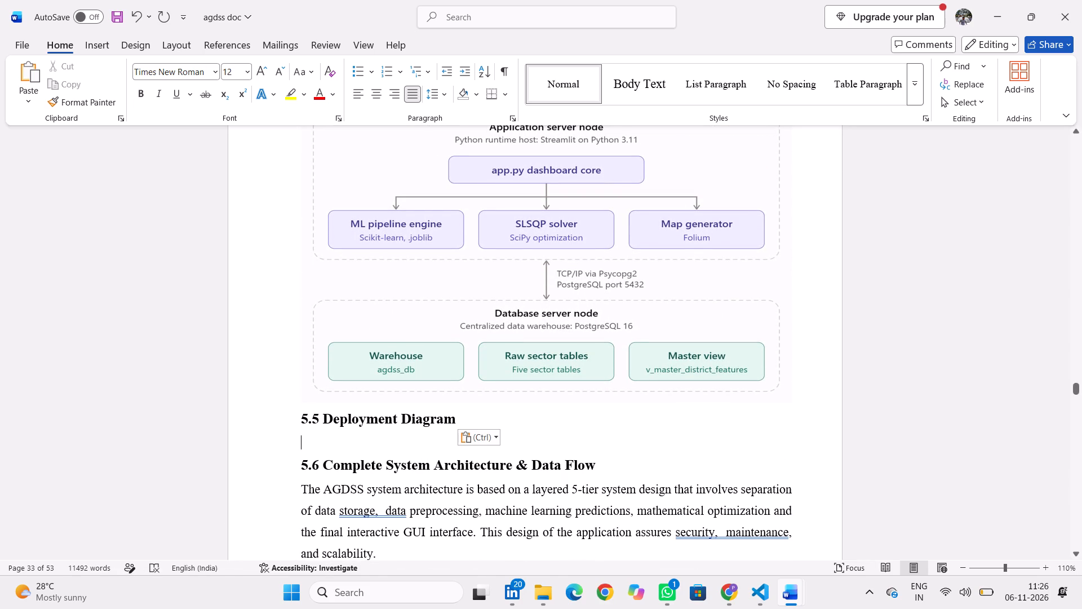
Edit the copied heading beneath the deployment diagram to read "Fig 5.5 : Deployment Diagram".
left_click(299, 418)
type("fig")
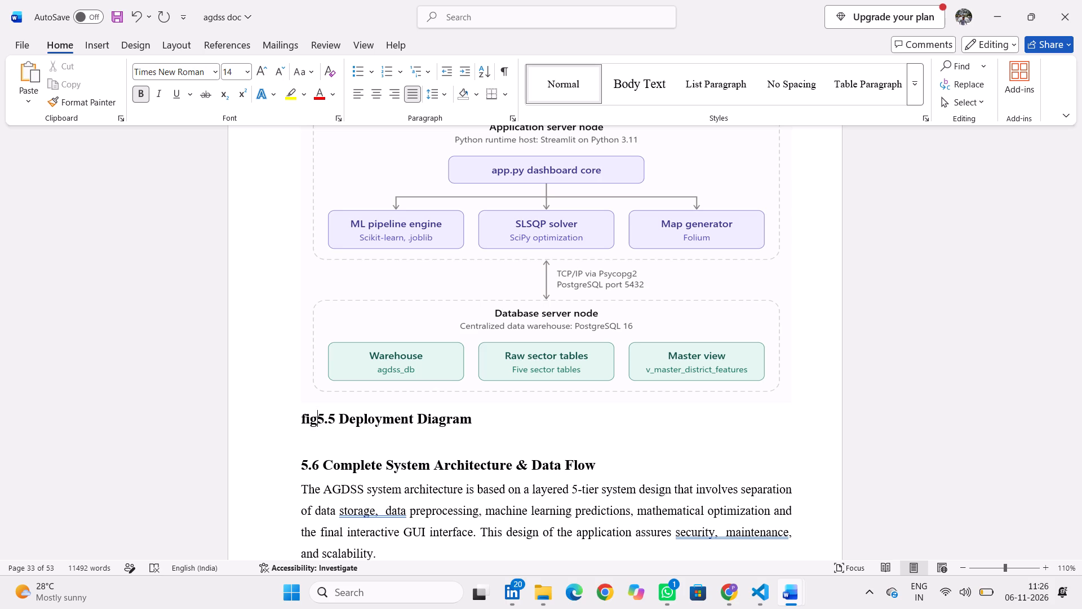
key("space")
key("Right")
key("Right")
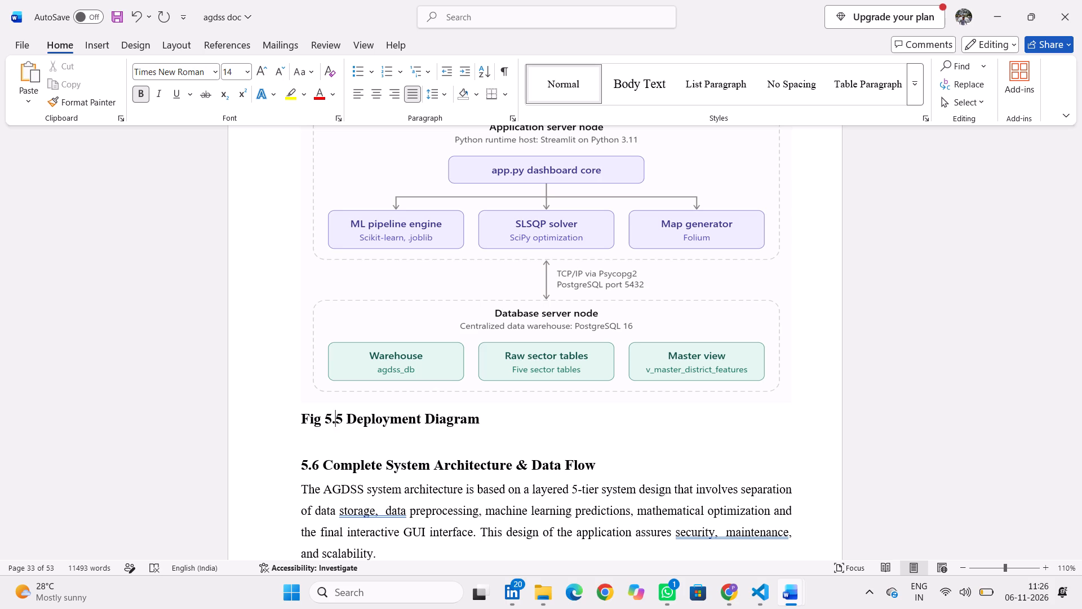
key("Right")
key("space")
type(":")
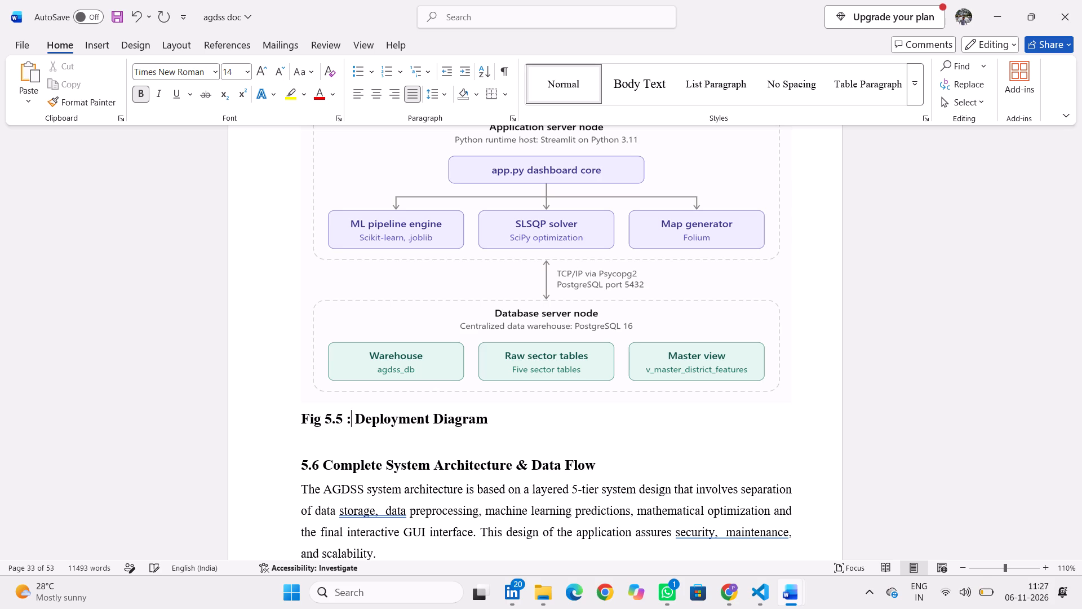
key("Left")
key("Left")
Remove the space before the colon in the caption so it reads "Fig 5.5: Deployment Diagram".
key("Right")
key("BackSpace")
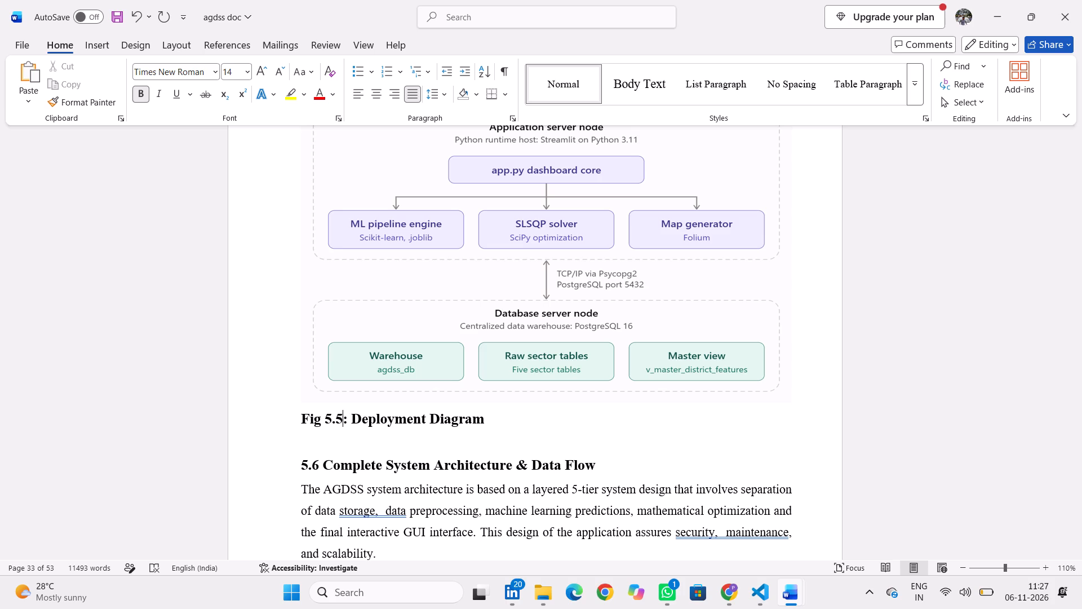
Shift the Fig 5.5 caption toward the middle of the line by padding it with leading spaces.
left_click(299, 416)
key("space")
key("space")
key("space")
key("space")
key("space")
key("space")
key("space")
key("space")
key("space")
key("space")
key("space")
key("space")
key("space")
key("space")
key("space")
key("space")
key("space")
key("space")
key("space")
key("space")
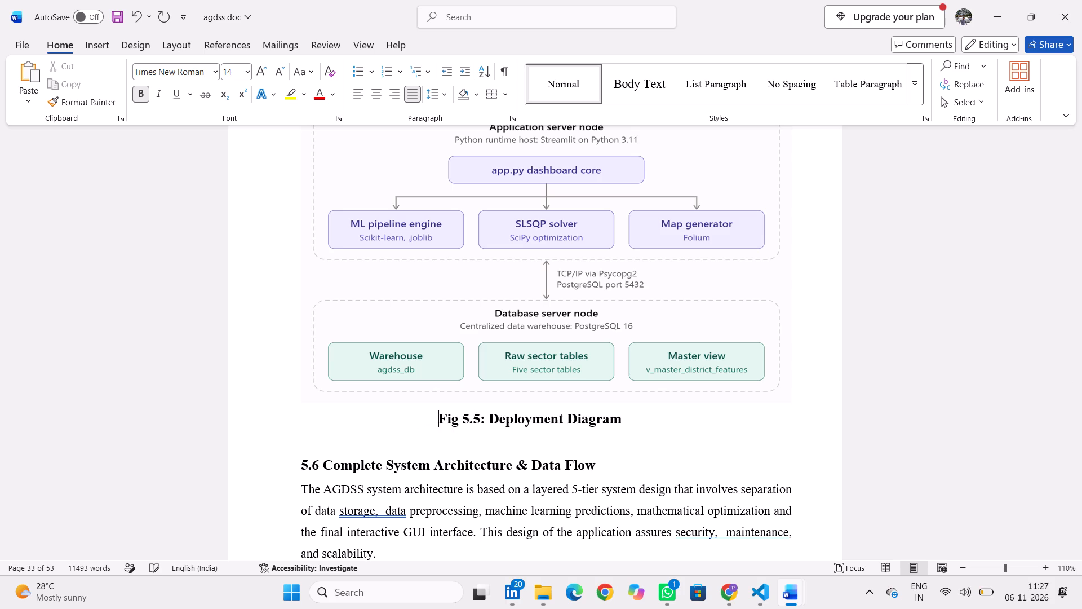
Set the font size of the Fig 5.5 caption and the empty line below it to 11.
left_click_drag(299, 416, 644, 443)
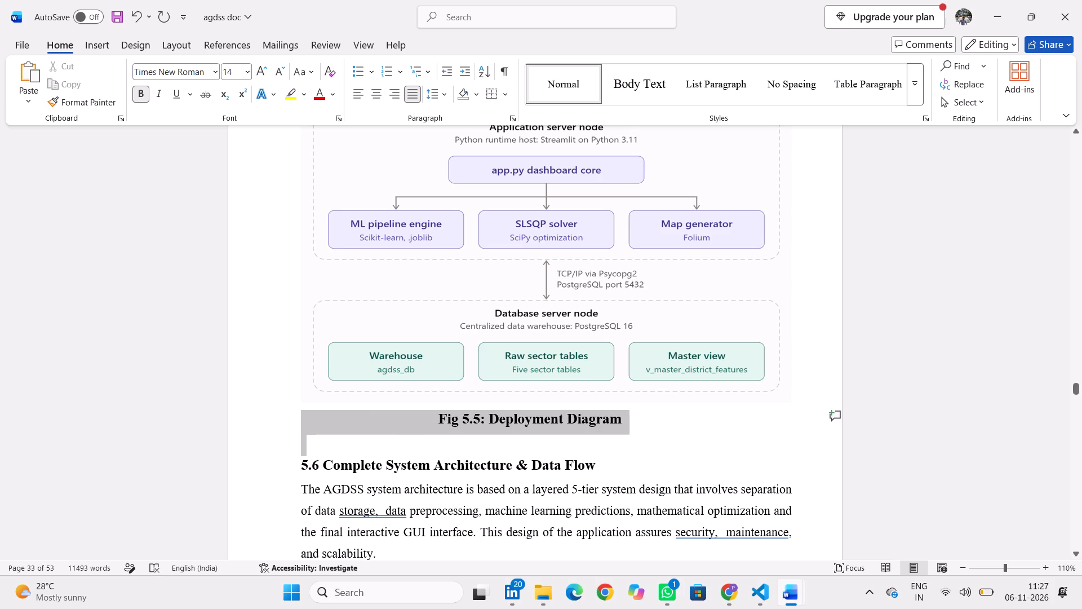
left_click_drag(644, 443, 691, 440)
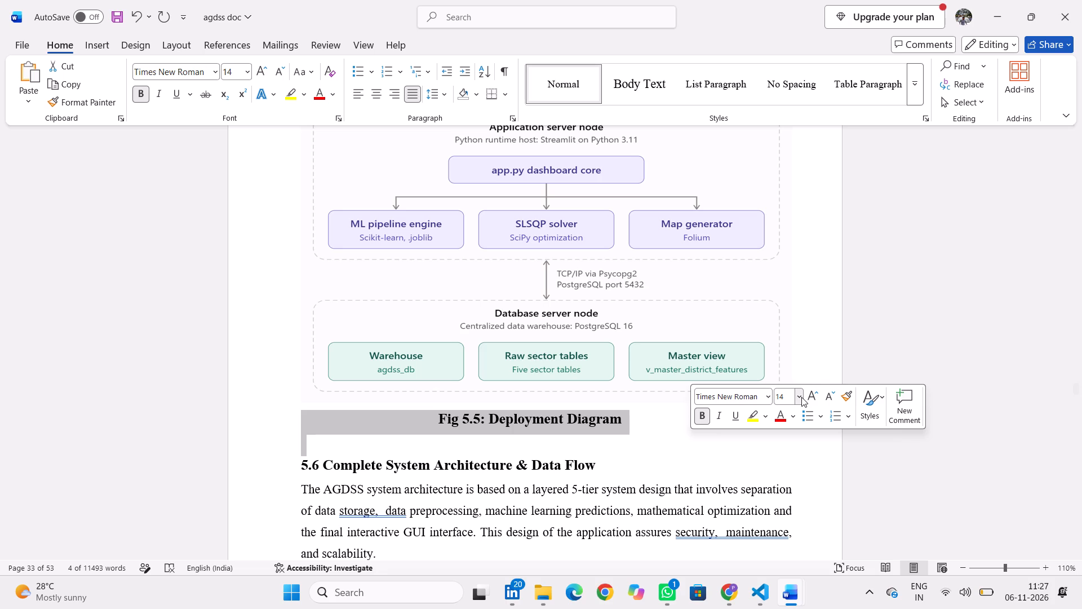
left_click(801, 397)
left_click(795, 173)
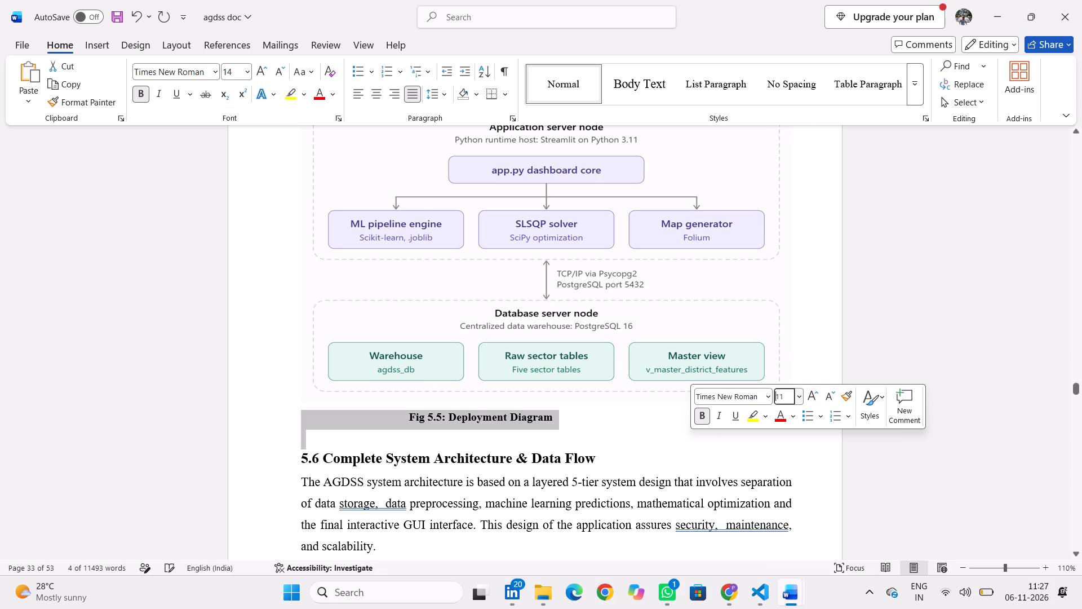
Centre the resized Fig 5.5 caption beneath the deployment diagram by adding more leading spaces.
left_click(403, 416)
key("space")
key("space")
key("space")
key("space")
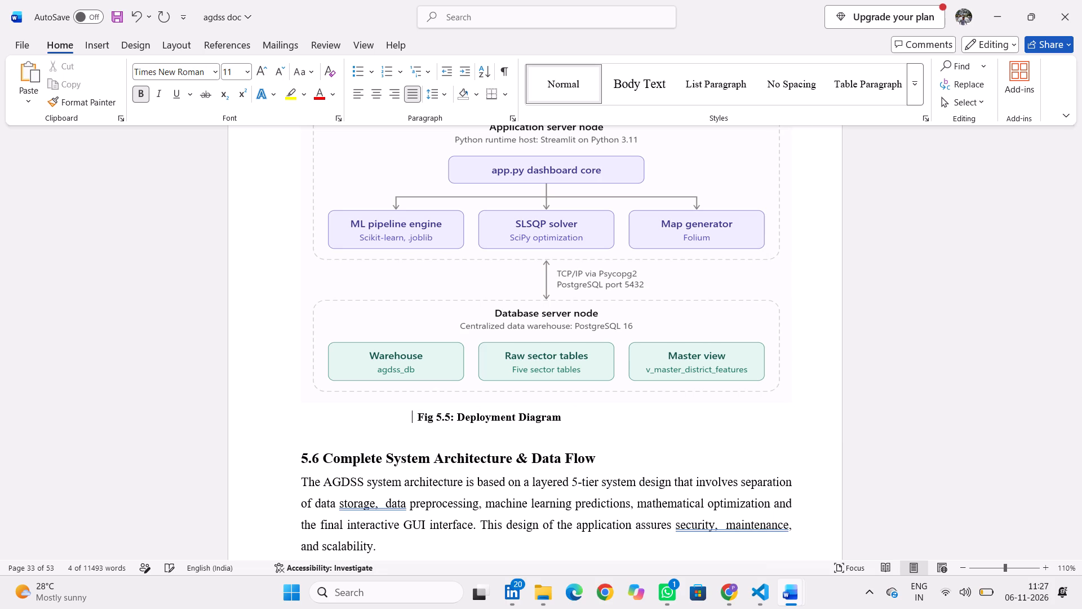
key("space")
key("space")
key("space")
key("space")
key("space")
key("space")
key("space")
key("space")
key("space")
key("space")
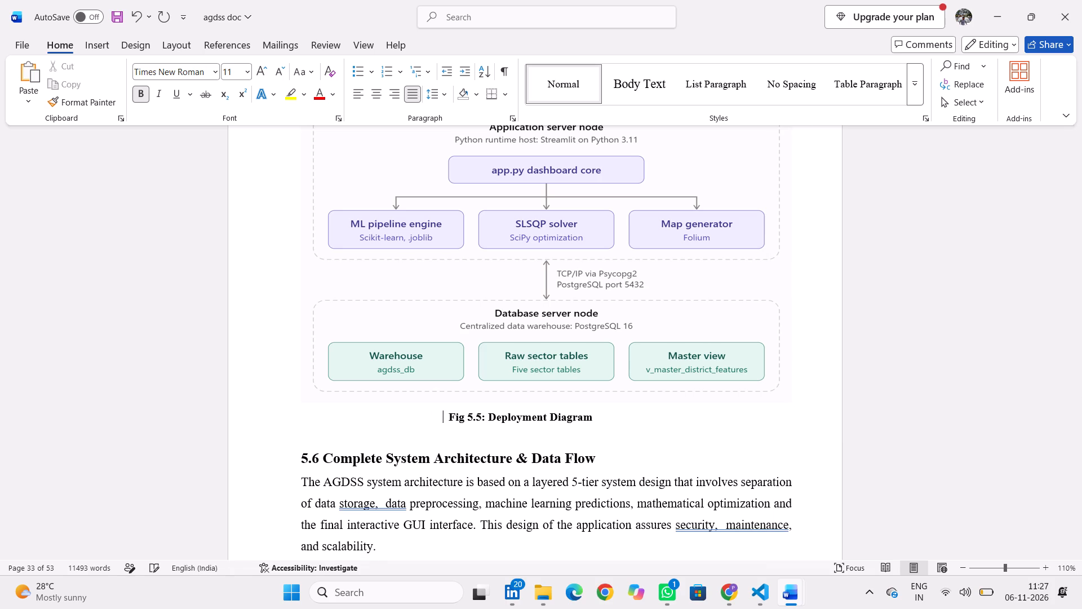
key("space")
key("space")
key("space")
key("space")
key("space")
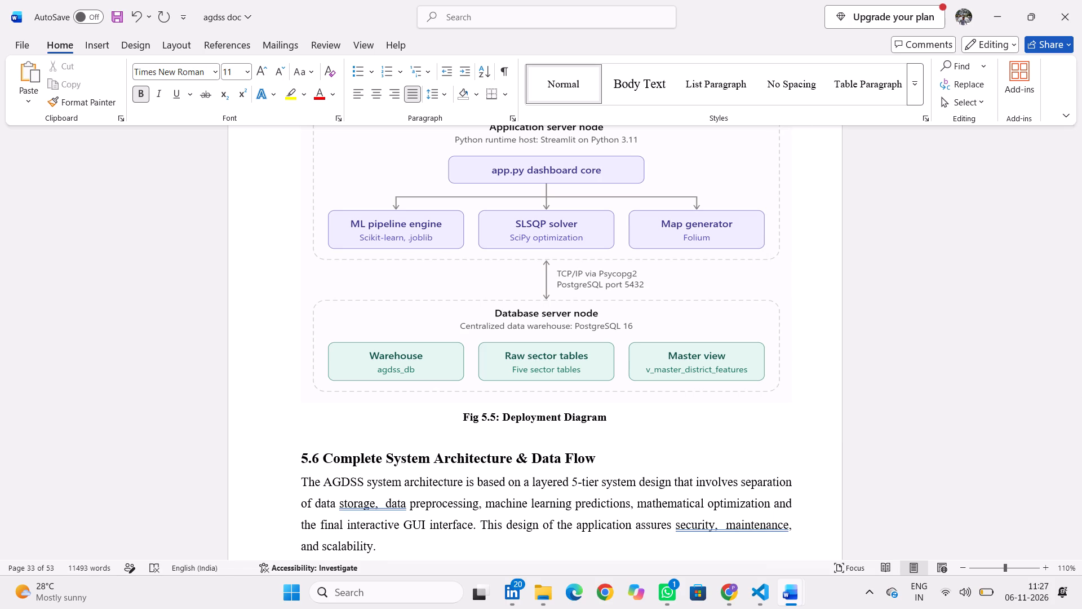
Delete the empty line between the Fig 5.5 caption and the heading of section 5.6.
left_click(366, 428)
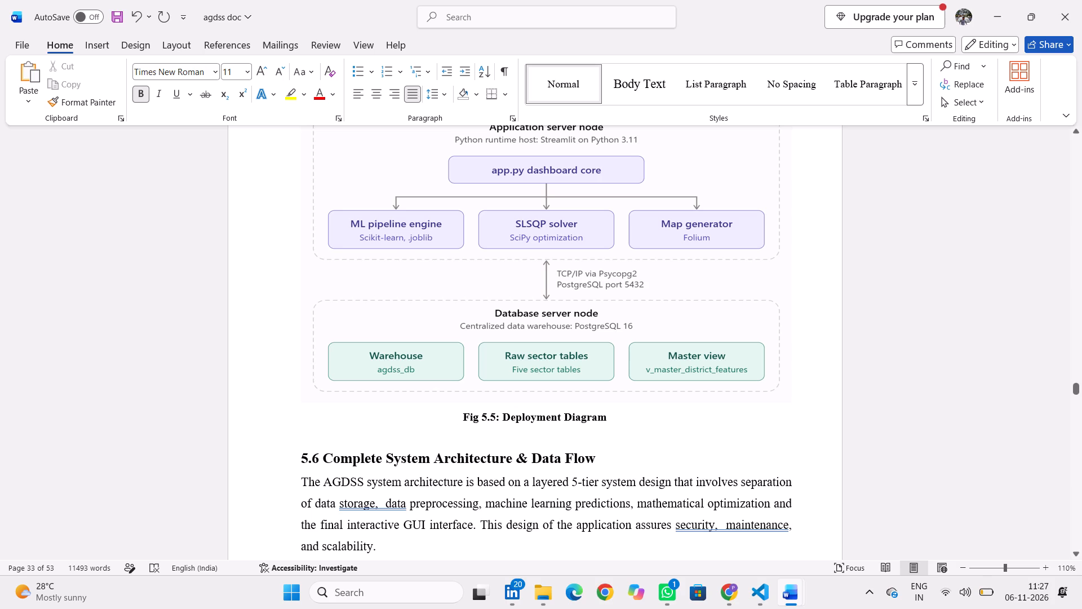
left_click(349, 438)
key("BackSpace")
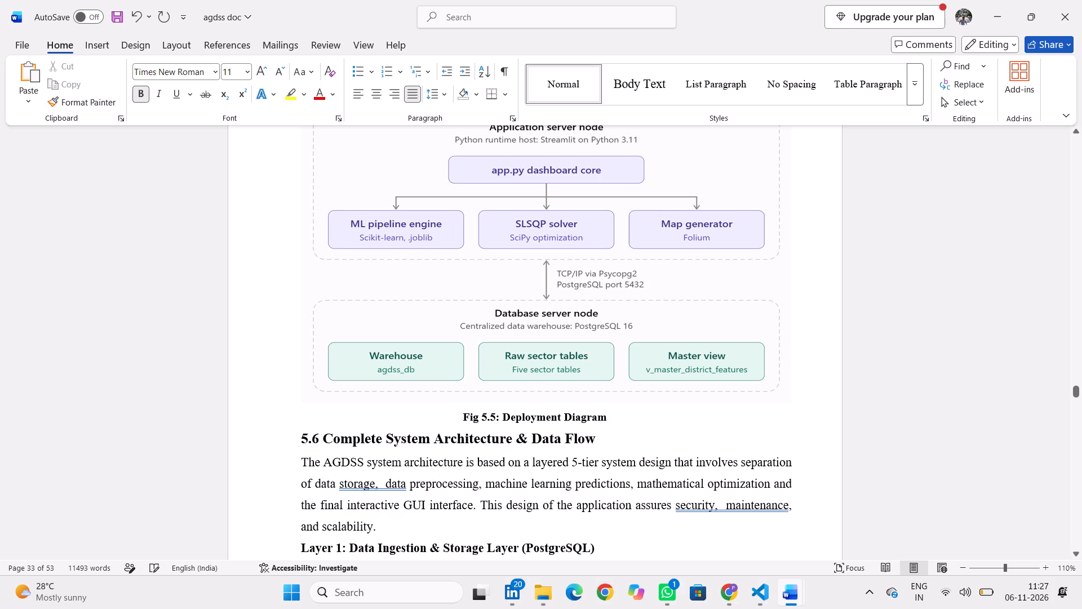
Look through section 5.6, from the Layer 1 text to the five-layer architecture diagram, and return to the section heading.
scroll(419, 438, "down", 3)
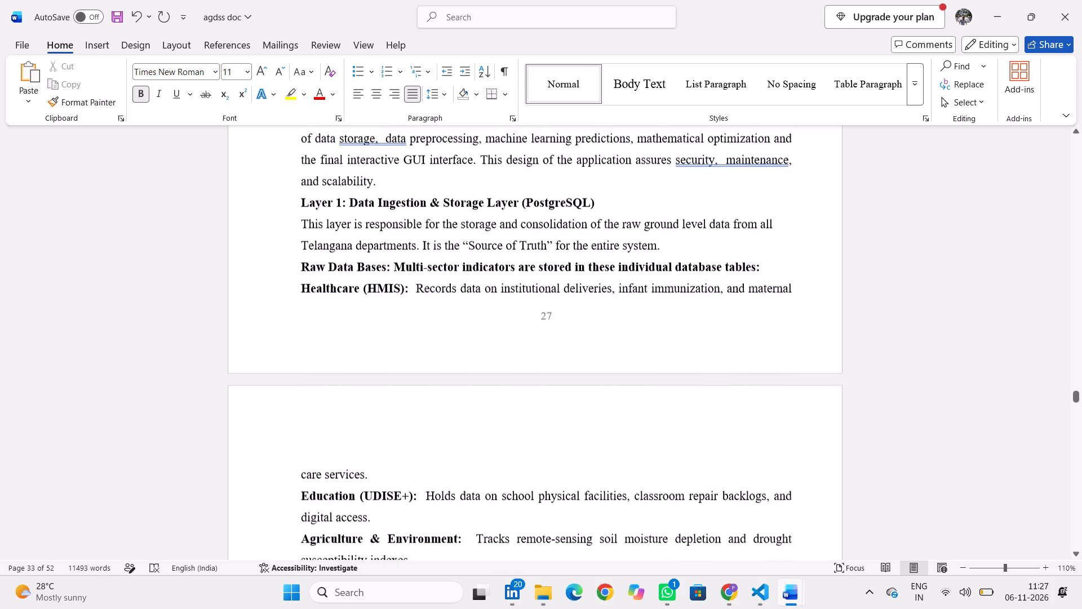
scroll(419, 438, "down", 2)
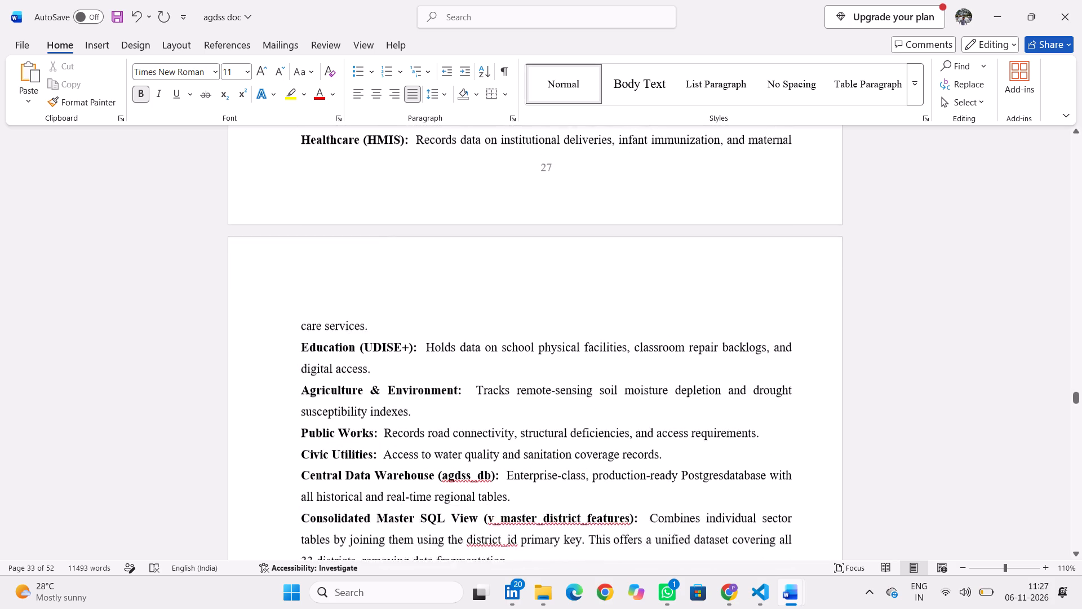
scroll(419, 438, "down", 3)
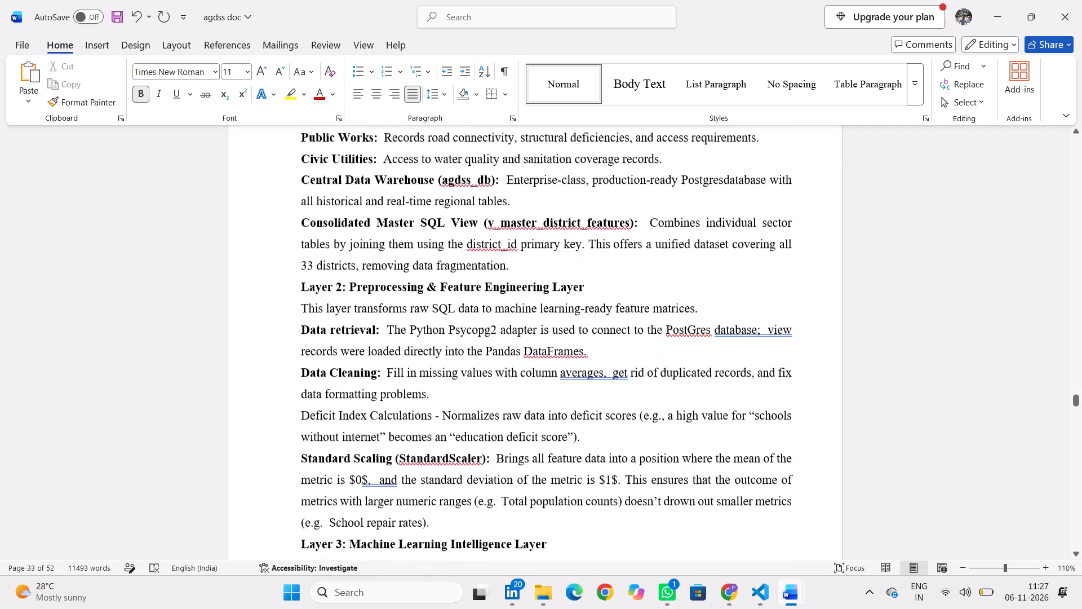
scroll(419, 438, "down", 4)
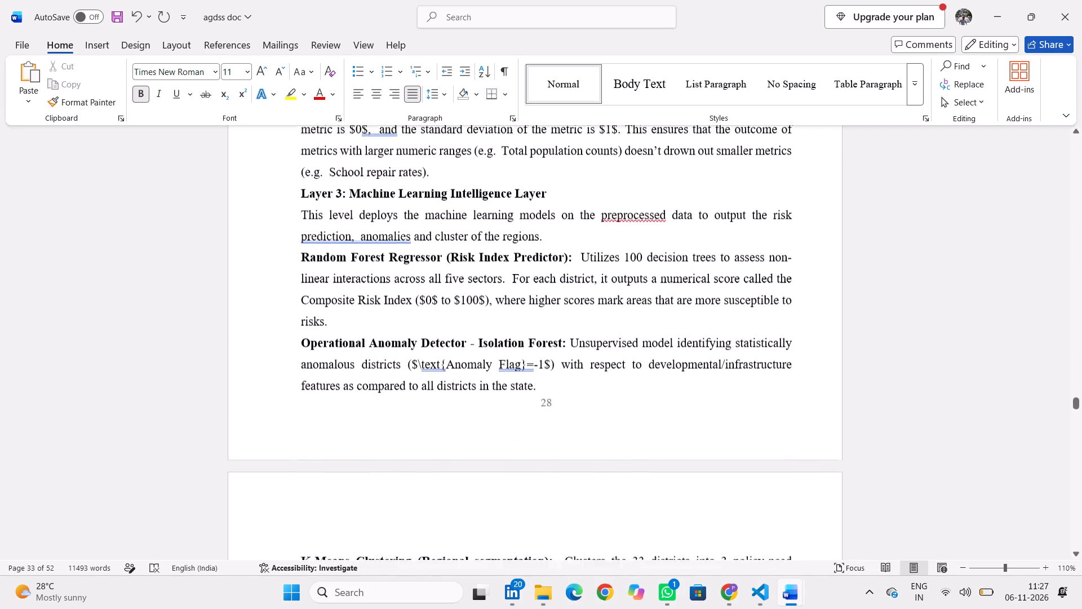
scroll(419, 438, "down", 3)
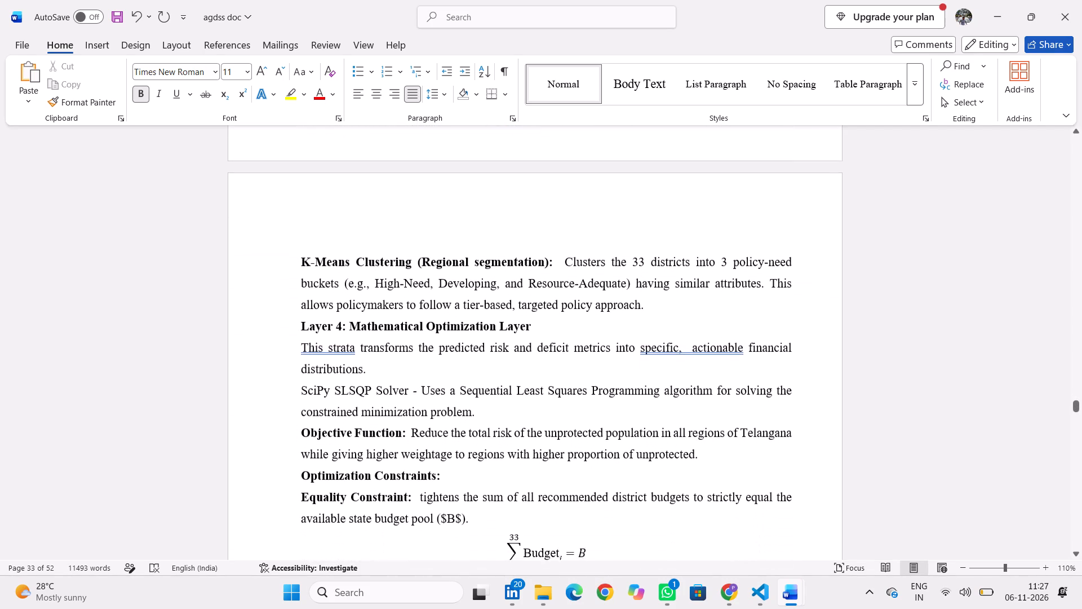
scroll(459, 400, "down", 1)
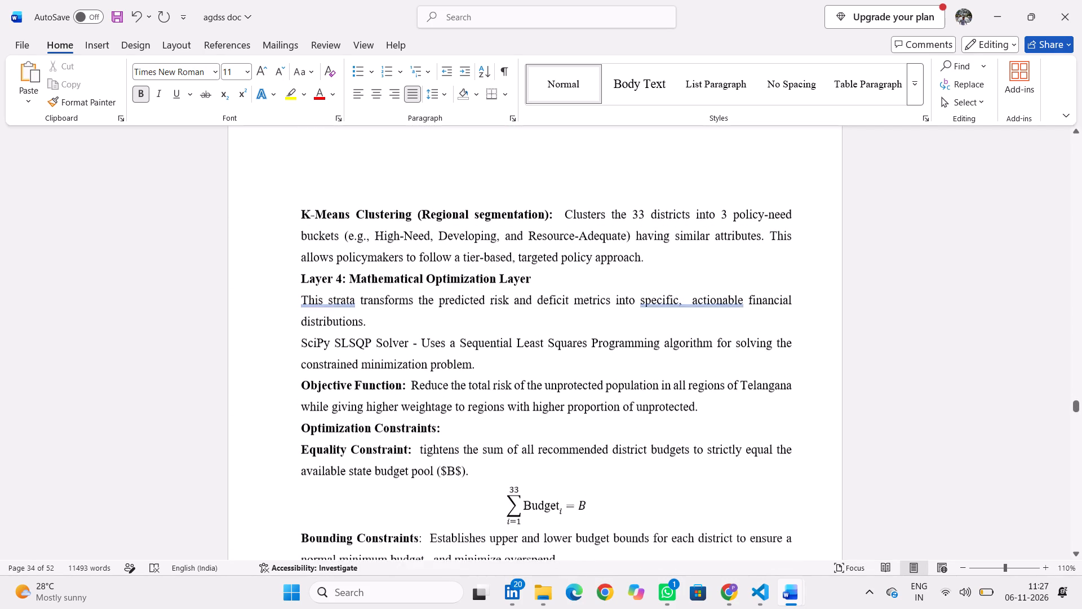
scroll(459, 400, "down", 5)
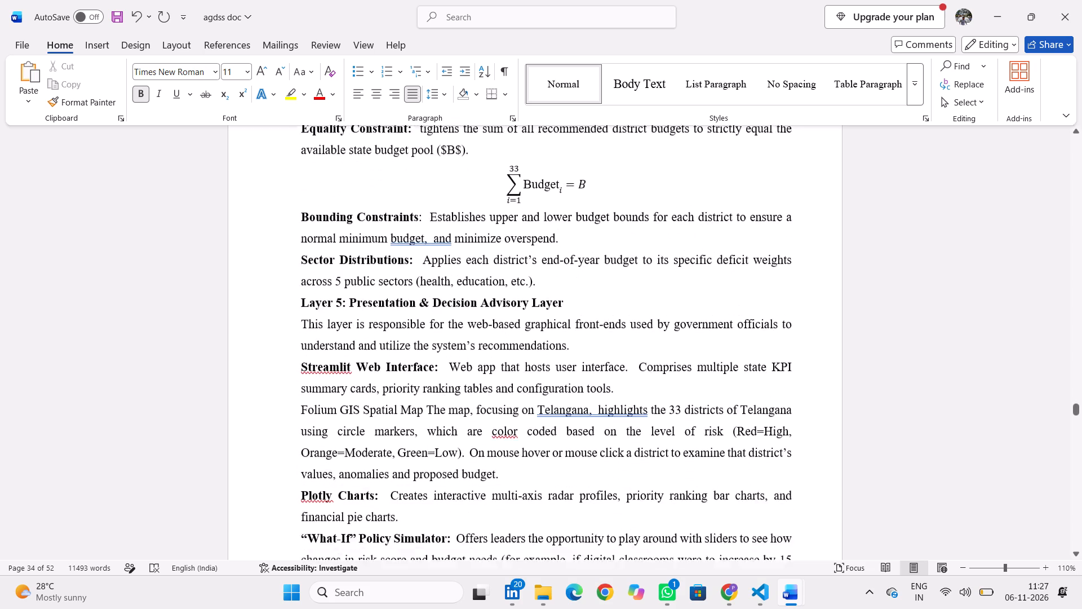
scroll(459, 400, "down", 3)
scroll(459, 400, "up", 1)
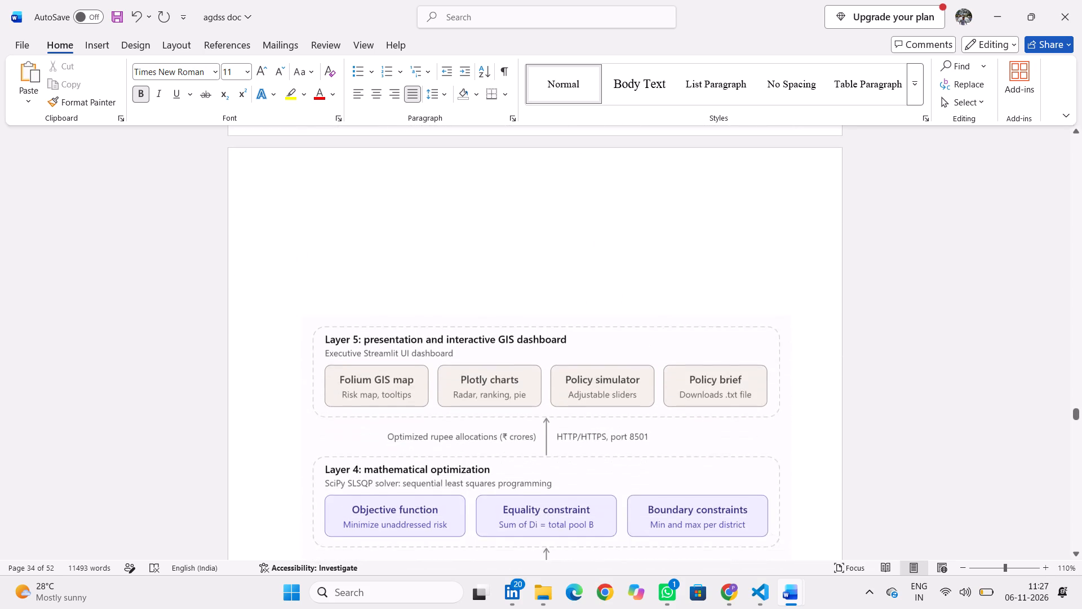
scroll(459, 400, "up", 5)
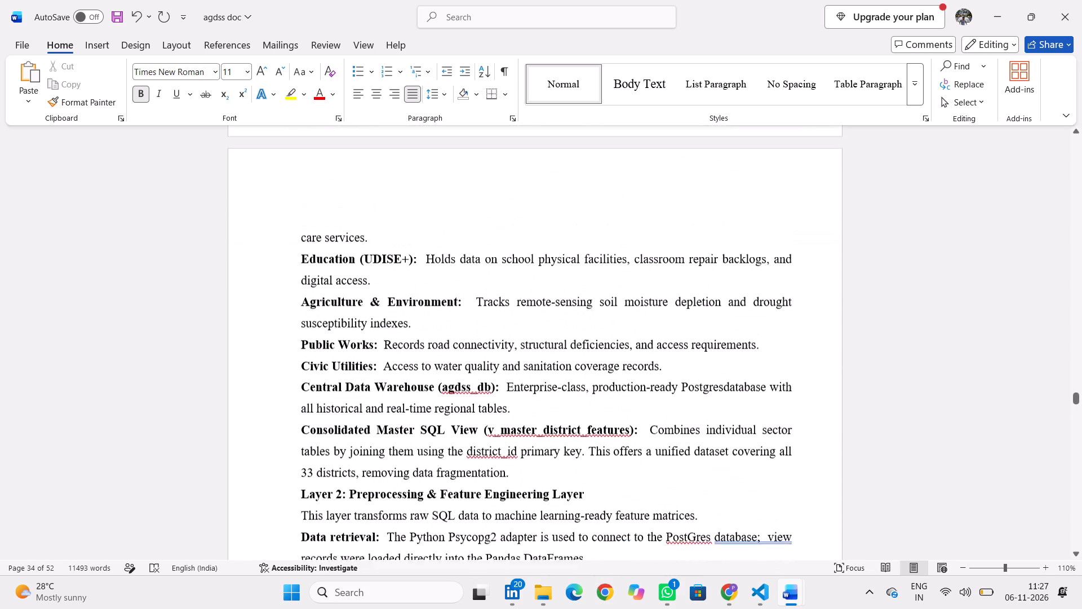
scroll(459, 400, "up", 5)
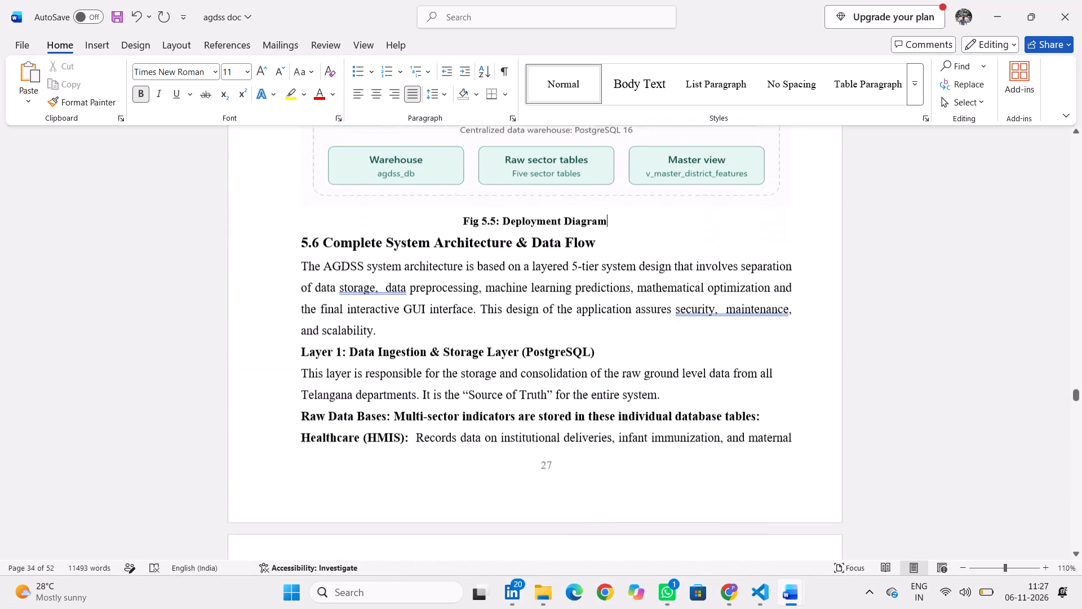
scroll(459, 400, "up", 1)
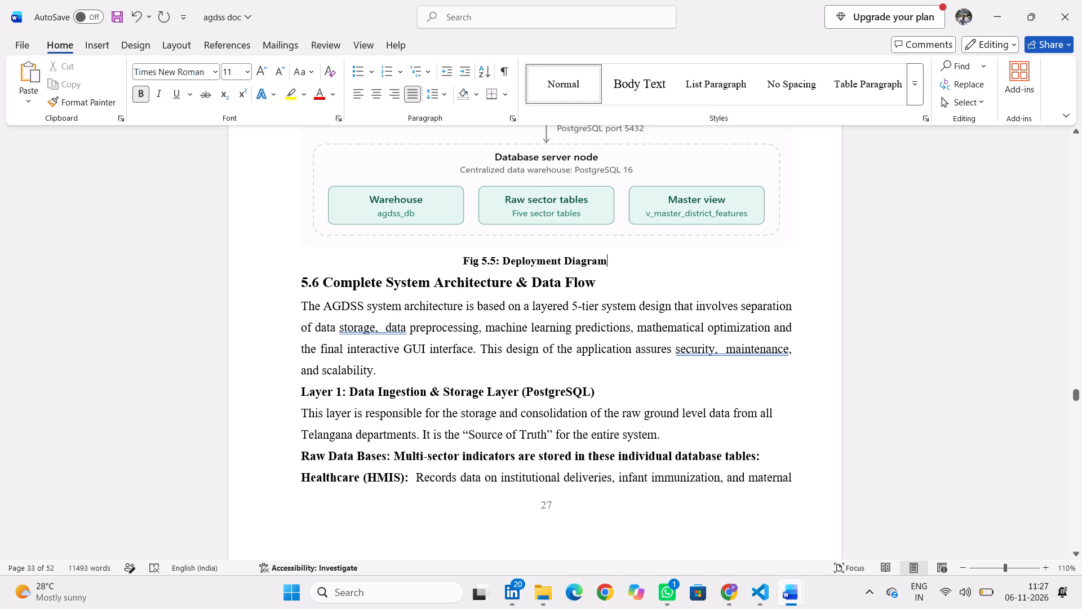
Copy the heading "5.6 Complete System Architecture & Data Flow".
left_click_drag(596, 281, 307, 280)
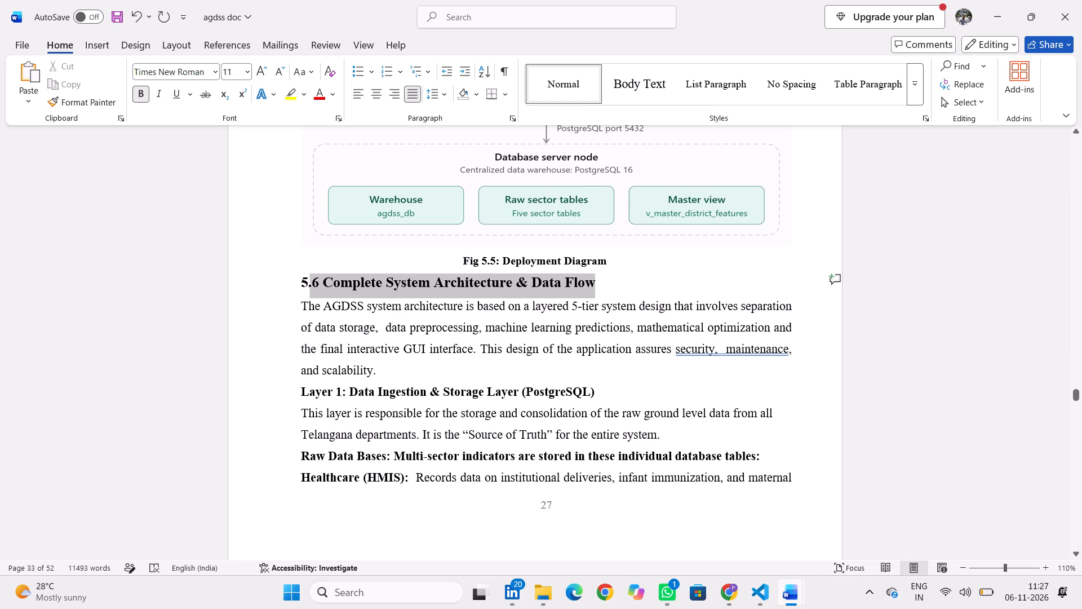
left_click_drag(307, 280, 300, 277)
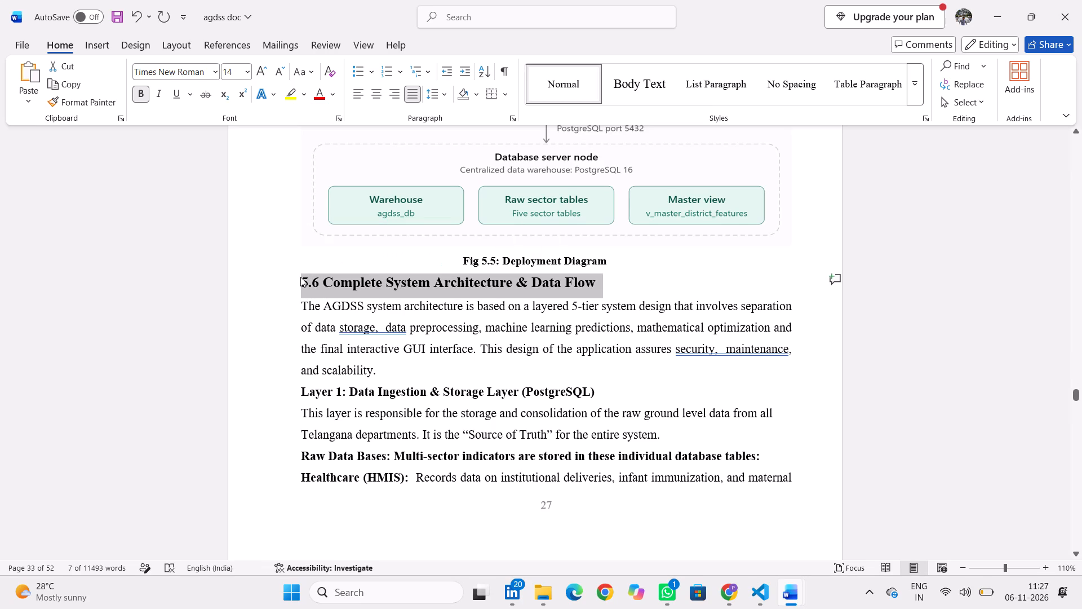
key("ctrl+c")
Move the five-layer architecture diagram higher on page 30 to make room for a caption beneath it.
scroll(592, 490, "down", 7)
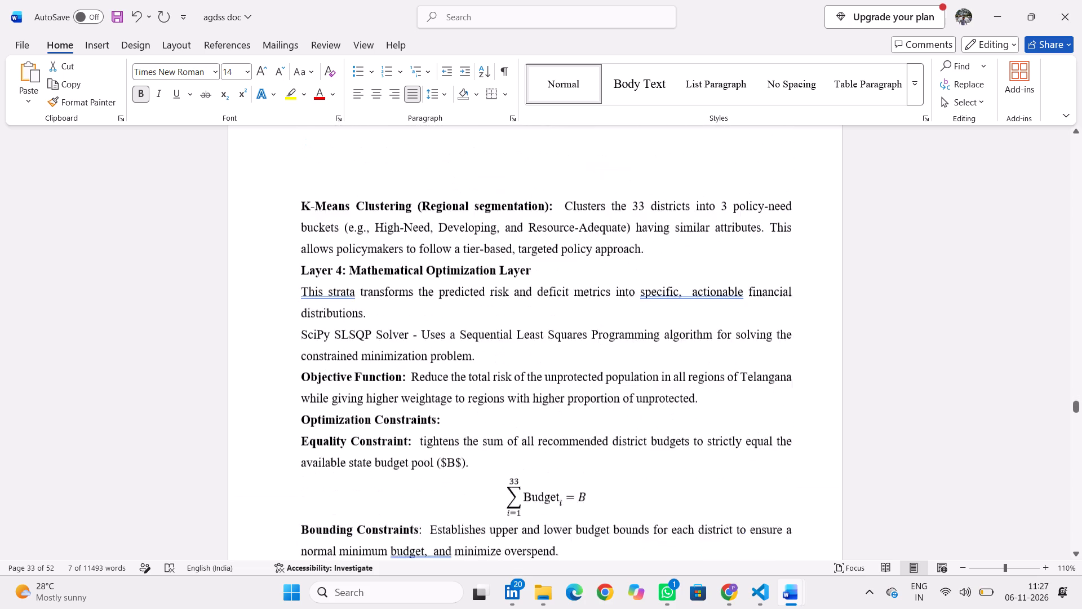
scroll(592, 490, "down", 5)
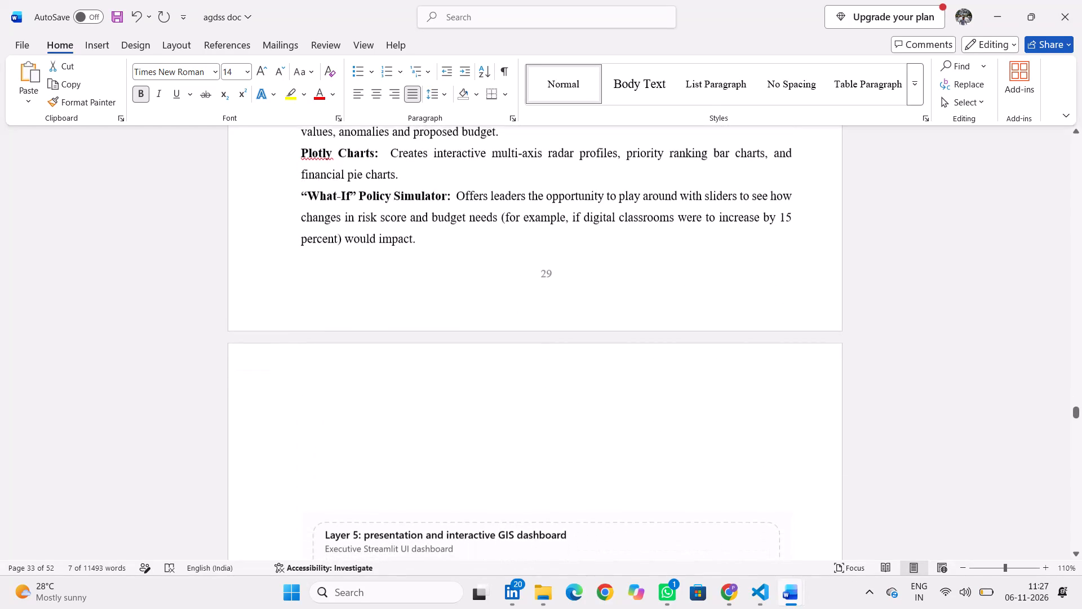
scroll(592, 490, "down", 4)
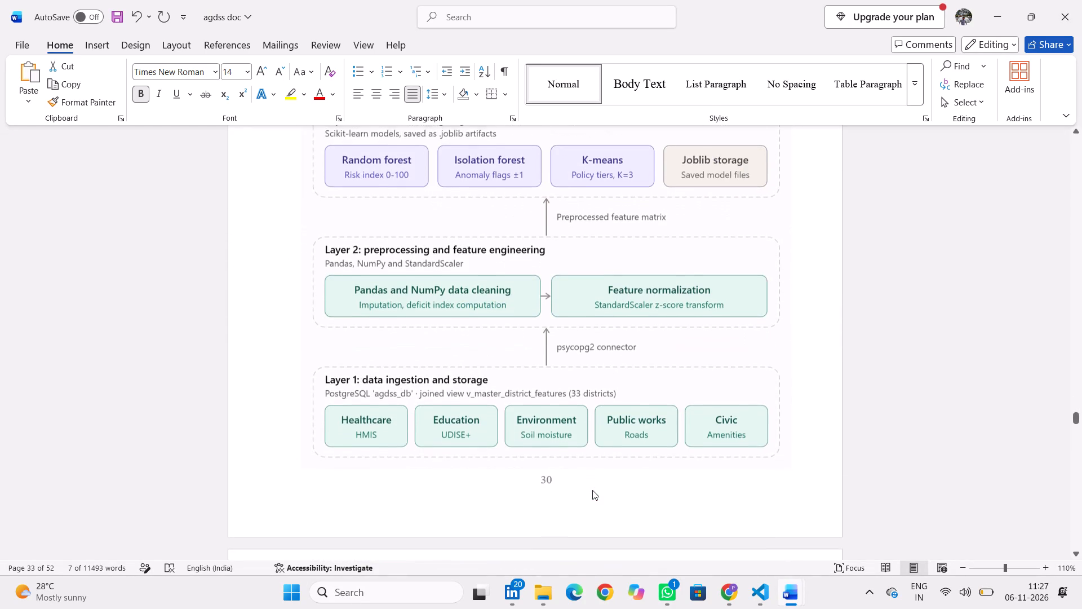
scroll(592, 490, "down", 1)
scroll(498, 406, "up", 3)
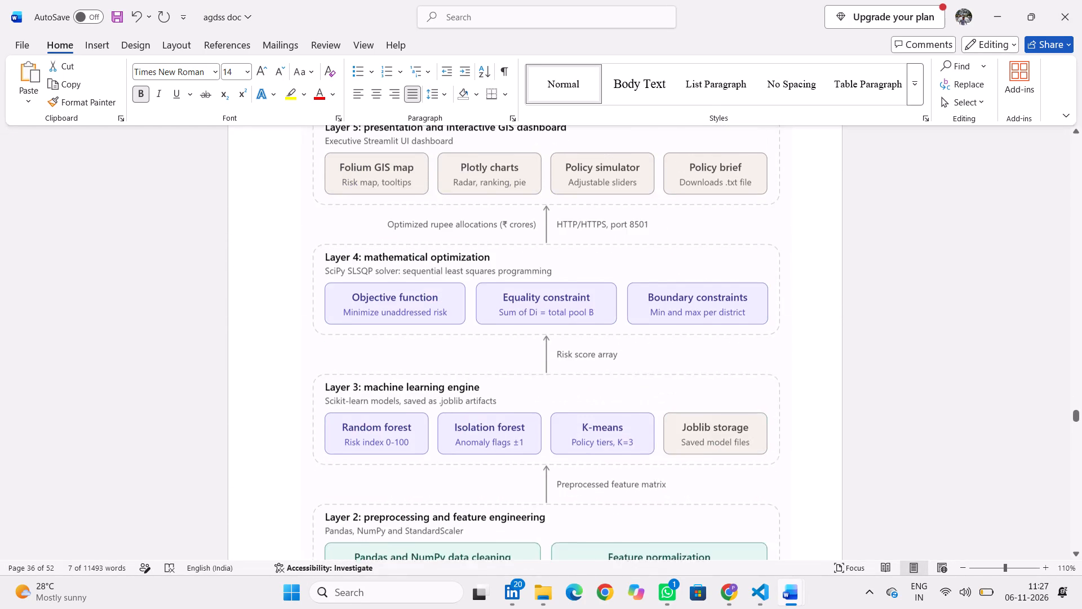
scroll(499, 269, "up", 1)
left_click_drag(508, 296, 508, 292)
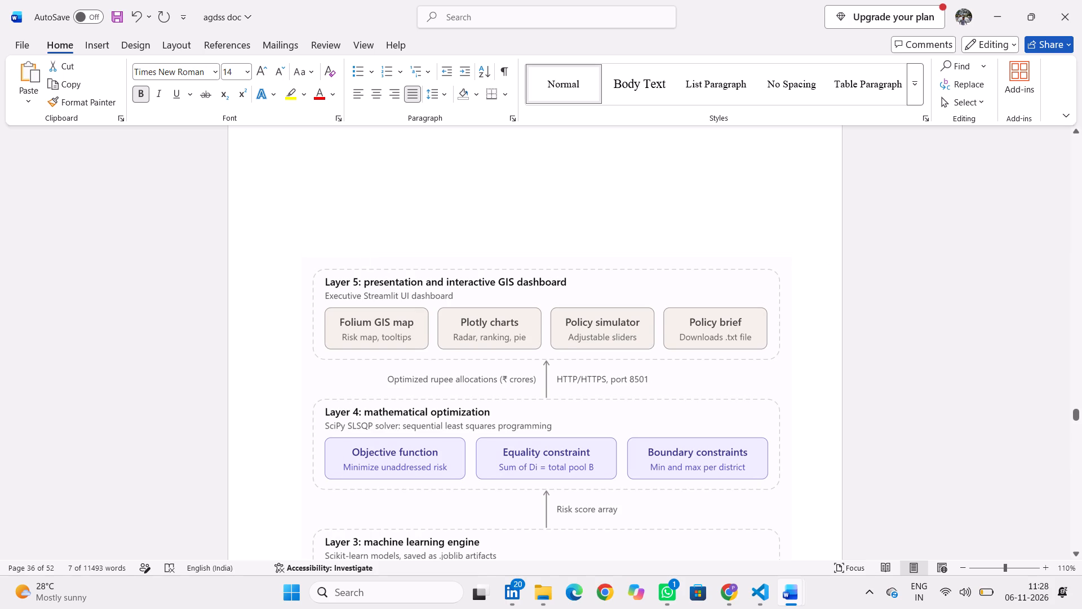
left_click_drag(508, 292, 508, 215)
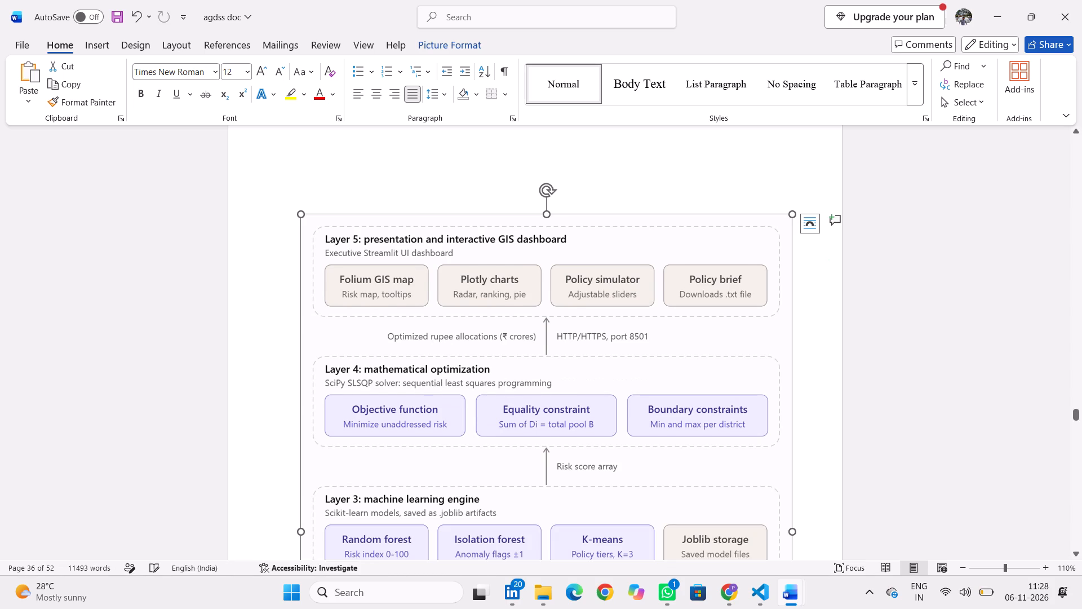
left_click_drag(509, 248, 505, 192)
Paste the copied section 5.6 heading on the line beneath the five-layer architecture diagram.
scroll(505, 192, "down", 4)
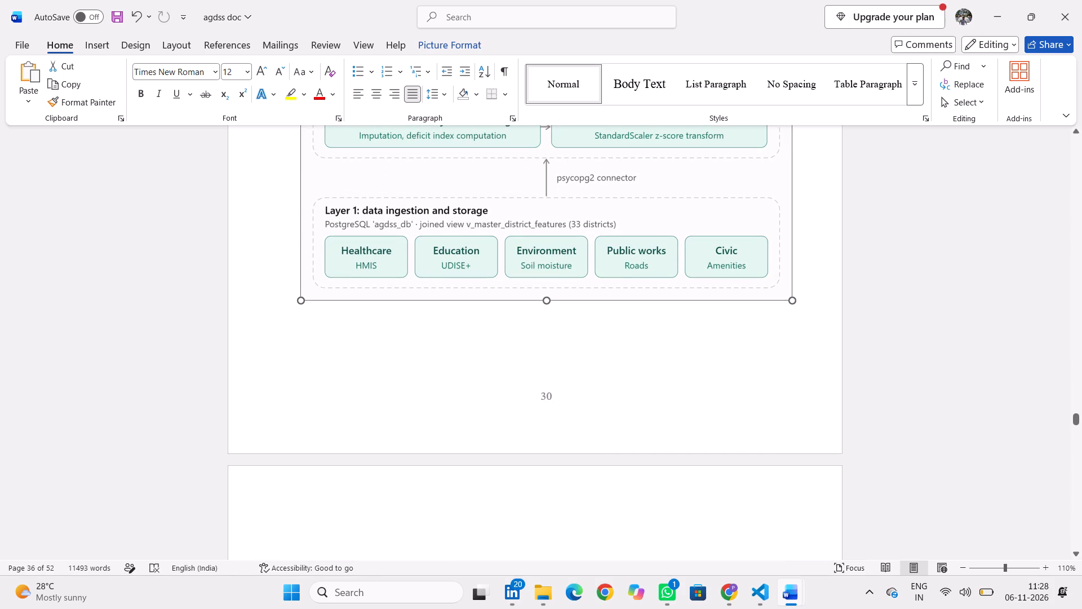
left_click(711, 319)
key("ctrl+v")
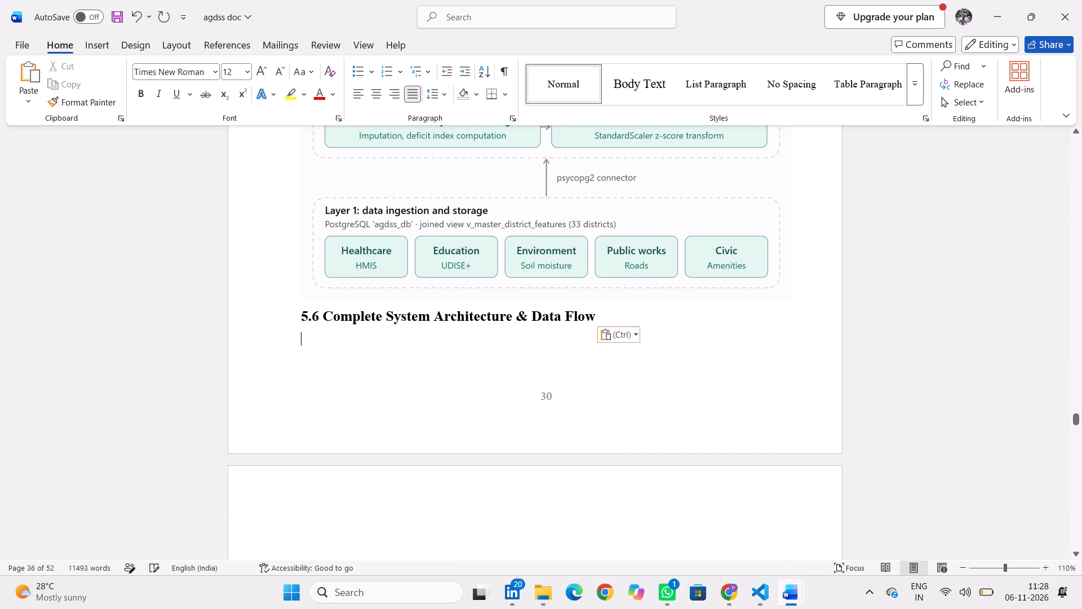
Turn the pasted heading beneath the five-layer architecture diagram into the caption "Fig 5.6:Complete System Architecture & Data Flow".
left_click(301, 314)
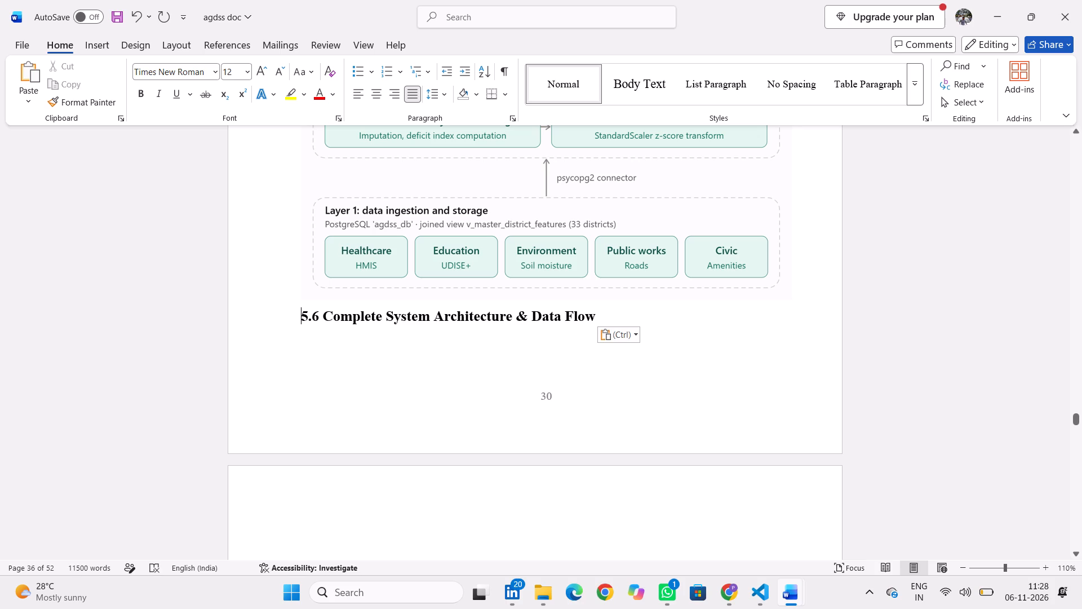
type("fig")
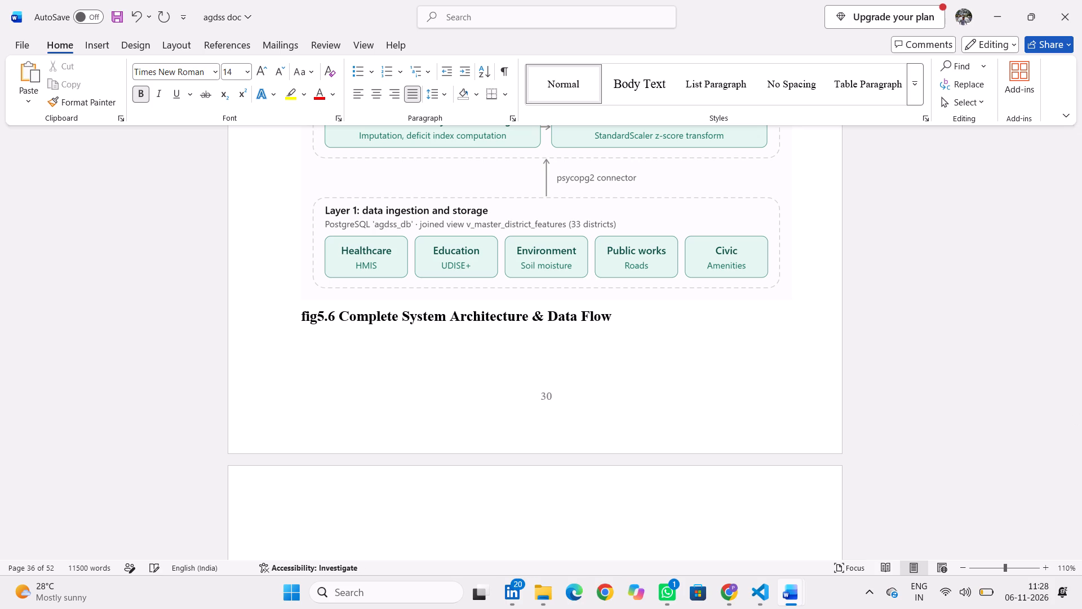
key("space")
key("Right")
key("Right")
key("Right")
key("Right")
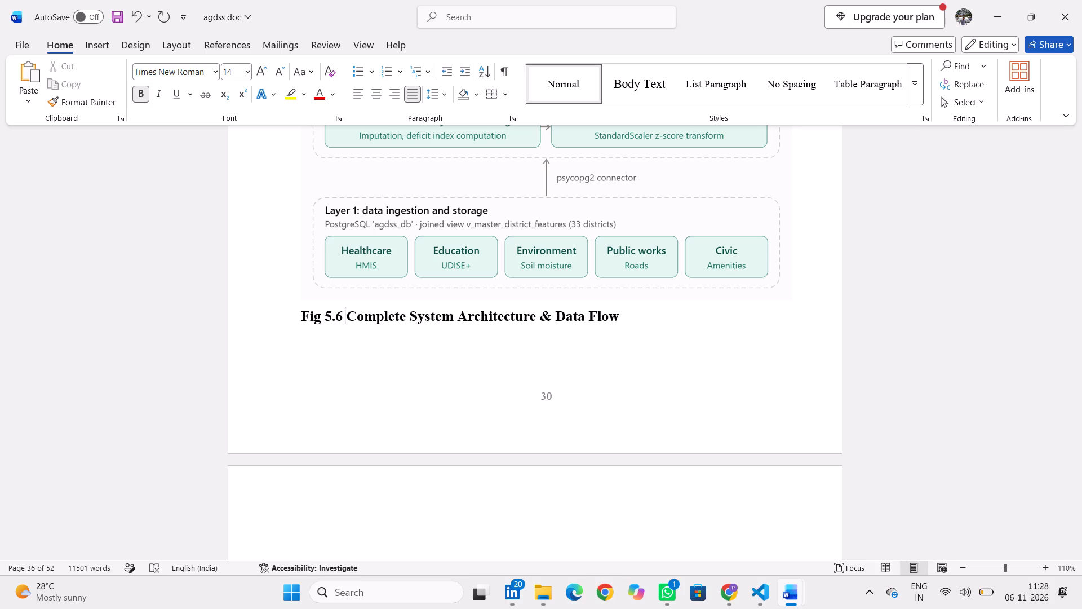
key("BackSpace")
key("shift+colon")
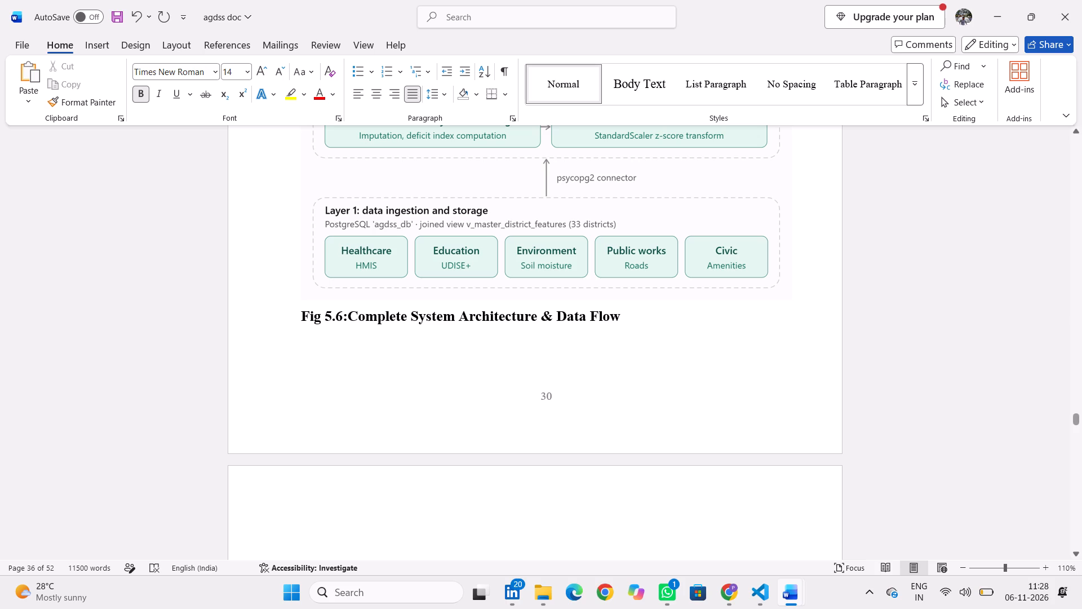
Set the Fig 5.6 caption to font size 11 and remove its bold formatting.
left_click_drag(620, 319, 290, 320)
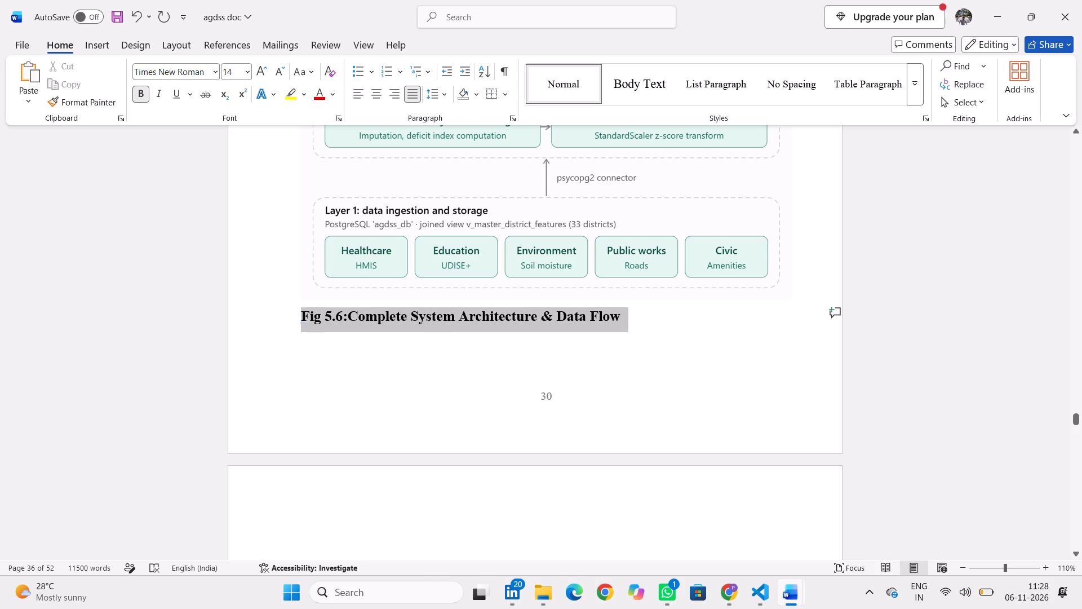
left_click_drag(290, 320, 285, 319)
left_click(392, 275)
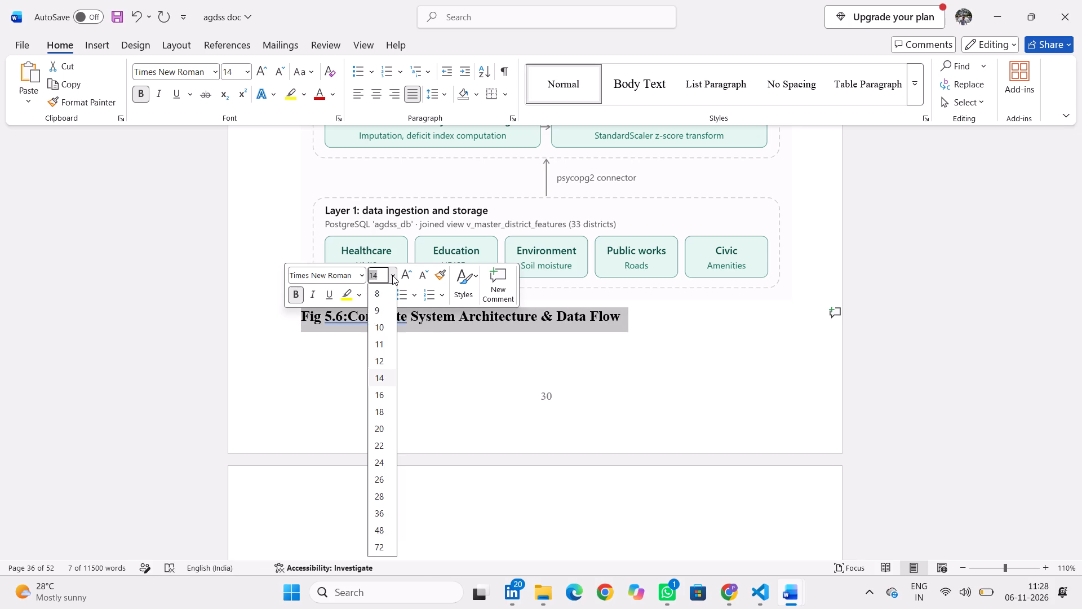
left_click(384, 345)
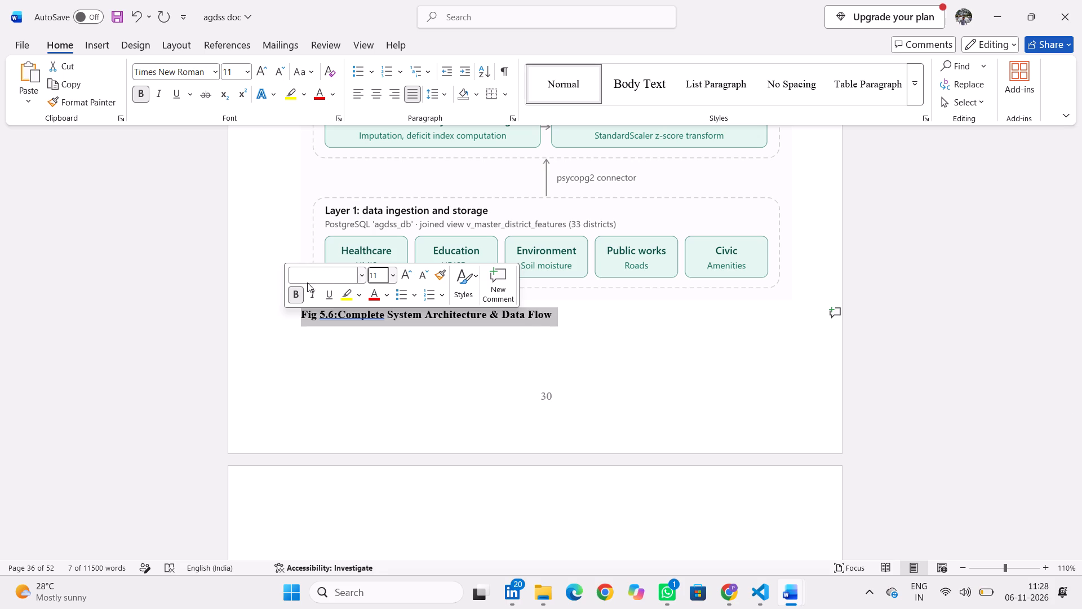
left_click(291, 290)
left_click(681, 400)
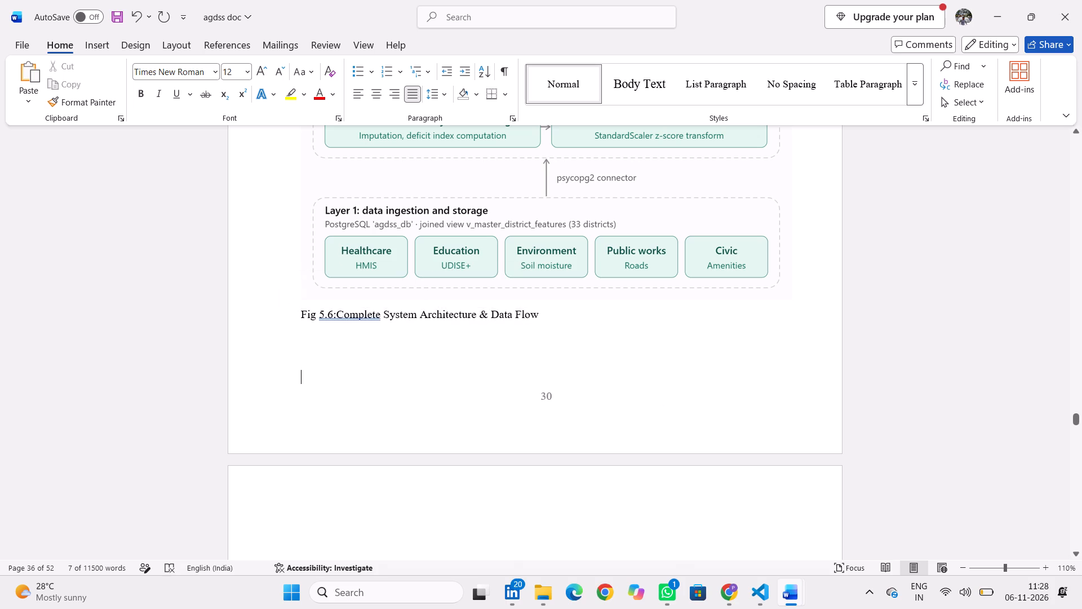
Indent the Fig 5.6 caption with spaces so it sits centred beneath the architecture diagram.
left_click(301, 319)
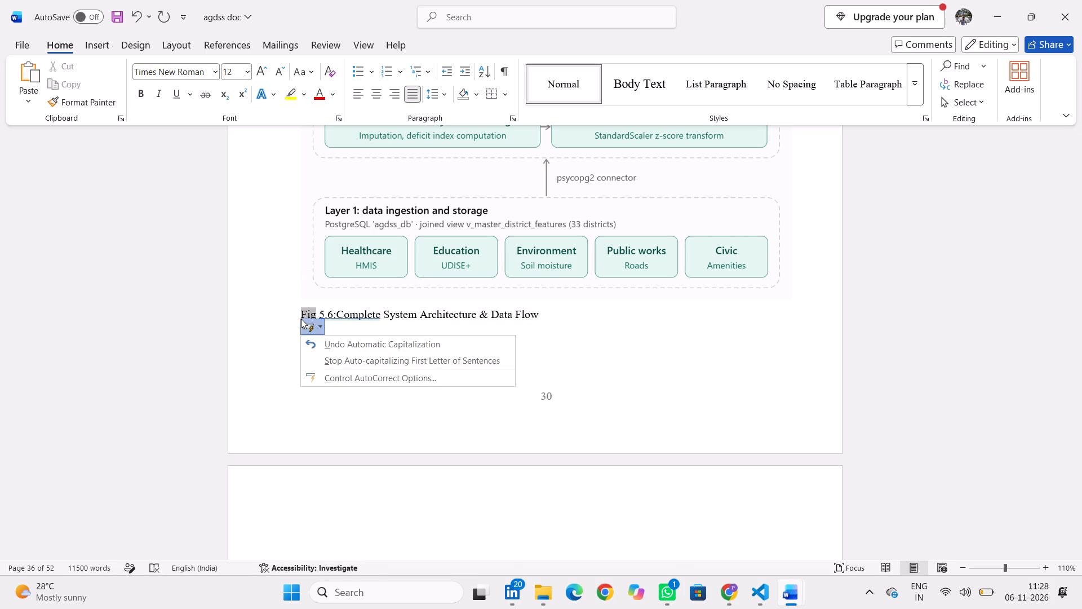
left_click(296, 308)
key("space")
key("space")
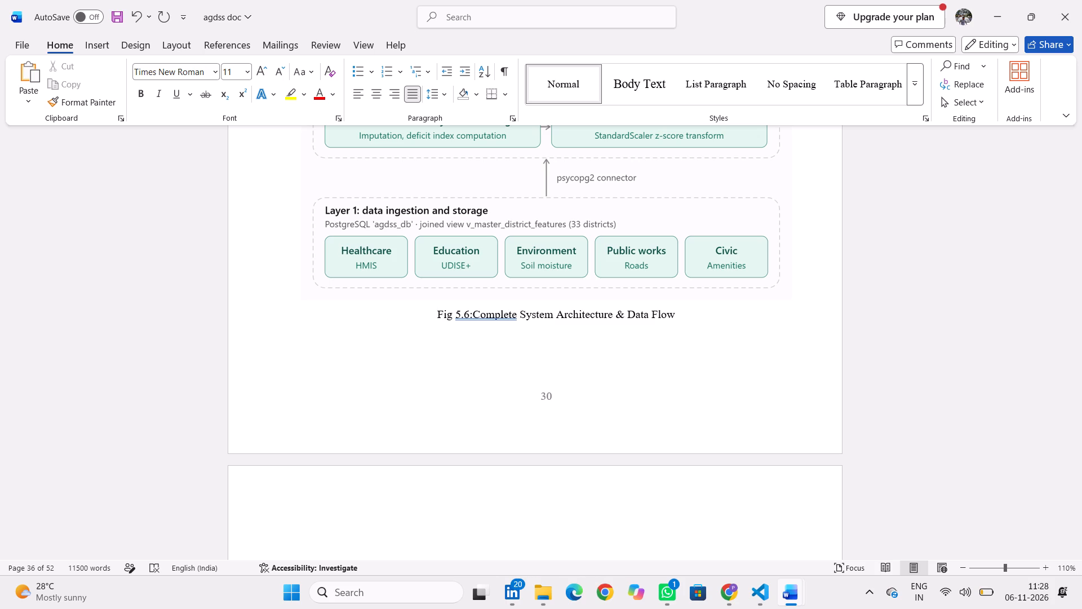
left_click_drag(677, 313, 432, 305)
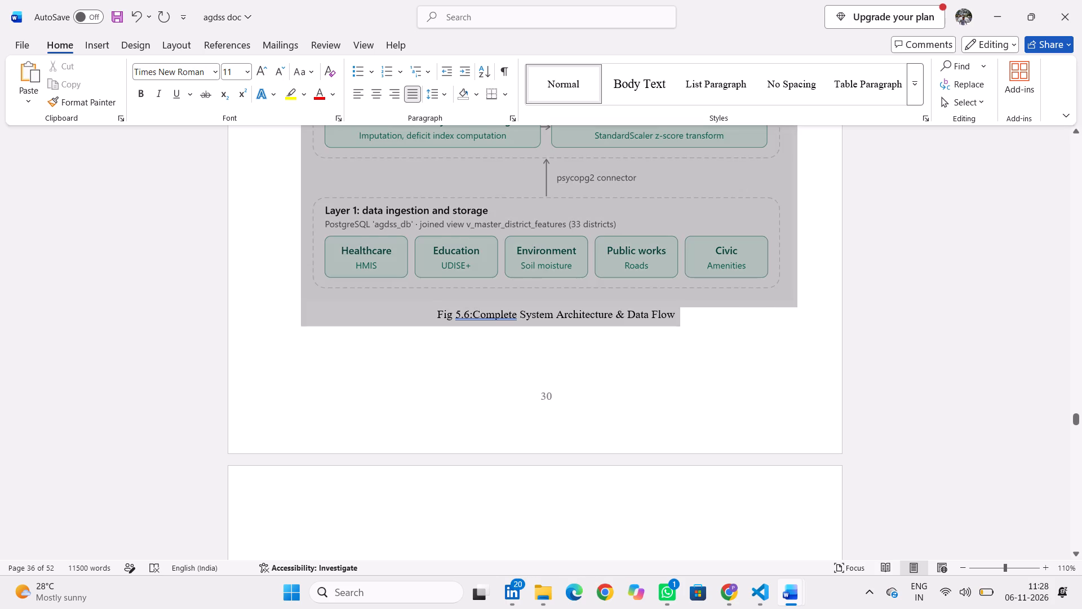
left_click_drag(432, 305, 432, 317)
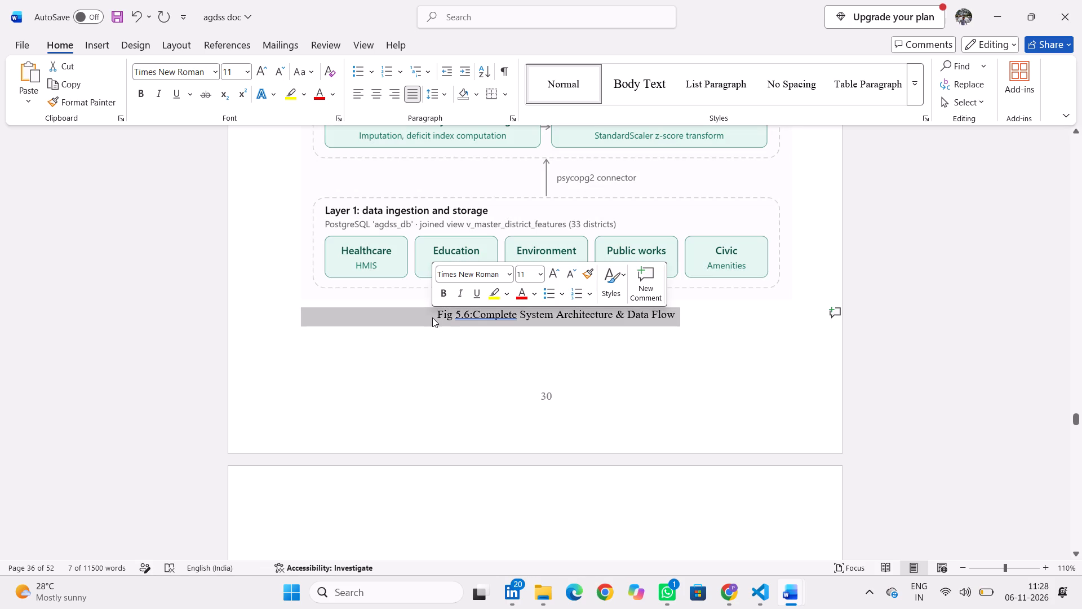
left_click(437, 339)
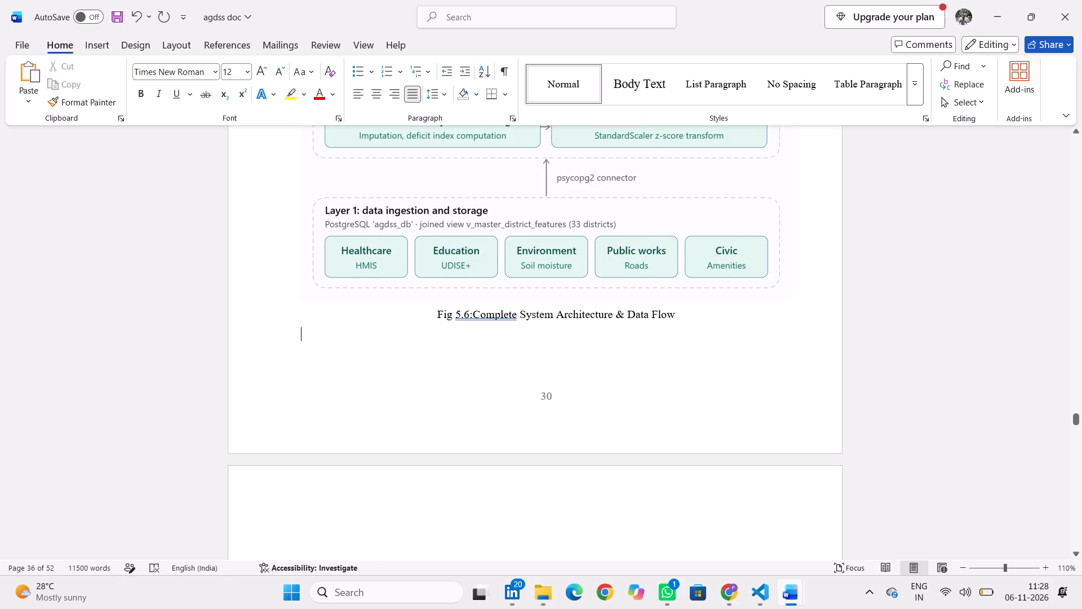
Insert a space after the colon in the Fig 5.6 caption.
scroll(496, 345, "up", 1)
left_click(474, 338)
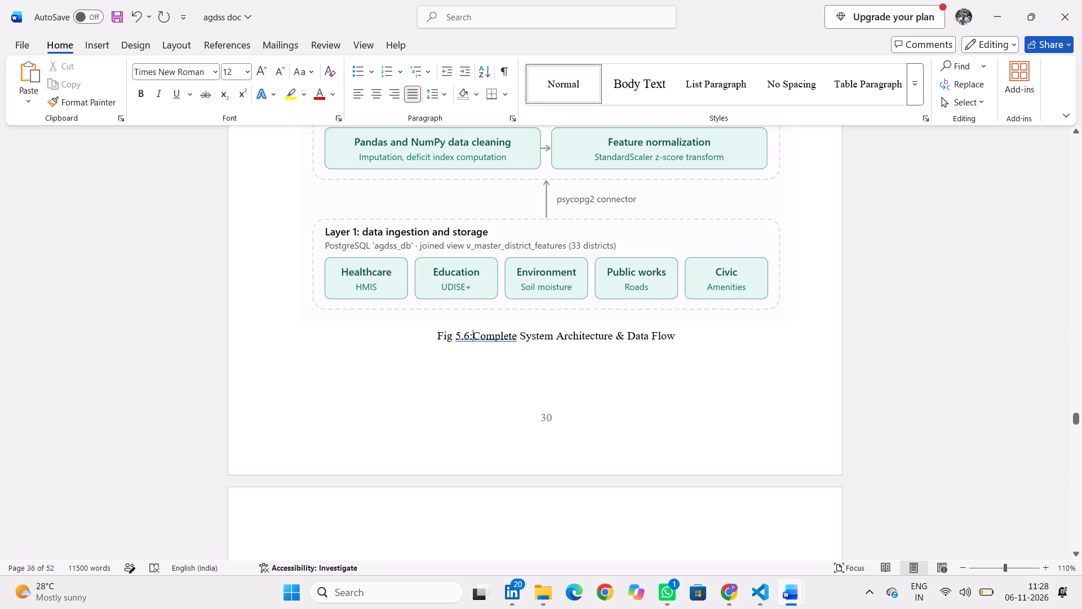
key("space")
Remove the bold formatting from the caption "Fig 5.5: Deployment Diagram" above section 5.6.
scroll(486, 374, "up", 2)
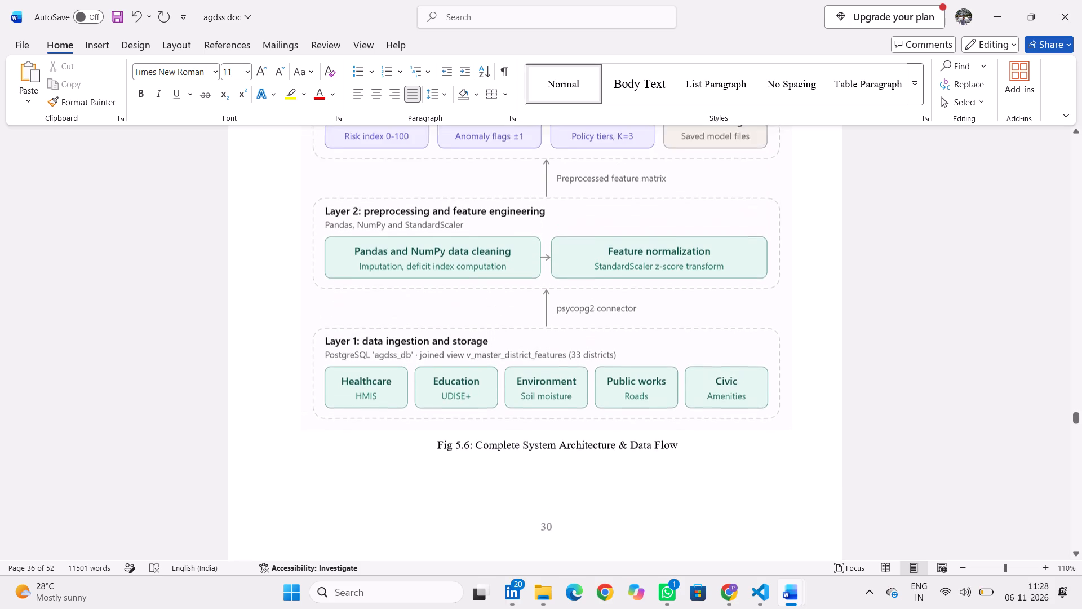
scroll(486, 374, "up", 4)
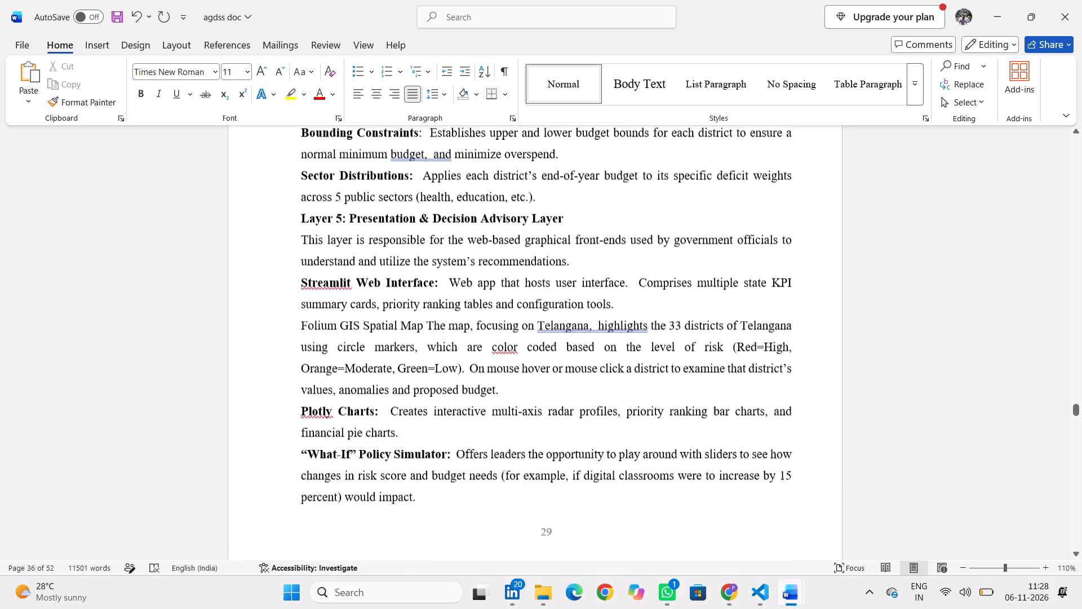
scroll(486, 374, "up", 3)
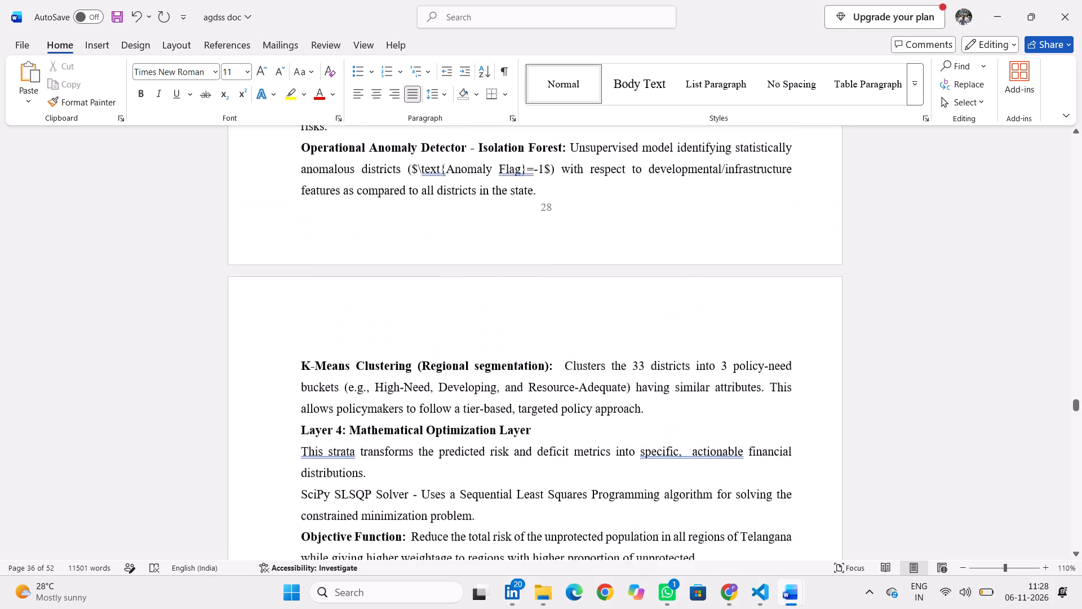
scroll(486, 374, "up", 3)
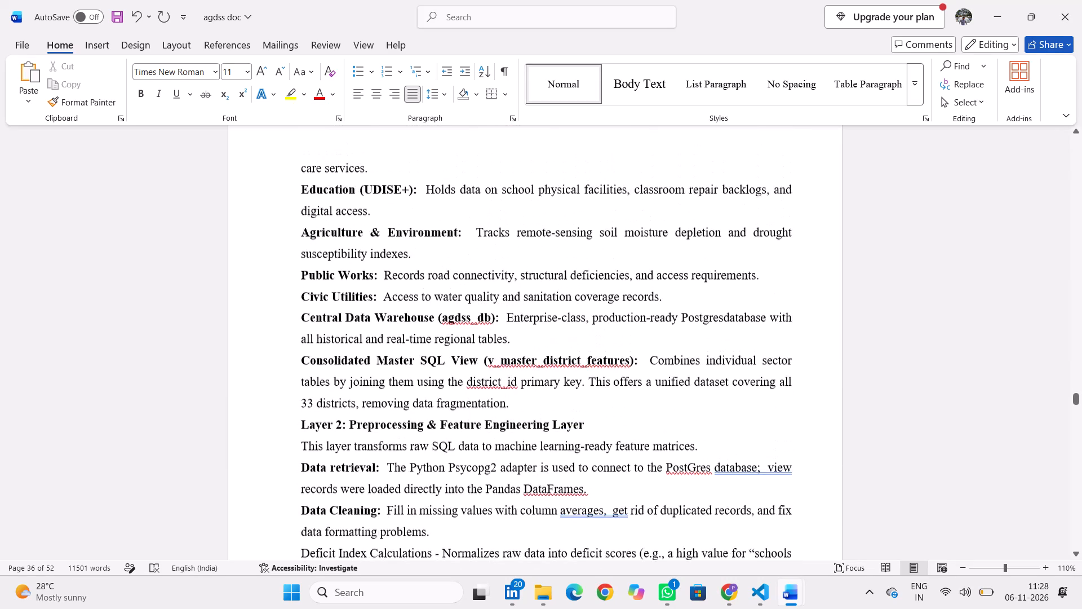
scroll(486, 374, "up", 4)
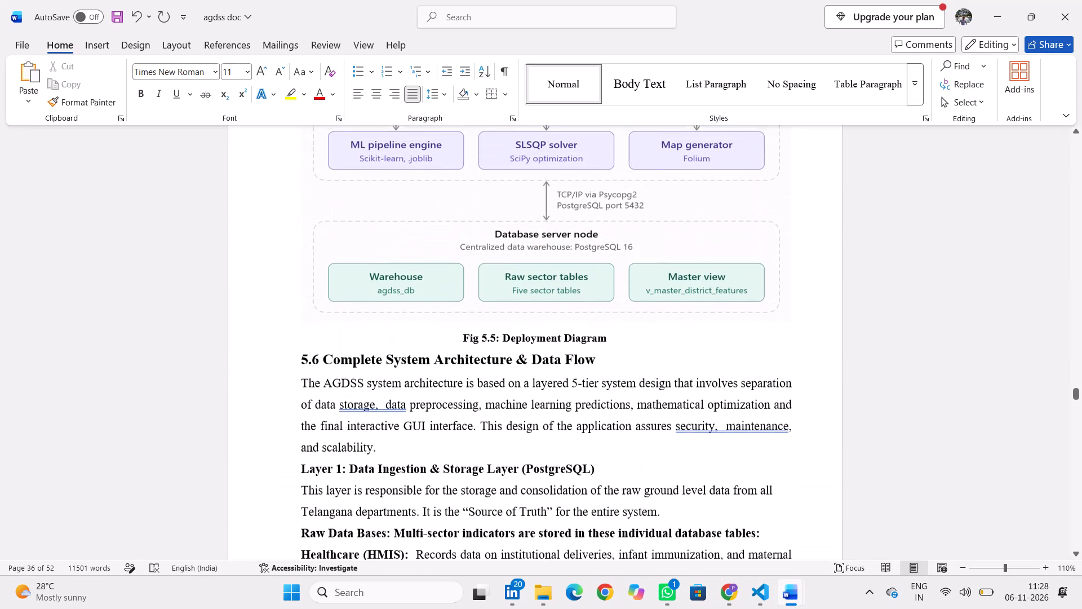
left_click_drag(618, 340, 440, 346)
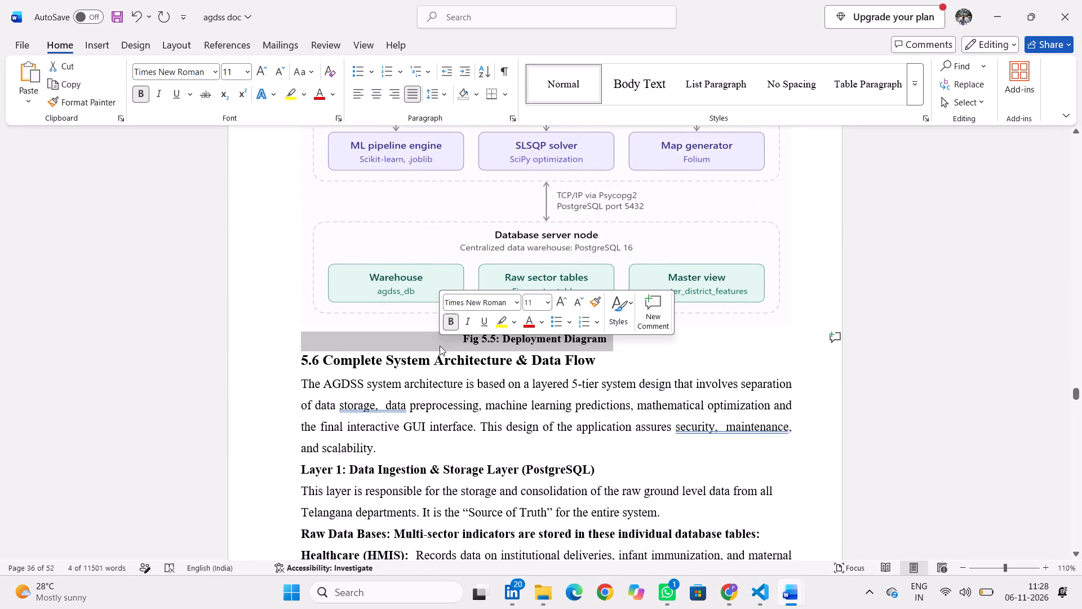
left_click(451, 319)
Remove the bold formatting from the caption "Fig 5.3:Activity Diagram" on page 24.
scroll(396, 314, "up", 1)
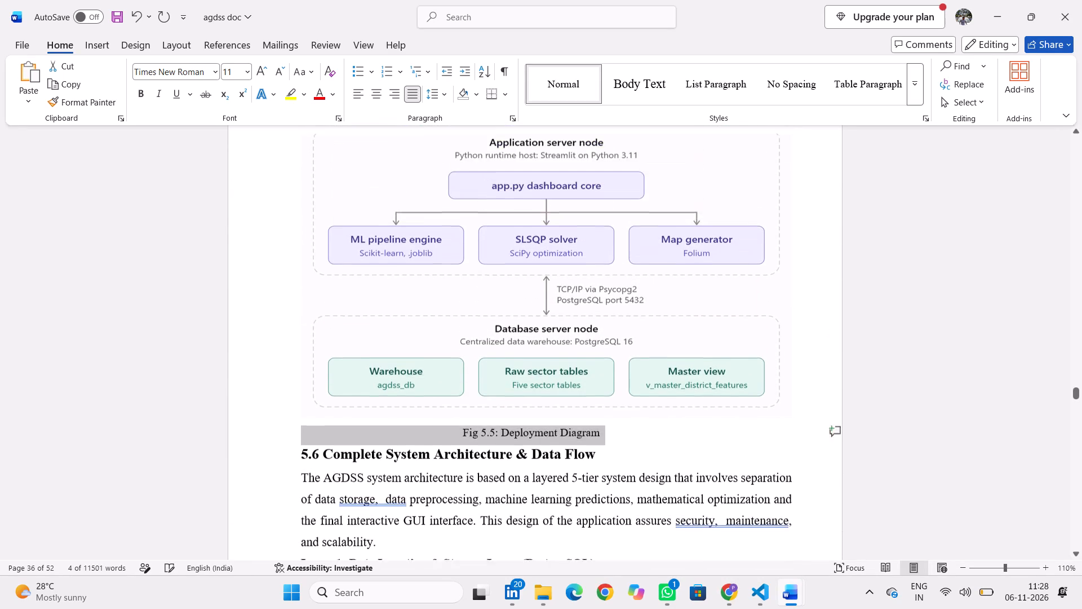
scroll(396, 314, "up", 3)
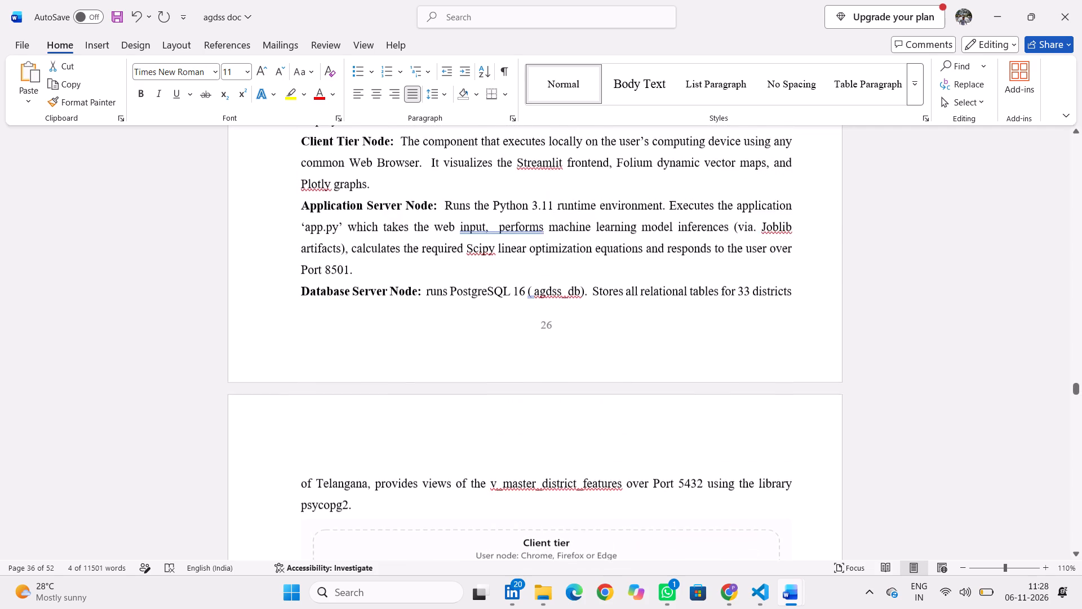
scroll(396, 314, "up", 2)
scroll(484, 449, "up", 4)
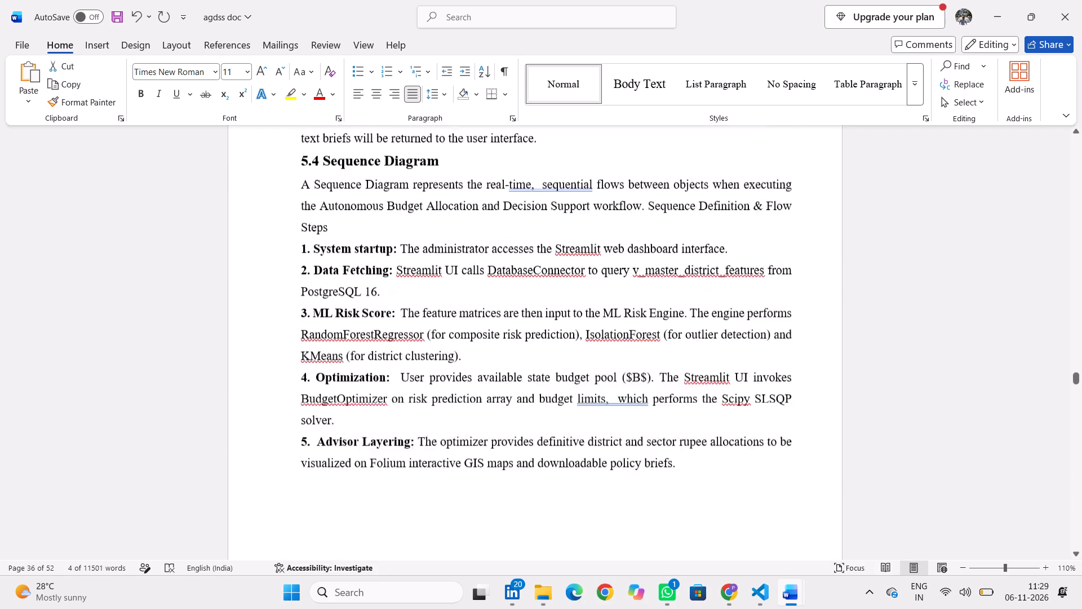
scroll(484, 449, "up", 4)
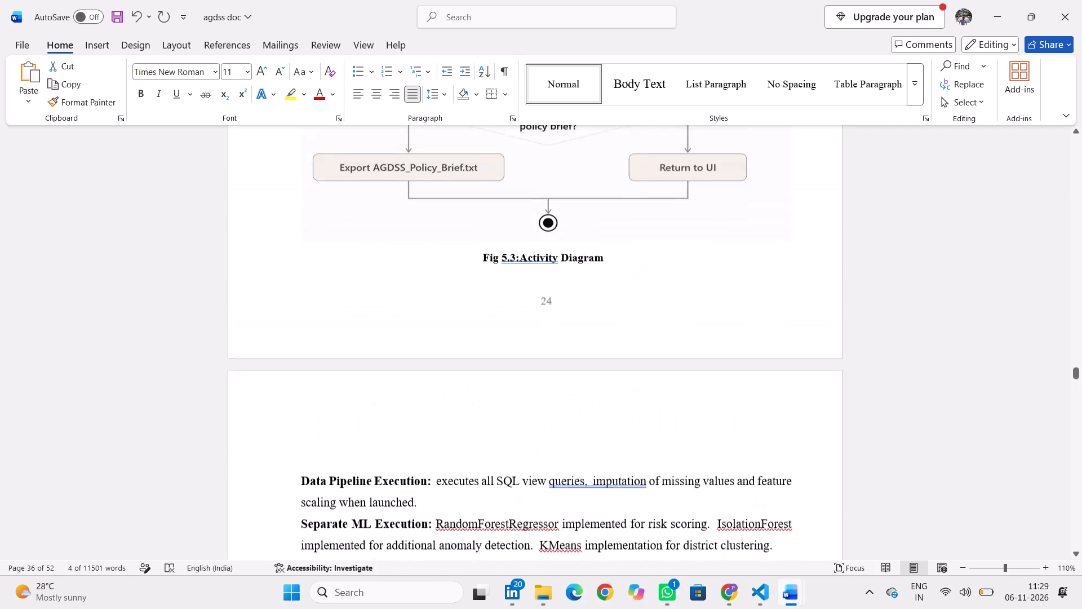
scroll(484, 449, "up", 1)
left_click(604, 349)
left_click_drag(605, 346, 480, 346)
left_click(489, 319)
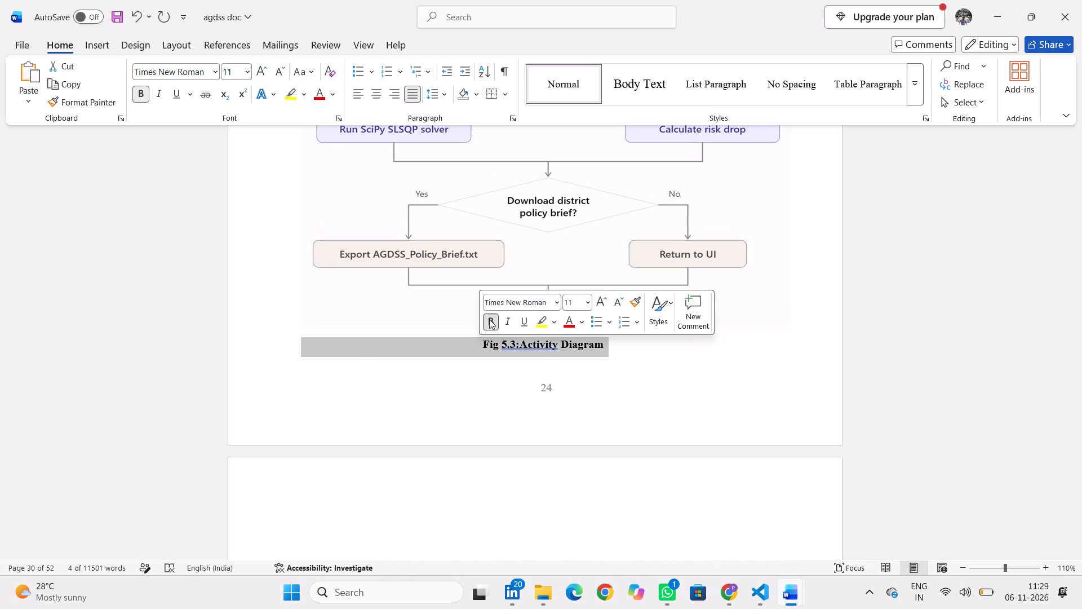
Remove the bold formatting from the caption "Fig 5.2:Class Diagram" on page 23.
scroll(444, 334, "up", 4)
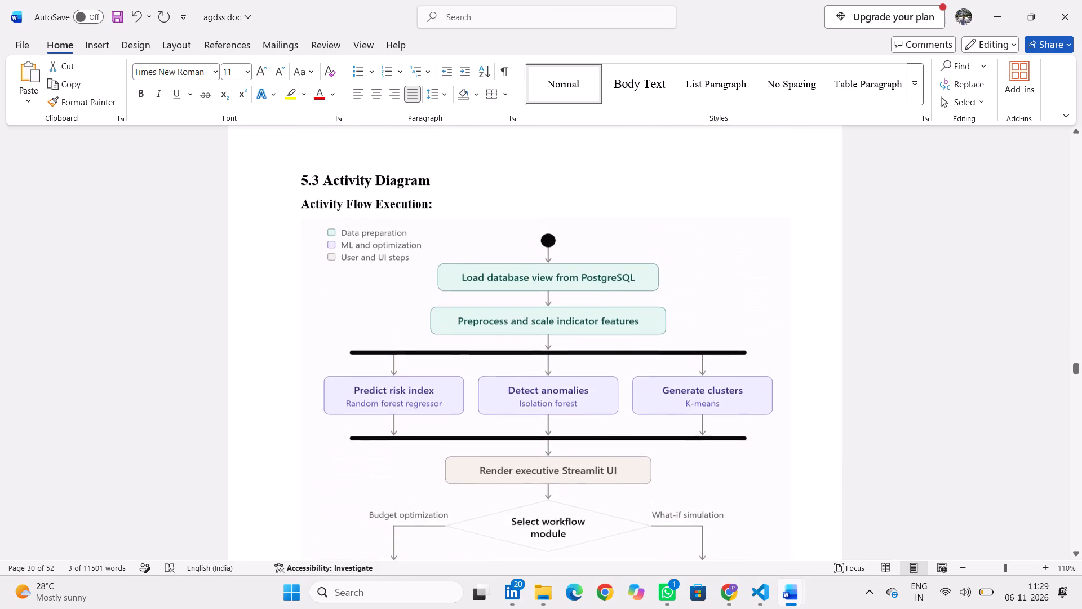
scroll(444, 334, "up", 4)
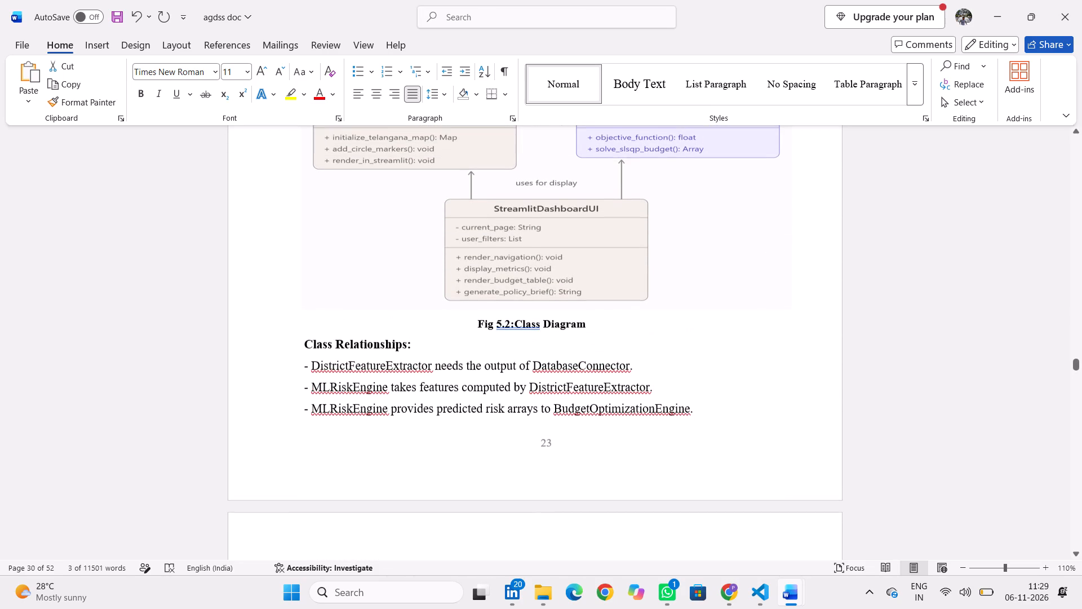
left_click_drag(588, 325, 469, 332)
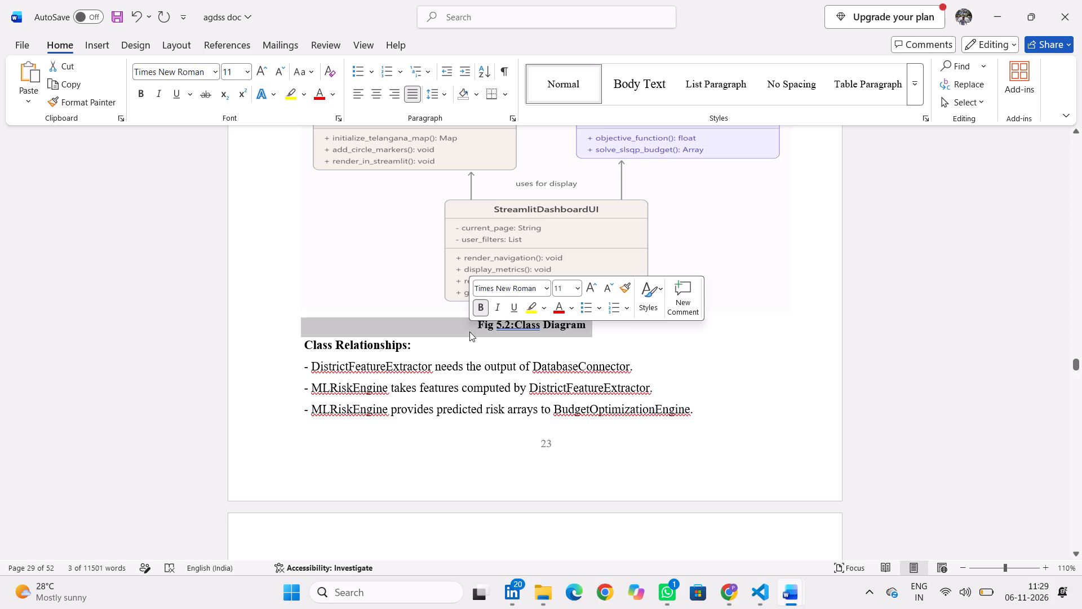
left_click(473, 310)
Delete some of the leading spaces before the "fig 5.1: Use Case Diagram" caption to centre it beneath the diagram.
scroll(439, 305, "up", 4)
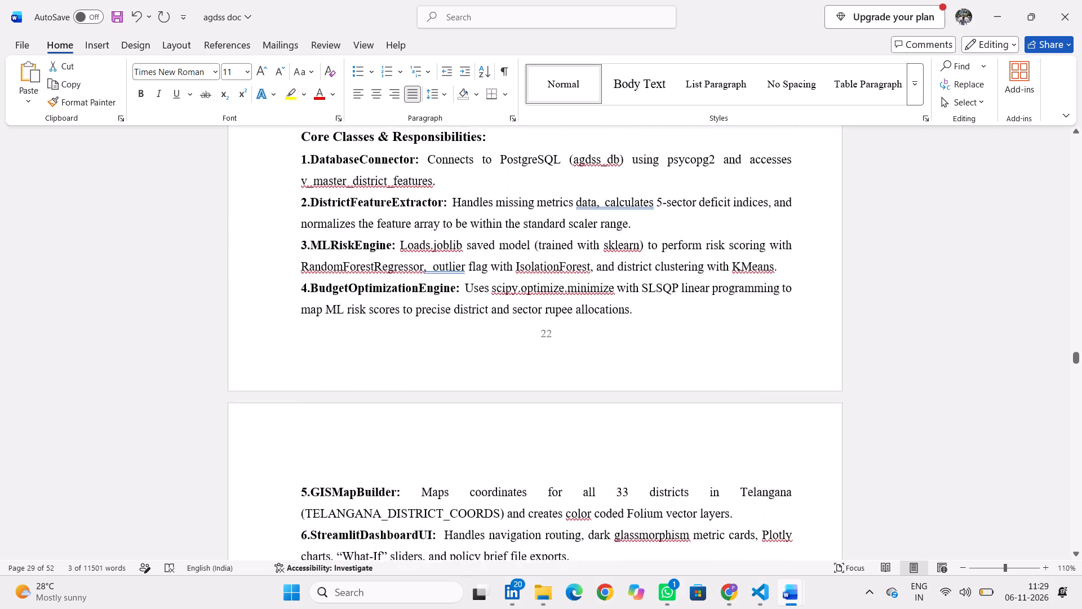
scroll(439, 305, "up", 2)
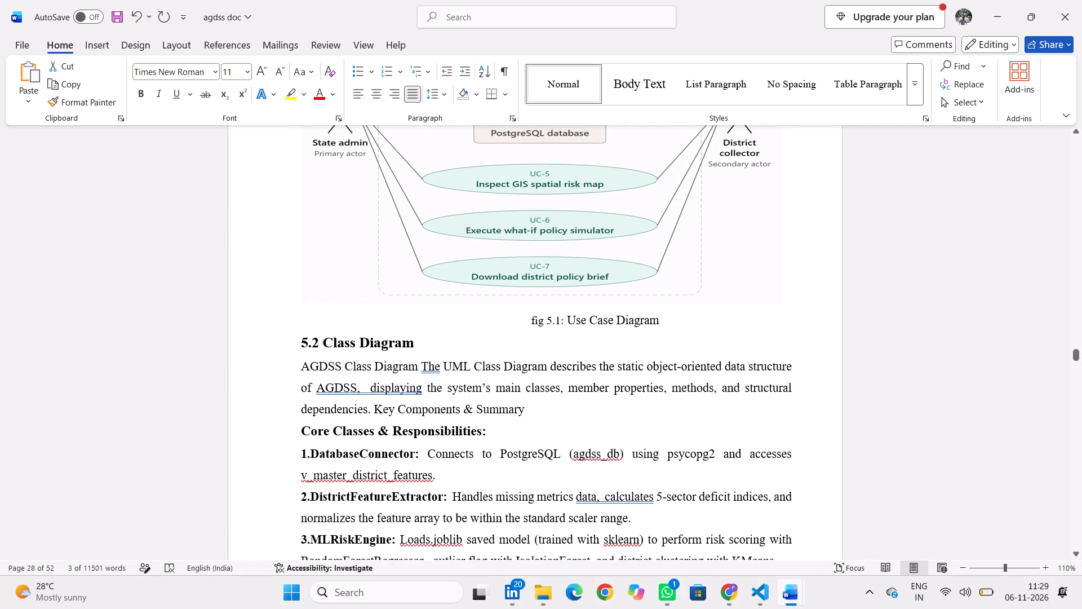
left_click(533, 323)
key("BackSpace")
key("BackSpace")
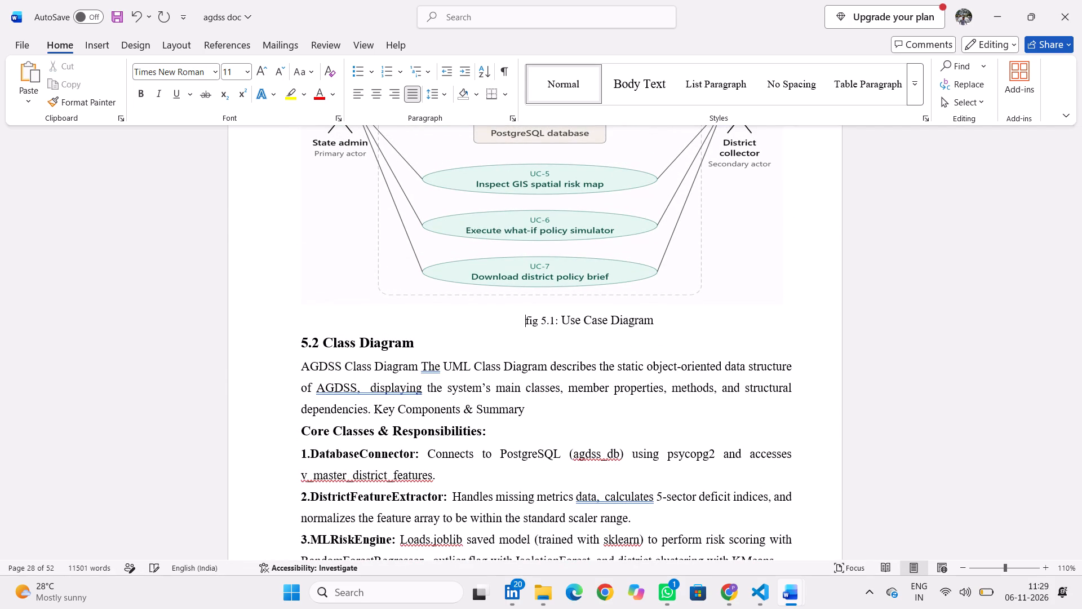
key("BackSpace")
key("BackSpace")
key("BackSpace")
key("BackSpace")
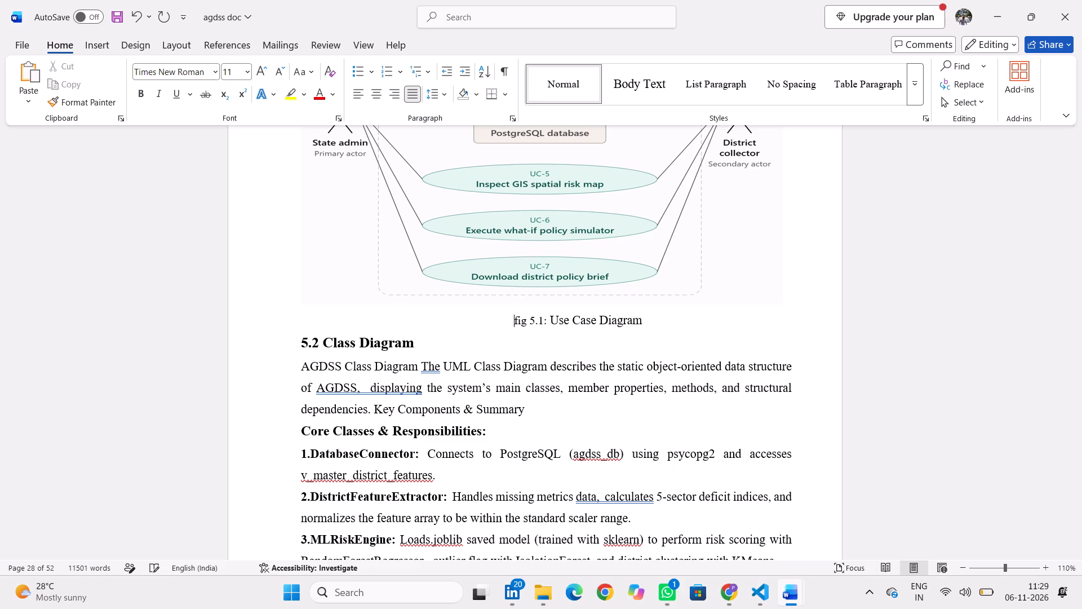
key("BackSpace")
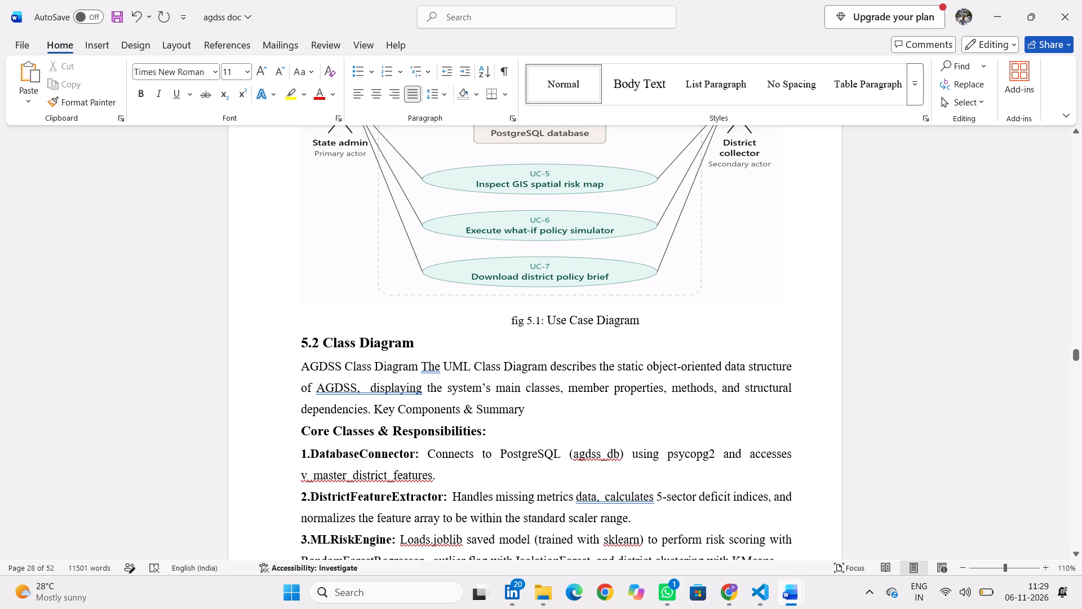
Review the Chapter 5 pages, from the use-case section through the system architecture text and diagram, checking layout and captions.
scroll(584, 270, "up", 5)
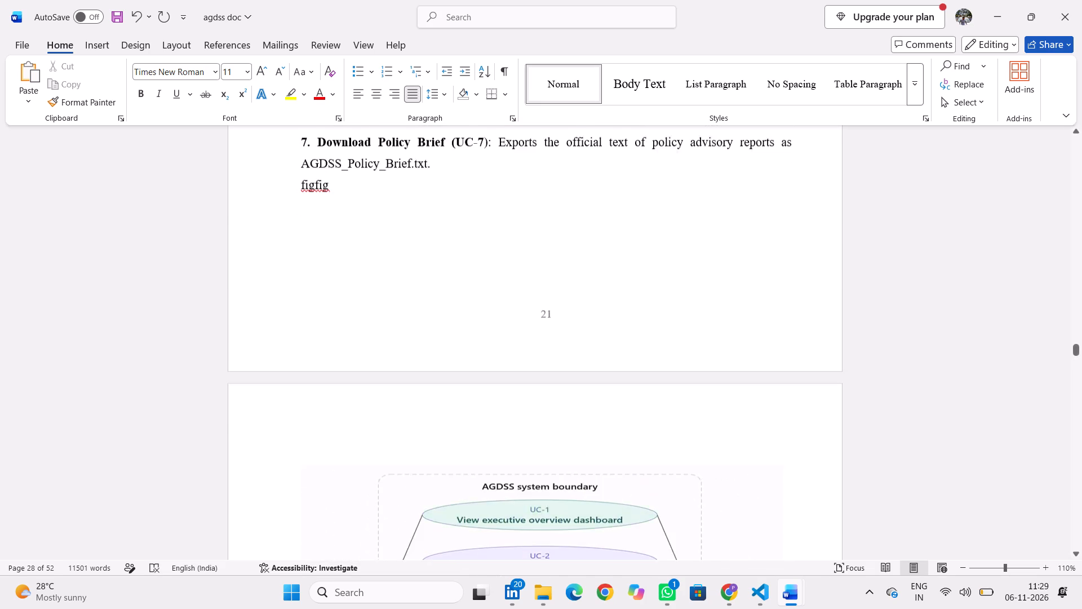
scroll(584, 270, "up", 4)
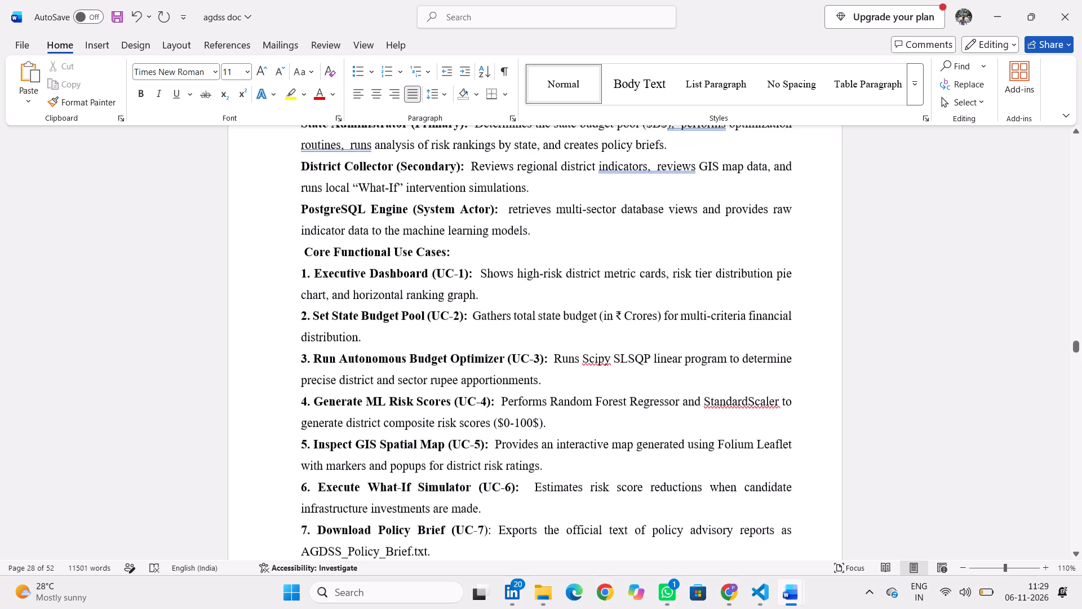
scroll(584, 270, "up", 4)
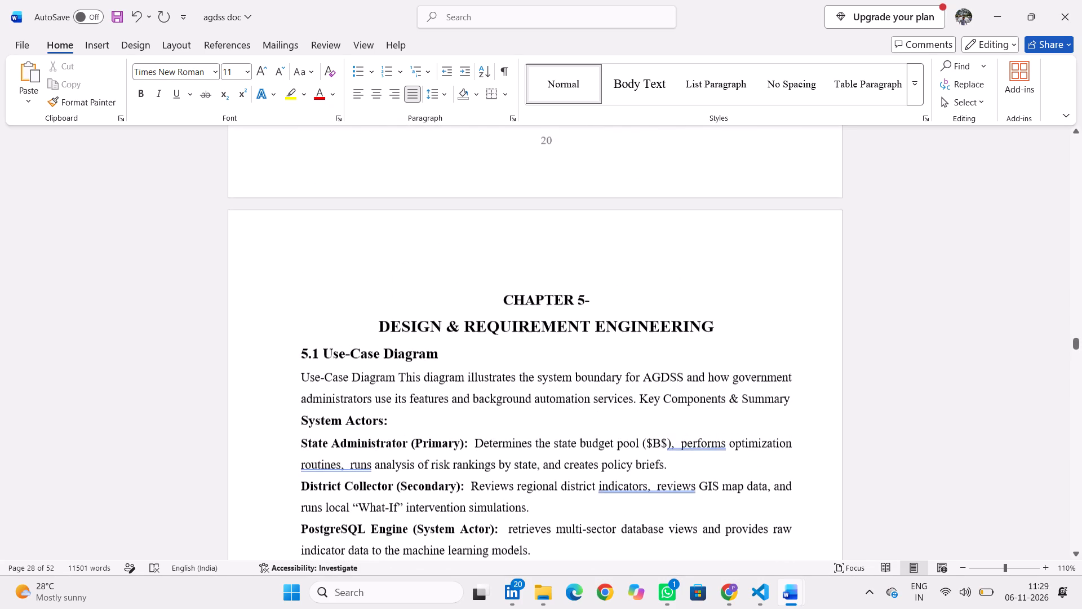
scroll(584, 270, "down", 15)
scroll(584, 270, "down", 9)
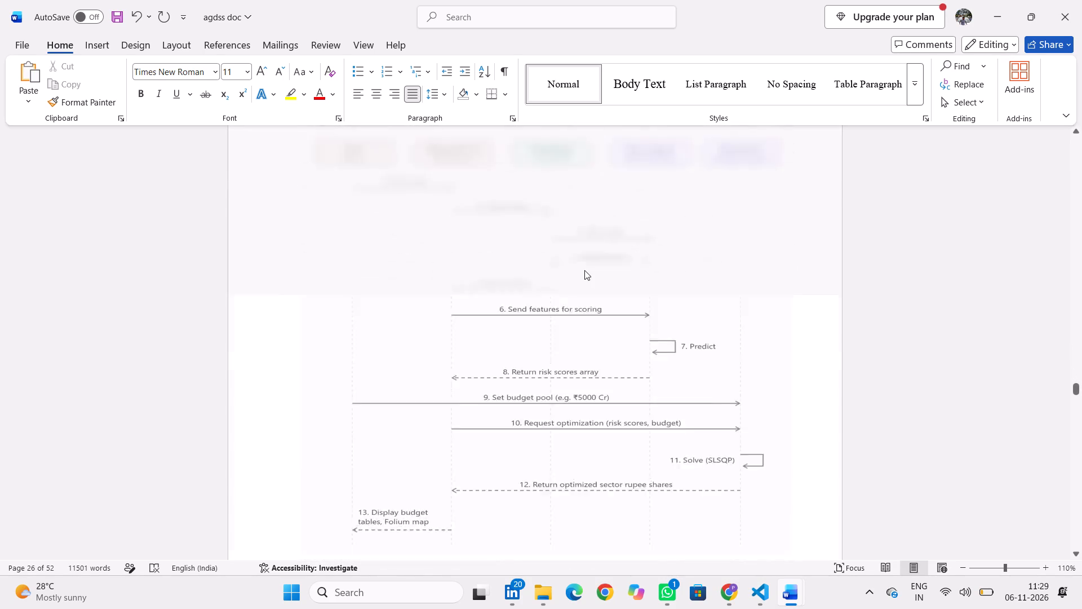
scroll(584, 270, "down", 6)
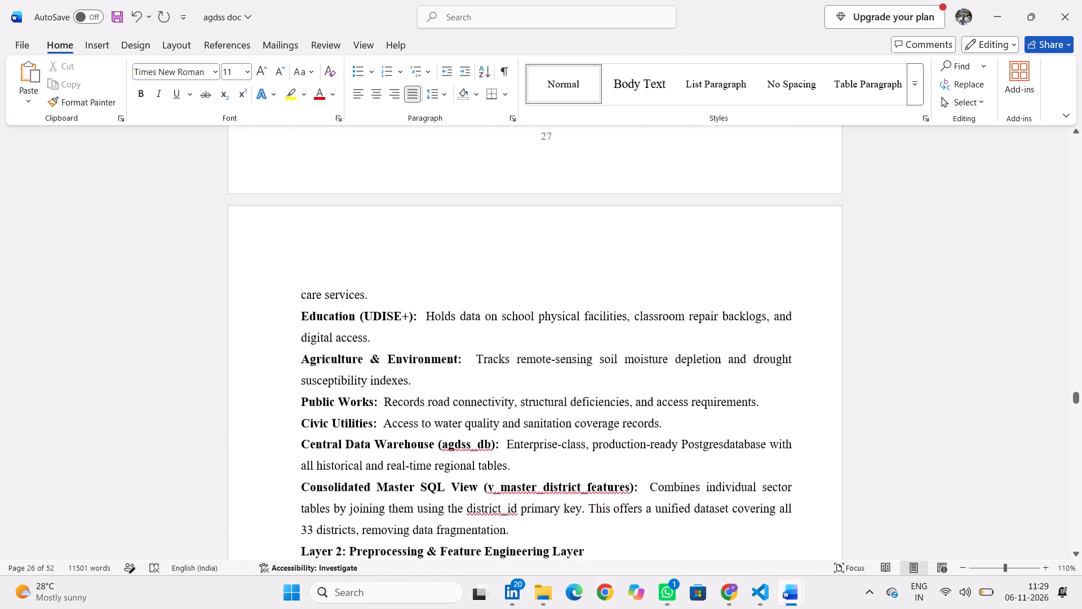
scroll(584, 270, "up", 1)
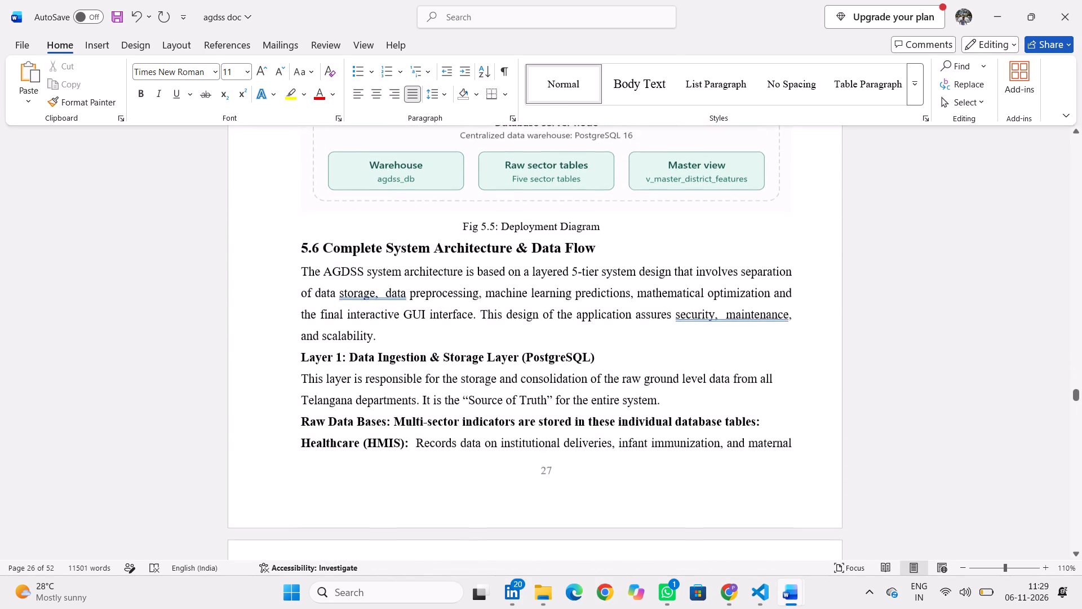
scroll(584, 270, "down", 4)
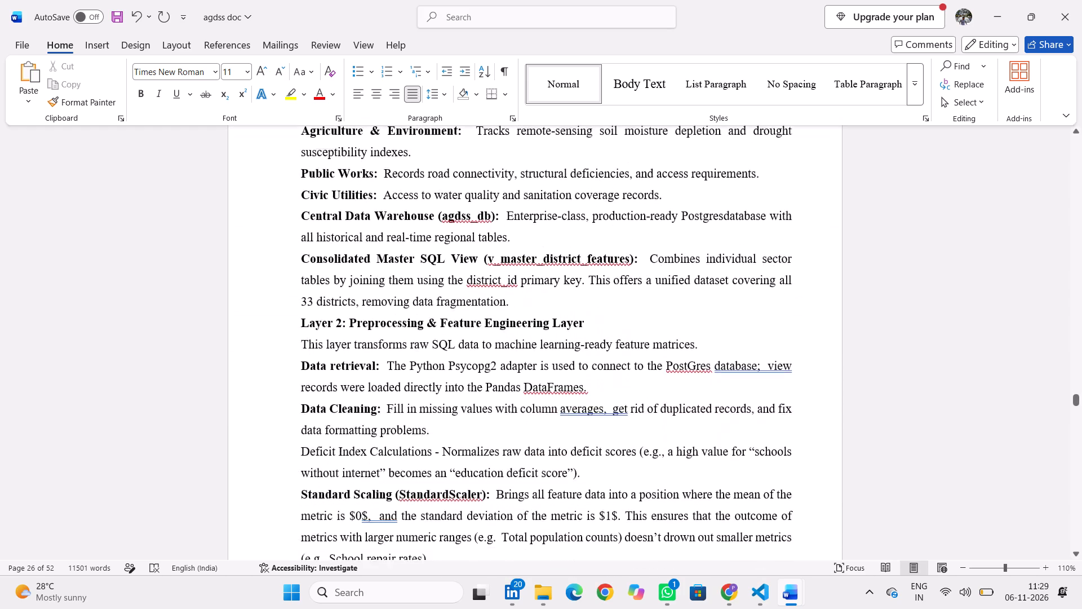
scroll(584, 270, "down", 4)
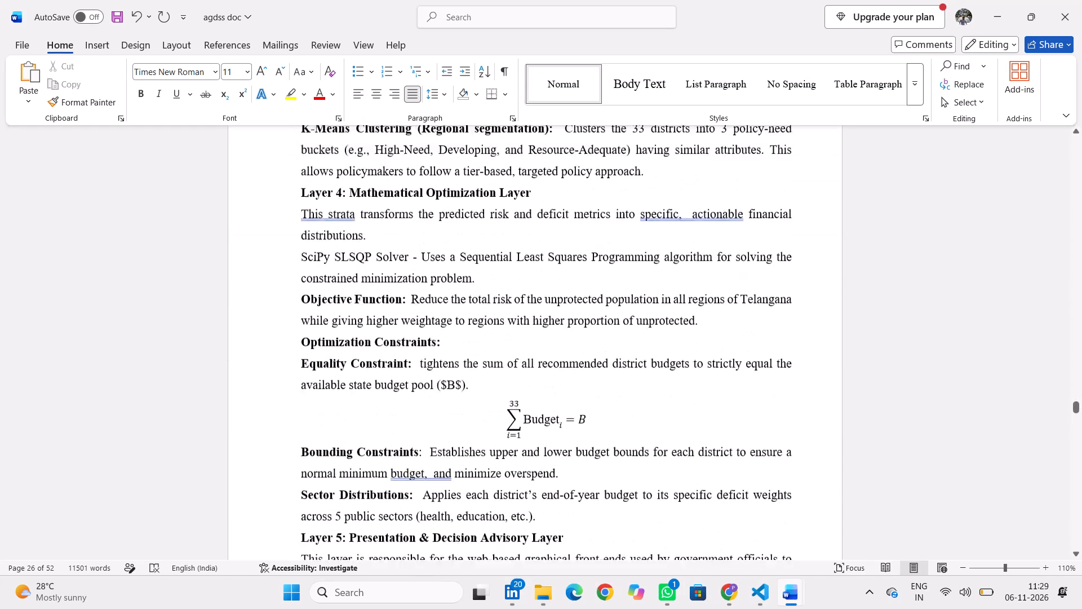
scroll(584, 270, "down", 4)
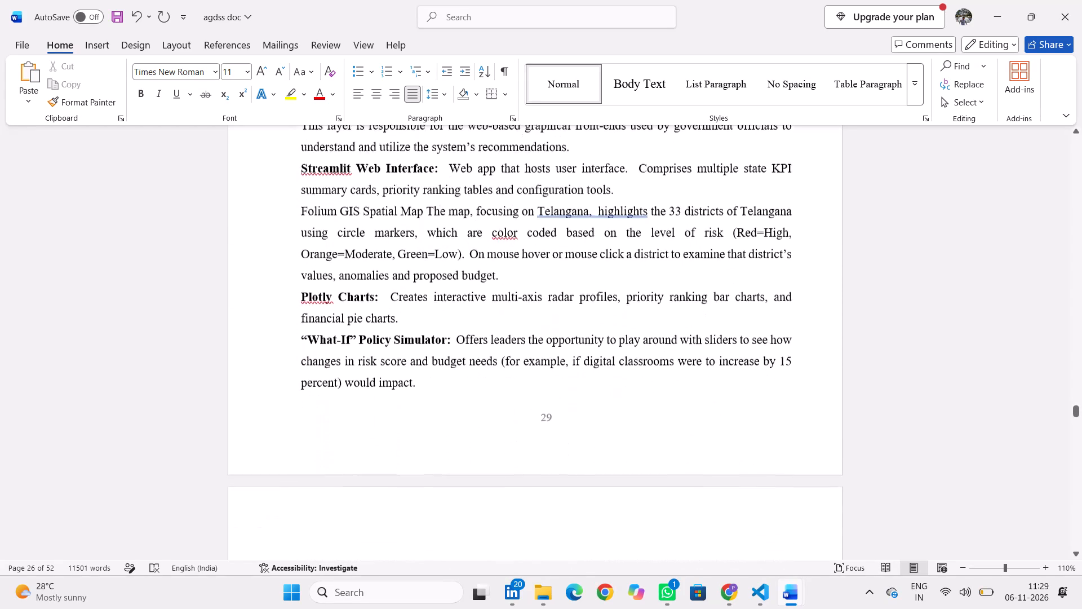
scroll(584, 270, "down", 4)
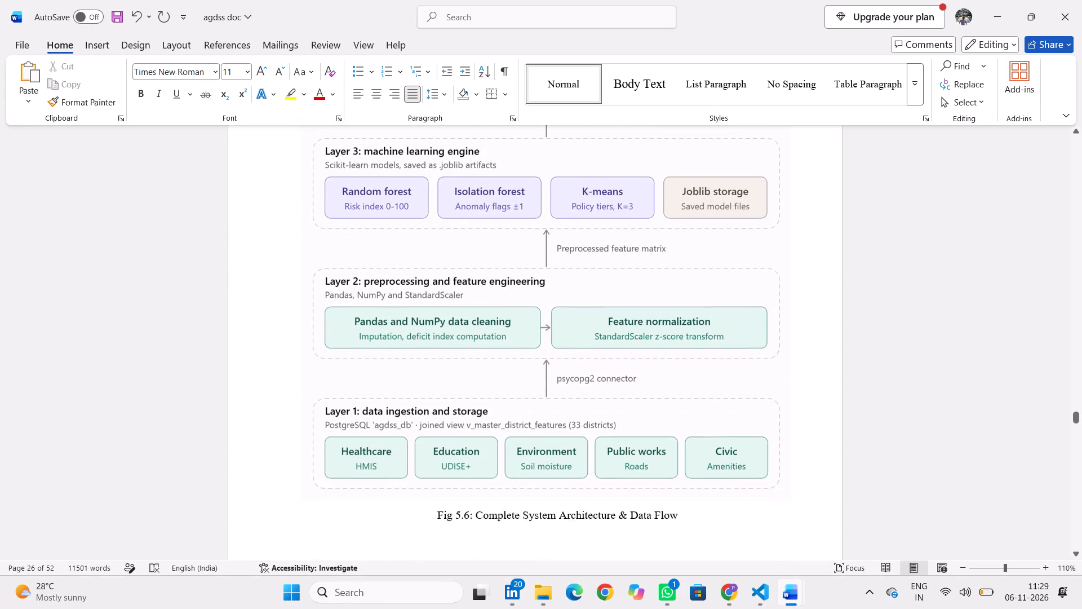
Delete the extra blank lines above the "Chapter 6" heading, keeping the heading at the top of the page with IMPLEMENTATION.
scroll(584, 270, "down", 3)
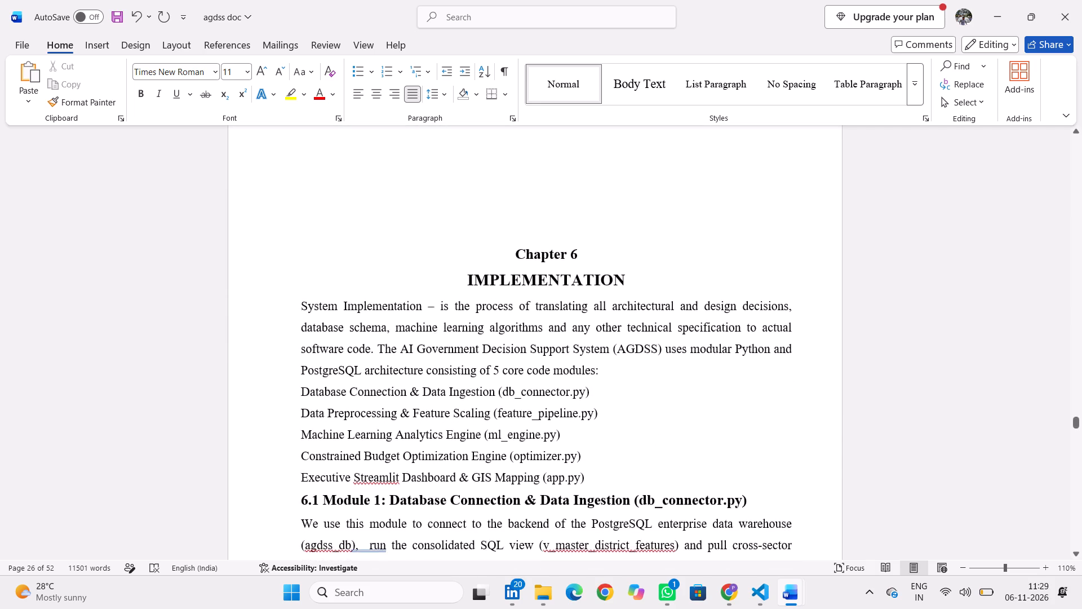
left_click(499, 208)
key("BackSpace")
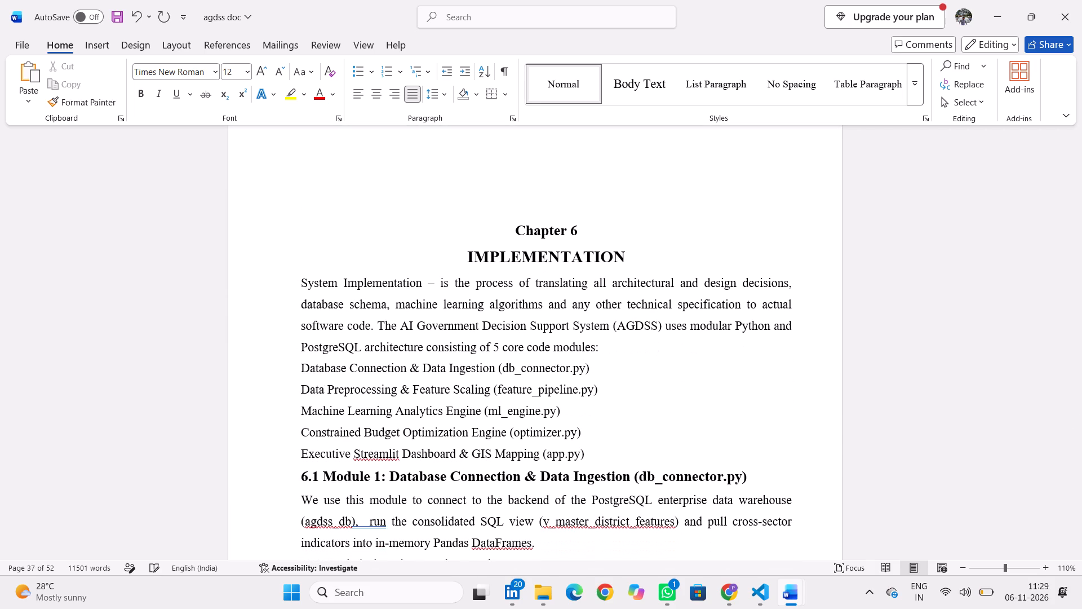
key("BackSpace")
key("BackSpace")
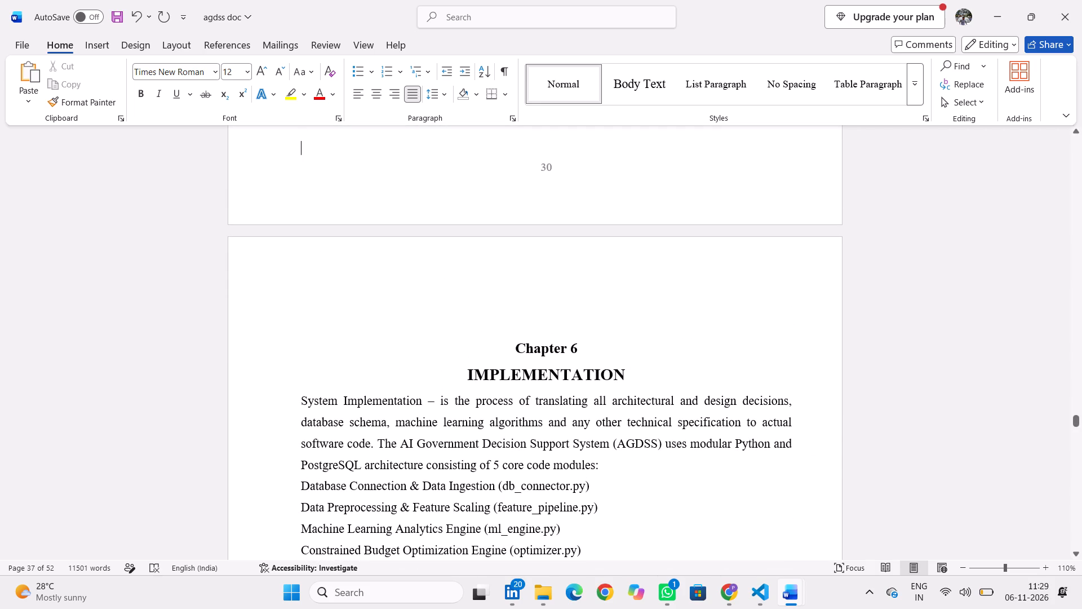
key("Down")
key("BackSpace")
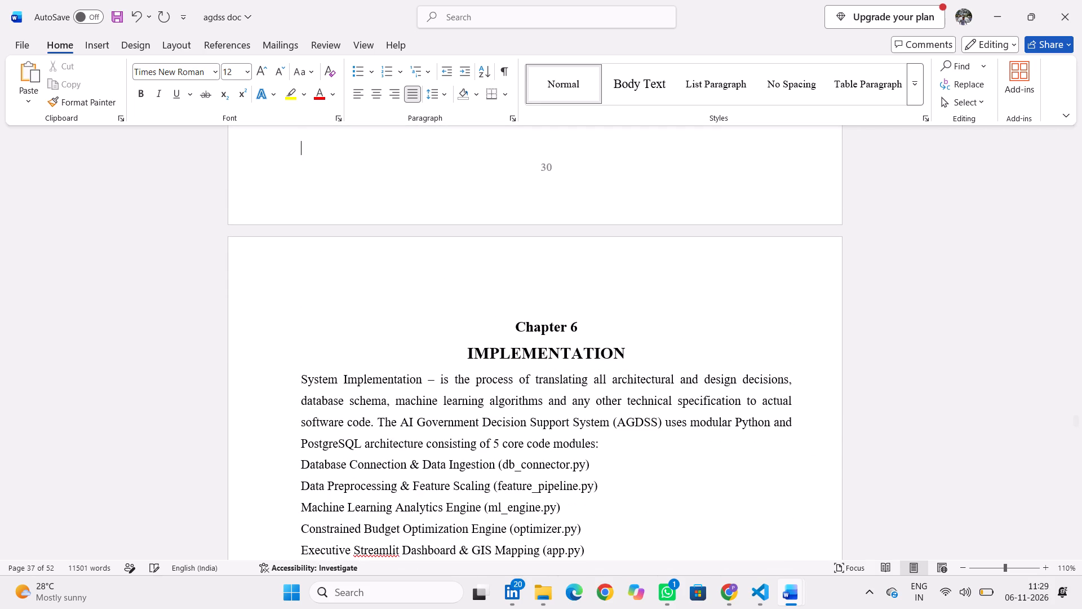
key("BackSpace")
key("Return")
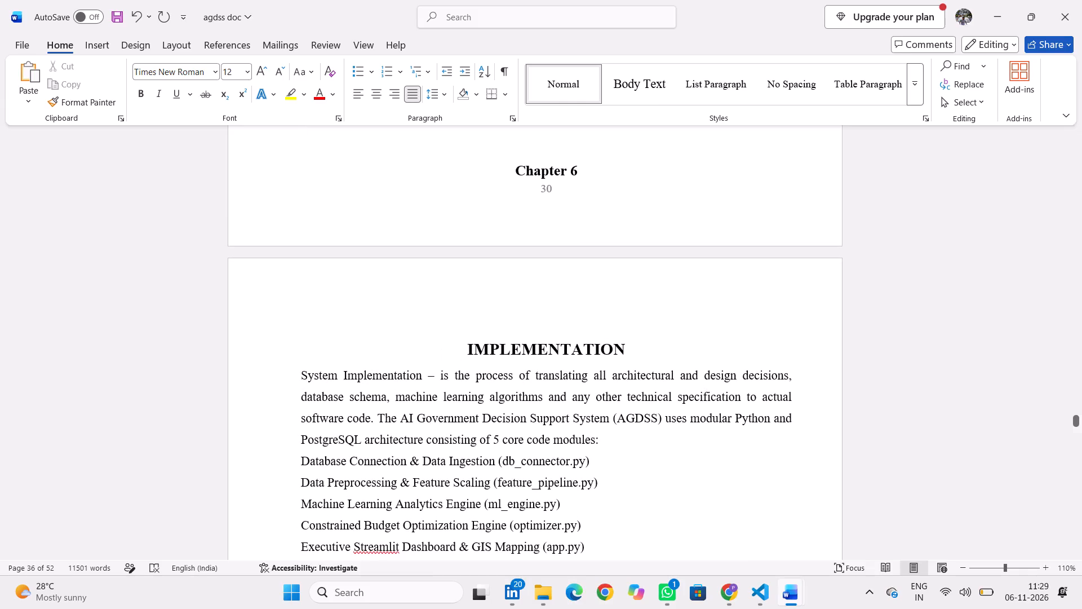
scroll(583, 350, "down", 1)
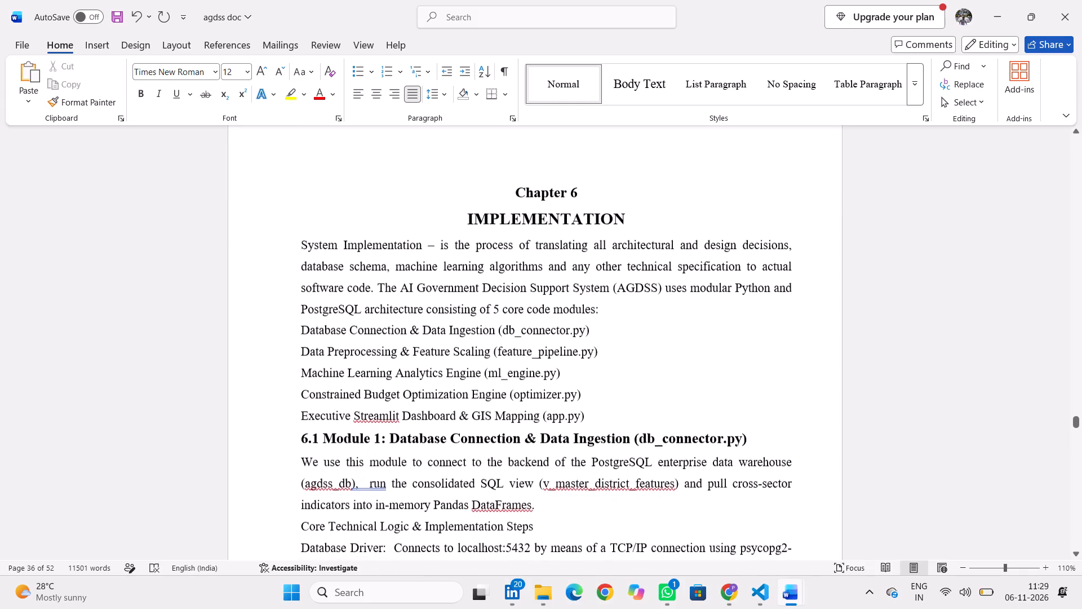
Bold the labels "district_id:", "Data Retrieval:" and "Database Driver:" in section 6.1.
scroll(583, 350, "down", 4)
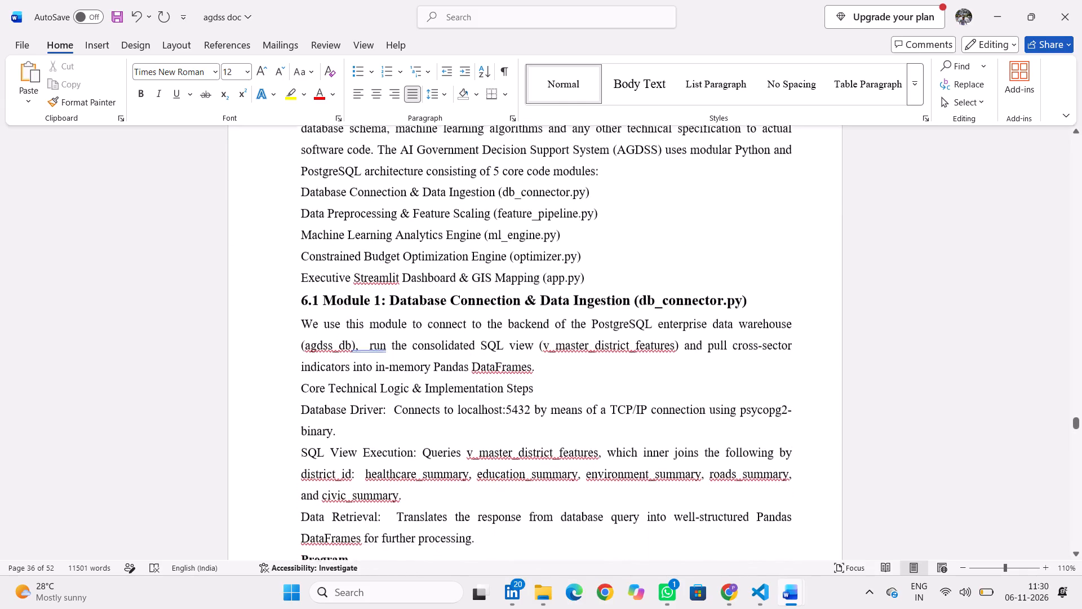
scroll(583, 350, "down", 3)
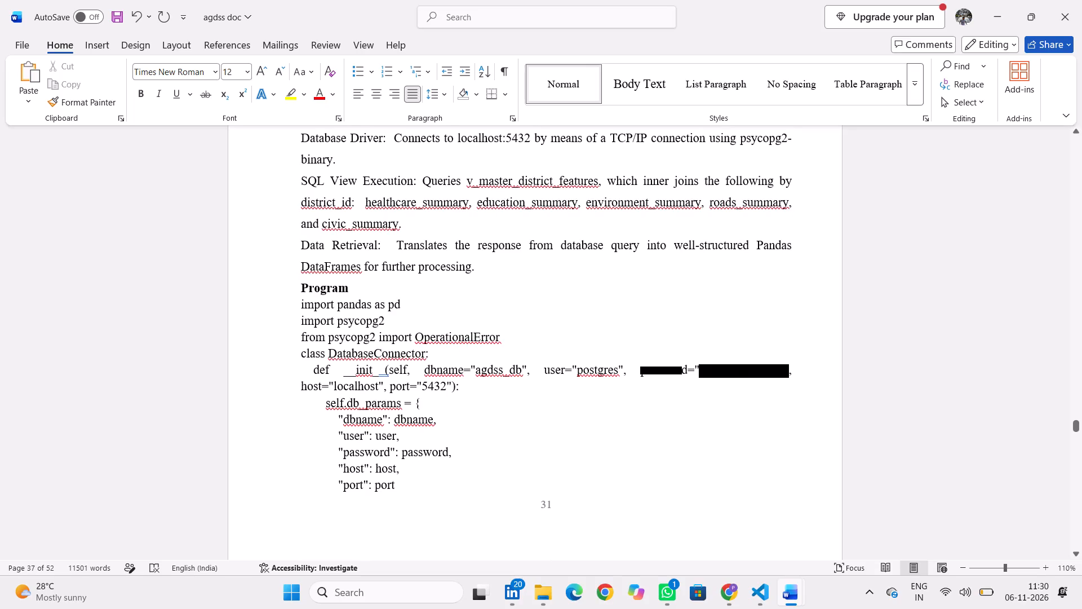
left_click_drag(355, 203, 293, 206)
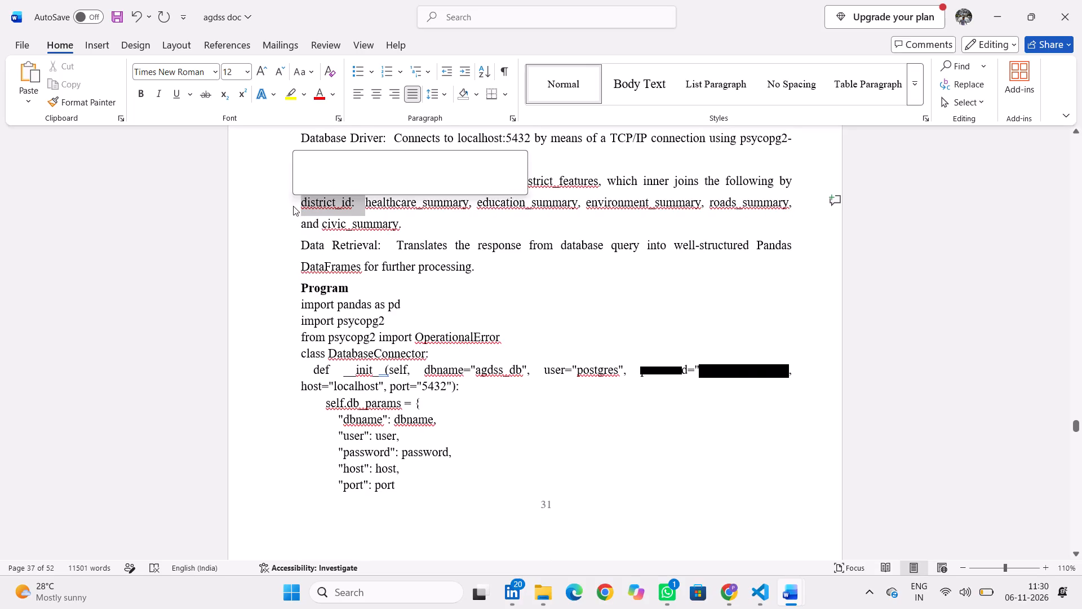
left_click(300, 185)
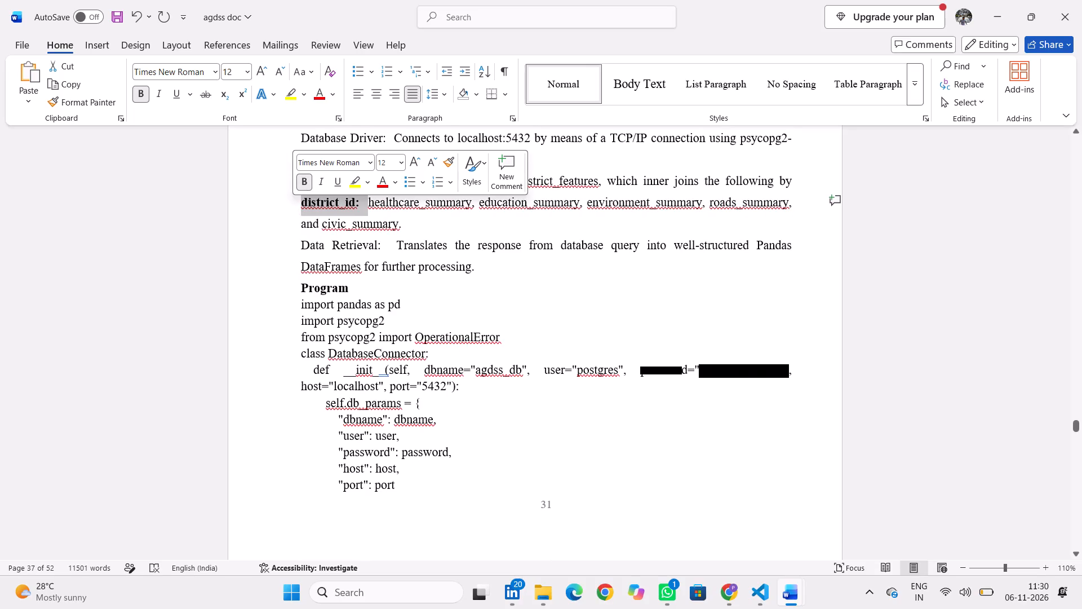
left_click_drag(381, 247, 298, 245)
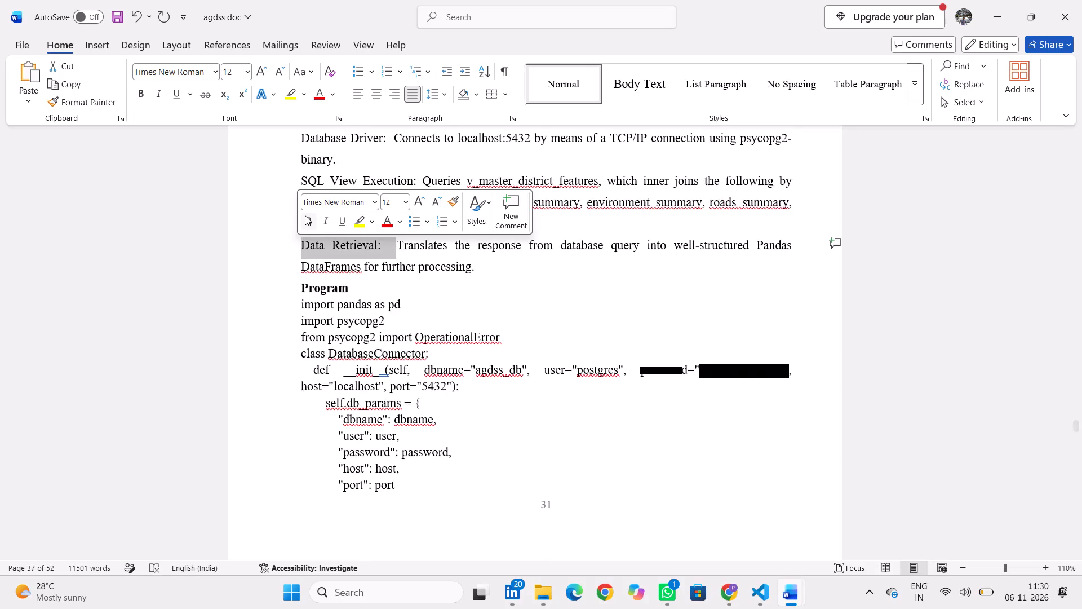
left_click(305, 215)
scroll(402, 319, "up", 2)
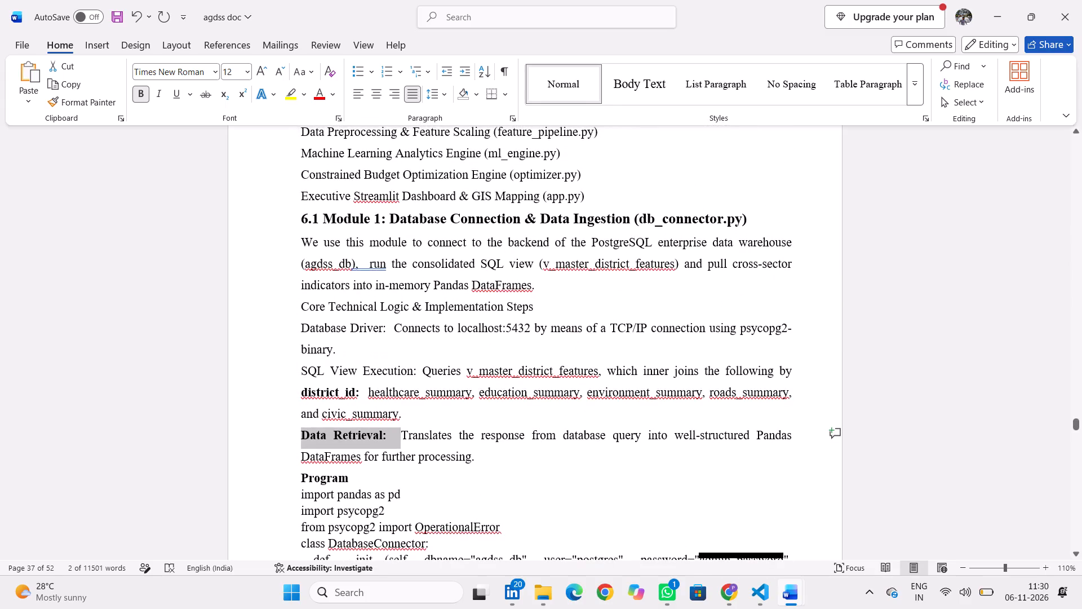
left_click_drag(385, 330, 311, 329)
left_click(319, 306)
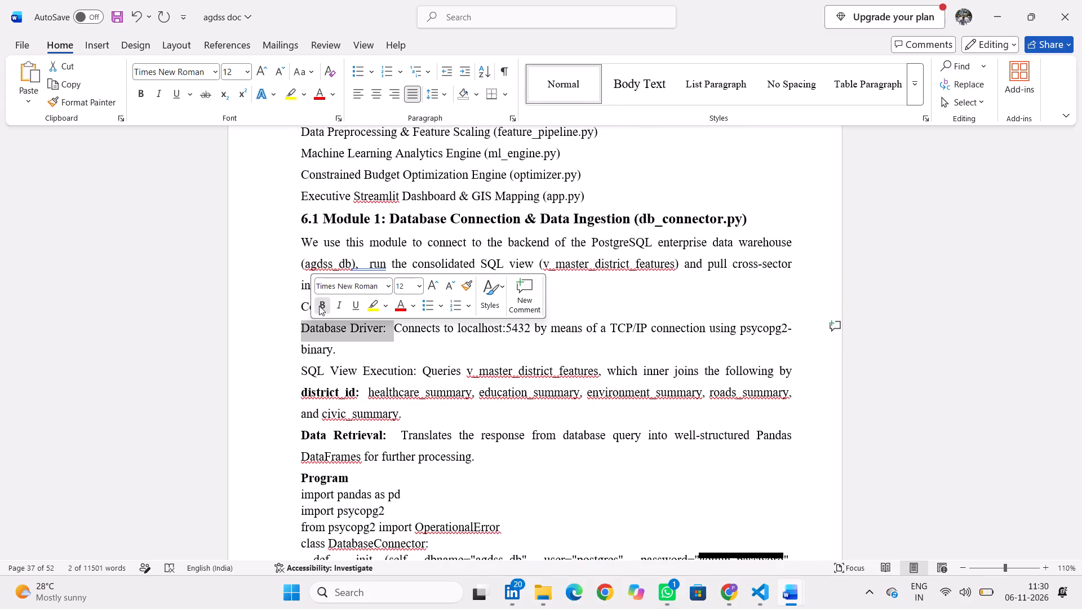
left_click(463, 359)
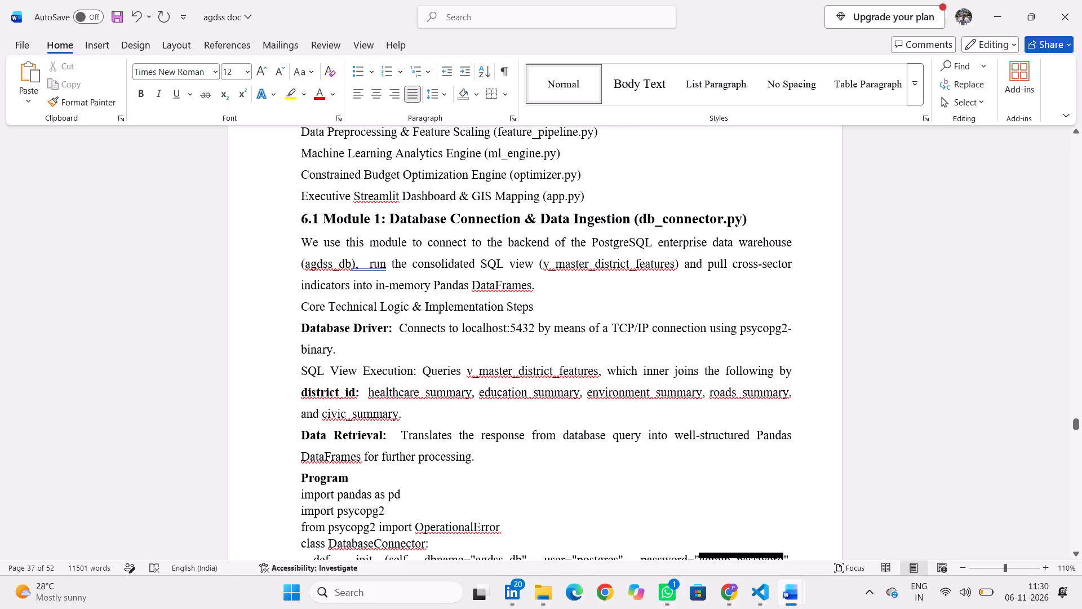
Bold the "Core Technical Logic & Implementation Steps" line in section 6.1.
left_click_drag(563, 310, 296, 307)
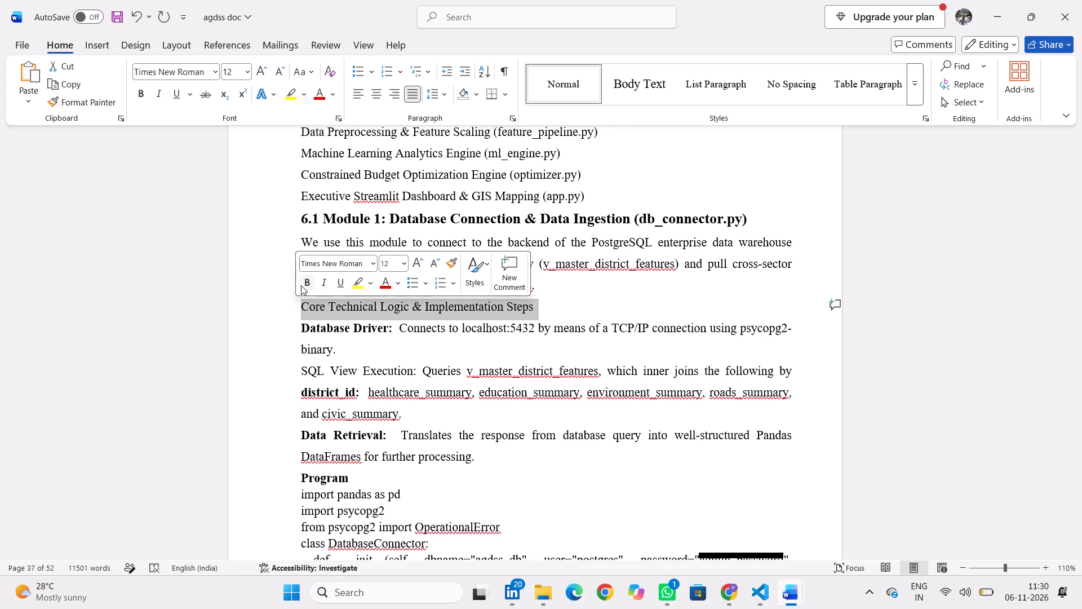
left_click(301, 285)
left_click(615, 290)
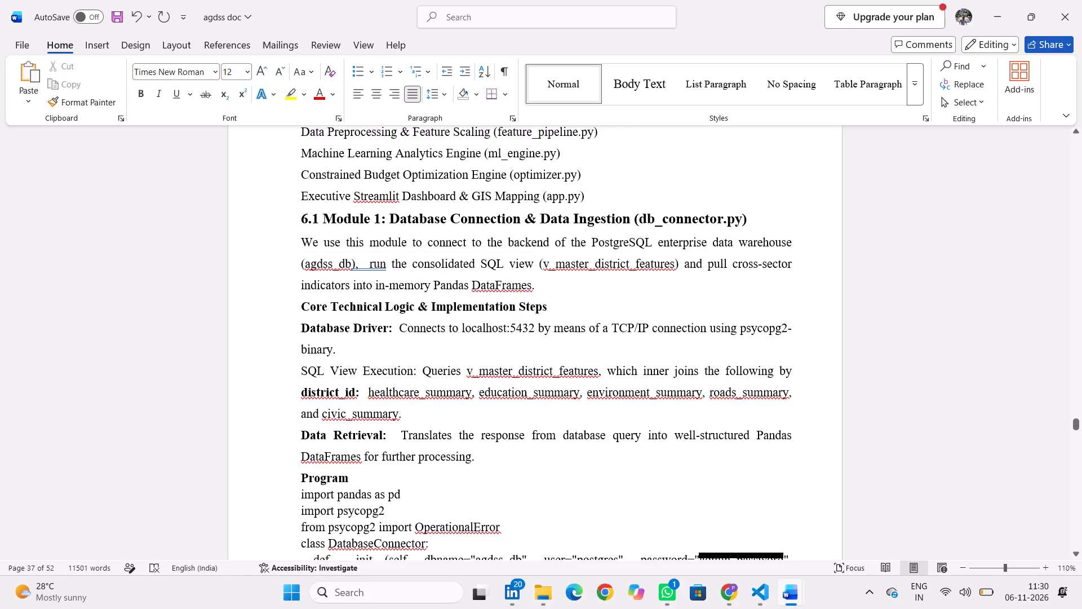
Review the rest of Chapter 6, from the database connector code through Module 5, checking headings and code layout.
scroll(567, 320, "down", 5)
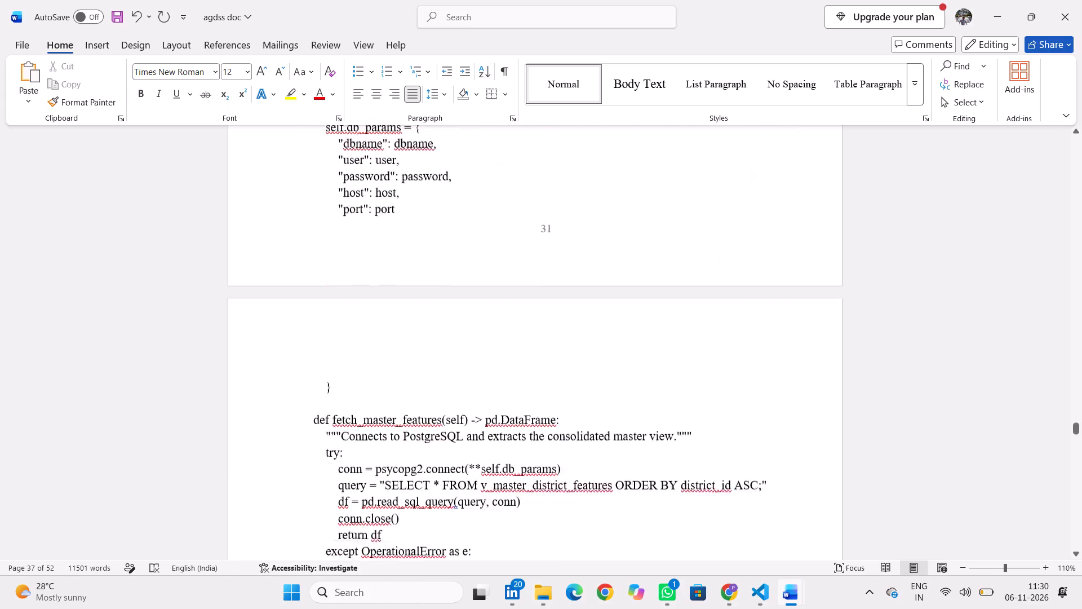
scroll(567, 320, "down", 5)
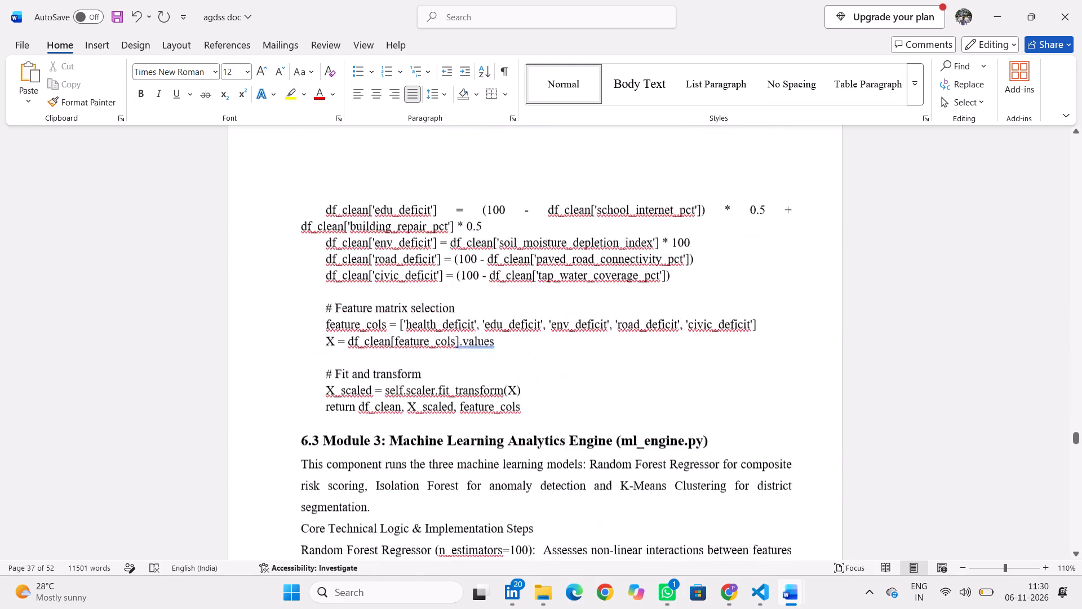
scroll(567, 320, "down", 5)
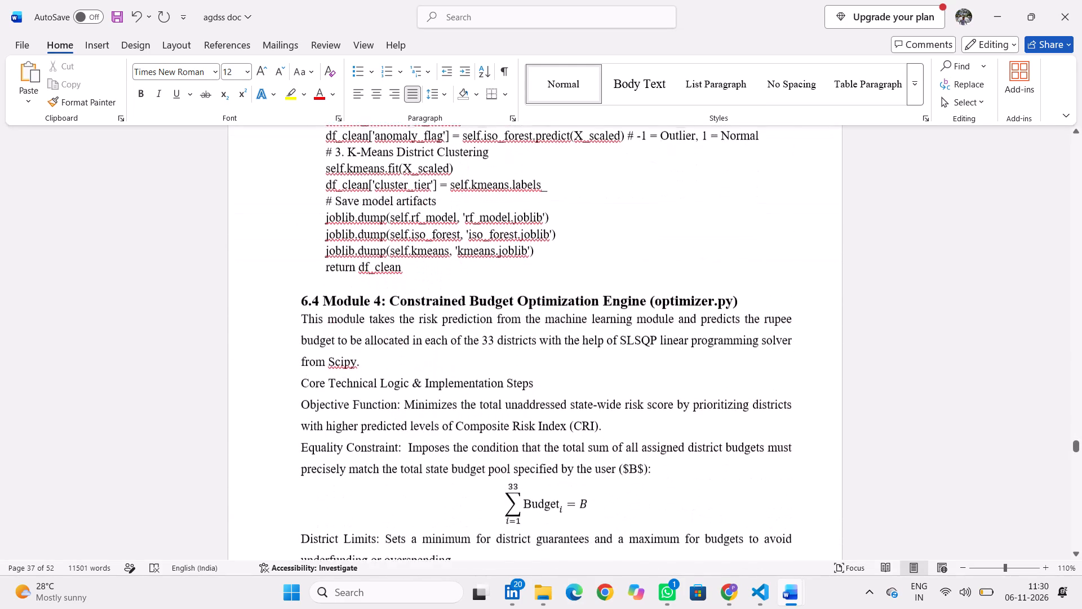
scroll(567, 320, "down", 4)
scroll(567, 320, "up", 1)
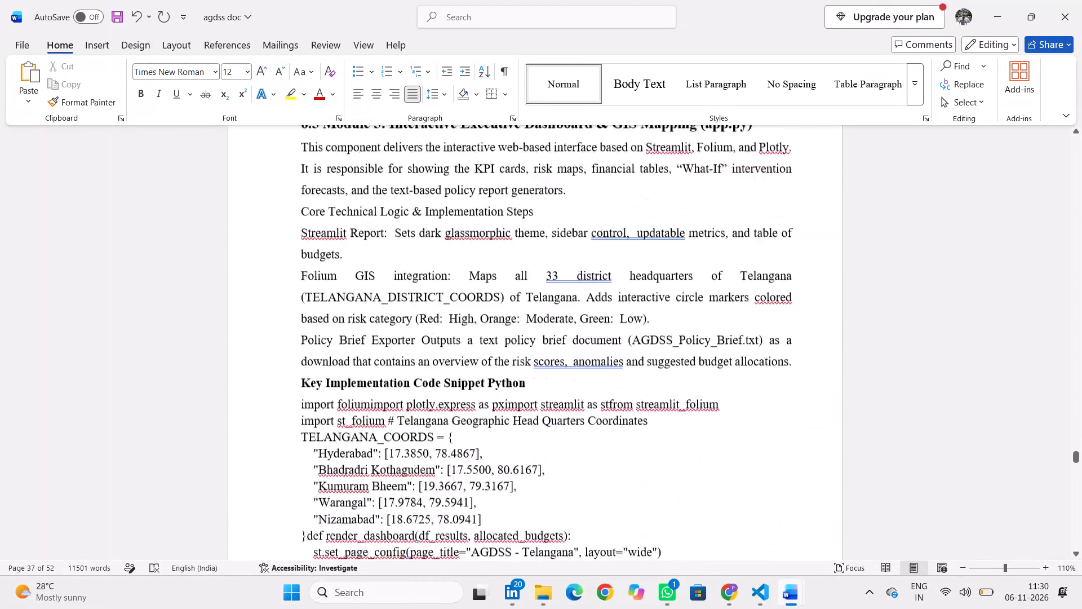
scroll(567, 320, "up", 1)
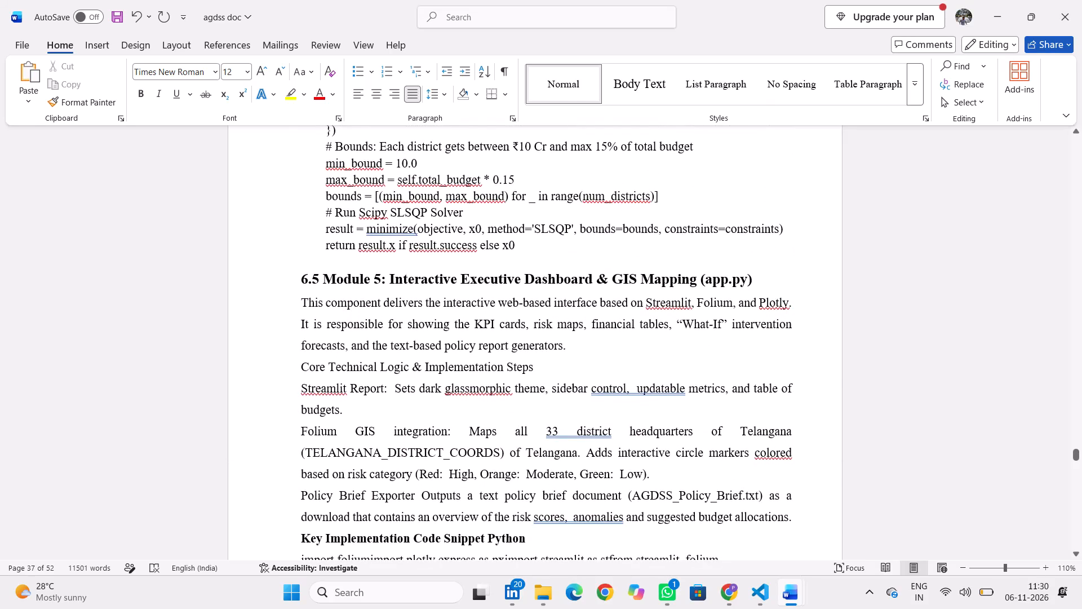
Insert a blank line before the "Chapter 7" heading to move it onto the next page above SOFTWARE TESTING.
scroll(594, 327, "down", 7)
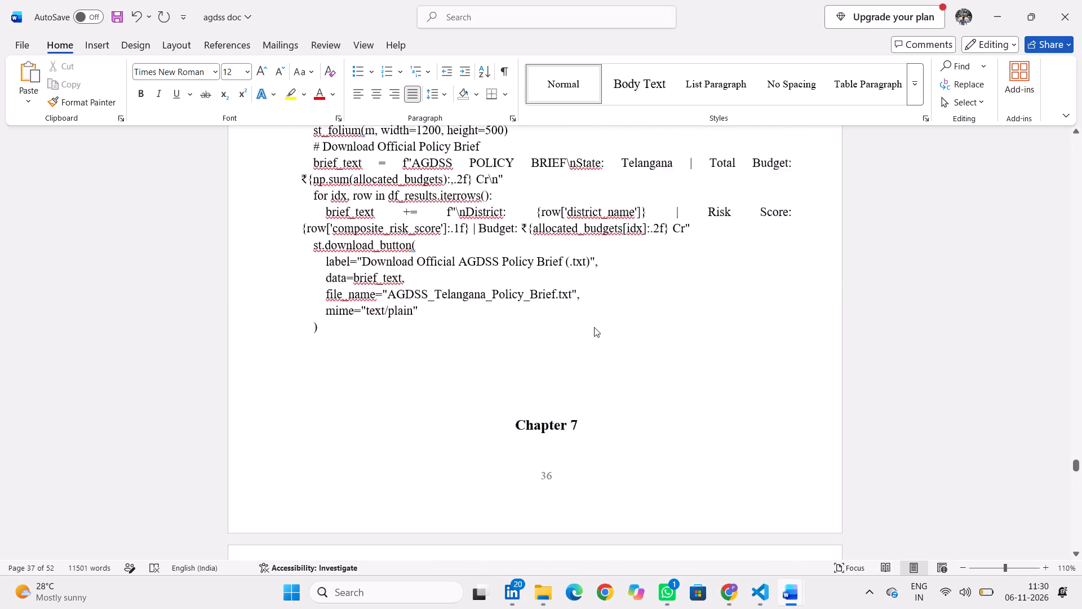
scroll(594, 327, "down", 1)
left_click(489, 257)
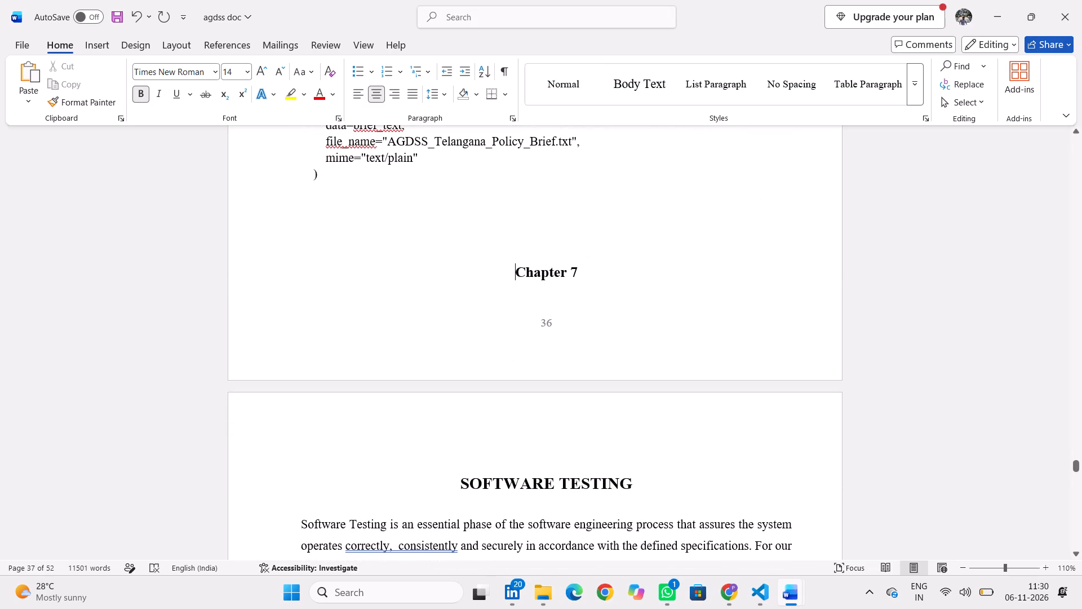
key("Return")
scroll(494, 361, "down", 1)
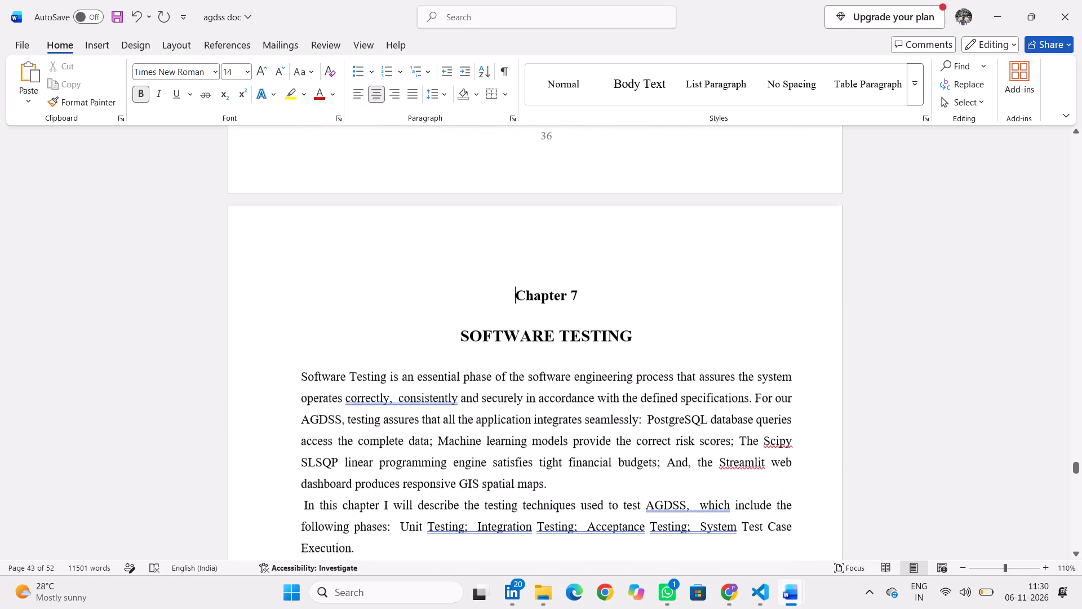
Review Chapter 7 SOFTWARE TESTING through section 8.1.2 of Chapter 8, checking headings, bold labels, equations and page breaks.
scroll(494, 361, "down", 3)
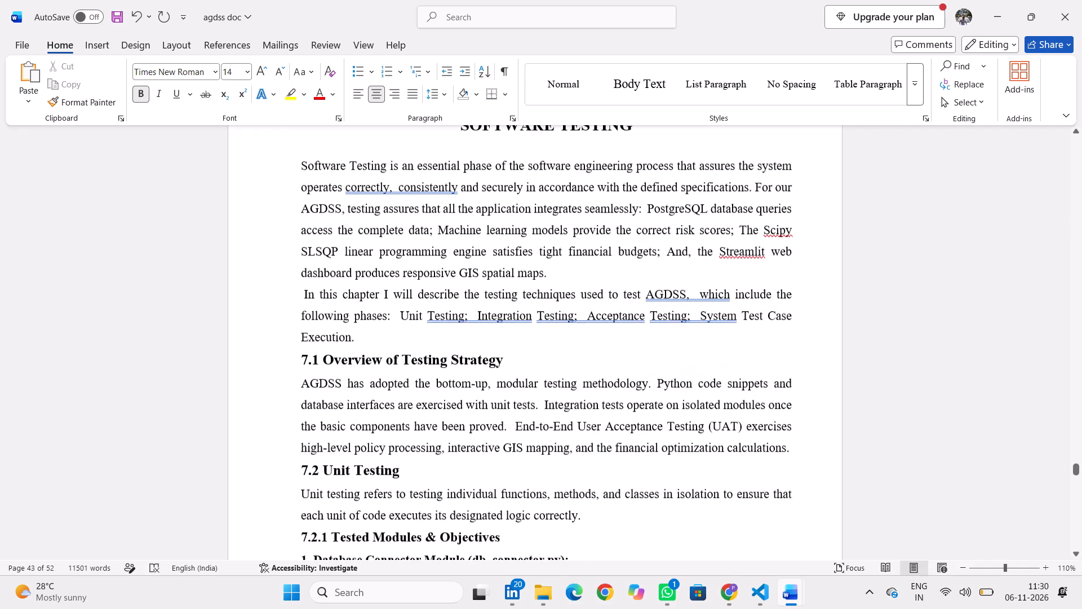
scroll(494, 361, "down", 4)
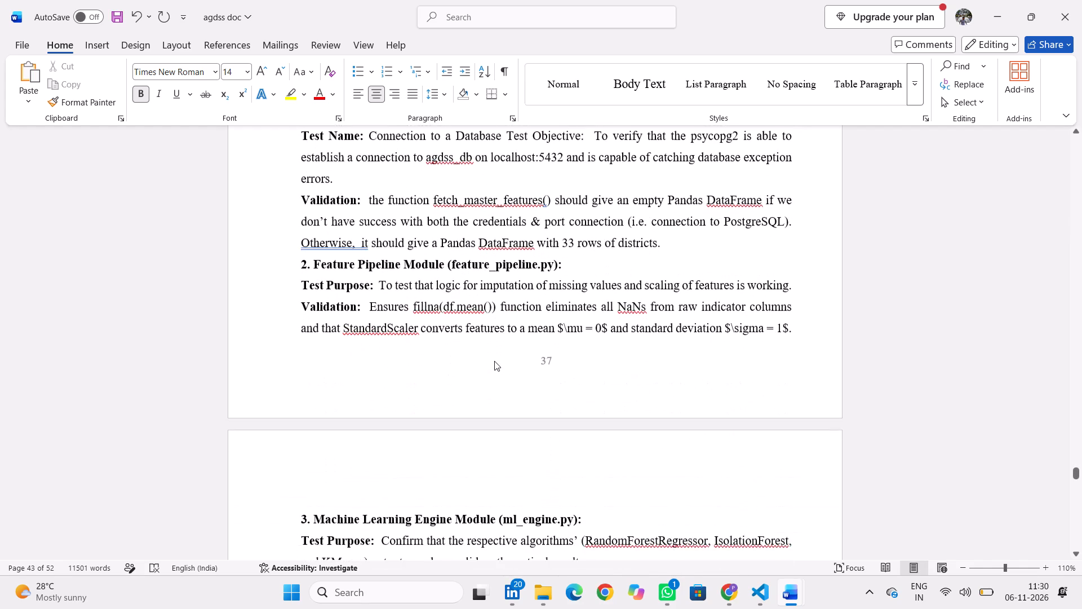
scroll(494, 361, "down", 4)
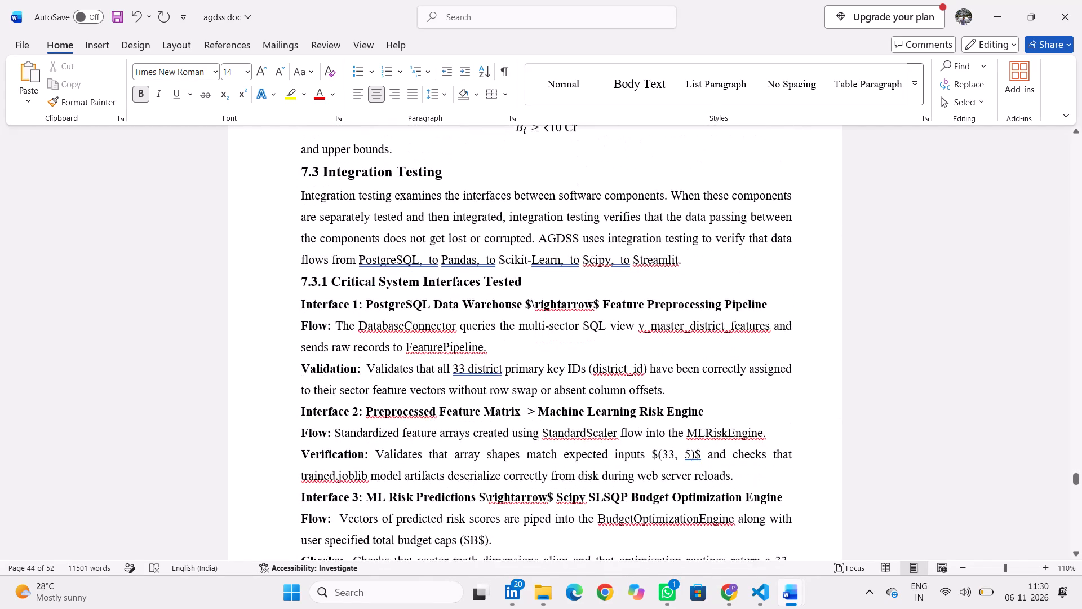
scroll(494, 361, "down", 2)
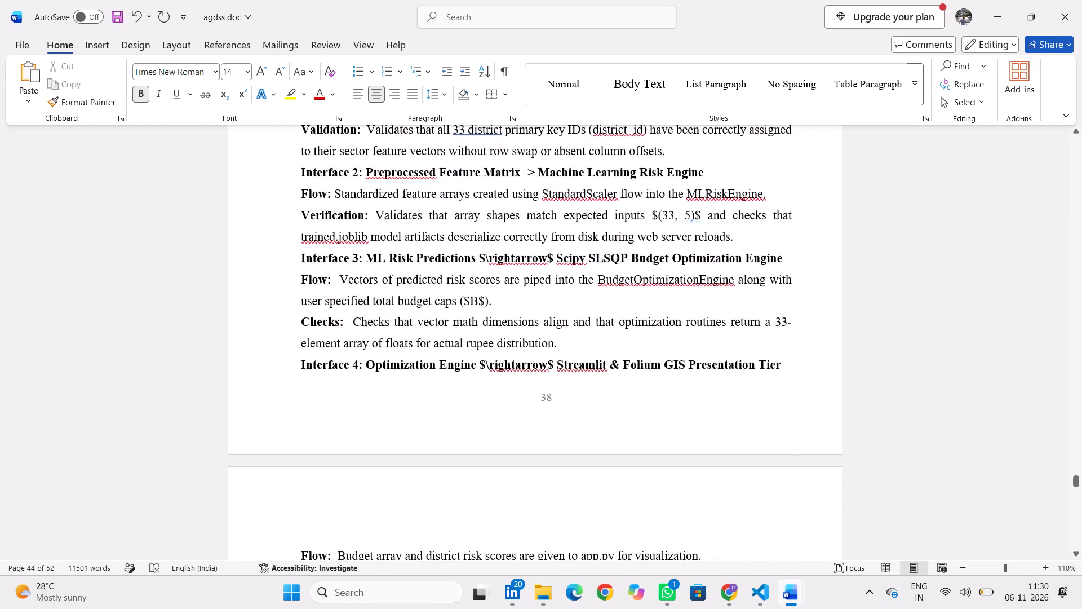
scroll(494, 361, "down", 3)
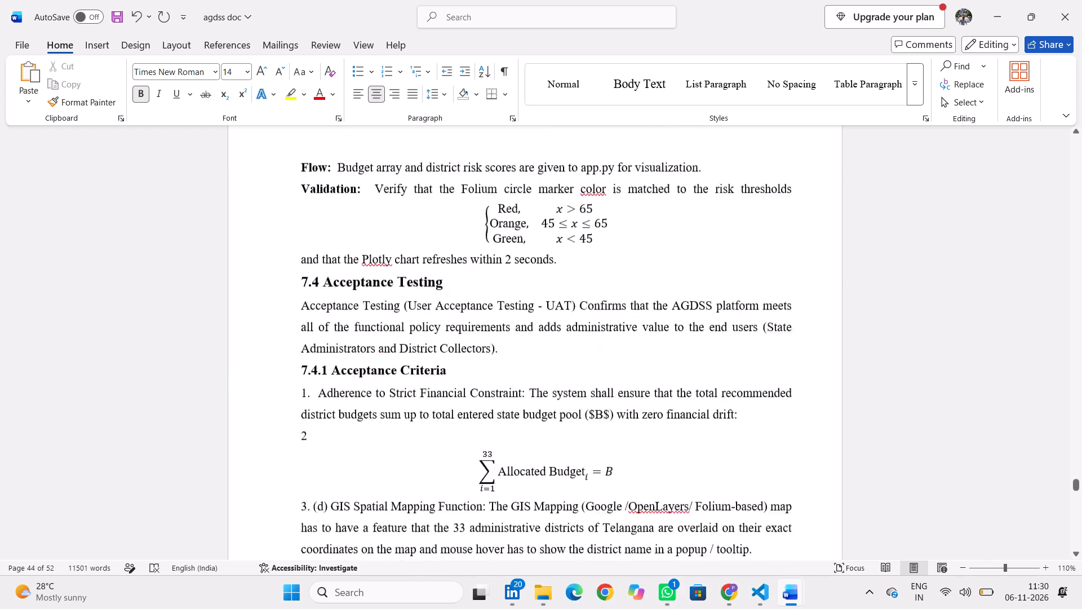
scroll(494, 361, "down", 4)
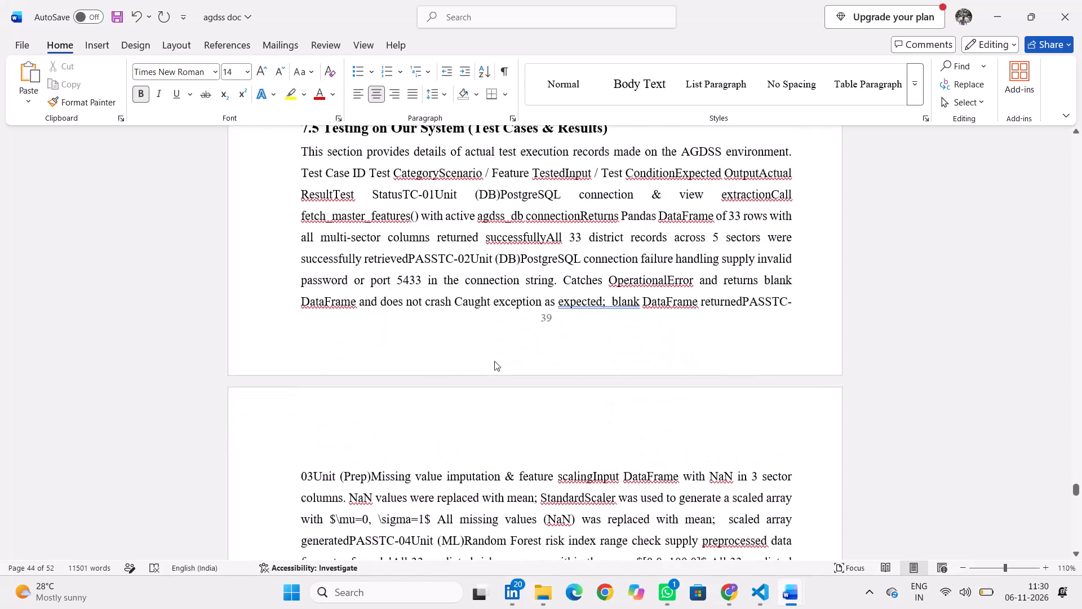
scroll(494, 361, "down", 6)
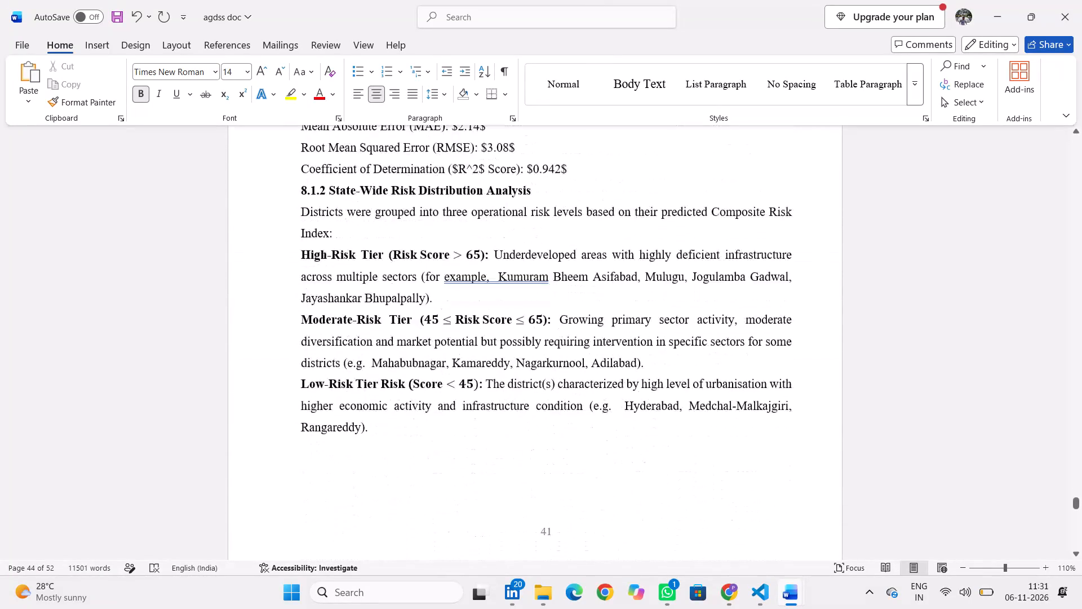
scroll(494, 361, "up", 6)
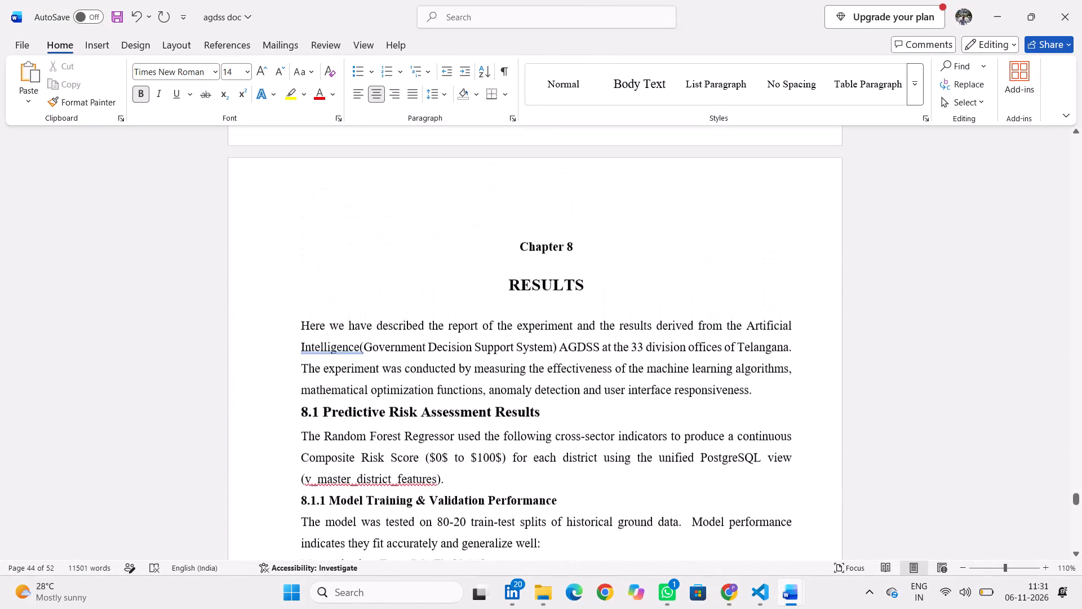
scroll(494, 361, "up", 9)
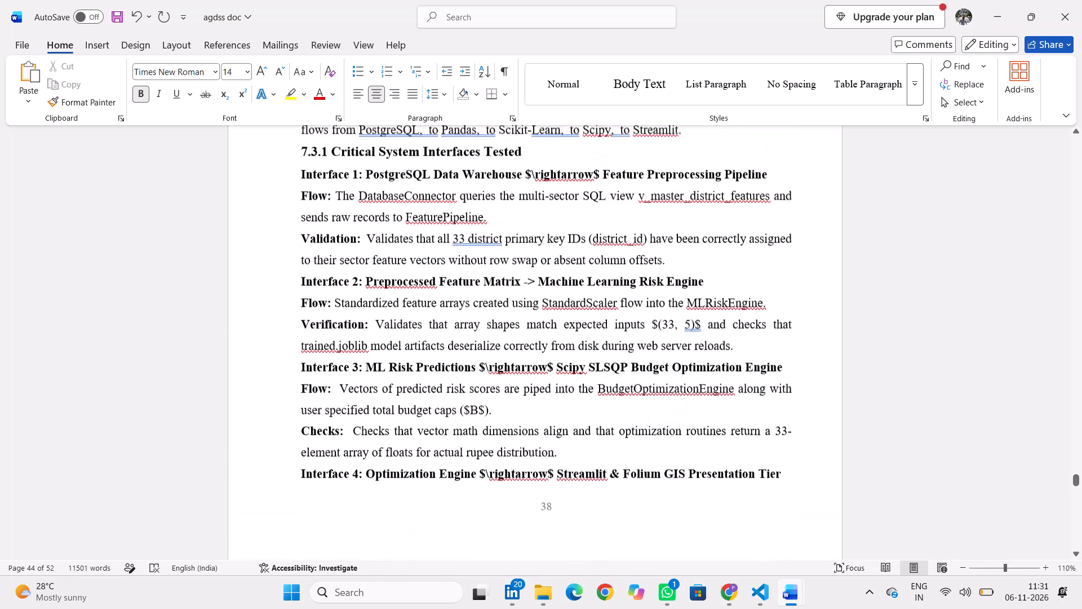
scroll(494, 361, "up", 2)
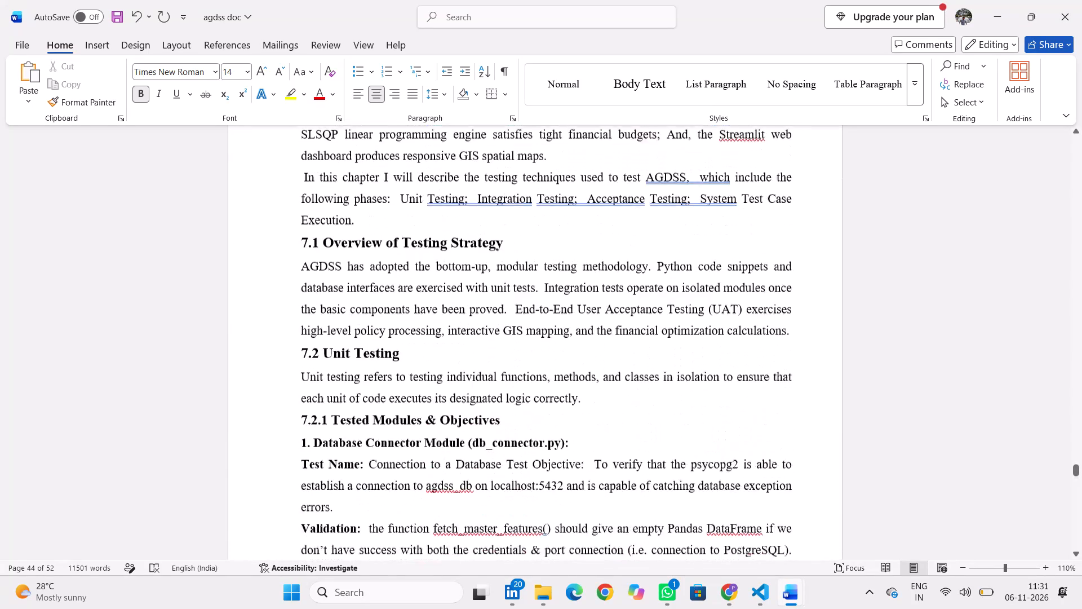
scroll(494, 361, "up", 3)
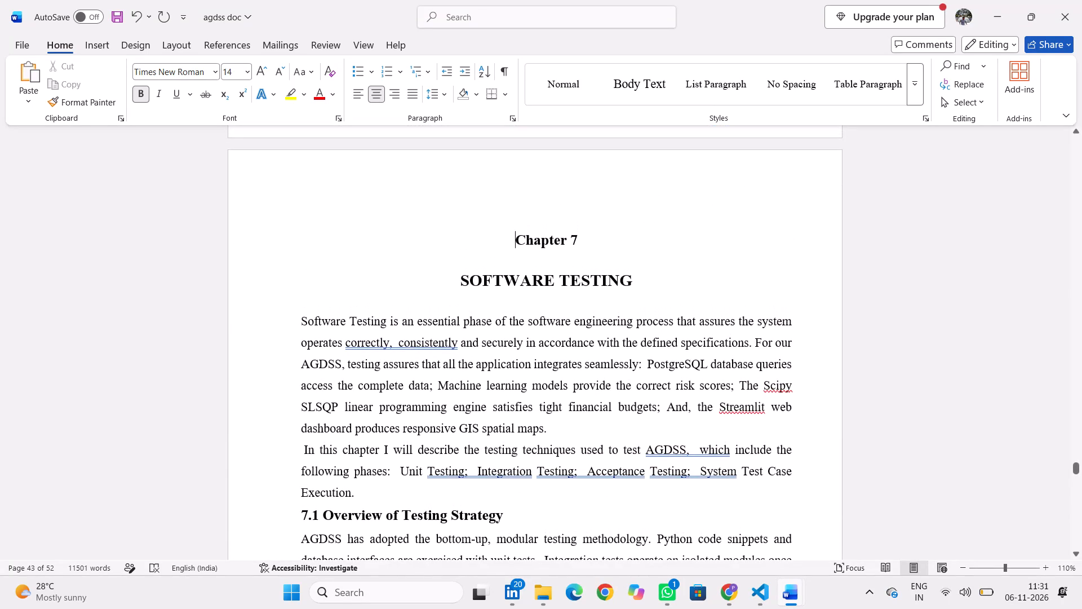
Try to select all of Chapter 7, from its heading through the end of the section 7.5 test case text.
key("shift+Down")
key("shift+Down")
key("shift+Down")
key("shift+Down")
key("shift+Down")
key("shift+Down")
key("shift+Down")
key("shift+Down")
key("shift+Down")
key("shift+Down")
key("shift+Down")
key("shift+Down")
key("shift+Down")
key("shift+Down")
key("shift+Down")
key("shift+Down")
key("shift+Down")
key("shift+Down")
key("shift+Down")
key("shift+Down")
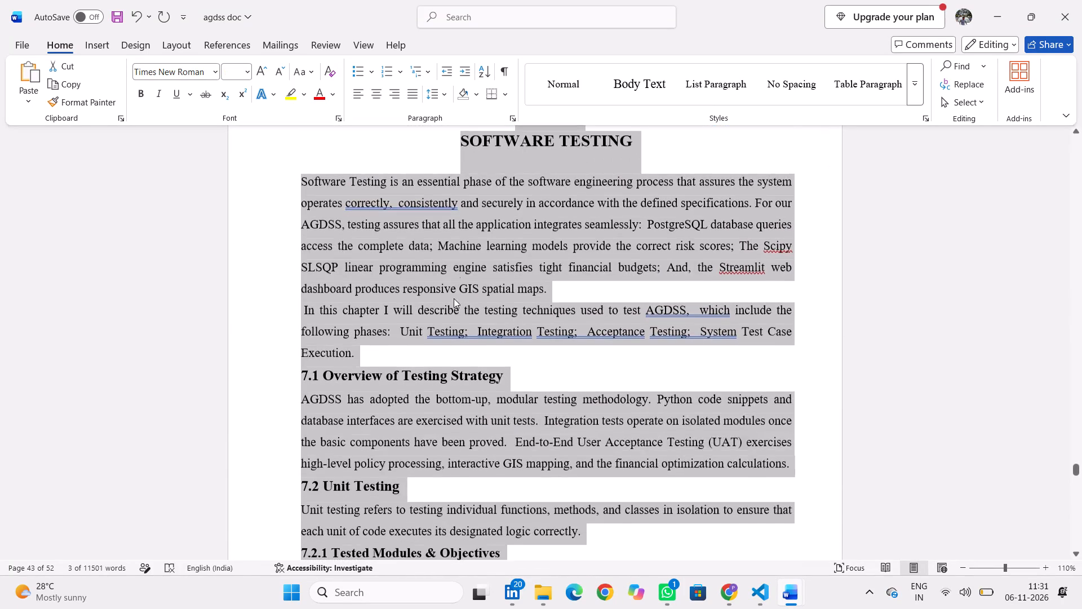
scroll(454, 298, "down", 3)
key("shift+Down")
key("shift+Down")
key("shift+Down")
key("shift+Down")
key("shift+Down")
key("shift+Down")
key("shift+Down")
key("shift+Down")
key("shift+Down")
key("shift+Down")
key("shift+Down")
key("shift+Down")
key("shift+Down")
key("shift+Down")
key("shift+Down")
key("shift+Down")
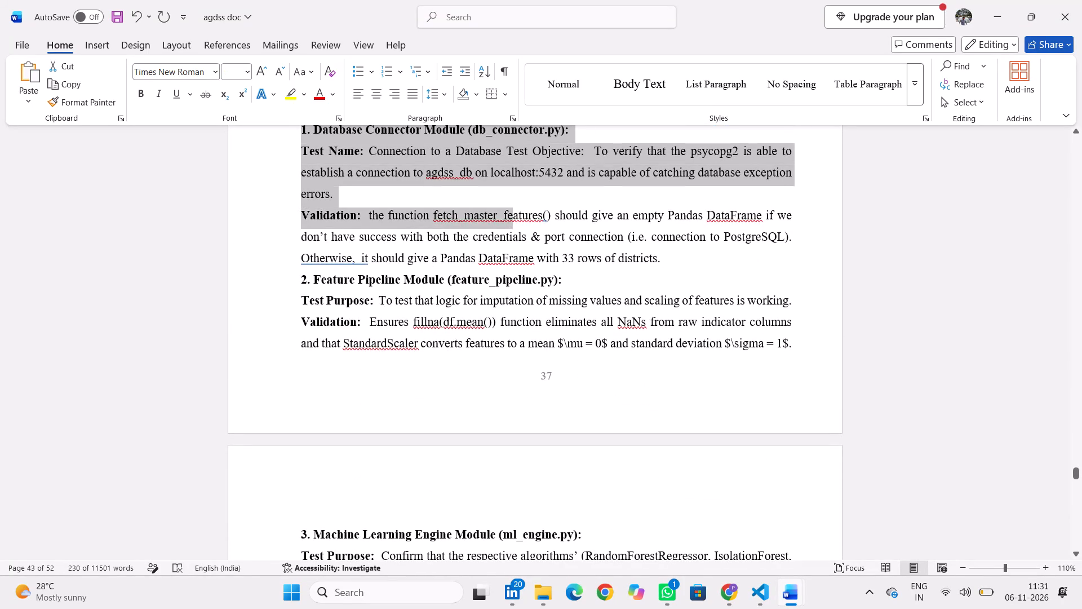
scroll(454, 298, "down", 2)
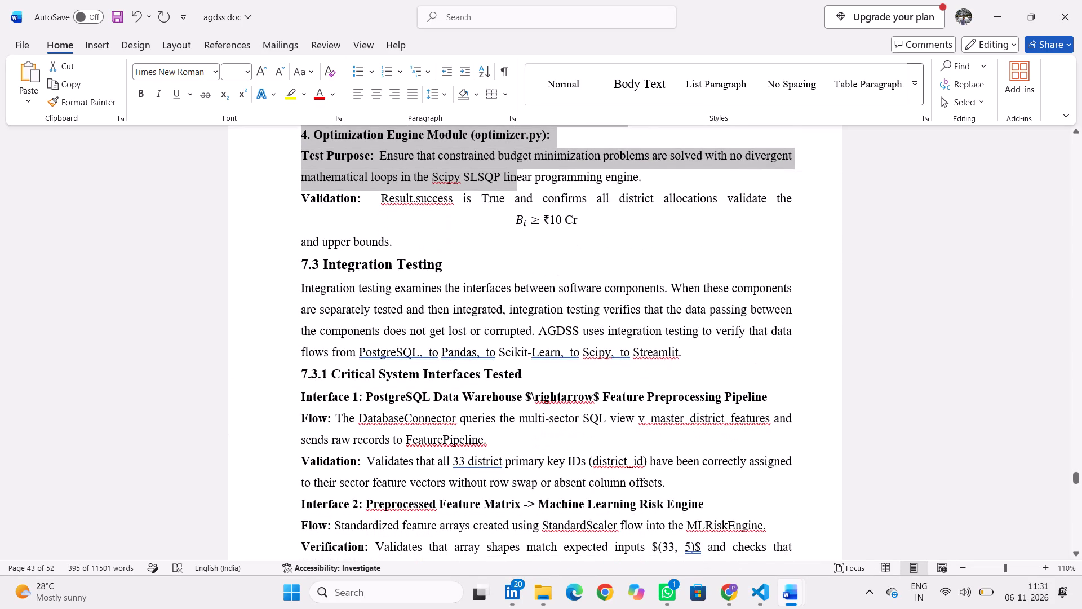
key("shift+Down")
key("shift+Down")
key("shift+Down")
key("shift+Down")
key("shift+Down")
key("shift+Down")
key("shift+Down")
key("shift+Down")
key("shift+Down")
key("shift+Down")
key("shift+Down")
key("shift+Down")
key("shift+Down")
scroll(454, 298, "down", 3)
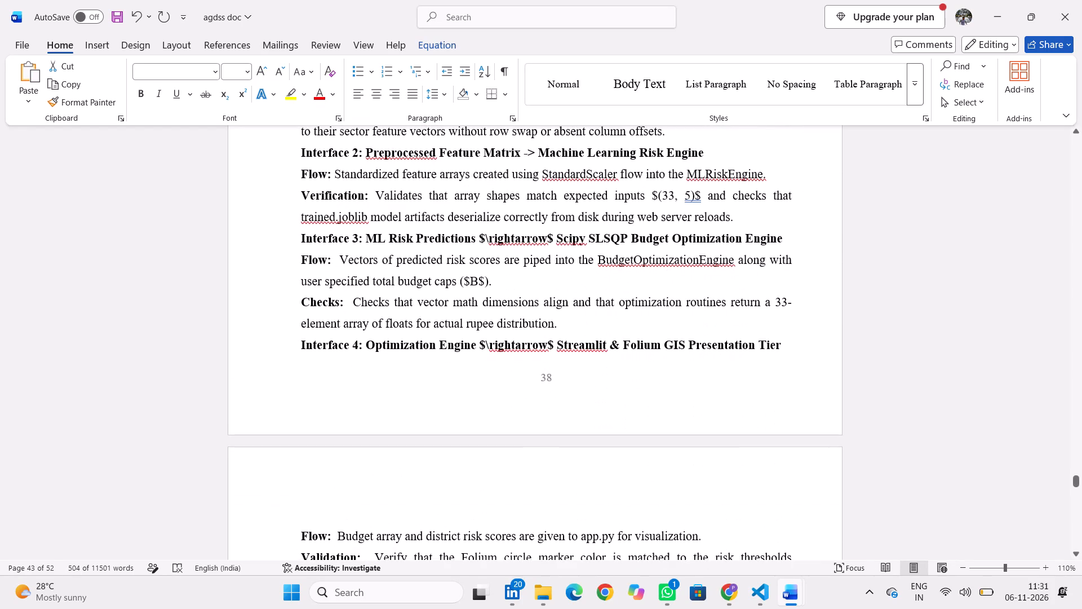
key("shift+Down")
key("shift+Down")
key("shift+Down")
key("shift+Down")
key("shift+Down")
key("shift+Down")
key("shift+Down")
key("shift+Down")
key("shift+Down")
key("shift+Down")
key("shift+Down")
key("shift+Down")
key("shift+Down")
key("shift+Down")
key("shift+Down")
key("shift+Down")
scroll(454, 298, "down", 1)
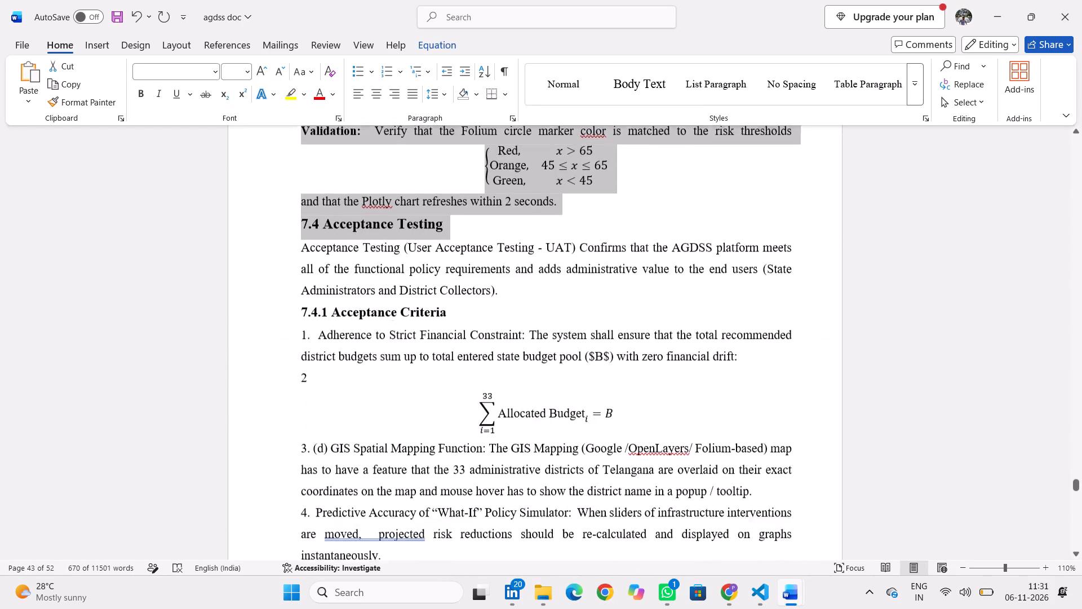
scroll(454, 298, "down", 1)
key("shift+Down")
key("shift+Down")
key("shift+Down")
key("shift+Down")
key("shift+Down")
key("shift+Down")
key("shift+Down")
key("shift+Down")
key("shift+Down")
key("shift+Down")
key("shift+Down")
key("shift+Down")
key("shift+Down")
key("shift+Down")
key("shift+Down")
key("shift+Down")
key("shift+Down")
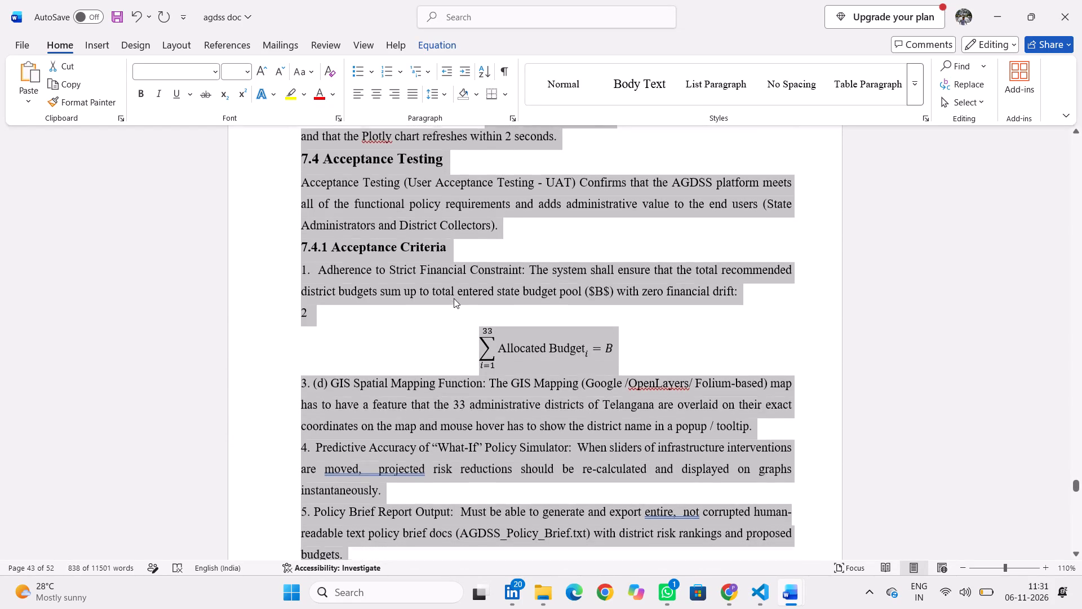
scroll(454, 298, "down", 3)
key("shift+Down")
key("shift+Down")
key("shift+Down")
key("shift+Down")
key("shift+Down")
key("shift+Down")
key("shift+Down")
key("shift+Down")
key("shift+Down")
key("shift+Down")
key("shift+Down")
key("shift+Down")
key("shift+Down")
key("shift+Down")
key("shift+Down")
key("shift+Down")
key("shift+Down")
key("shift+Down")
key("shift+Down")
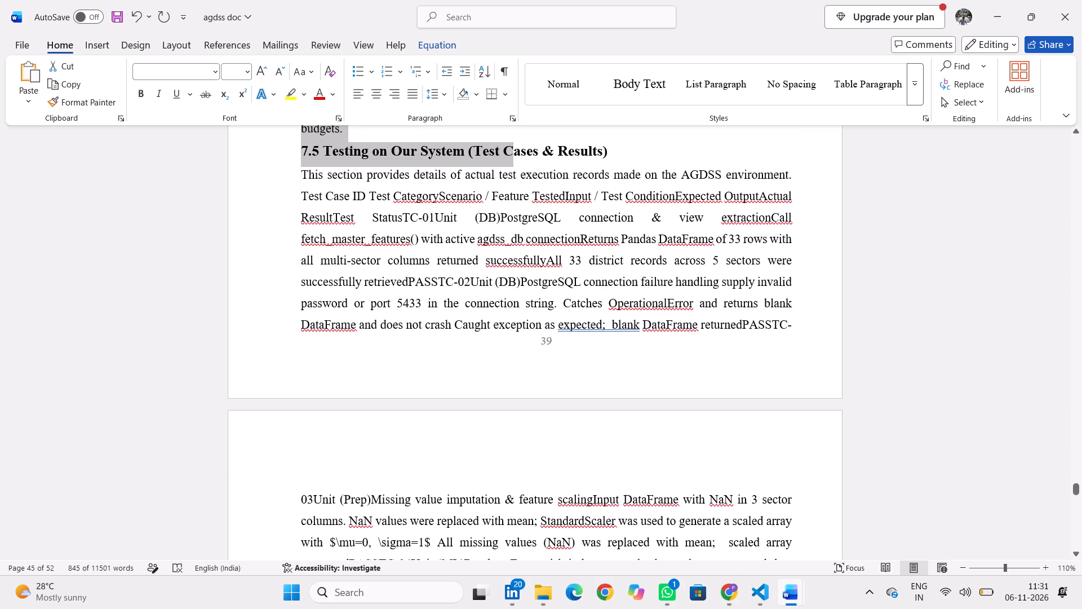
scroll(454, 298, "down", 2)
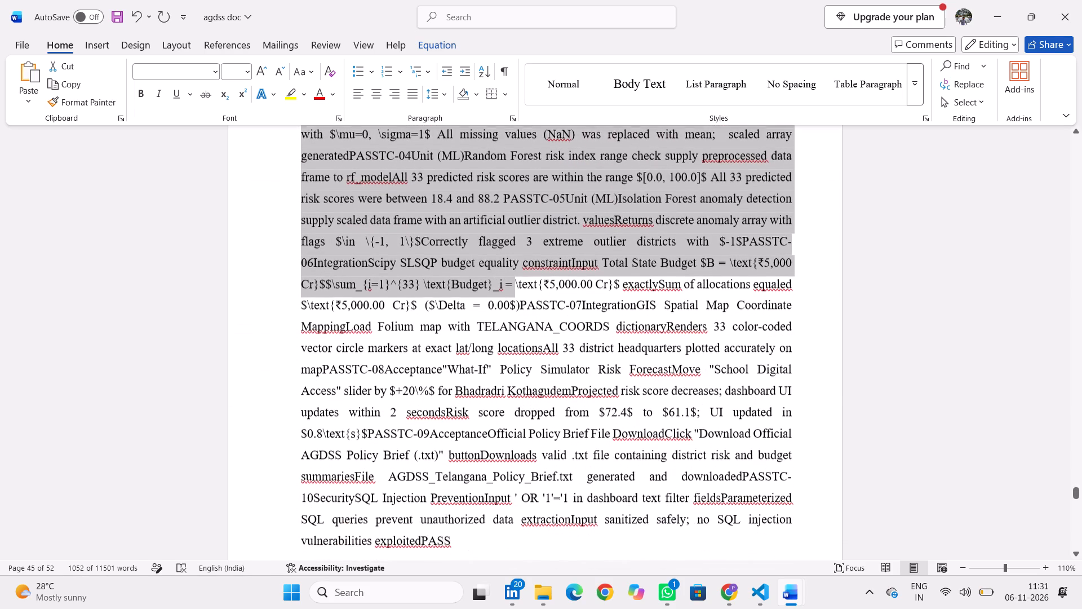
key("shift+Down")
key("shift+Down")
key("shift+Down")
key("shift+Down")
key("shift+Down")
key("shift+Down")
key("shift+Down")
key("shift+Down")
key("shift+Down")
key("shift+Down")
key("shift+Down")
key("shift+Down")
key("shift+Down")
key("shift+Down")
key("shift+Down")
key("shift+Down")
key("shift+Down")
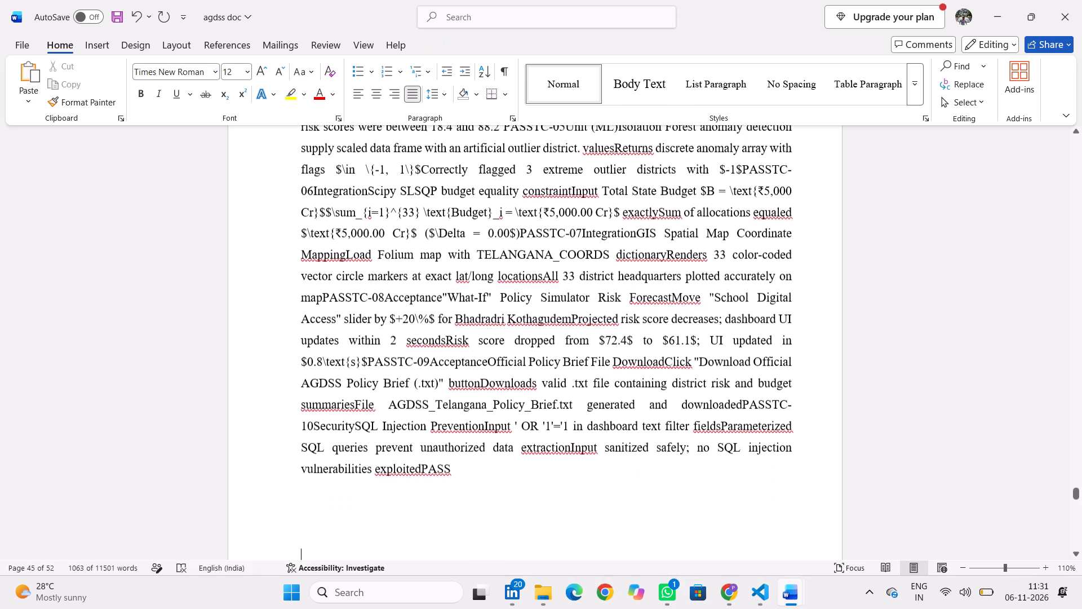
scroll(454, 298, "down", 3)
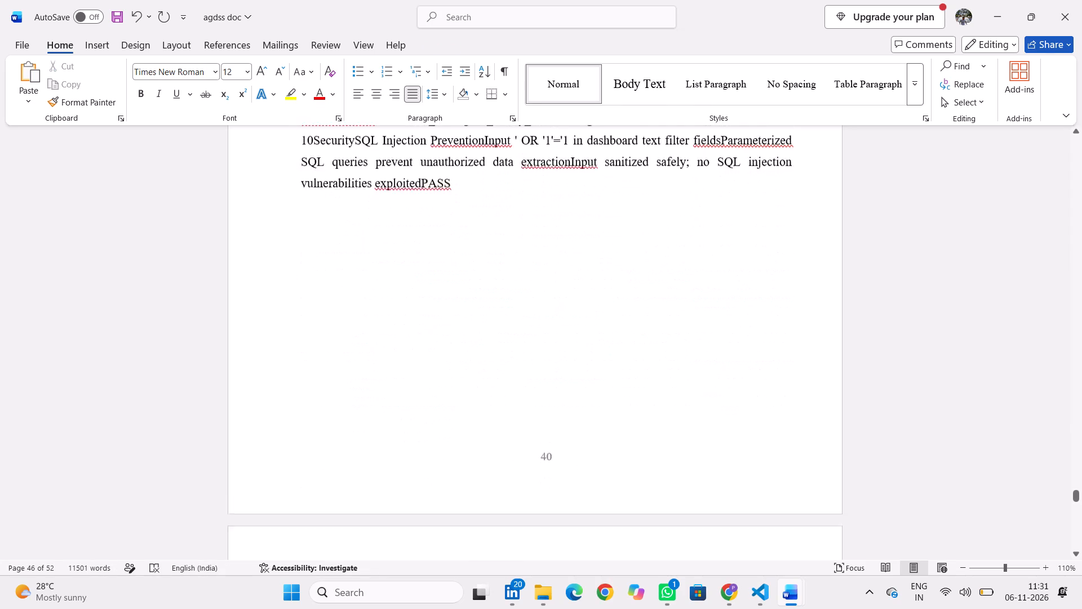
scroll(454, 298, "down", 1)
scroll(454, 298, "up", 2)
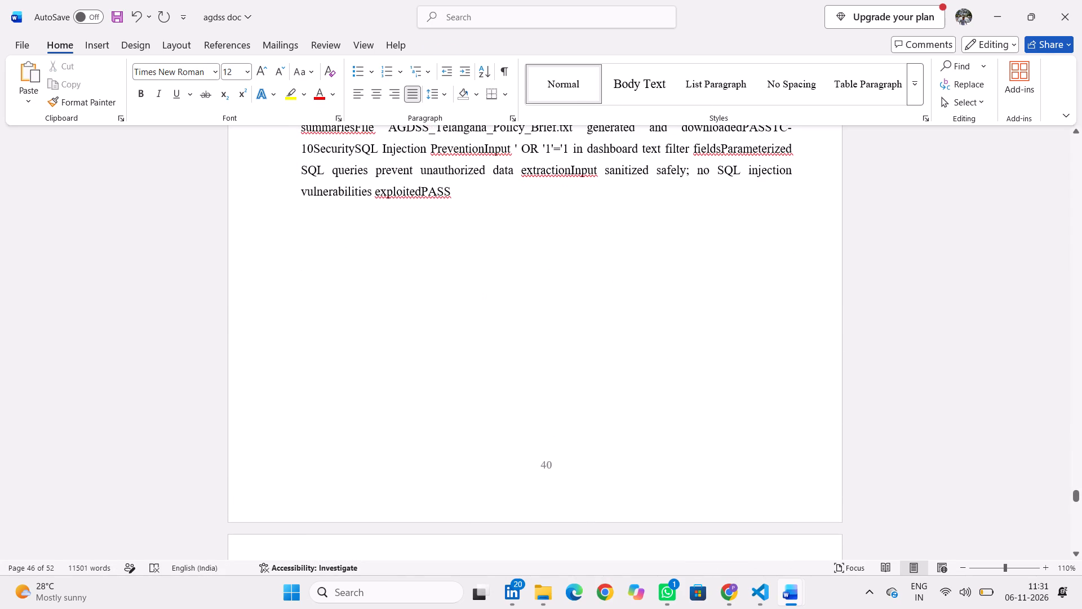
Select all of Chapter 7, from its heading through the end of the section 7.5 test case text, and copy it.
key("shift+Up")
key("shift+Up")
key("shift+Up")
key("shift+Up")
key("shift+Up")
key("shift+Up")
key("shift+Up")
key("shift+Up")
key("shift+Up")
key("shift+Up")
key("shift+Up")
key("shift+Up")
key("shift+Up")
key("shift+Up")
key("shift+Up")
key("shift+Up")
key("shift+Up")
key("shift+Up")
key("shift+Up")
key("shift+Up")
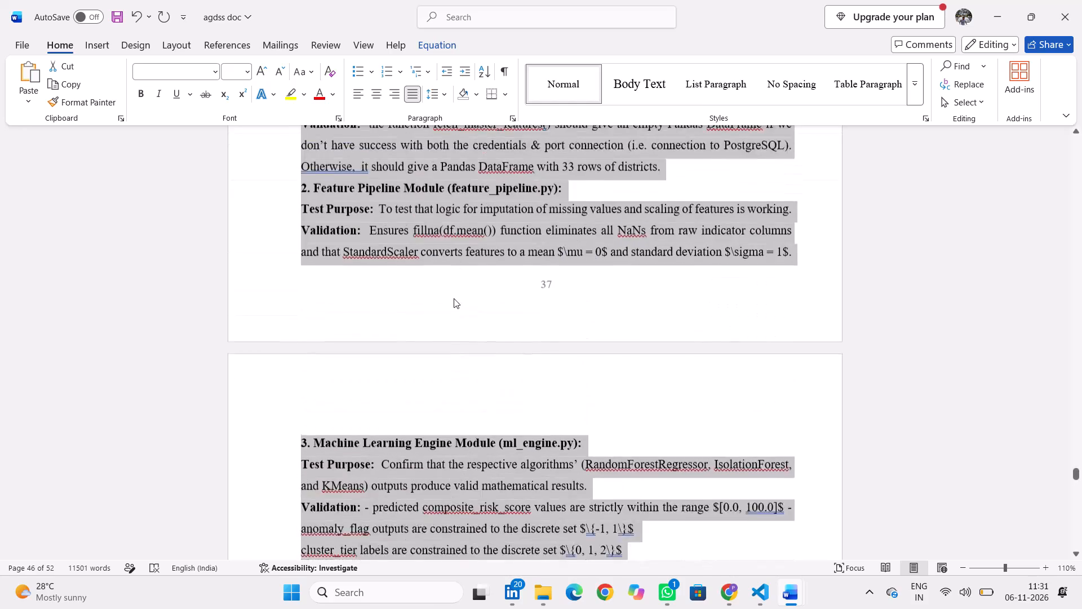
key("shift+Down")
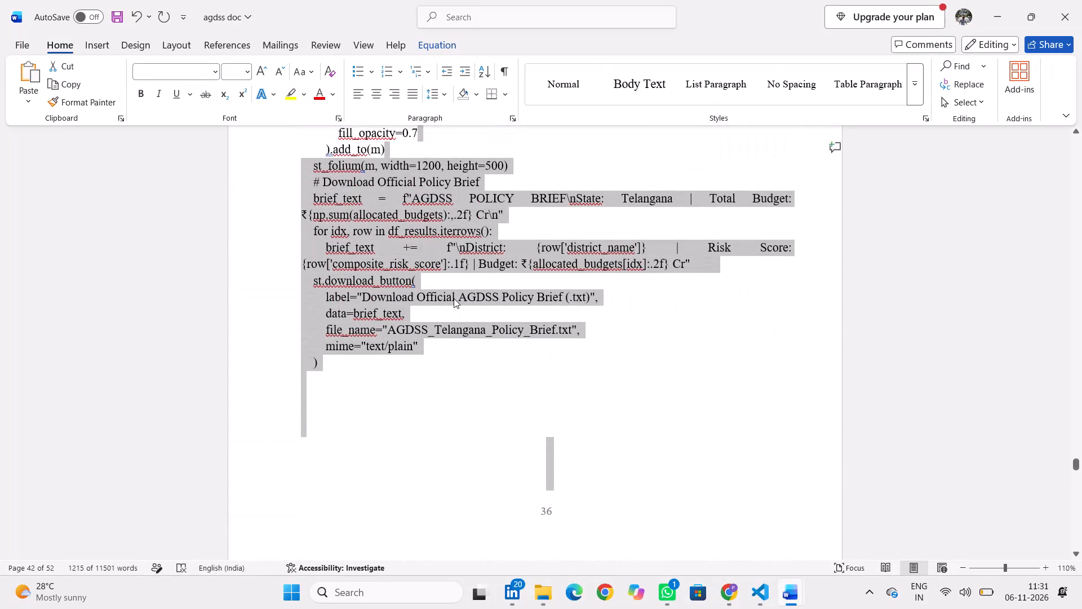
key("shift+Down")
key("shift+Down")
key("shift+Down")
key("shift+Down")
key("shift+Down")
key("shift+Down")
key("shift+Down")
key("shift+Down")
key("shift+Down")
key("shift+Down")
key("shift+Down")
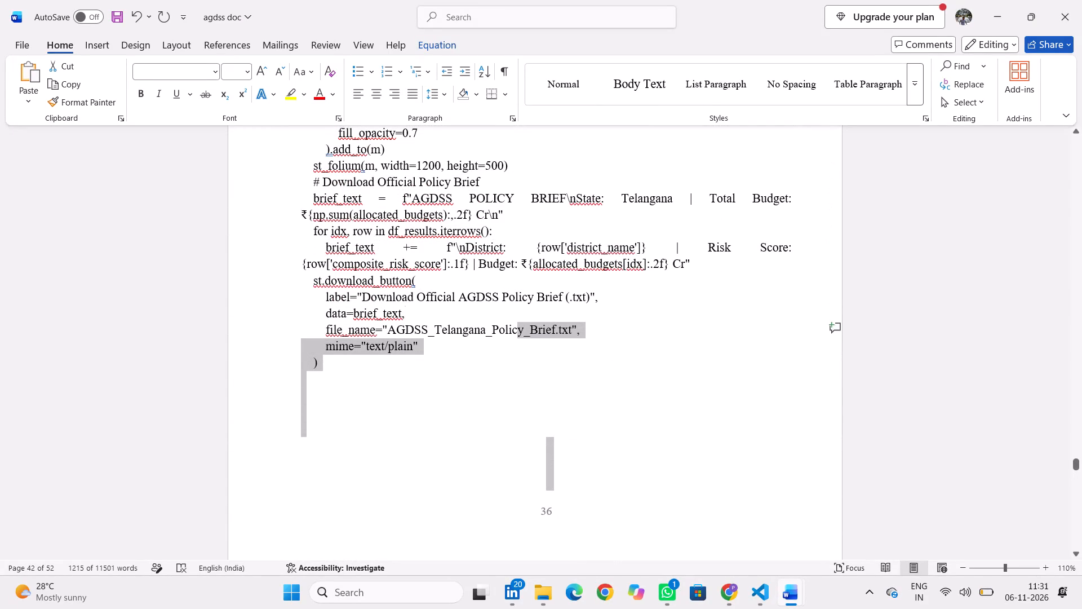
key("shift+Down")
key("shift+Down")
key("shift+Down")
key("shift+Down")
key("shift+Down")
key("shift+Down")
key("shift+Down")
key("shift+Down")
key("shift+Down")
key("shift+Down")
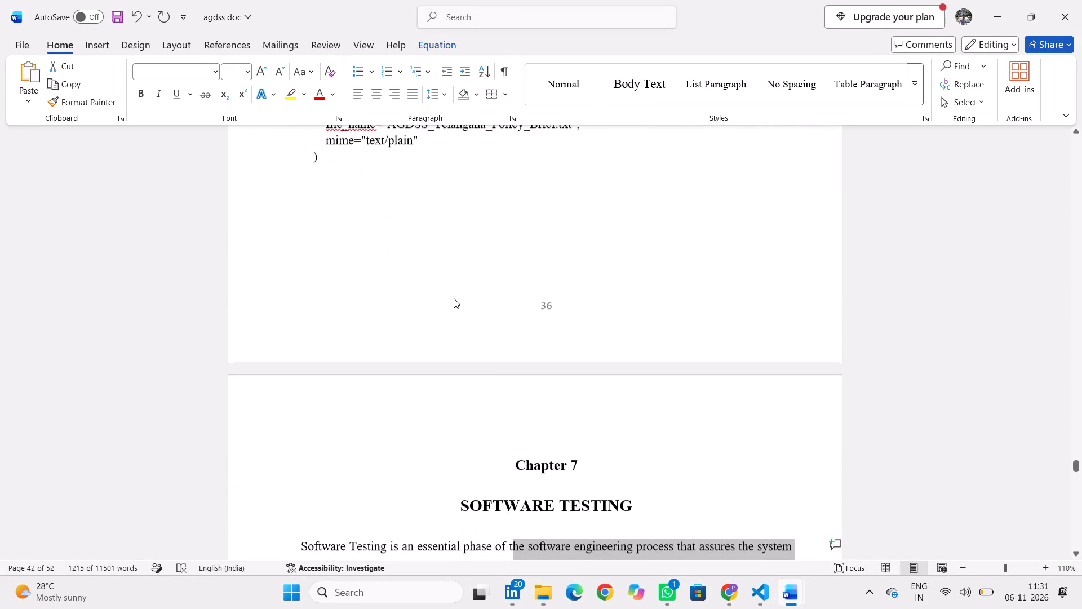
key("shift+Up")
key("shift+Up")
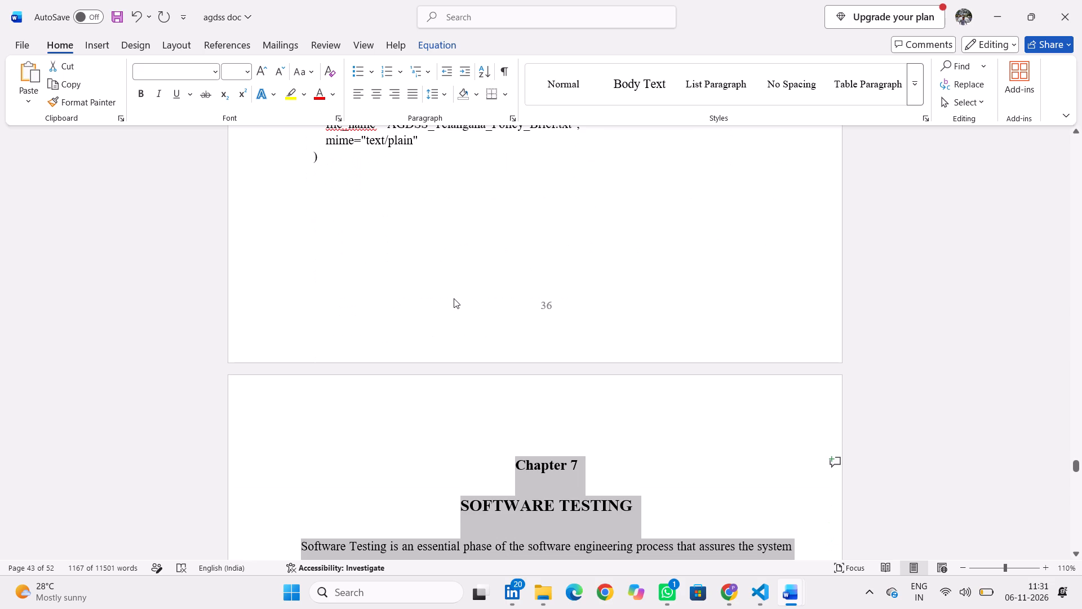
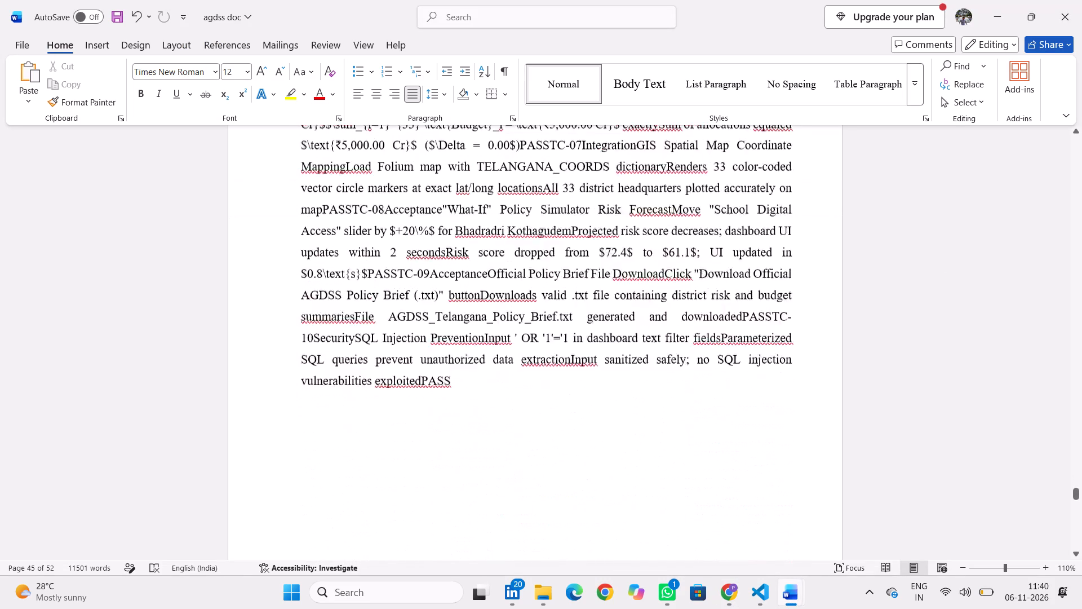
scroll(715, 380, "up", 4)
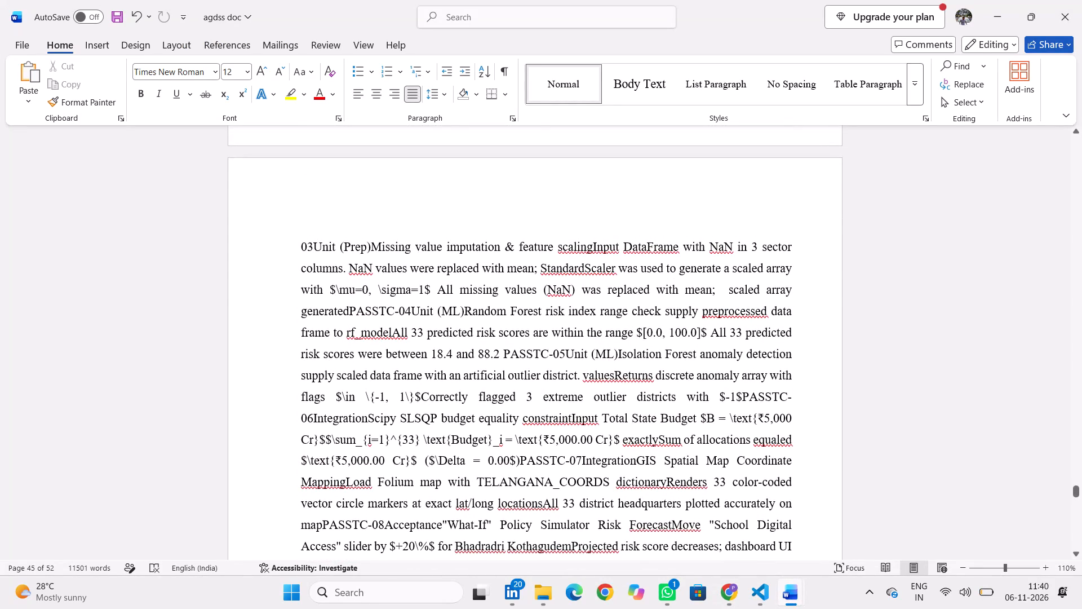
scroll(715, 380, "up", 3)
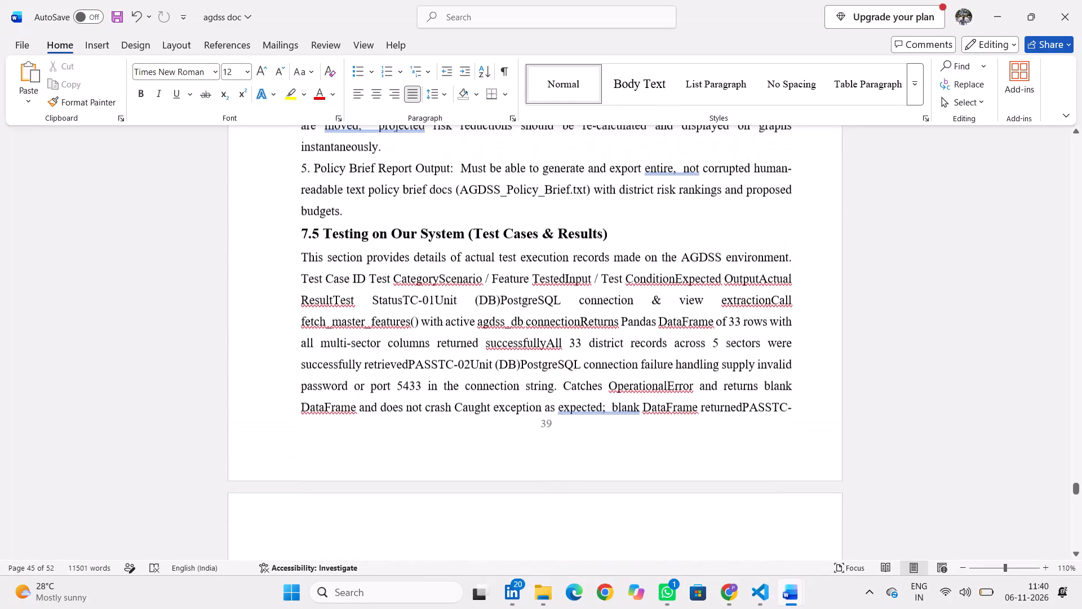
scroll(715, 380, "up", 2)
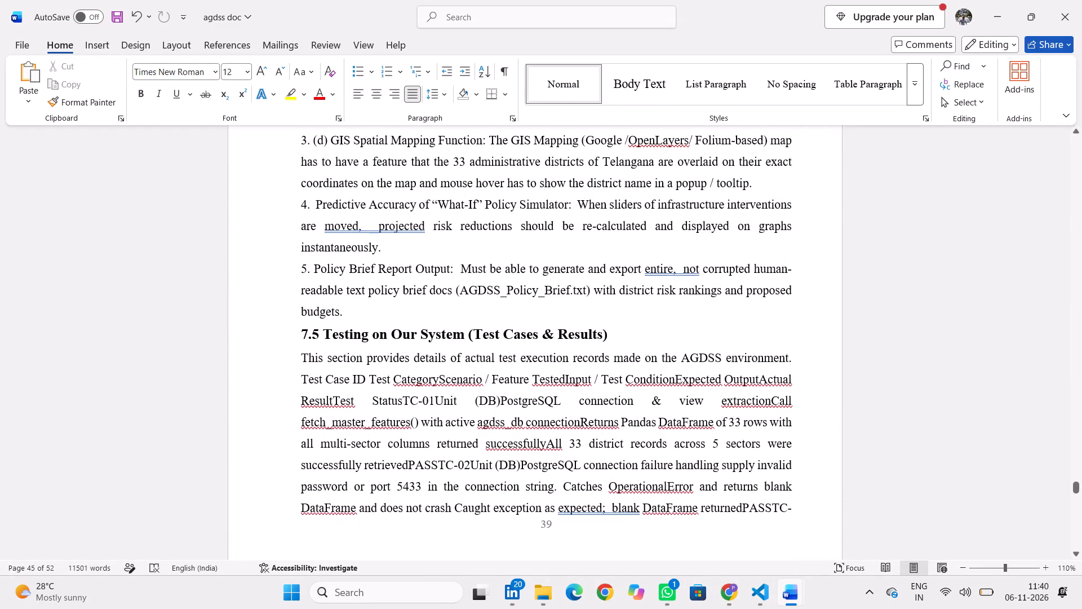
scroll(715, 380, "up", 2)
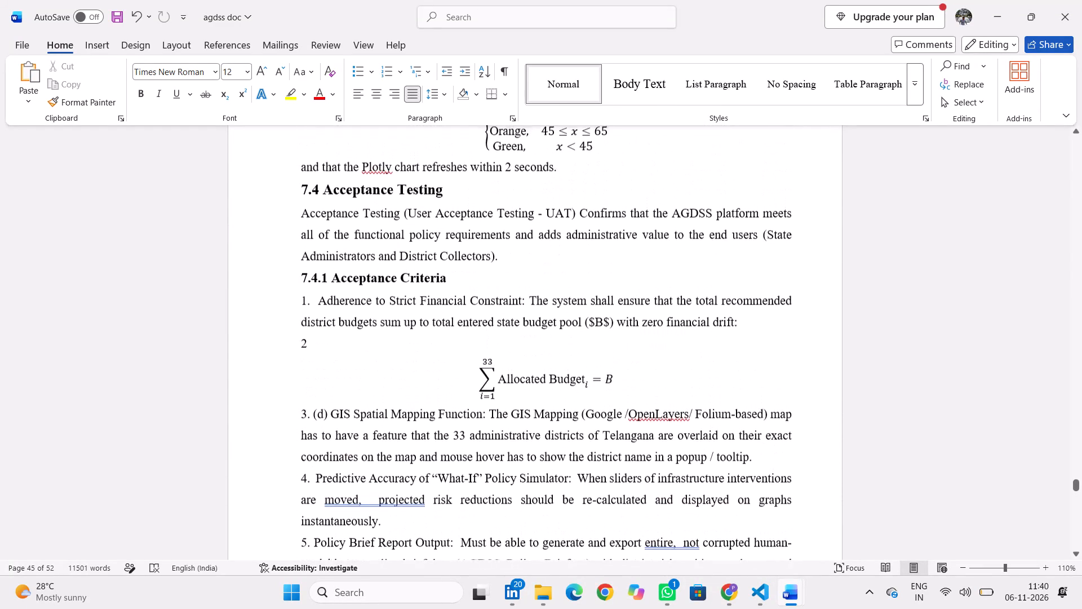
scroll(715, 380, "down", 1)
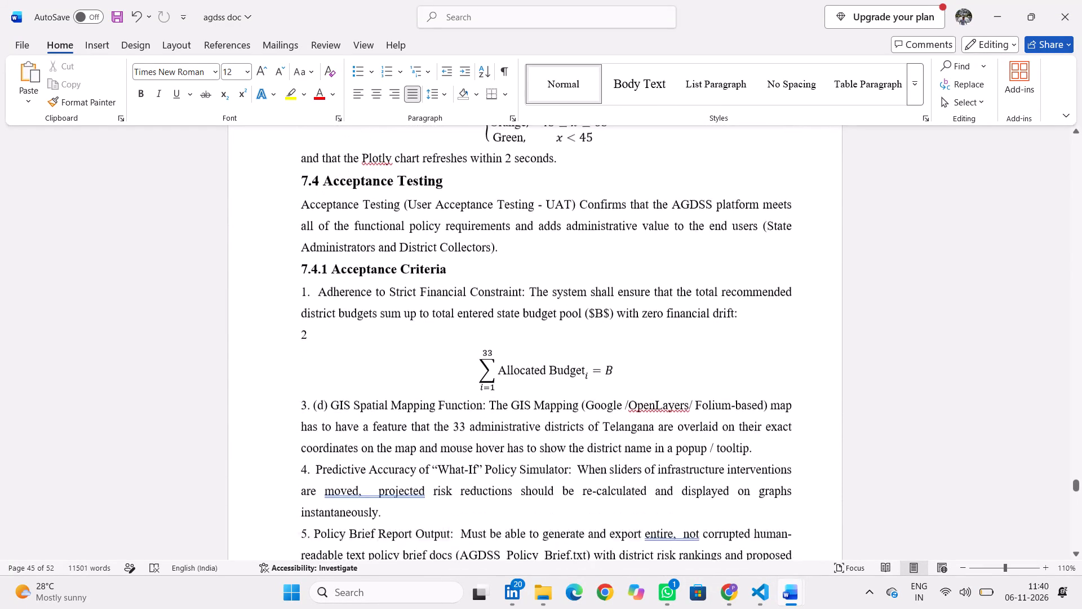
scroll(715, 380, "down", 1)
scroll(715, 380, "up", 4)
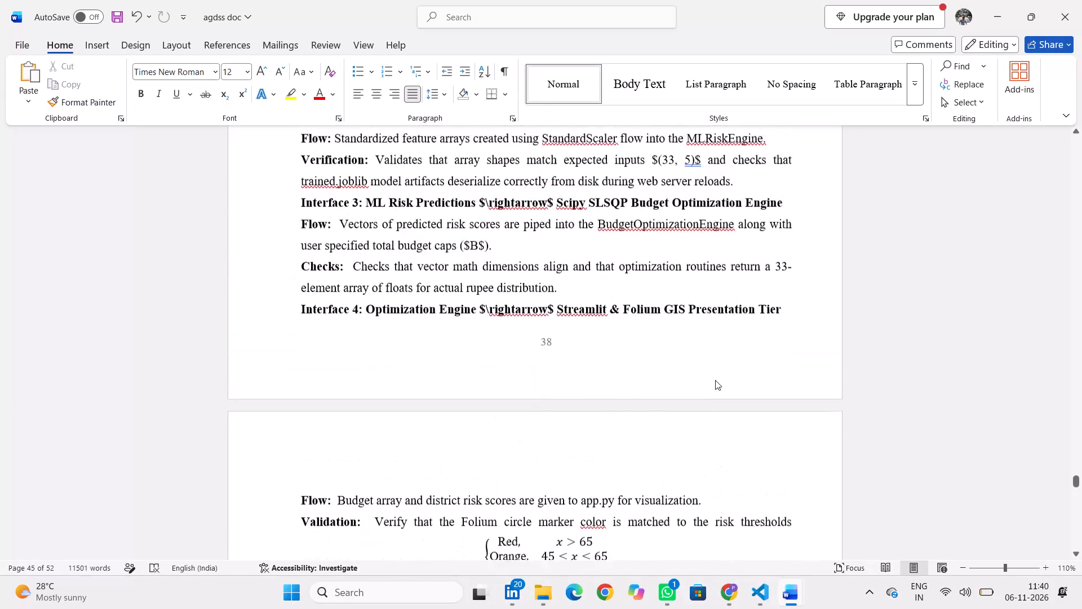
scroll(715, 380, "down", 1)
scroll(712, 433, "down", 2)
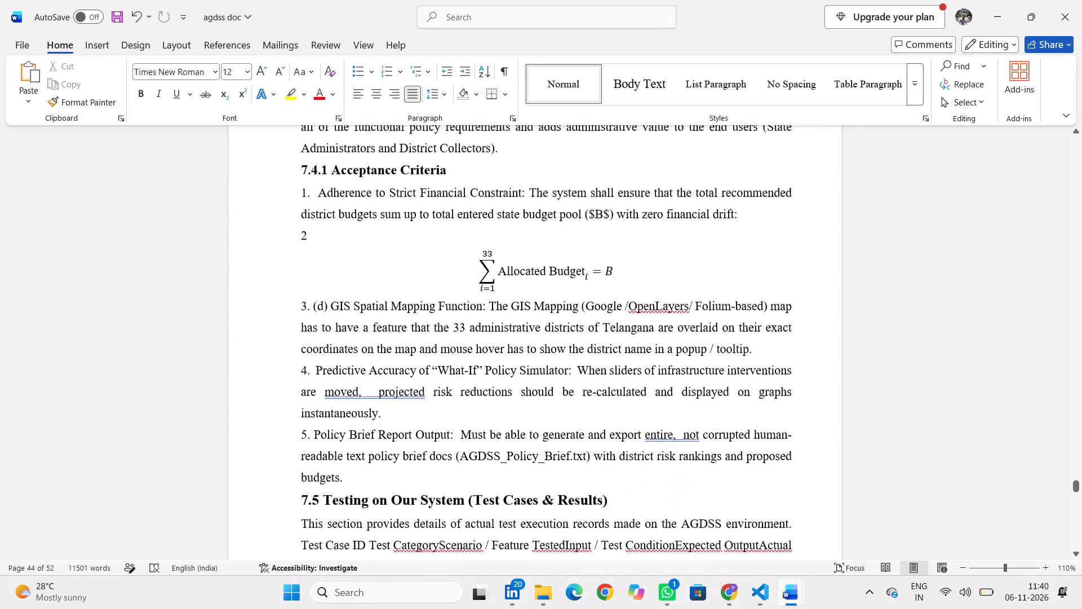
scroll(712, 433, "up", 2)
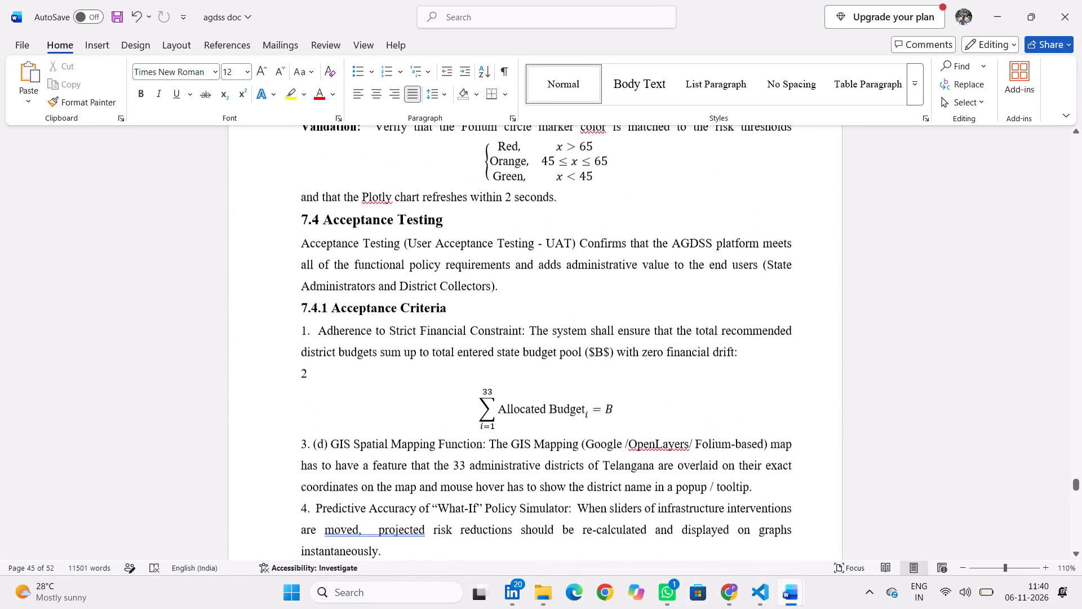
Review Chapter 7 backwards from the 7.4 Acceptance Testing heading to the SOFTWARE TESTING chapter title.
left_click_drag(461, 224, 342, 218)
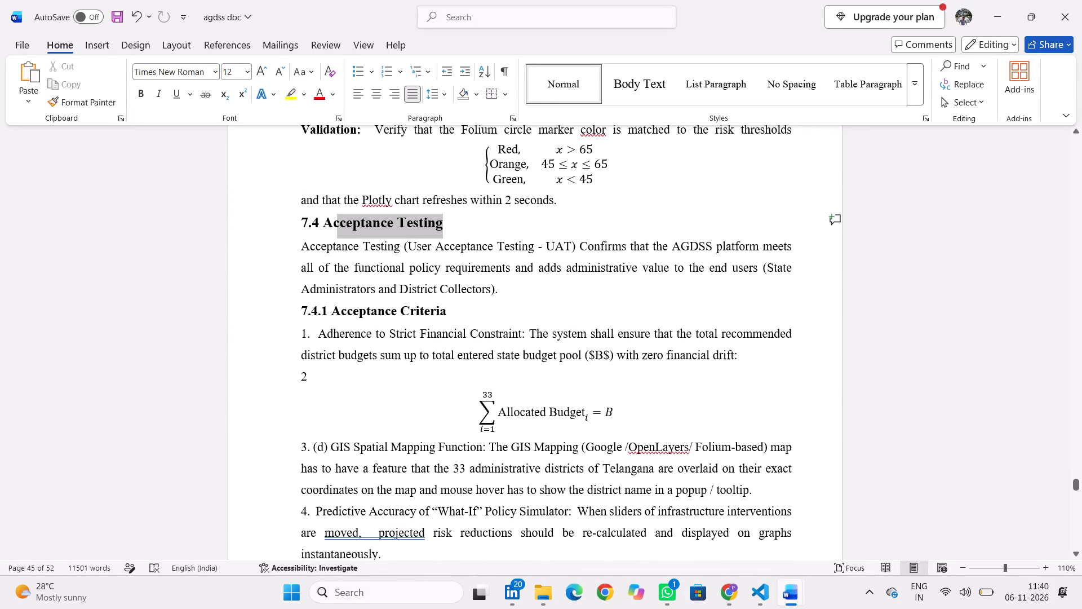
left_click_drag(342, 218, 283, 222)
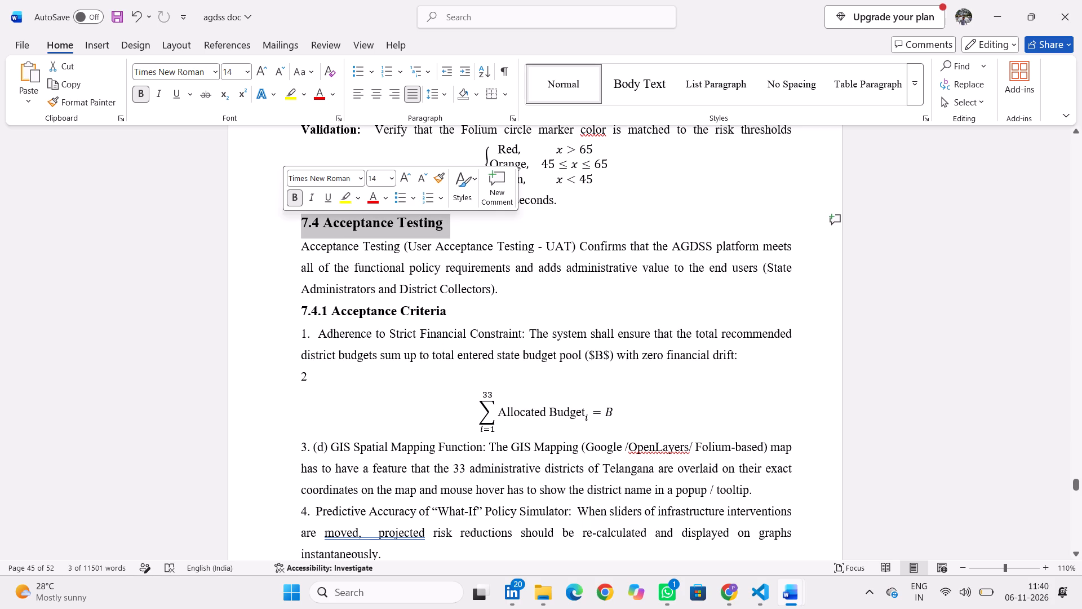
left_click(283, 222)
scroll(479, 304, "up", 5)
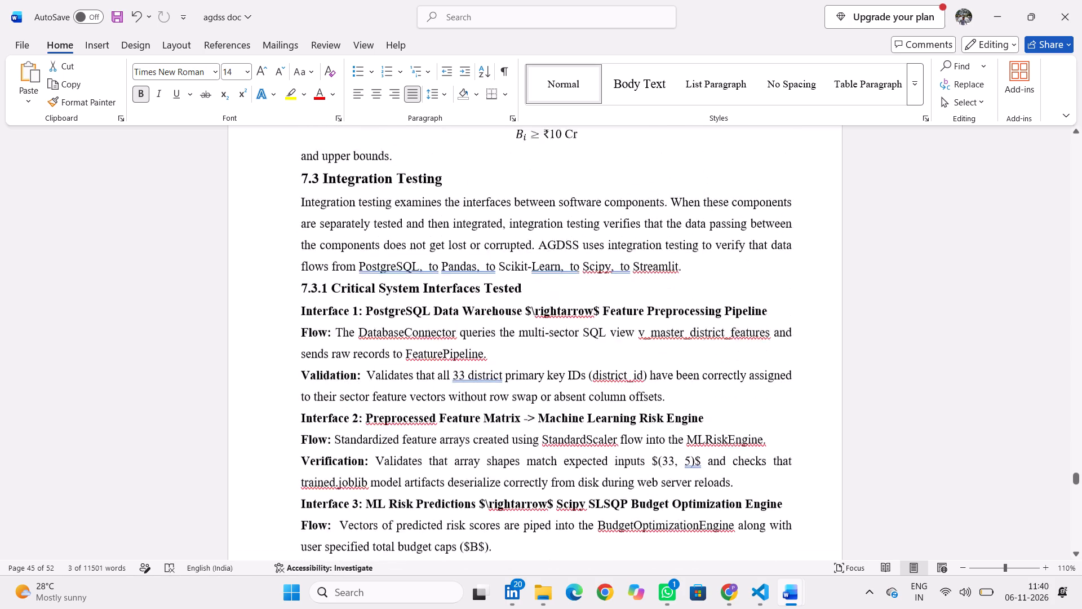
scroll(479, 304, "up", 3)
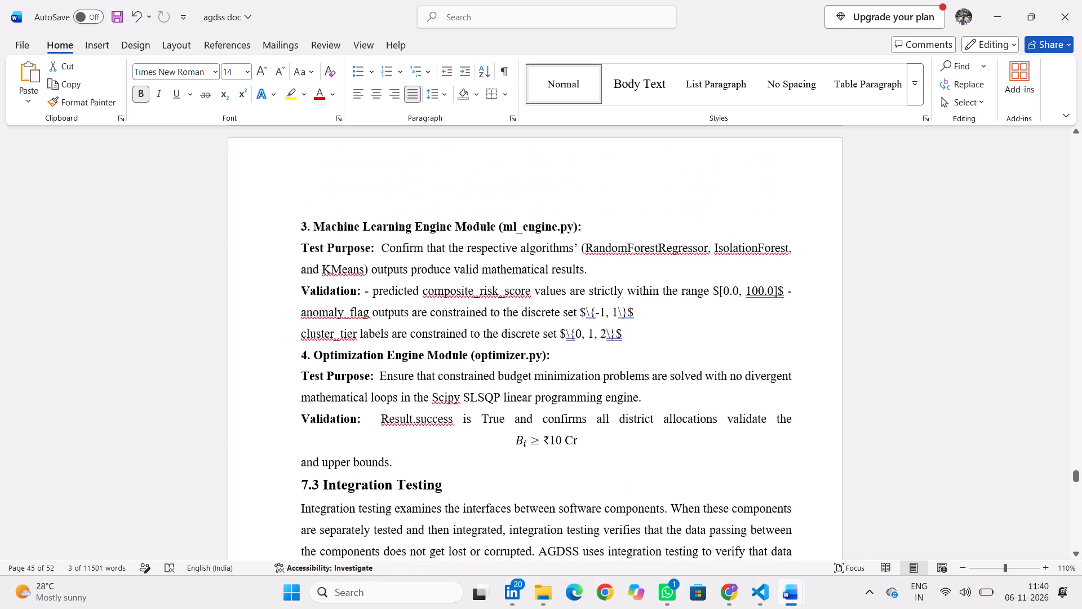
scroll(479, 304, "up", 4)
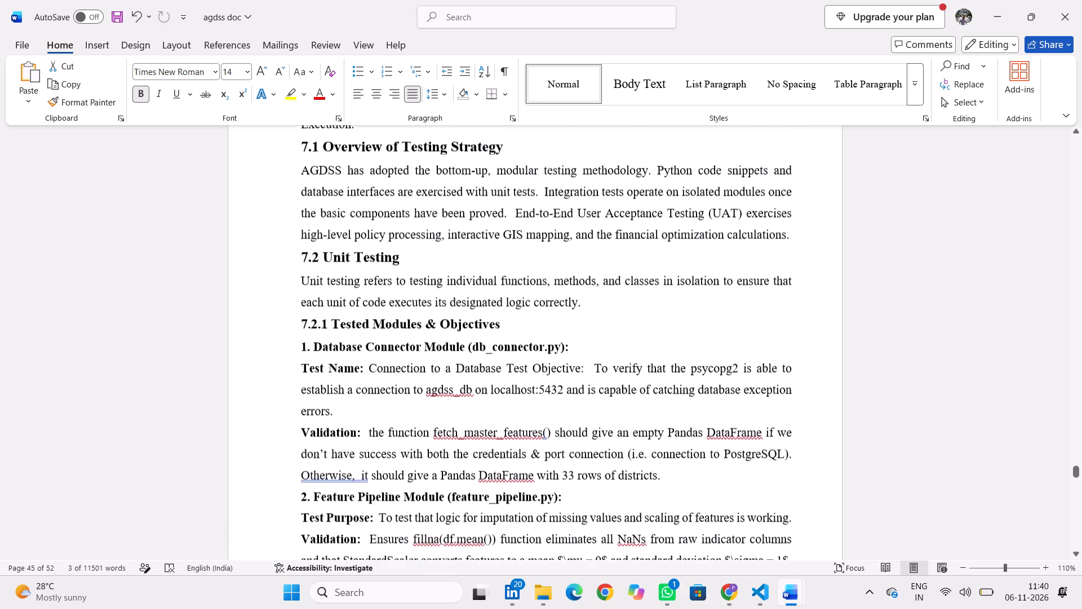
scroll(479, 304, "up", 3)
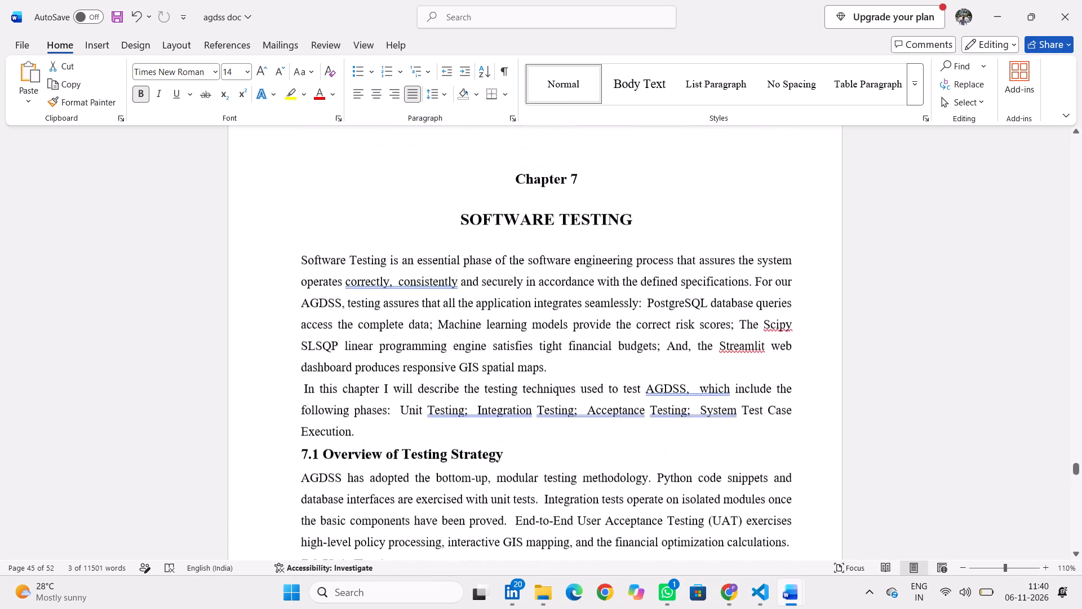
scroll(479, 304, "up", 1)
Look through the pages following section 7.5, including Chapter 8's risk assessment results and the dashboard screenshot.
scroll(479, 304, "down", 15)
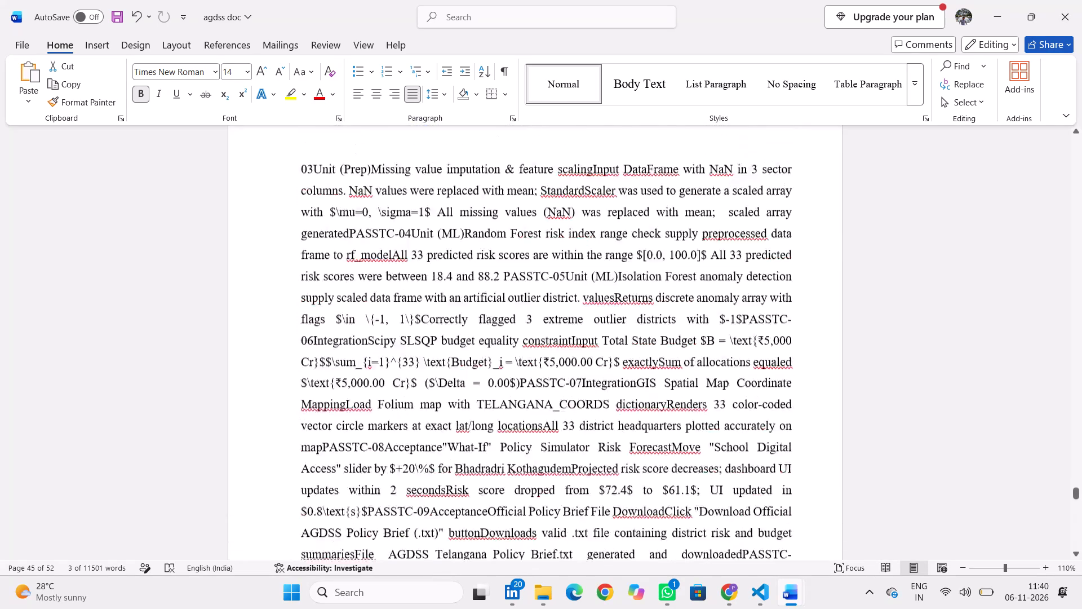
scroll(479, 304, "down", 6)
right_click(479, 304)
scroll(479, 304, "up", 4)
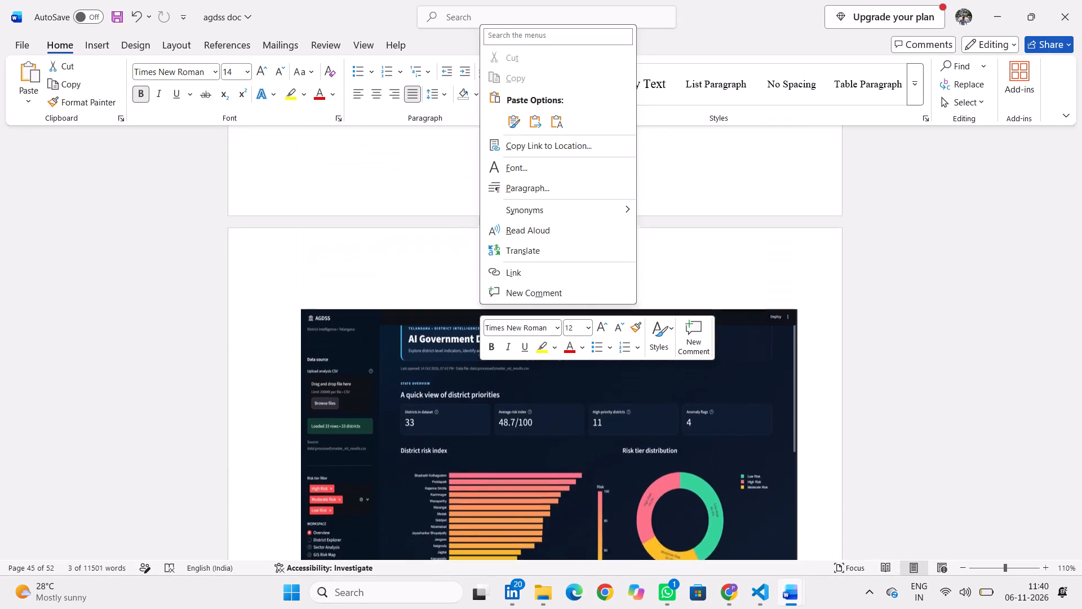
left_click(402, 275)
scroll(402, 275, "up", 5)
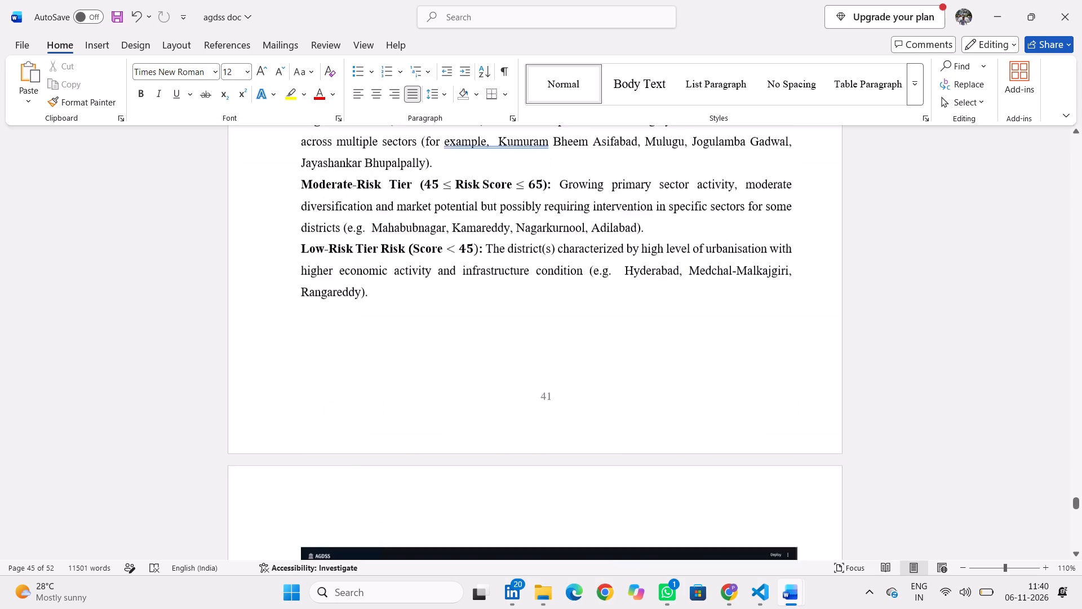
scroll(402, 275, "up", 2)
scroll(482, 302, "up", 1)
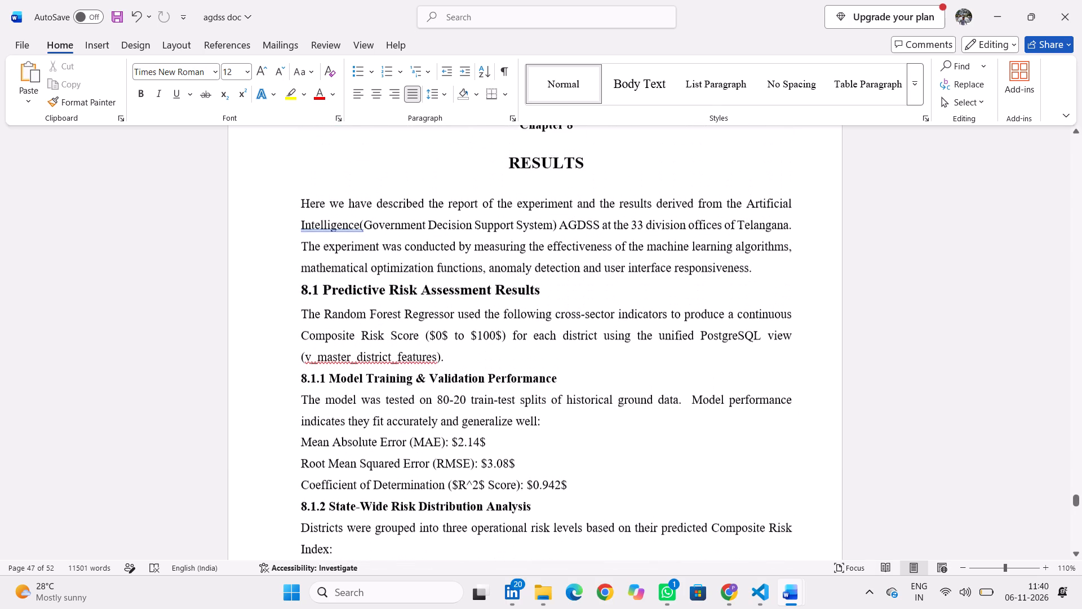
scroll(549, 286, "up", 1)
scroll(549, 286, "right", 1)
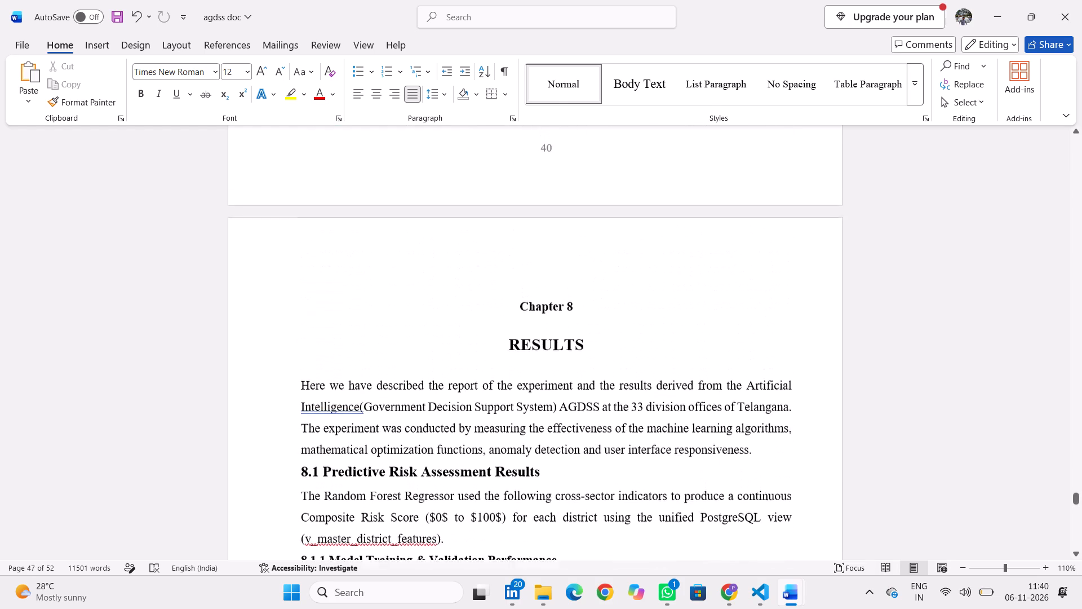
scroll(549, 286, "right", 1)
scroll(549, 286, "up", 2)
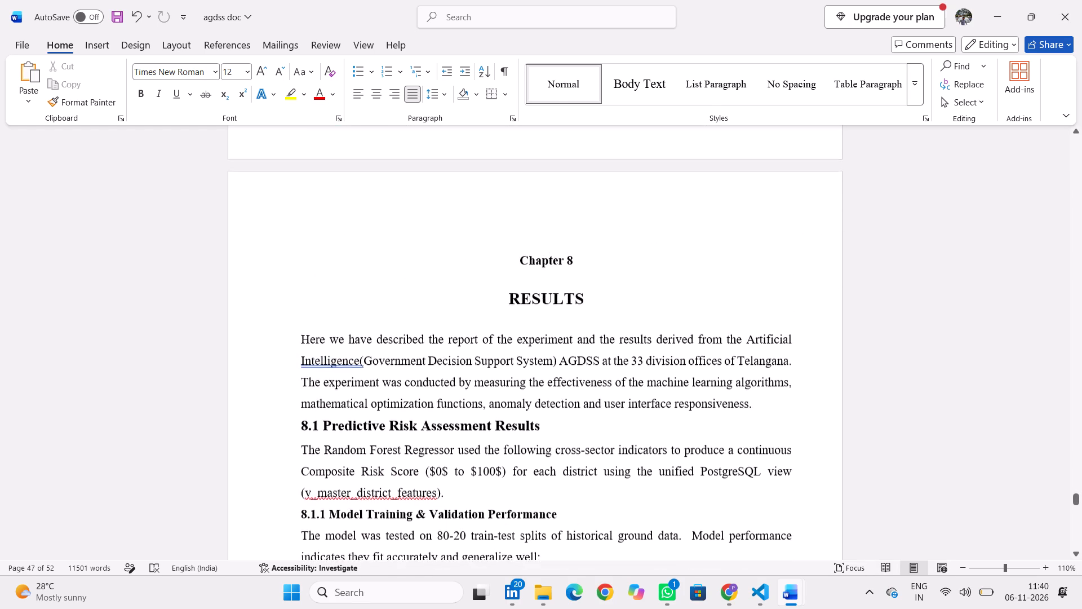
scroll(549, 286, "up", 2)
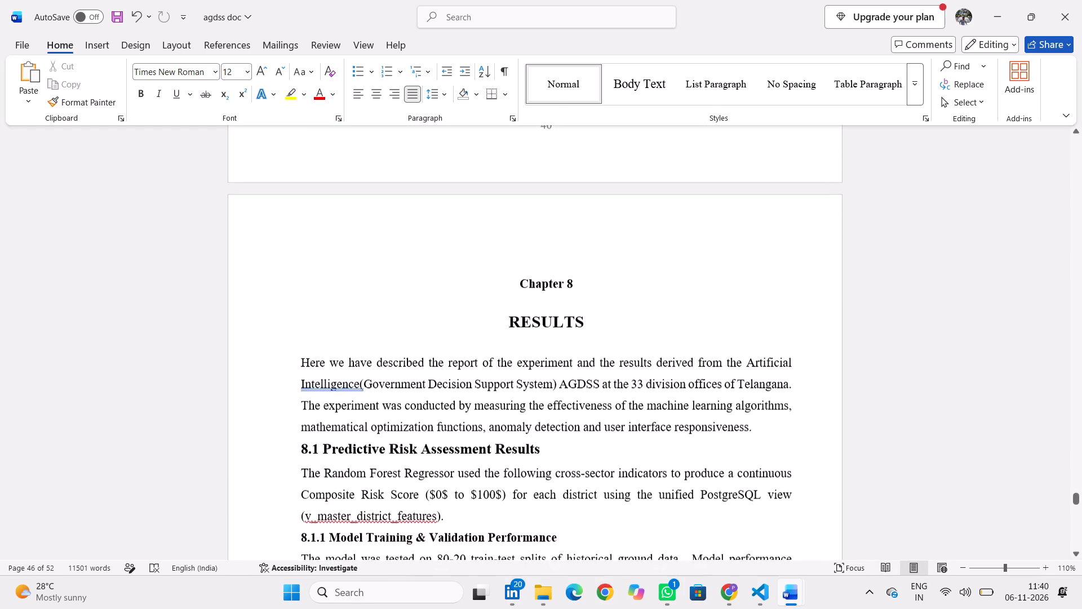
End the section 7.5 test results paragraph with a period and start a new line below it.
scroll(549, 286, "up", 2)
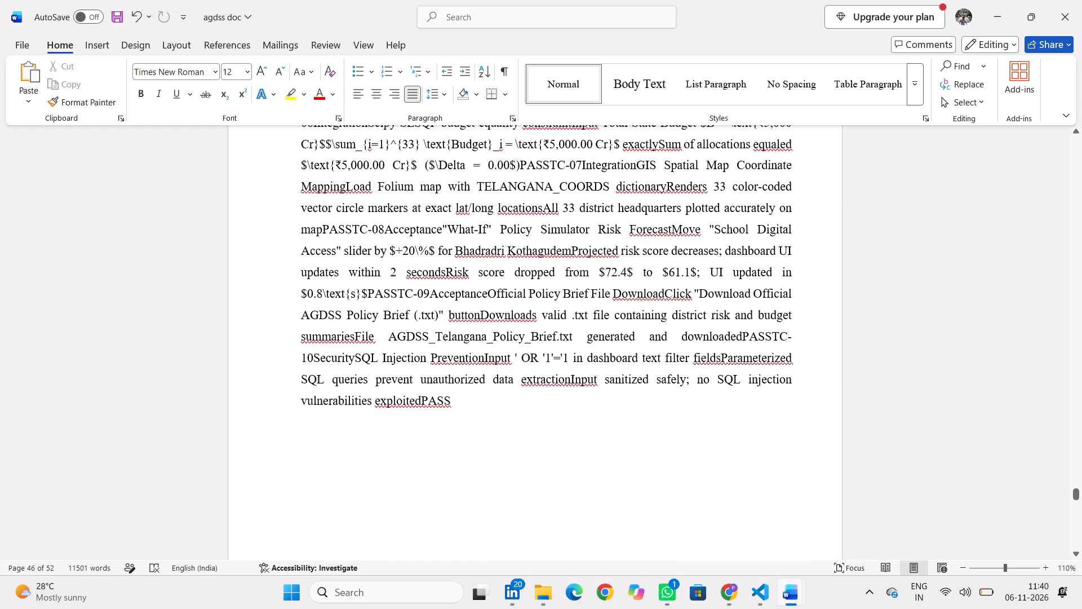
scroll(521, 396, "up", 2)
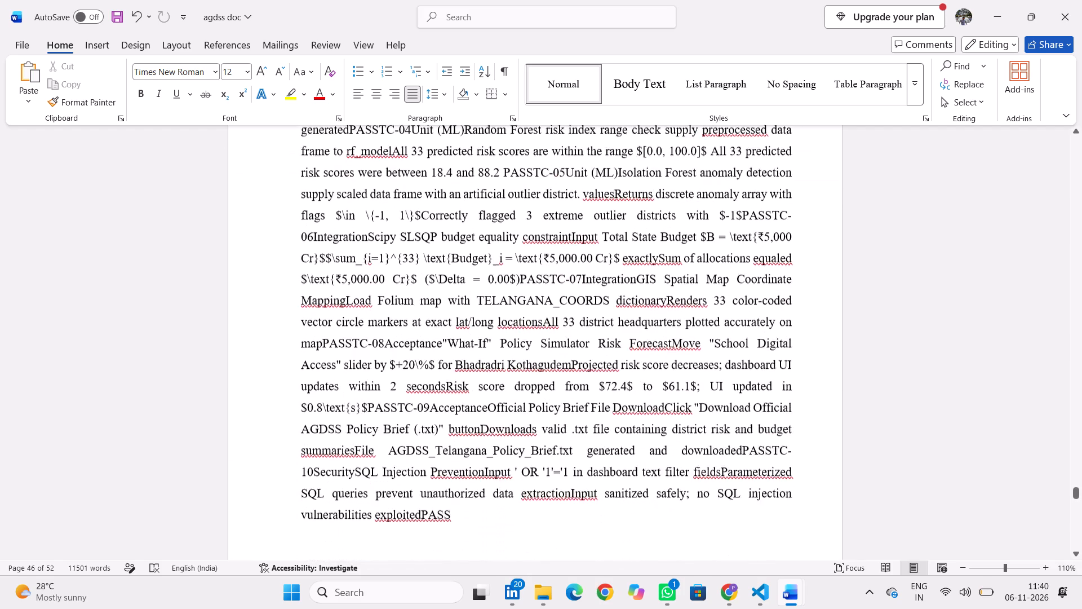
scroll(521, 396, "up", 2)
scroll(521, 396, "down", 4)
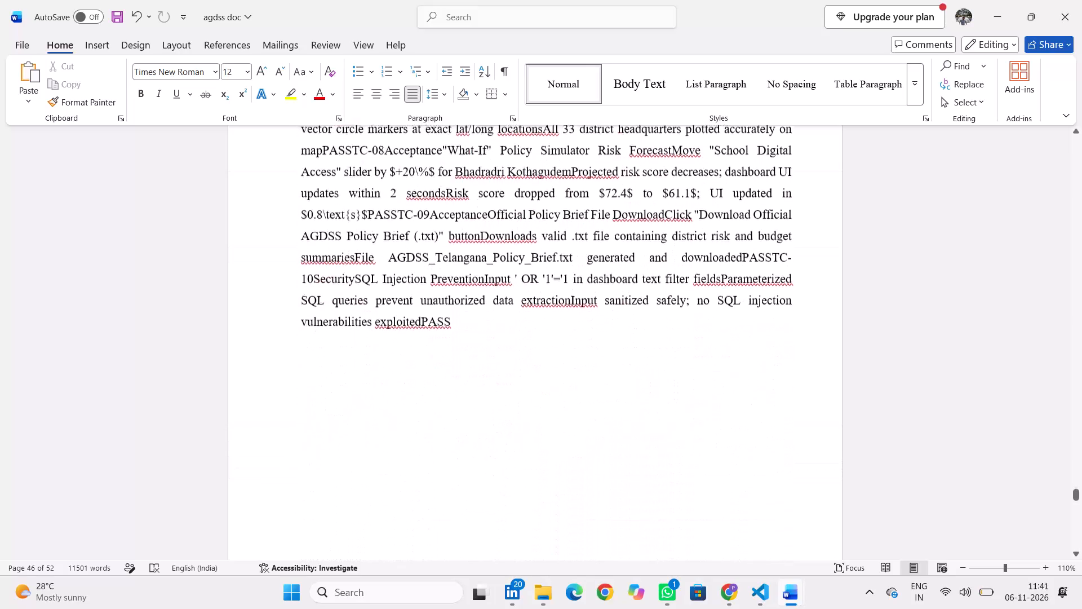
left_click(482, 323)
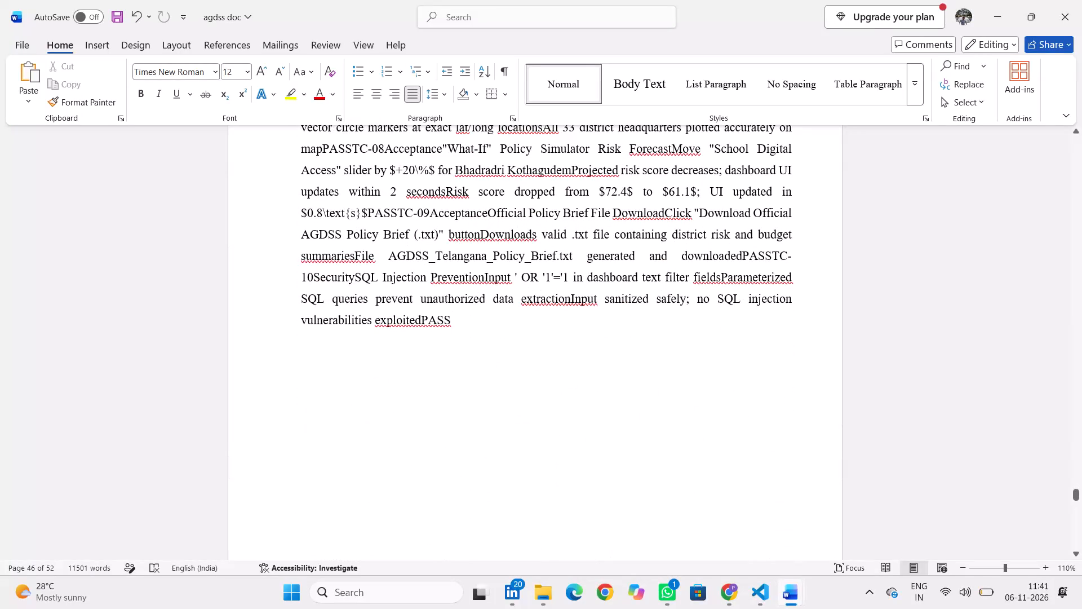
key("Return")
key("BackSpace")
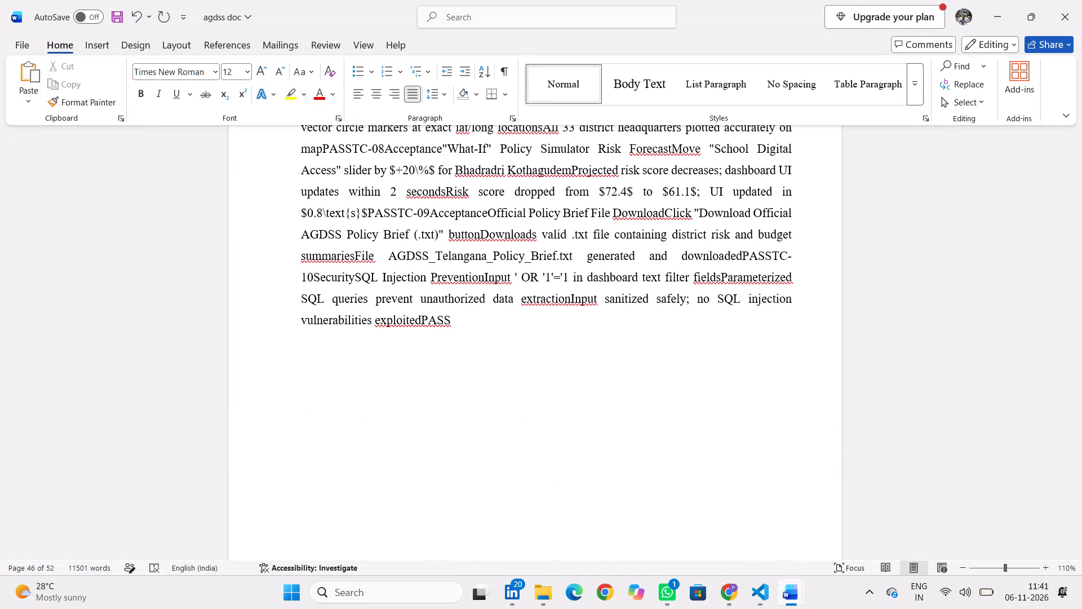
key("comma")
key("BackSpace")
key("period")
key("Return")
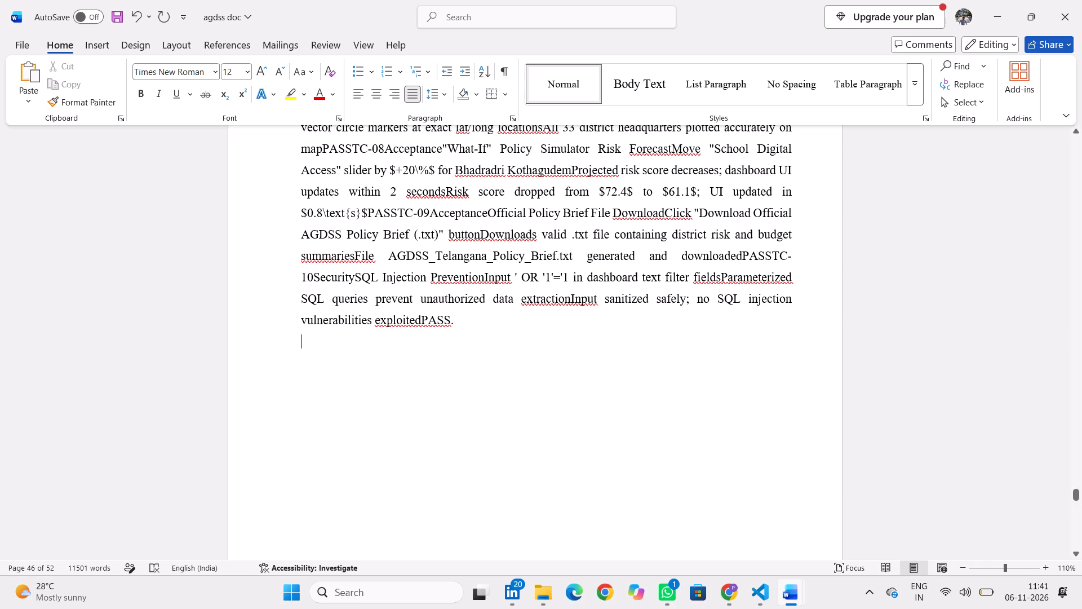
Insert a space between "exploited" and "PASS" in the last line of the section 7.5 test results.
left_click(422, 322)
key("space")
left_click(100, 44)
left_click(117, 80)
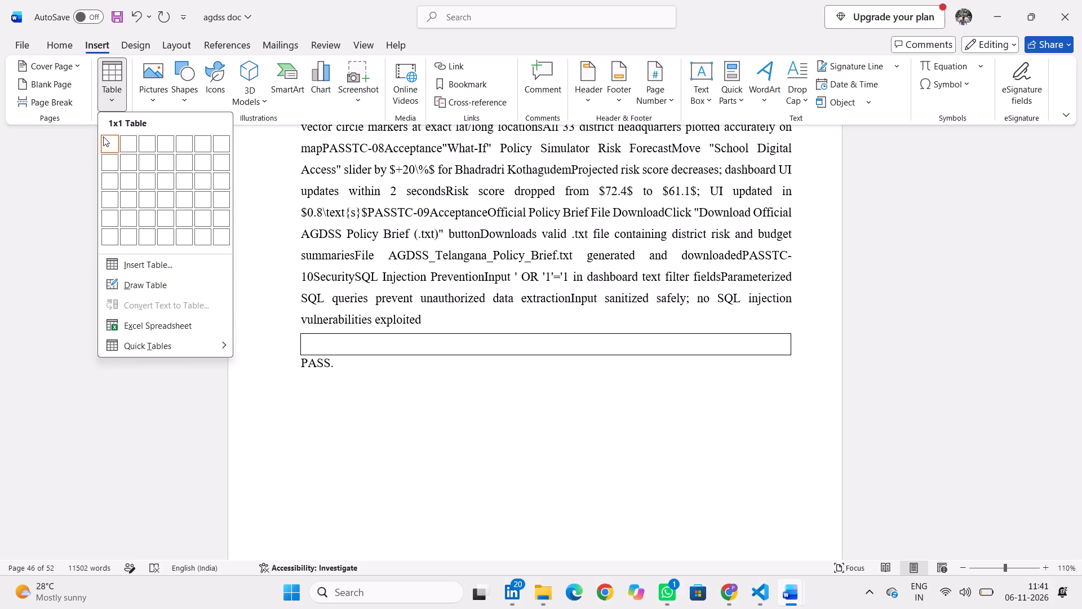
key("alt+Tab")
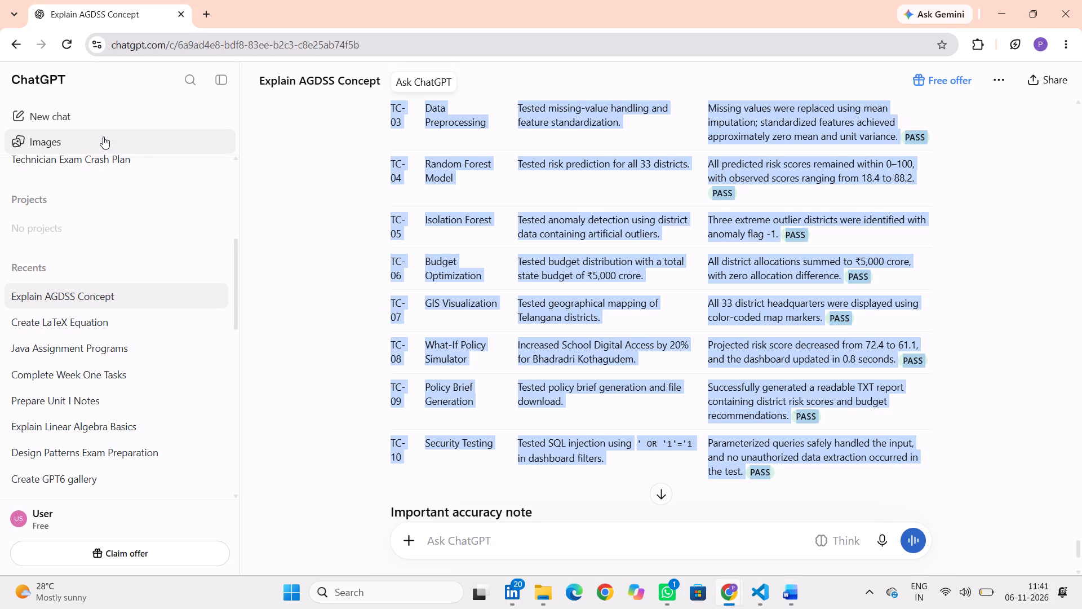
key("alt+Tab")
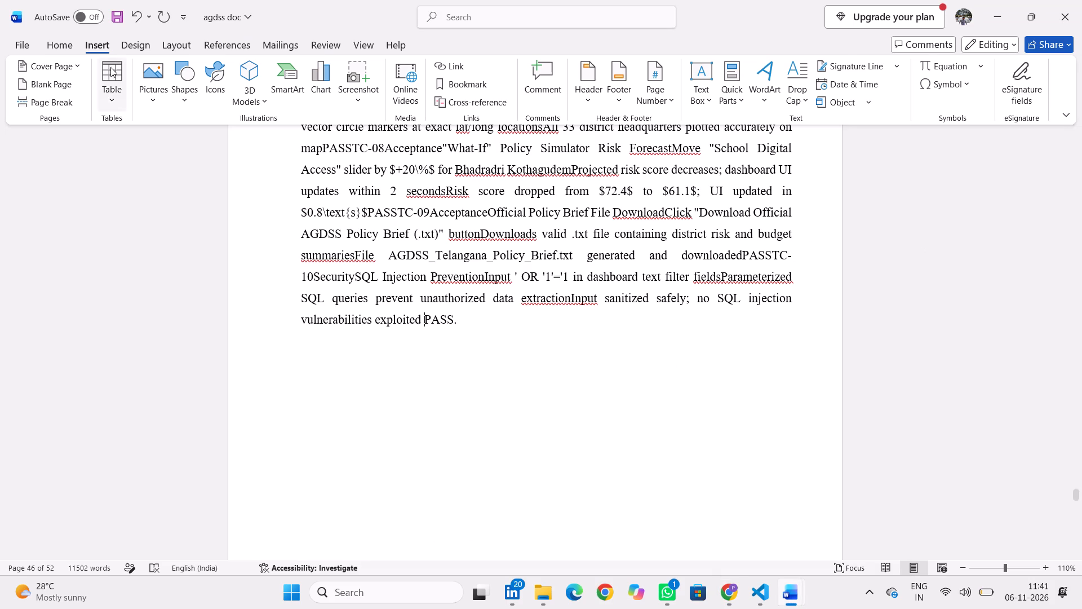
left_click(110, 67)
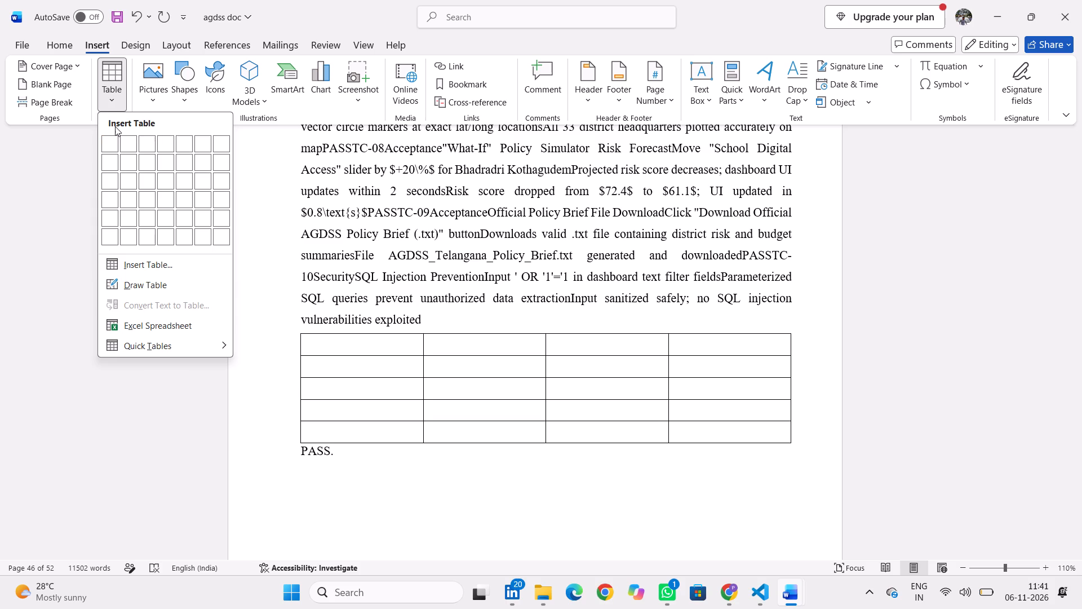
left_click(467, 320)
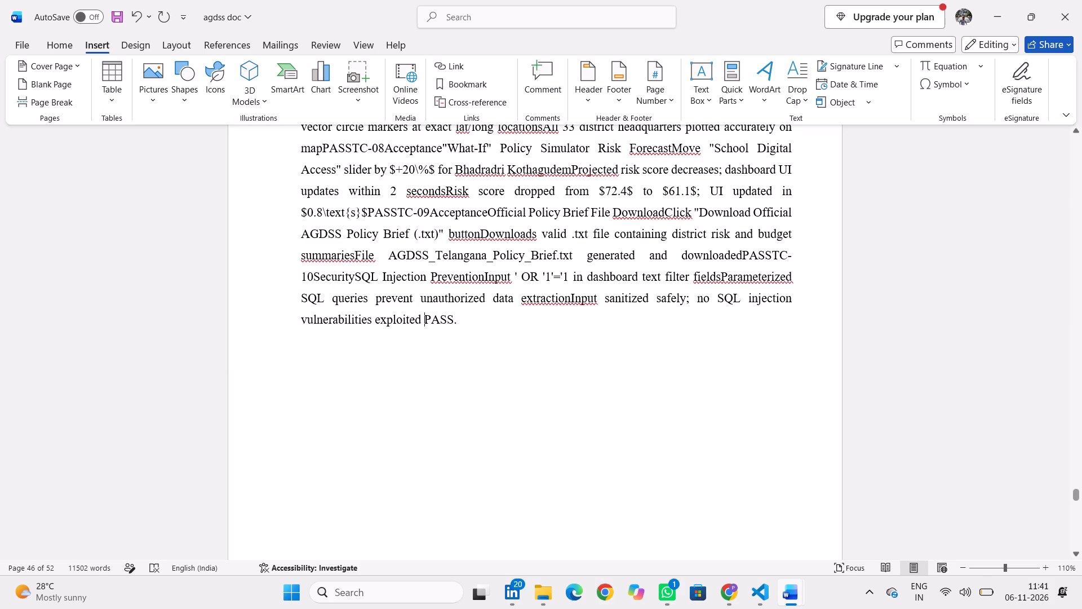
Insert an empty table of four columns and six rows directly after the closing "PASS." of section 7.5.
left_click(467, 320)
left_click(115, 85)
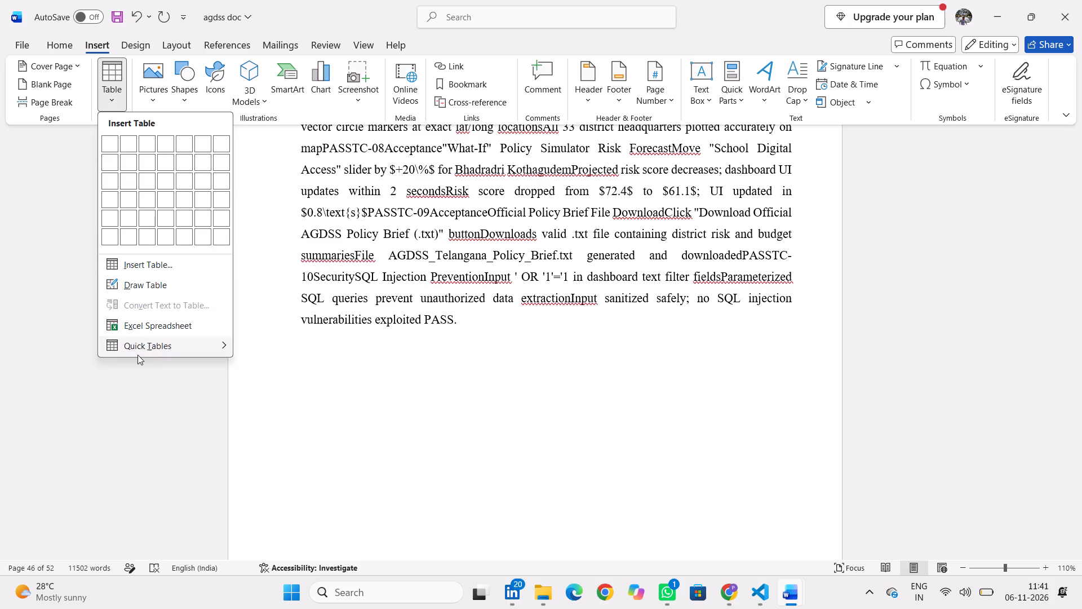
left_click(160, 350)
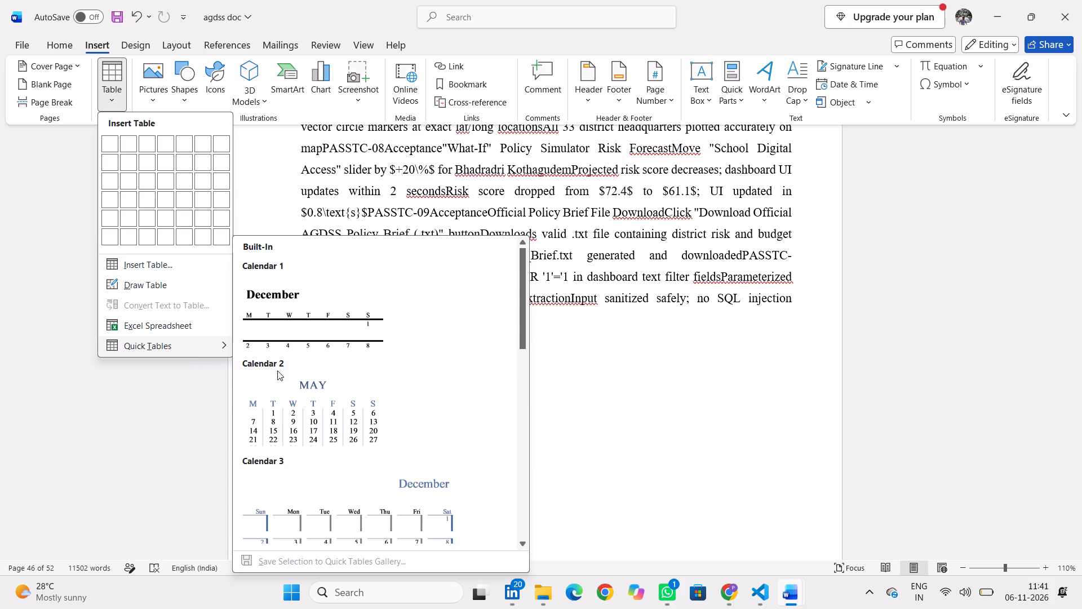
scroll(276, 430, "down", 2)
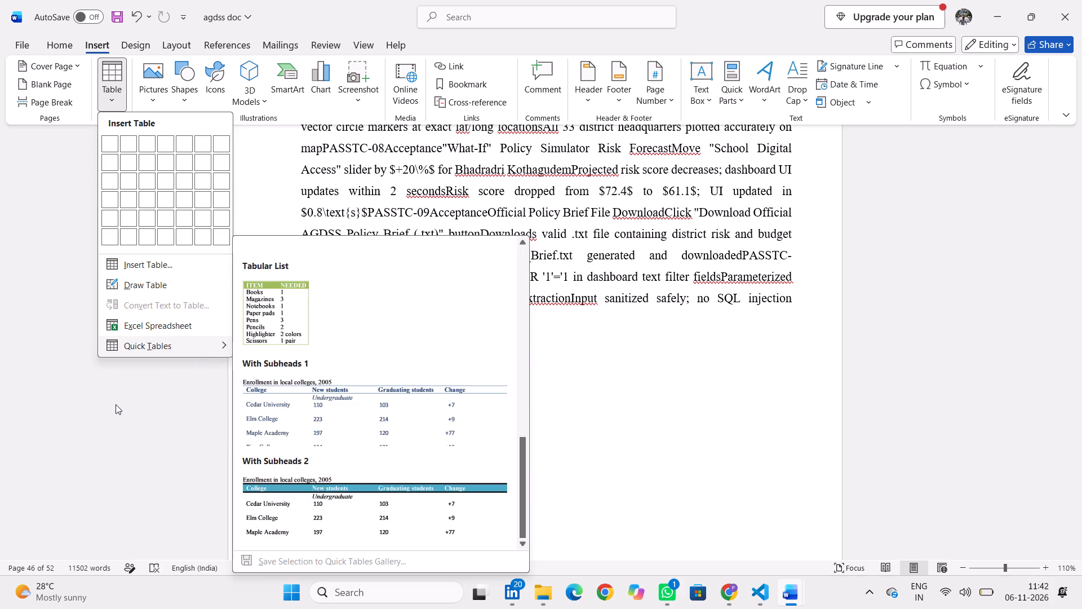
left_click(120, 406)
left_click(113, 80)
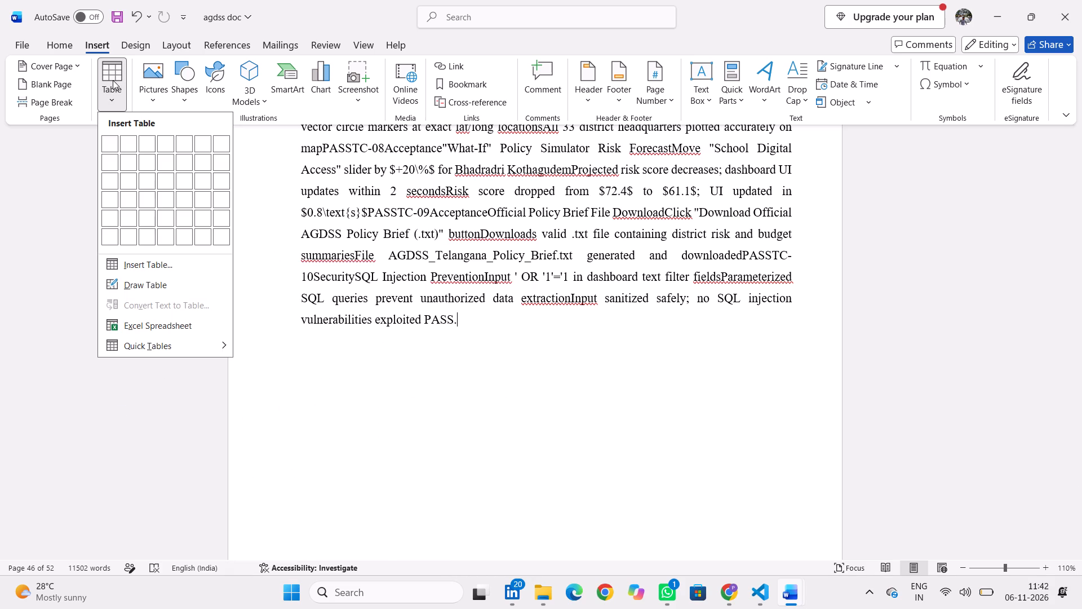
left_click(168, 242)
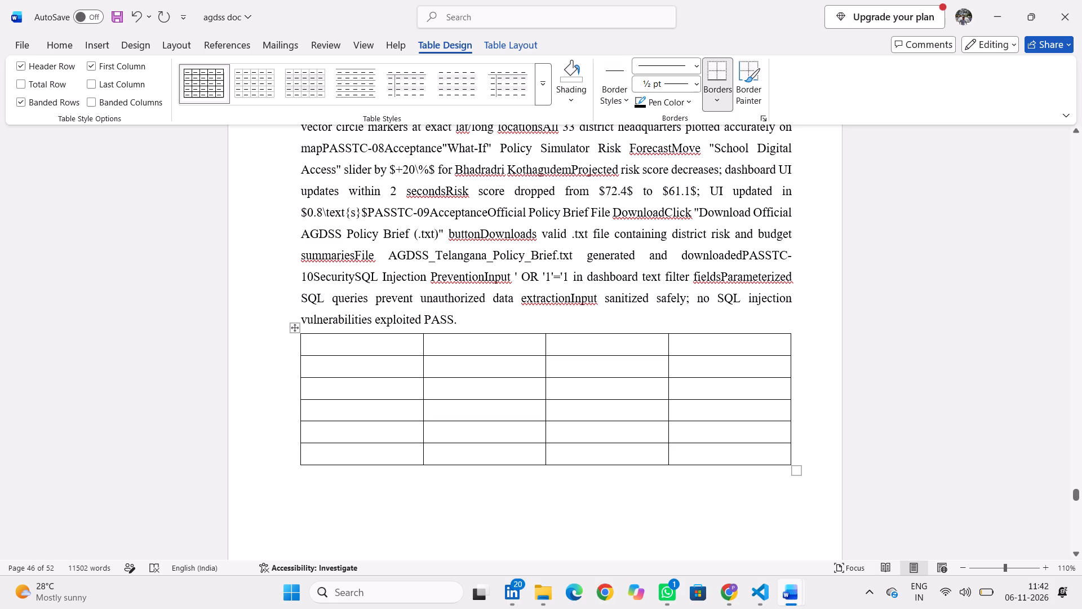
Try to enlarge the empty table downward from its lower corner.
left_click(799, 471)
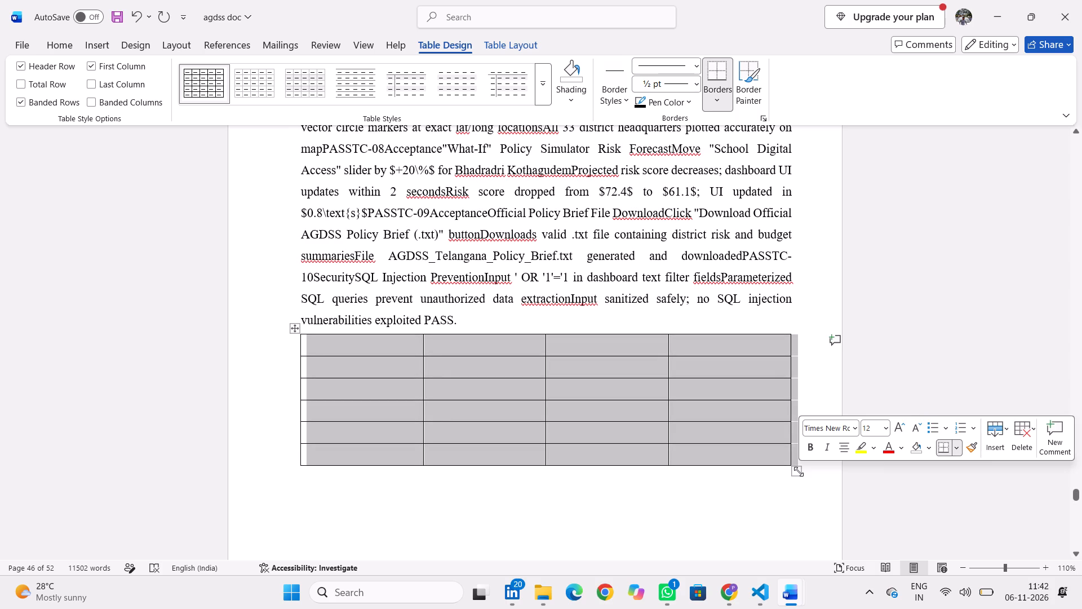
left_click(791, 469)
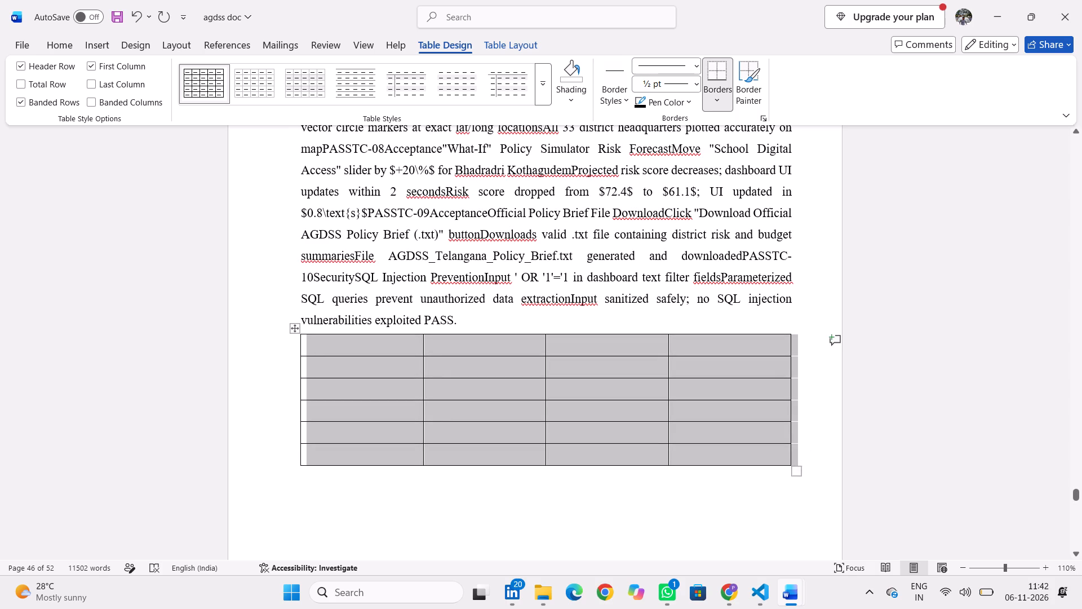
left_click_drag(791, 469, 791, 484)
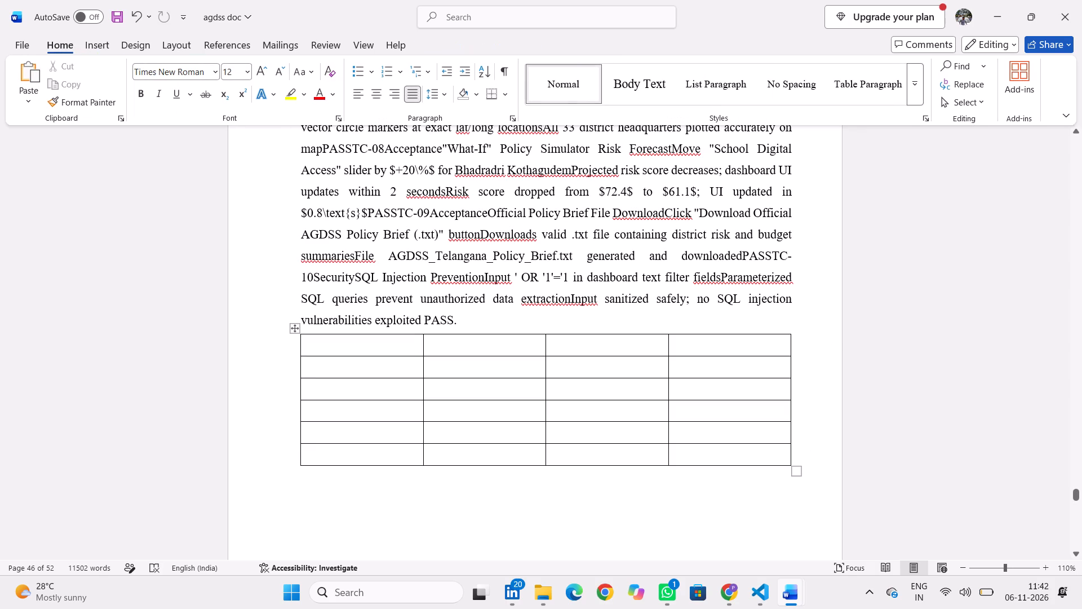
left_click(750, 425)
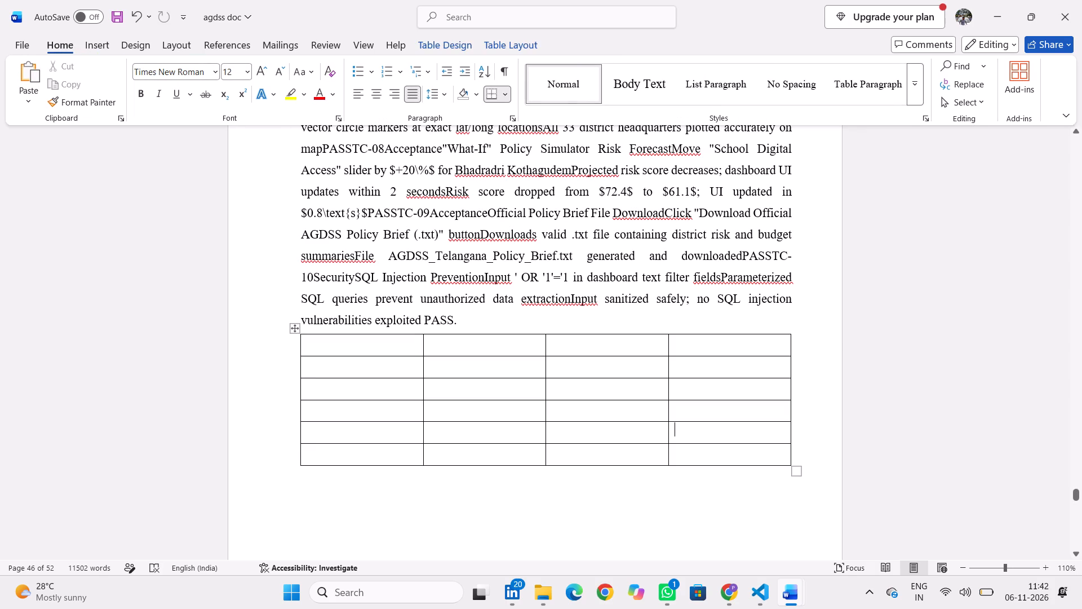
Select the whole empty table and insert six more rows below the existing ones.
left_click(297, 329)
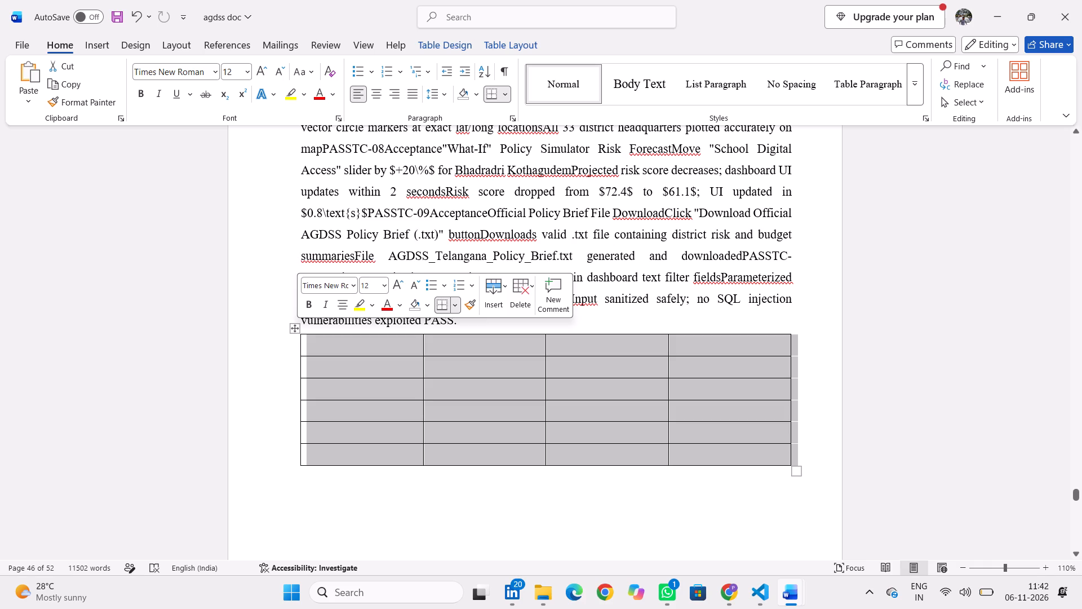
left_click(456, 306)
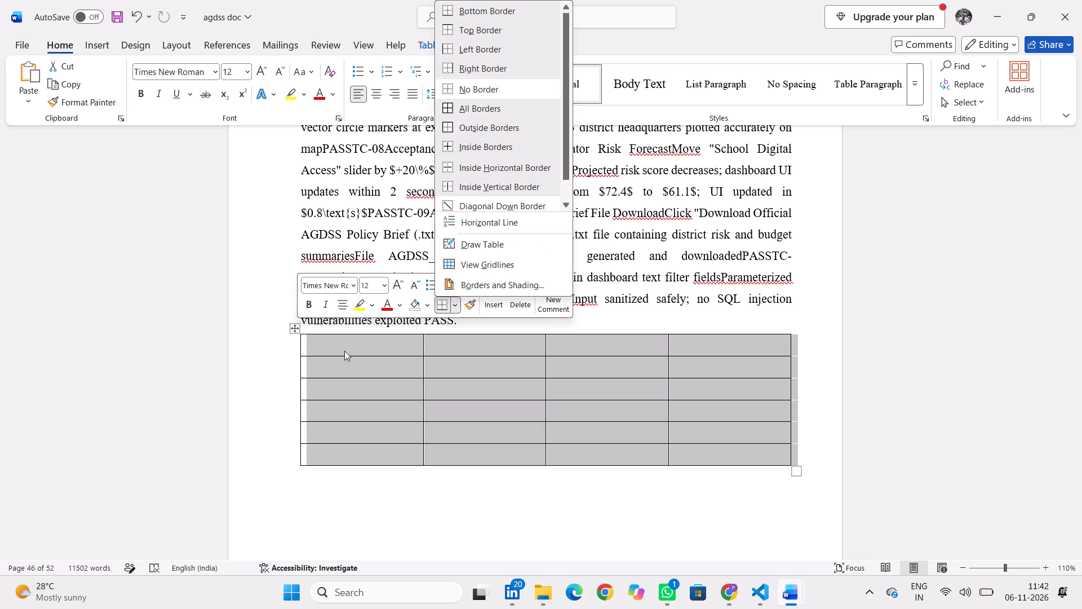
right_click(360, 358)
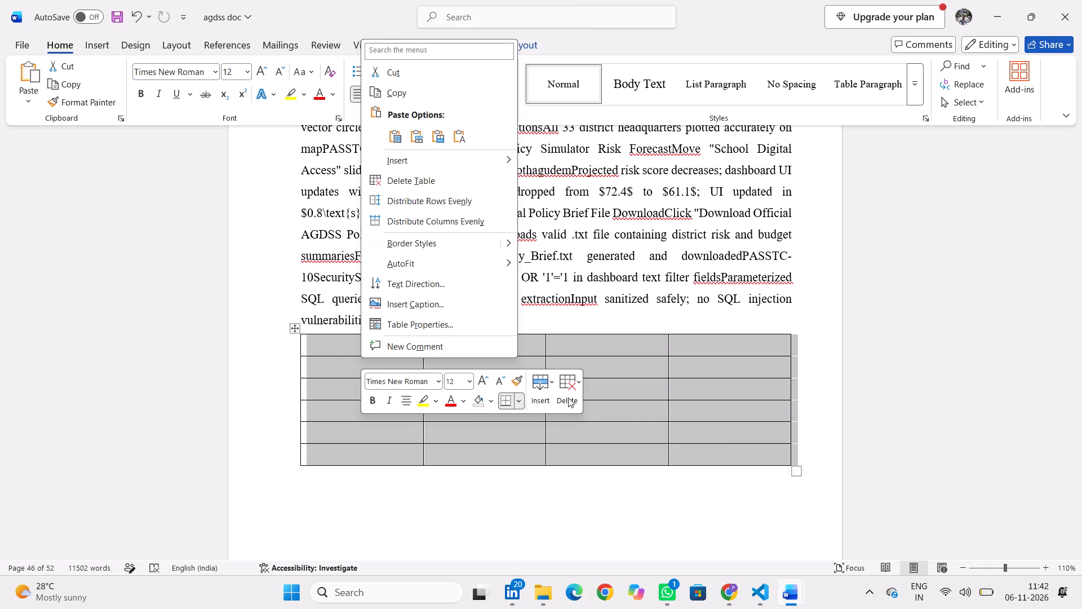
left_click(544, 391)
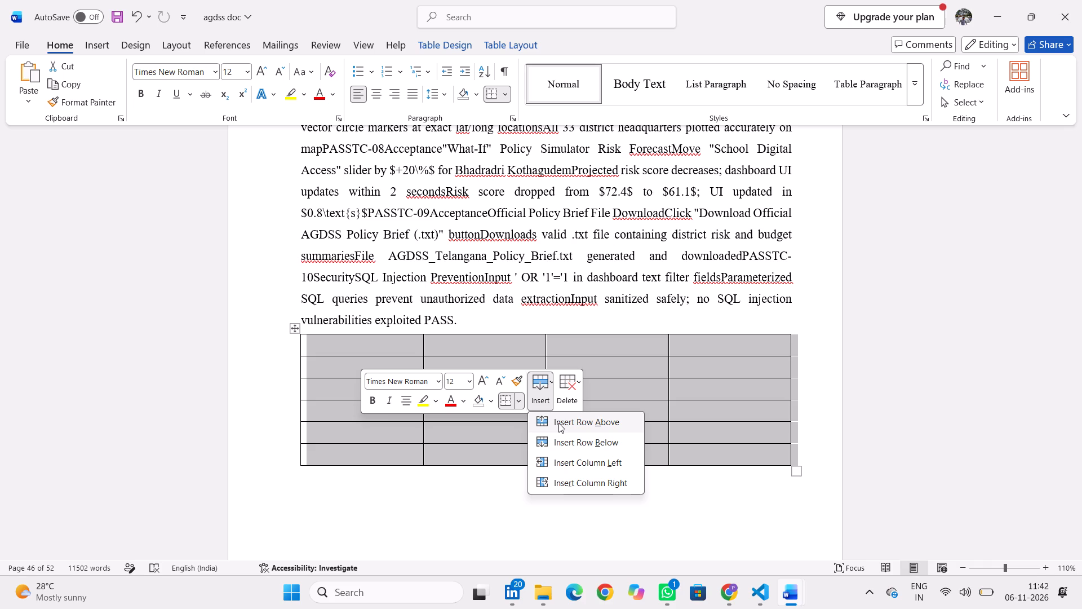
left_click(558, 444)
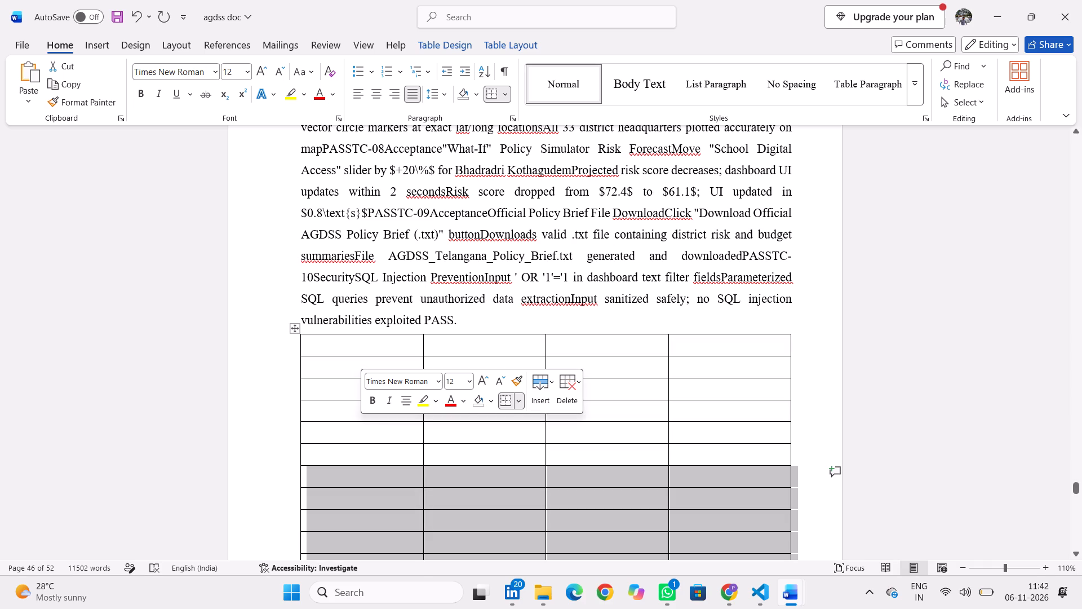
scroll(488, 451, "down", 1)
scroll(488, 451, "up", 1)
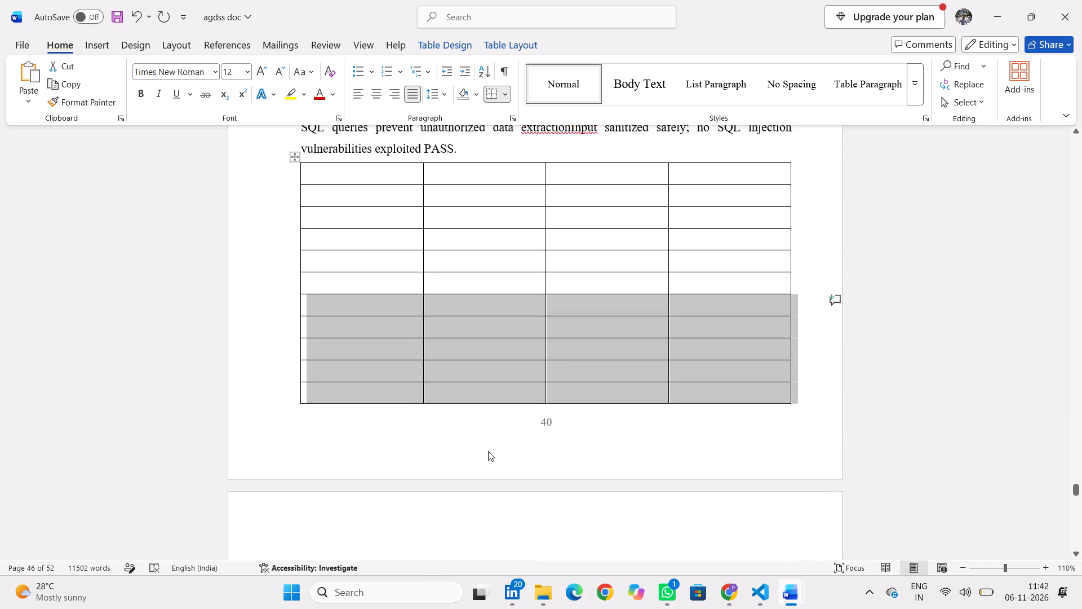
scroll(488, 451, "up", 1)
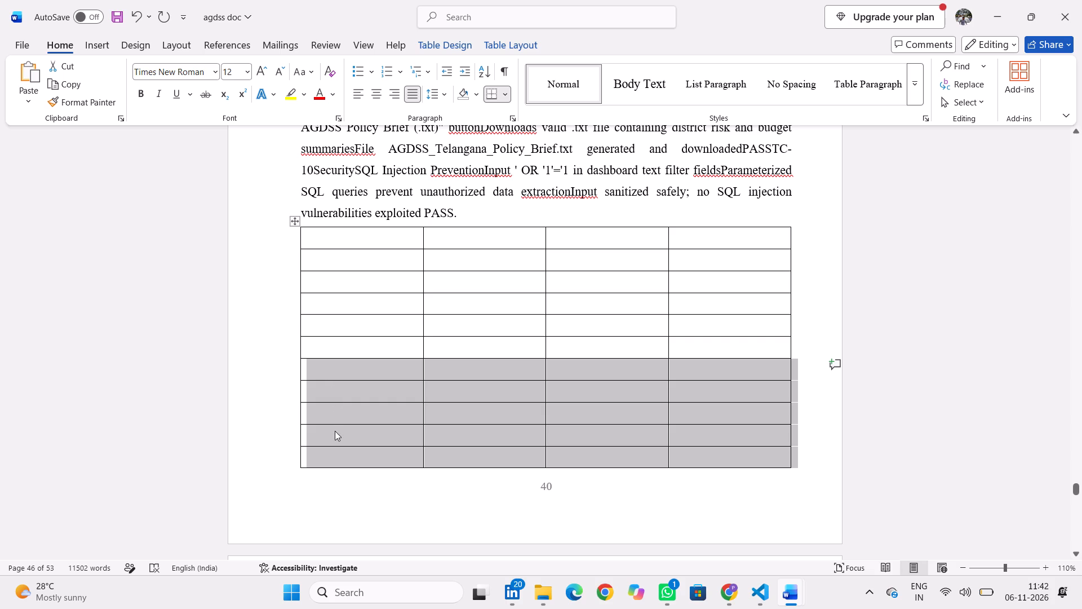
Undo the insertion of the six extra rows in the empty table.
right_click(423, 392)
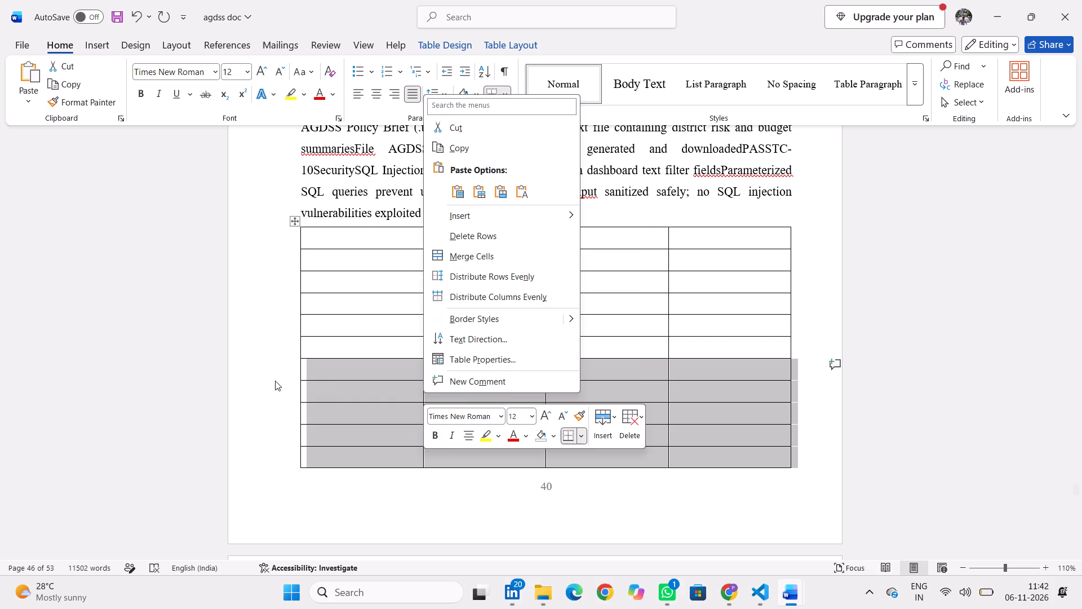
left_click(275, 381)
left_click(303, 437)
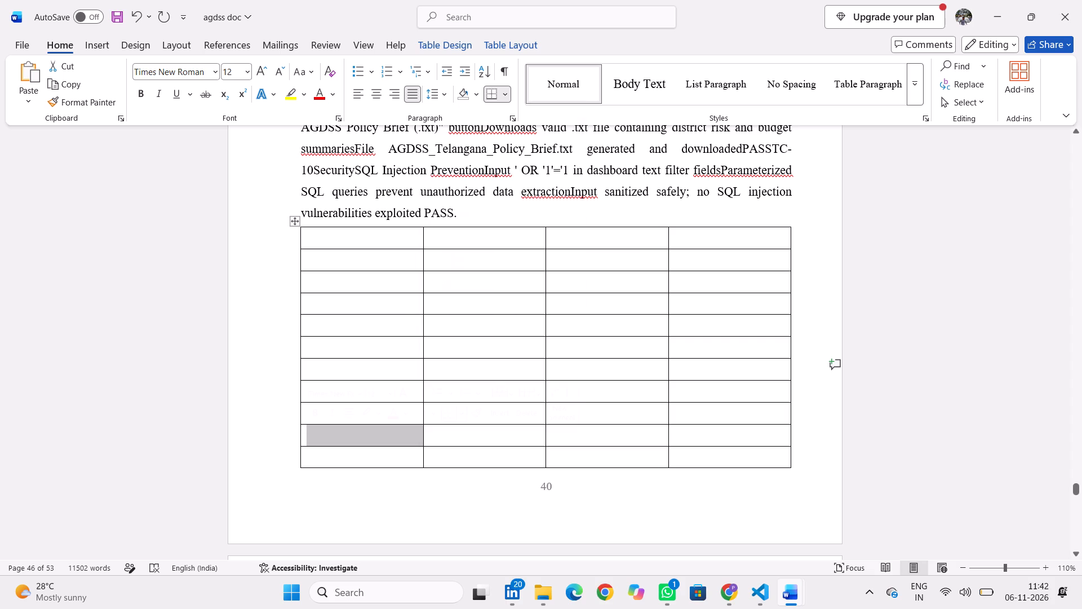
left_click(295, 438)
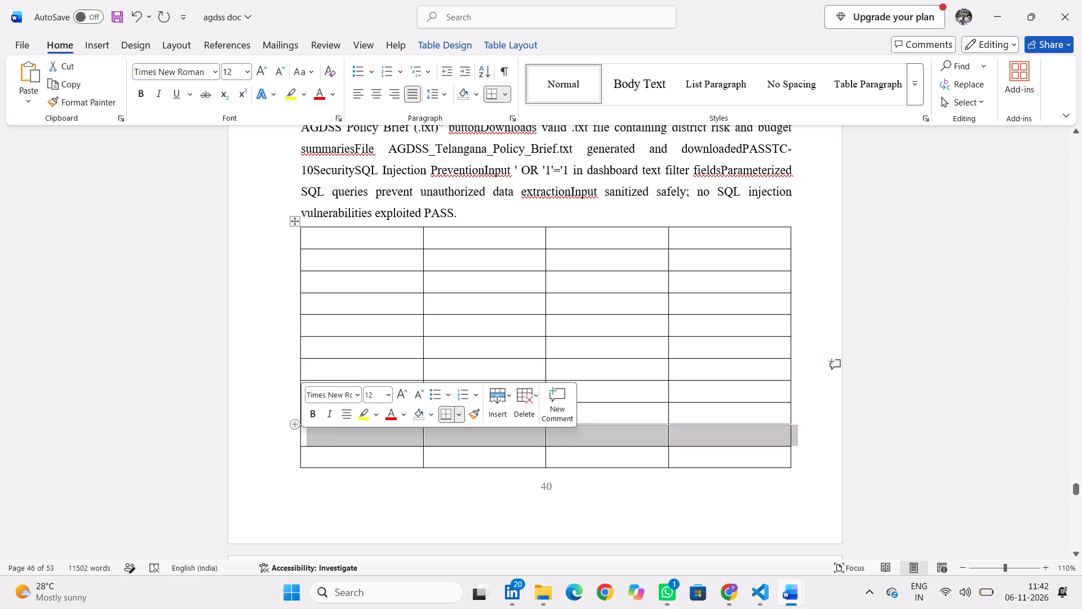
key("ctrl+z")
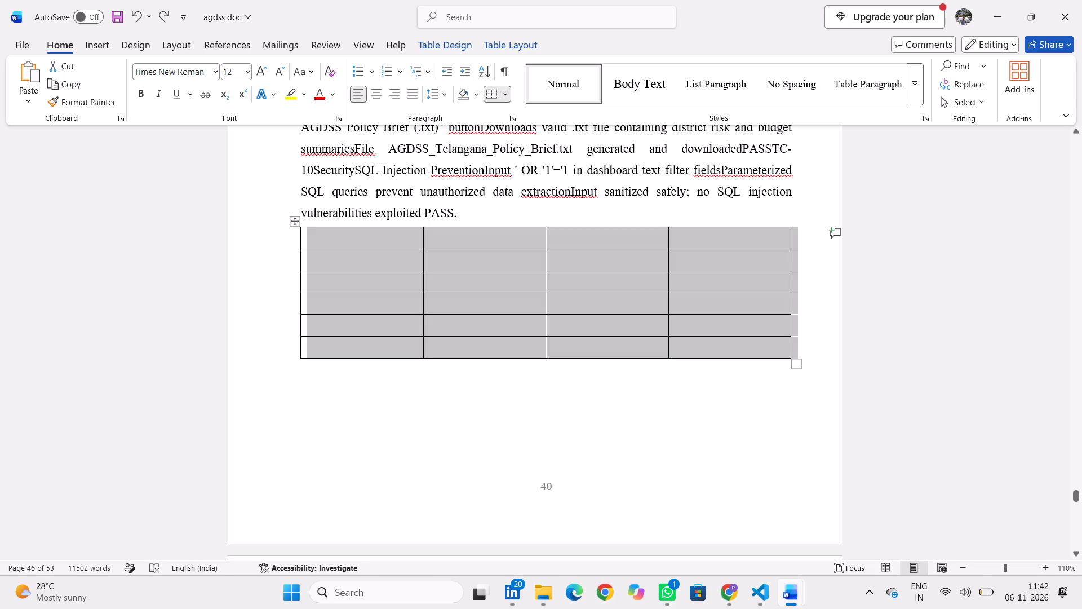
Extend the empty table to ten rows by inserting blank rows above its last row, undoing the surplus insertions.
left_click(299, 338)
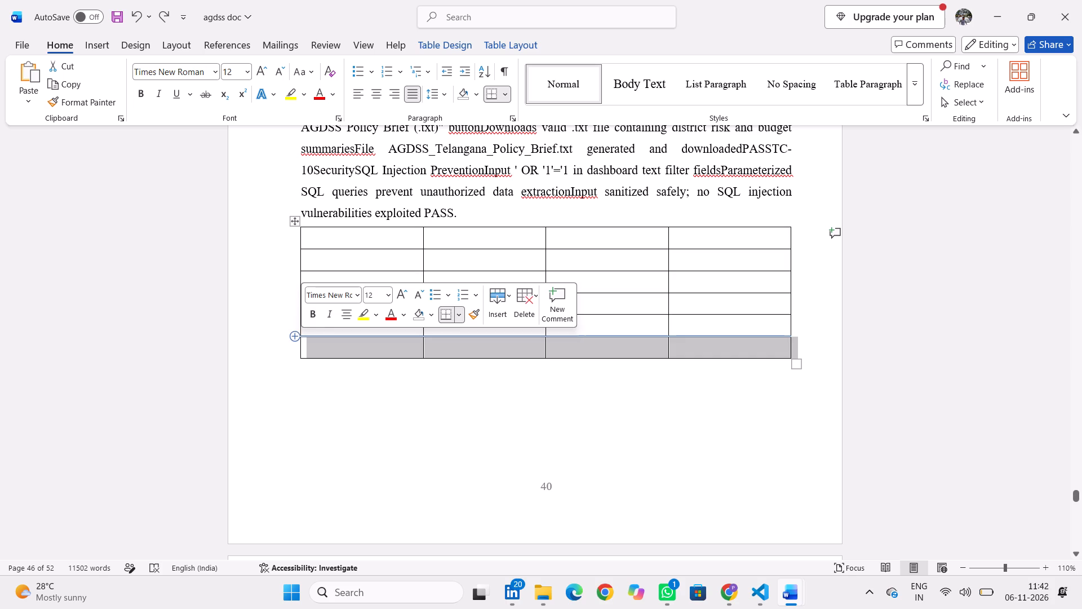
left_click(294, 336)
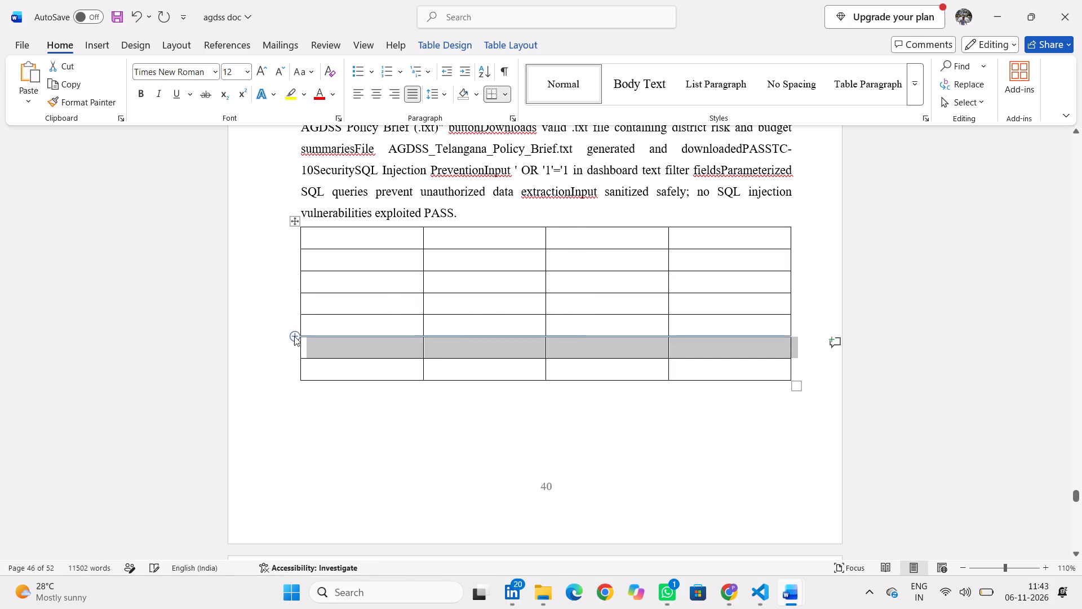
left_click(294, 336)
left_click(294, 336)
left_click(294, 336)
left_click(294, 336)
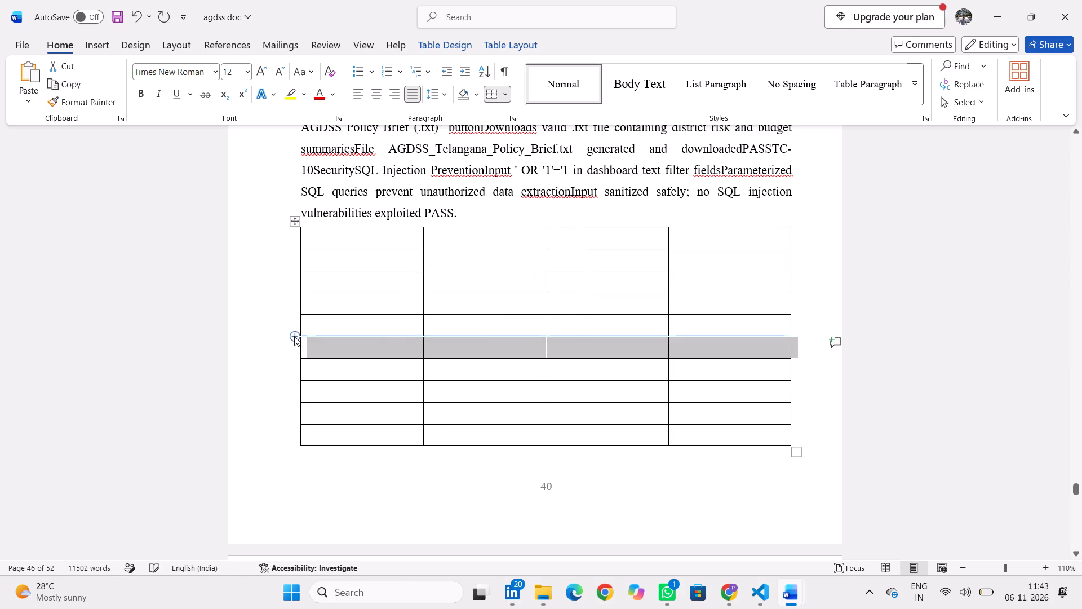
left_click(294, 336)
left_click(294, 336)
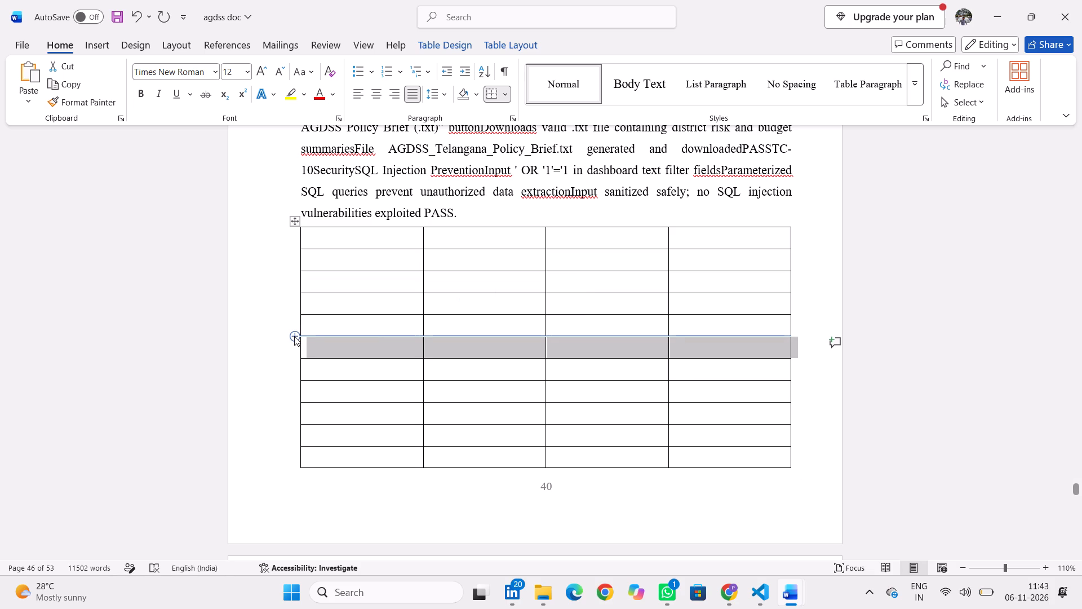
key("ctrl+z")
key("ctrl+z")
key("ctrl+z")
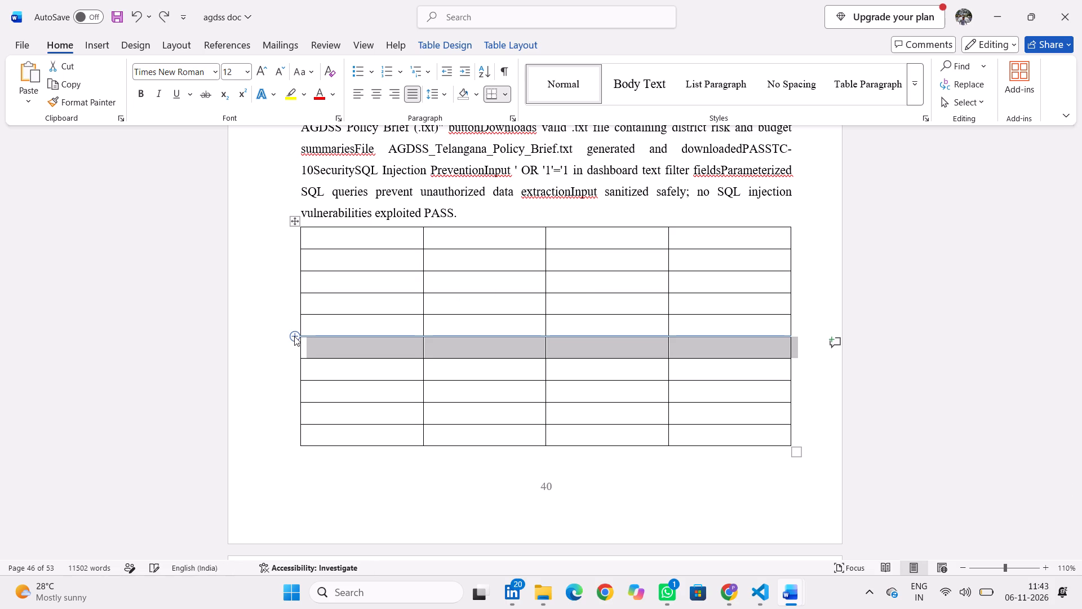
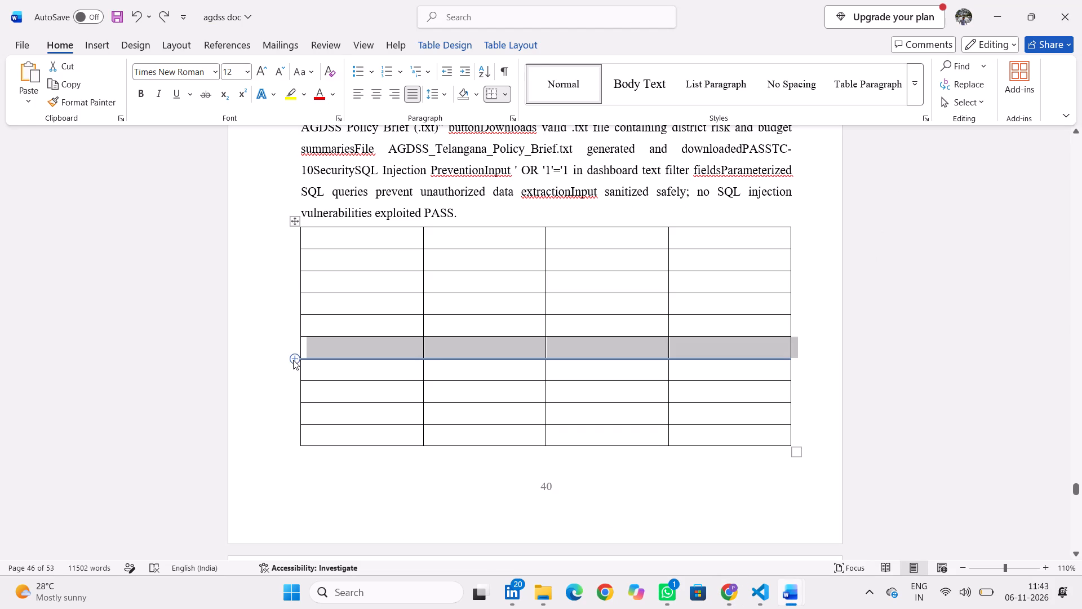
left_click(293, 360)
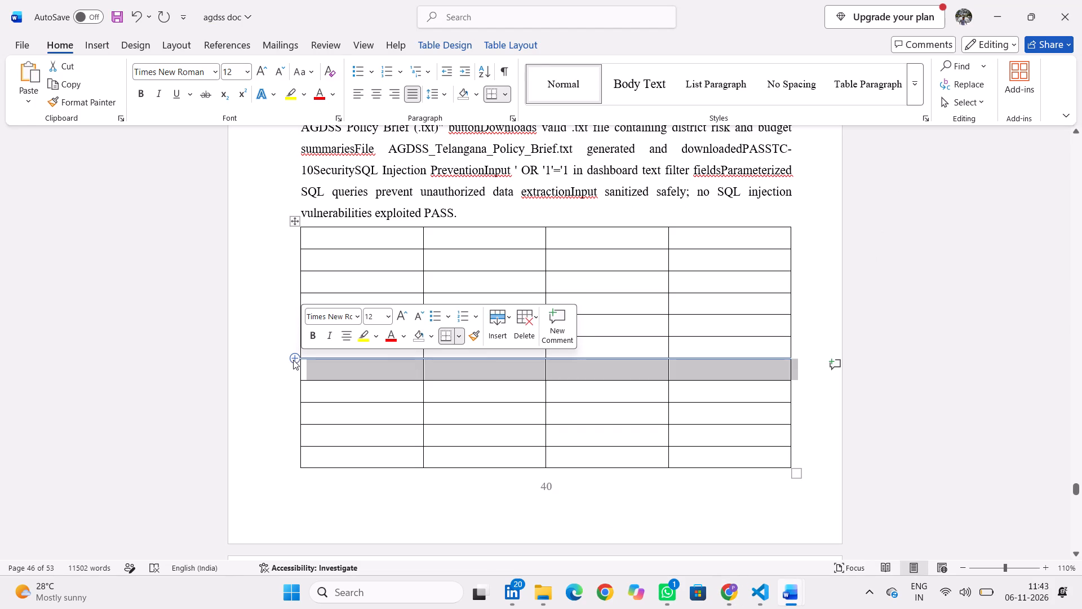
Fill all cells of the empty table with the testing and validation results copied from ChatGPT.
left_click_drag(301, 234, 596, 363)
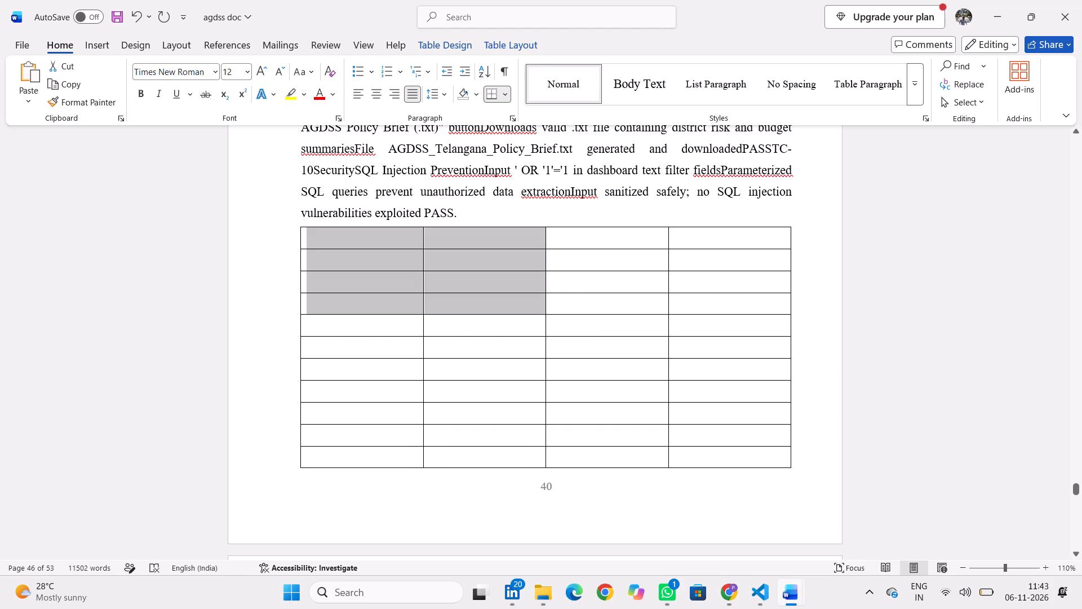
left_click_drag(596, 363, 781, 469)
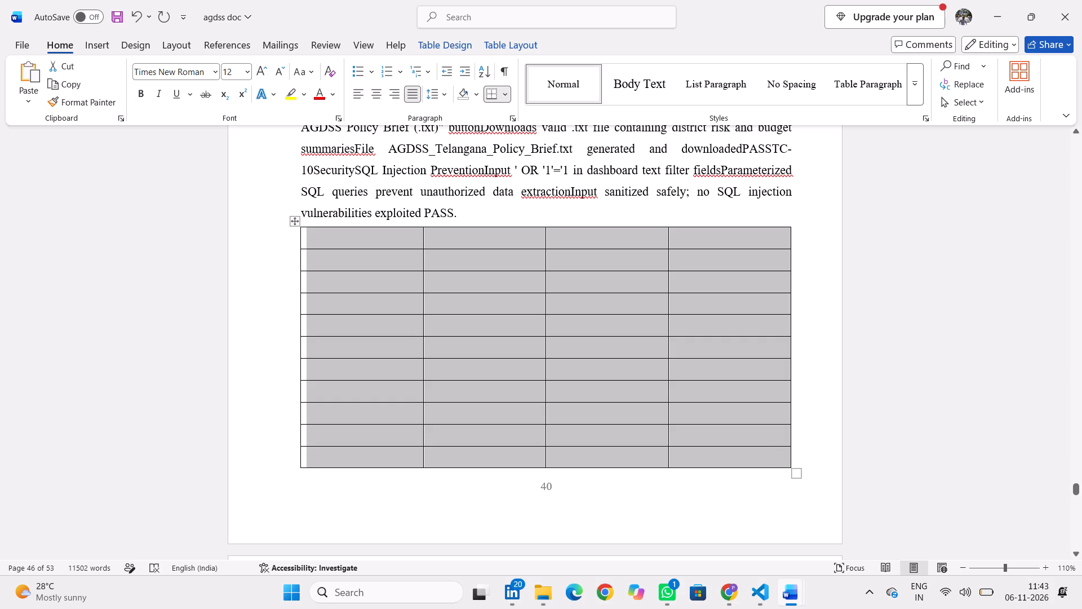
key("ctrl+v")
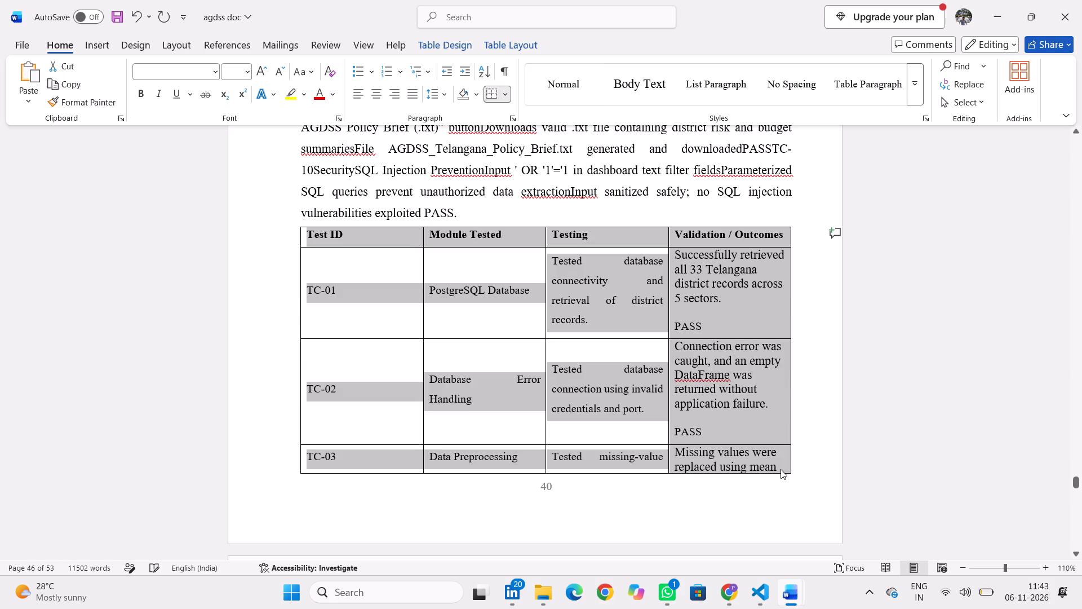
Review the pasted testing and validation table from the header row through TC-10.
scroll(713, 413, "down", 3)
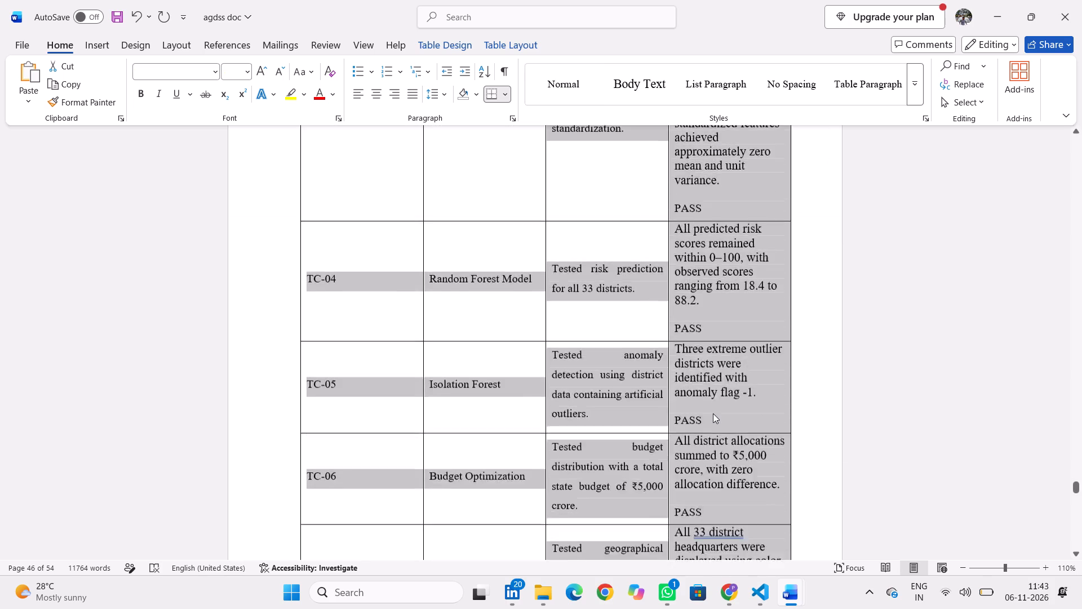
scroll(713, 413, "down", 5)
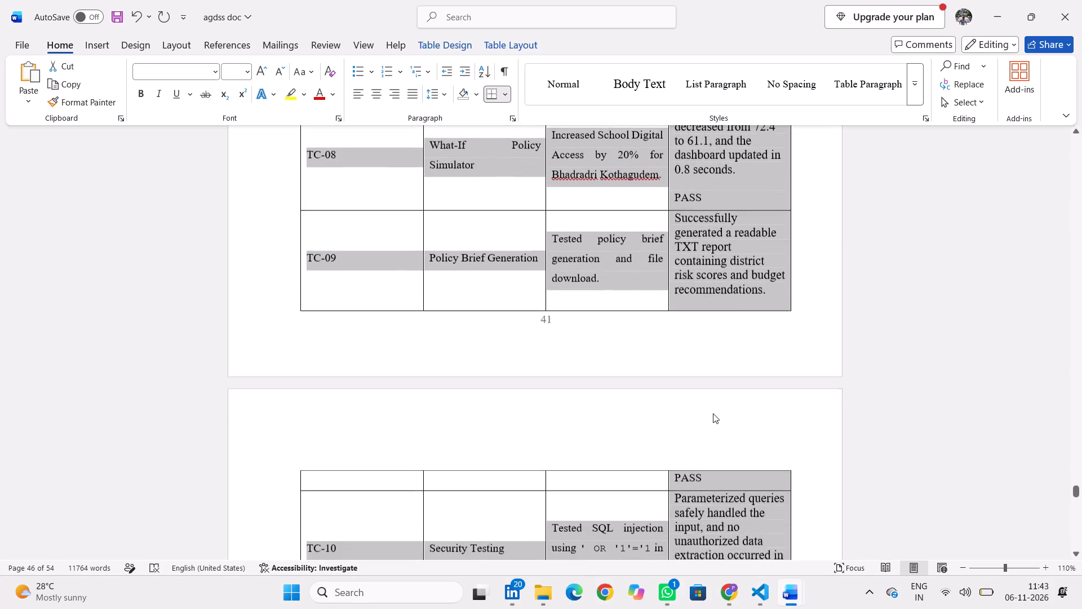
scroll(713, 413, "down", 2)
scroll(713, 413, "up", 5)
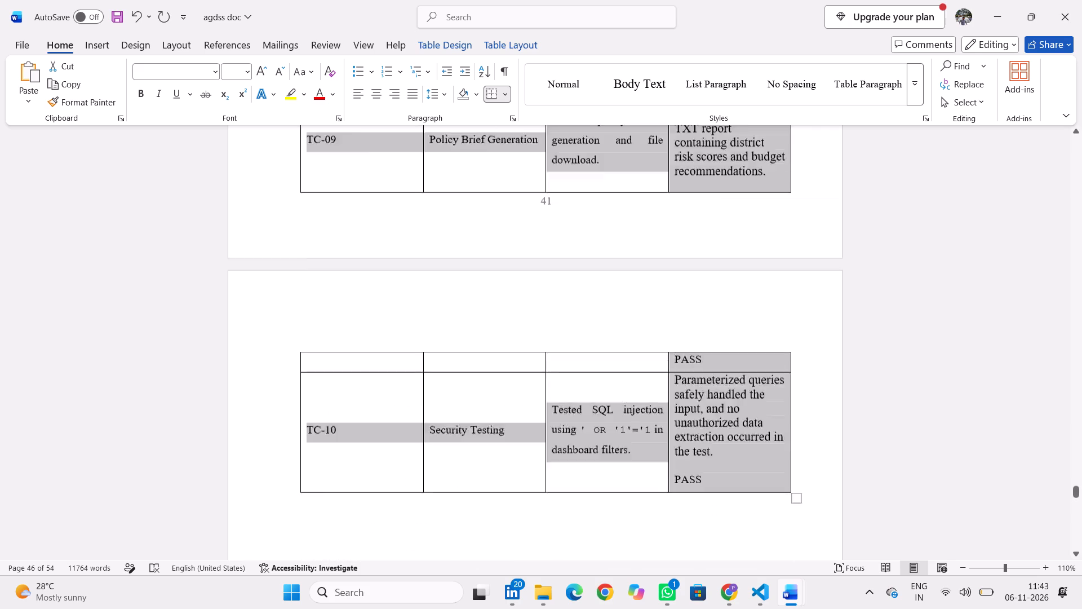
scroll(713, 413, "up", 6)
scroll(713, 413, "down", 5)
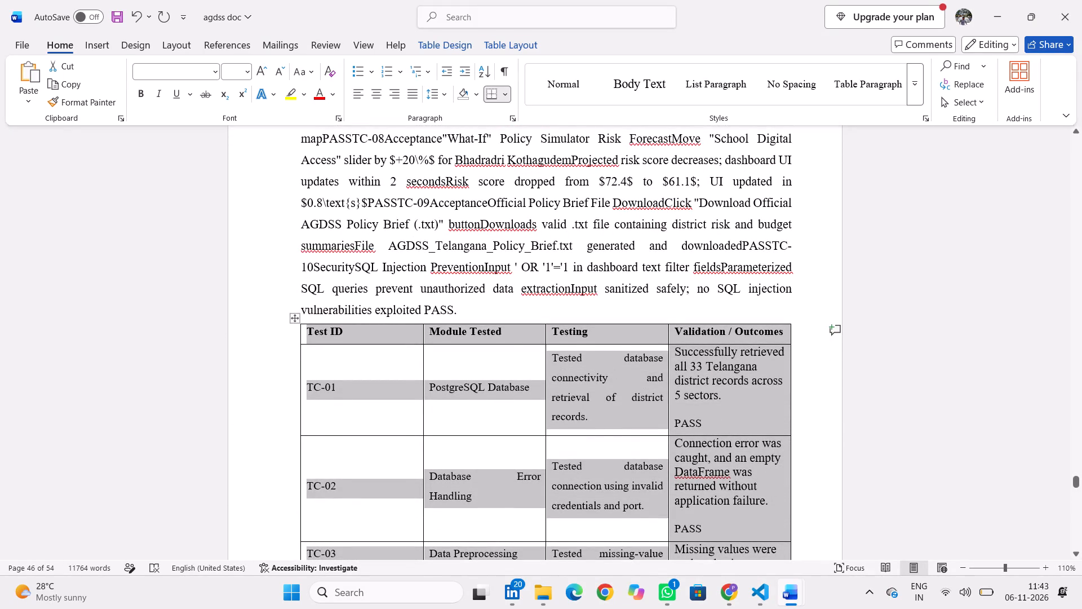
Narrow the Test ID column so that it fits its short test codes more closely.
left_click(416, 358)
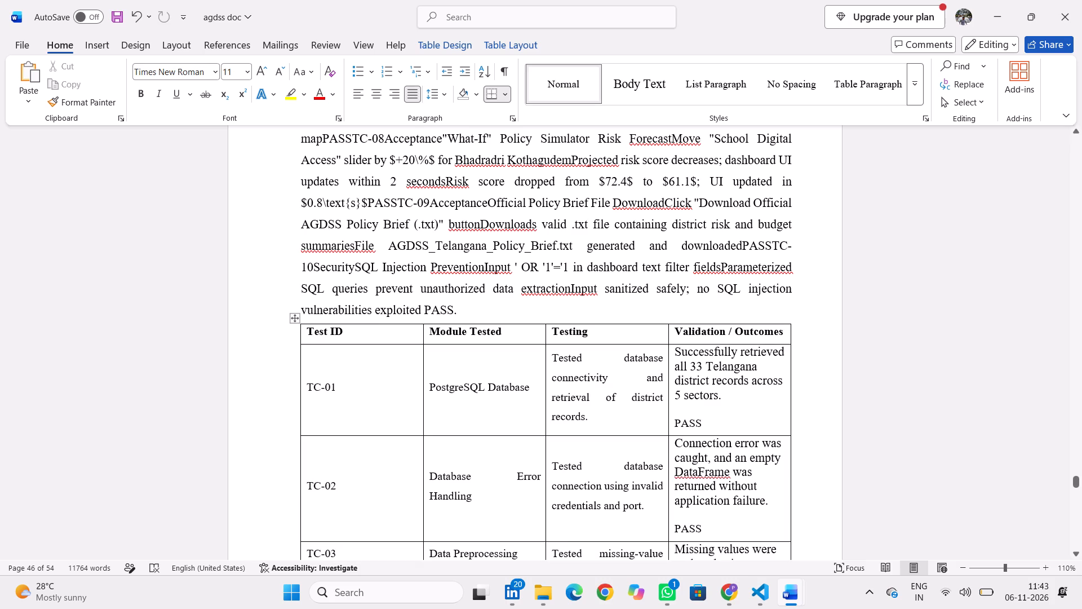
left_click_drag(423, 347, 377, 351)
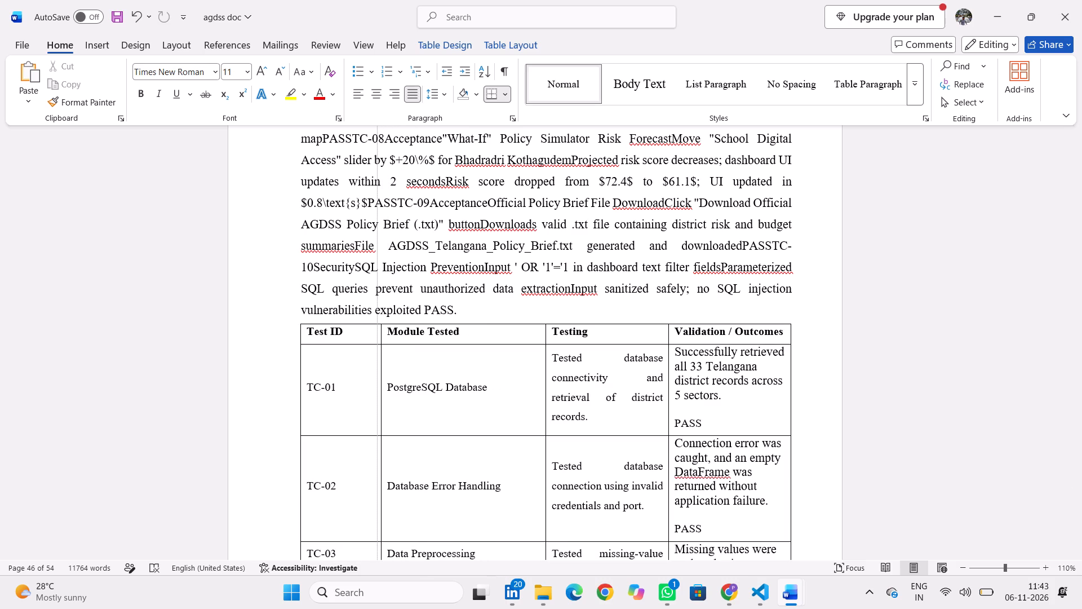
left_click_drag(377, 351, 374, 351)
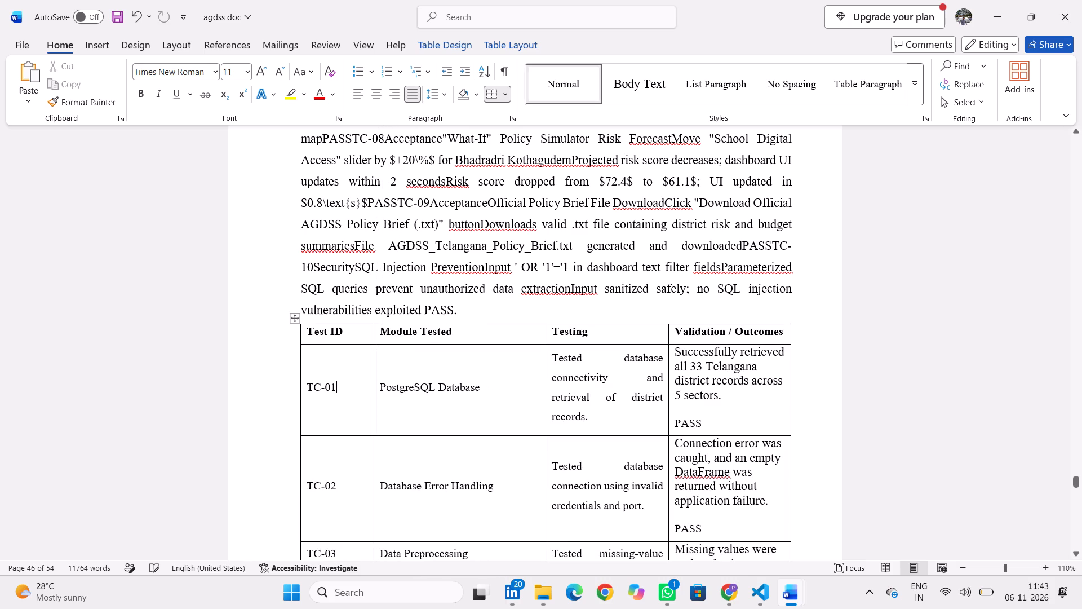
In the TC-01 row, shift the border between Module Tested and Testing to narrow the Module Tested cell.
left_click(547, 346)
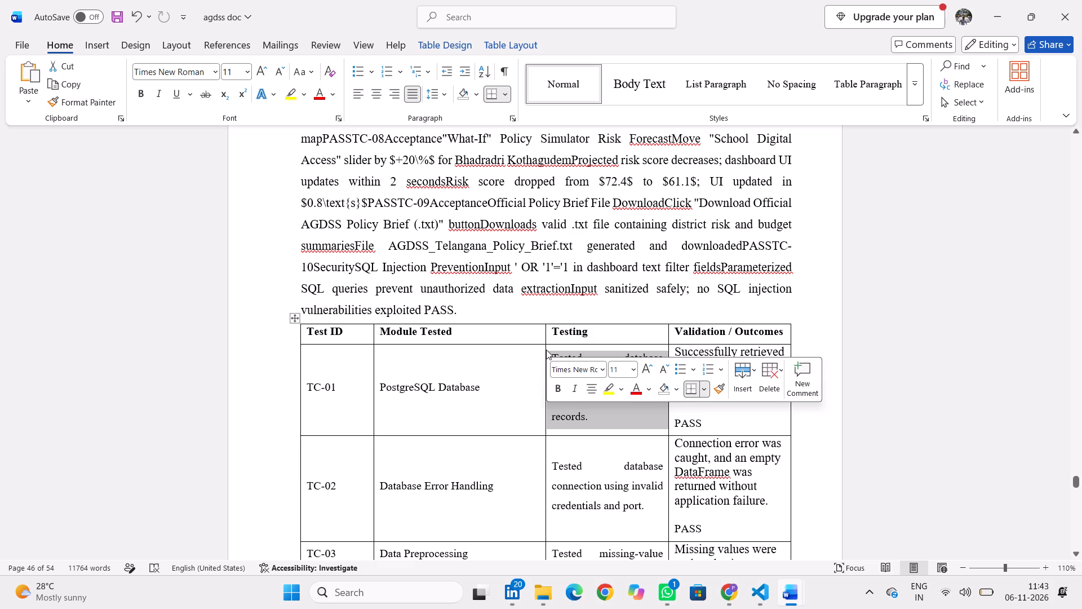
left_click_drag(544, 348, 512, 351)
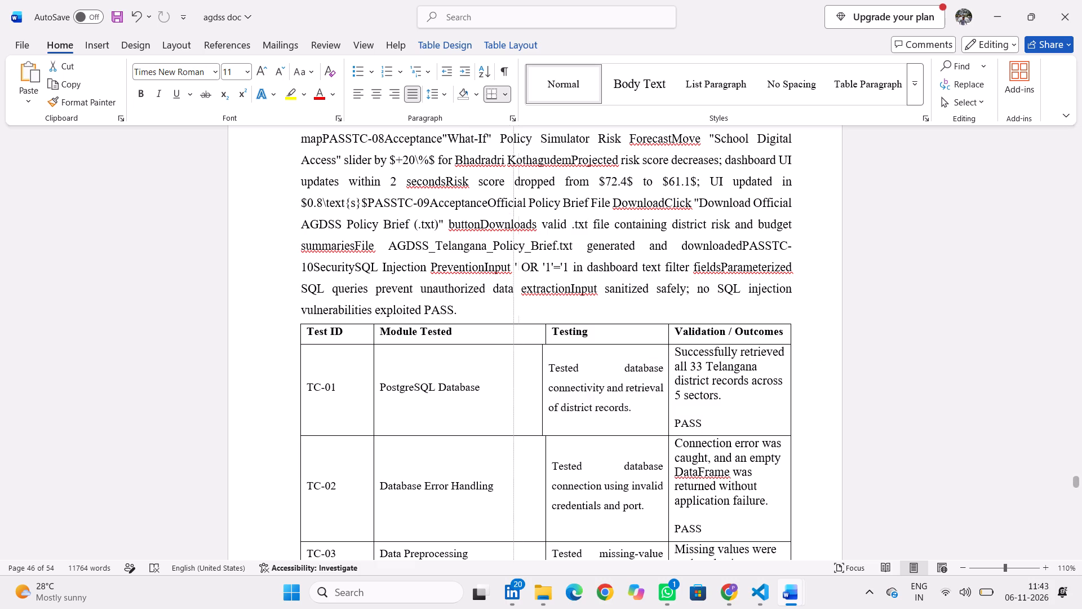
left_click_drag(512, 351, 487, 352)
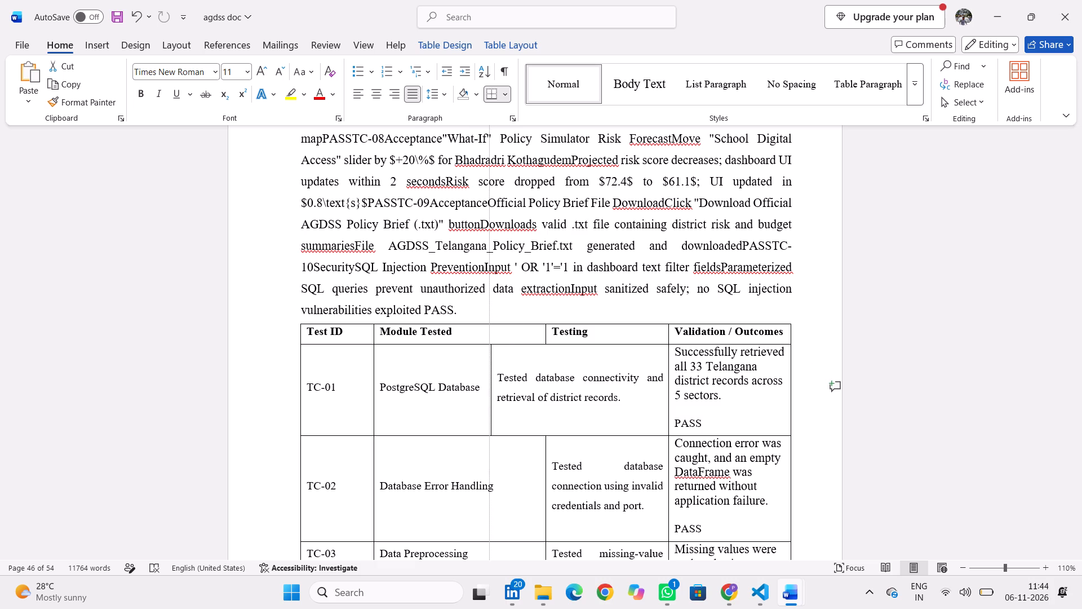
left_click_drag(487, 352, 499, 355)
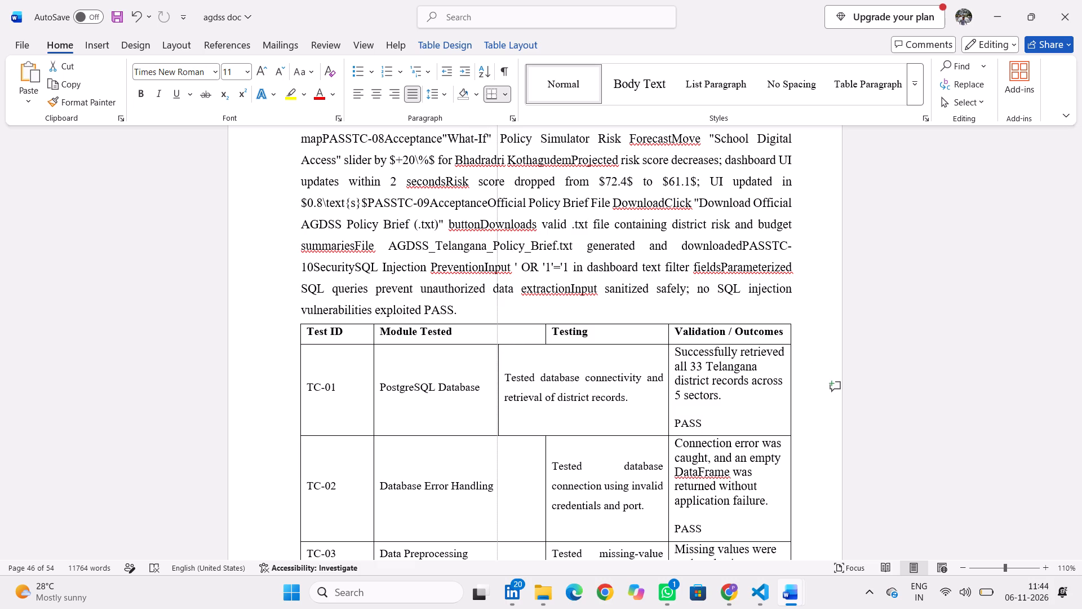
left_click_drag(499, 355, 495, 355)
Align the border between Module Tested and Testing in the header and remaining rows with the TC-01 row.
scroll(525, 458, "down", 1)
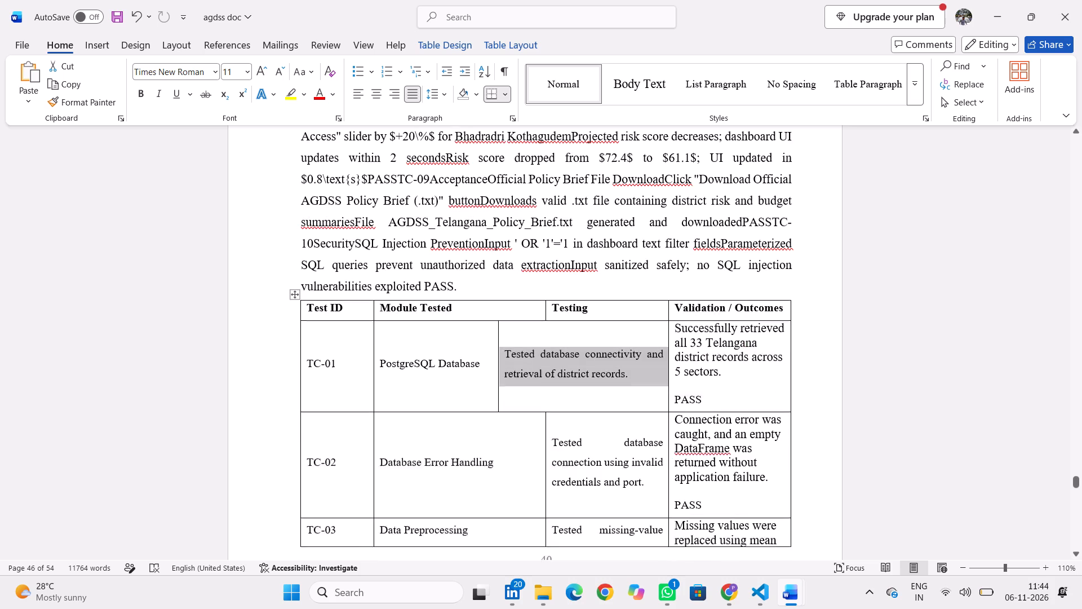
scroll(525, 458, "down", 1)
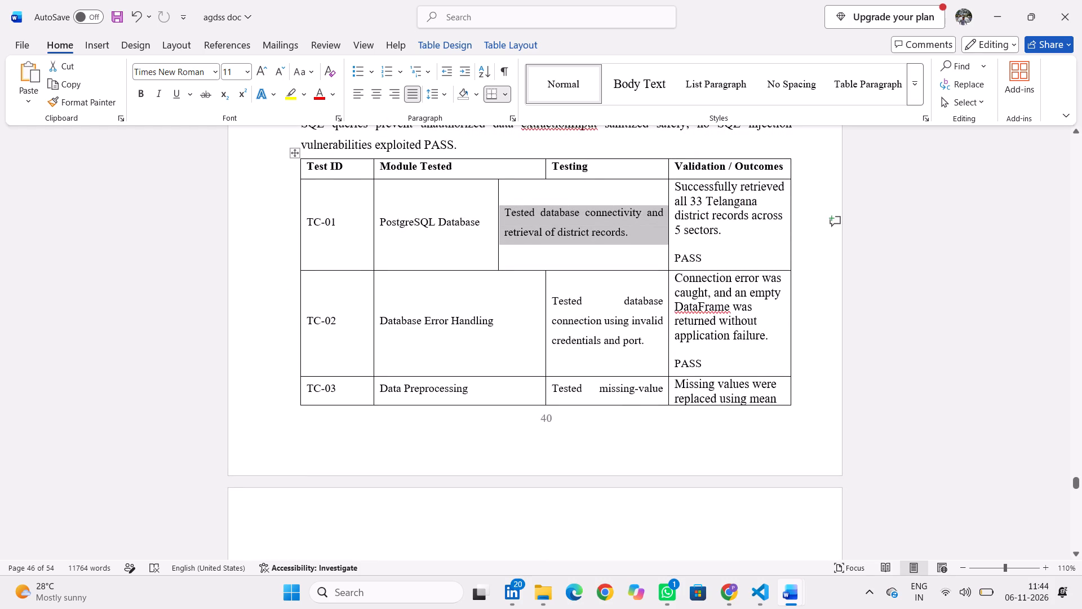
left_click_drag(546, 374, 544, 374)
left_click_drag(544, 374, 502, 374)
scroll(502, 374, "down", 4)
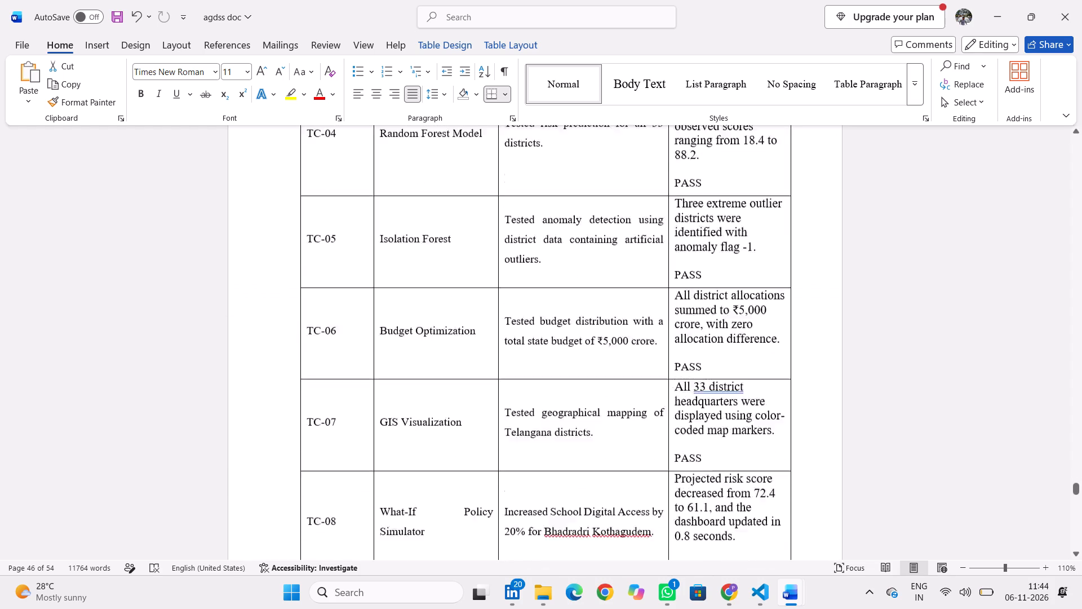
scroll(502, 374, "down", 6)
scroll(502, 374, "up", 1)
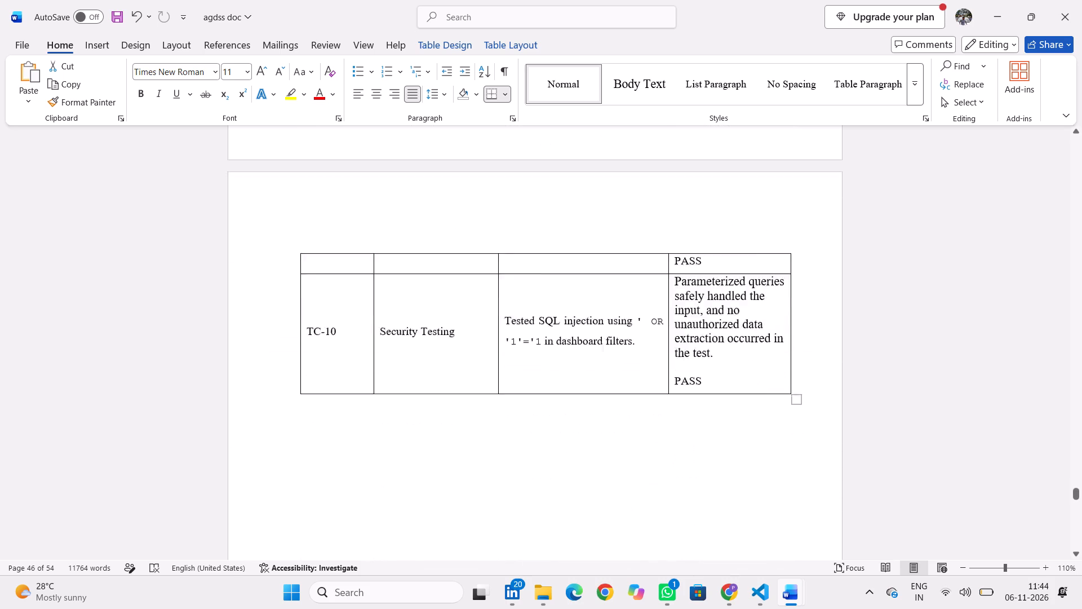
scroll(502, 374, "up", 7)
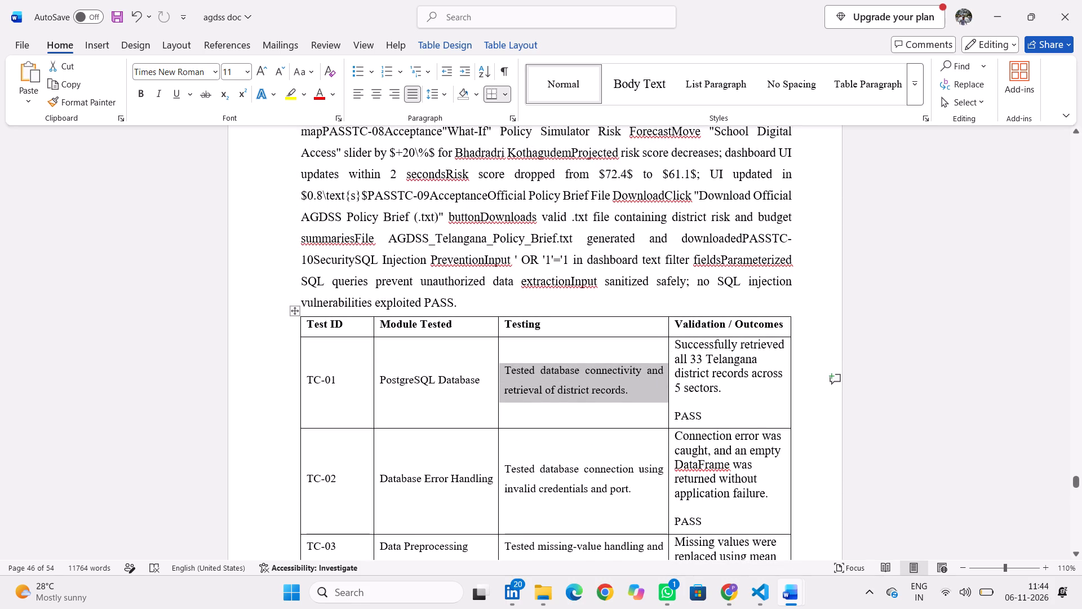
In the TC-01 row, shift the border between Testing and Validation / Outcomes to widen the Validation / Outcomes cell.
left_click_drag(668, 346, 629, 347)
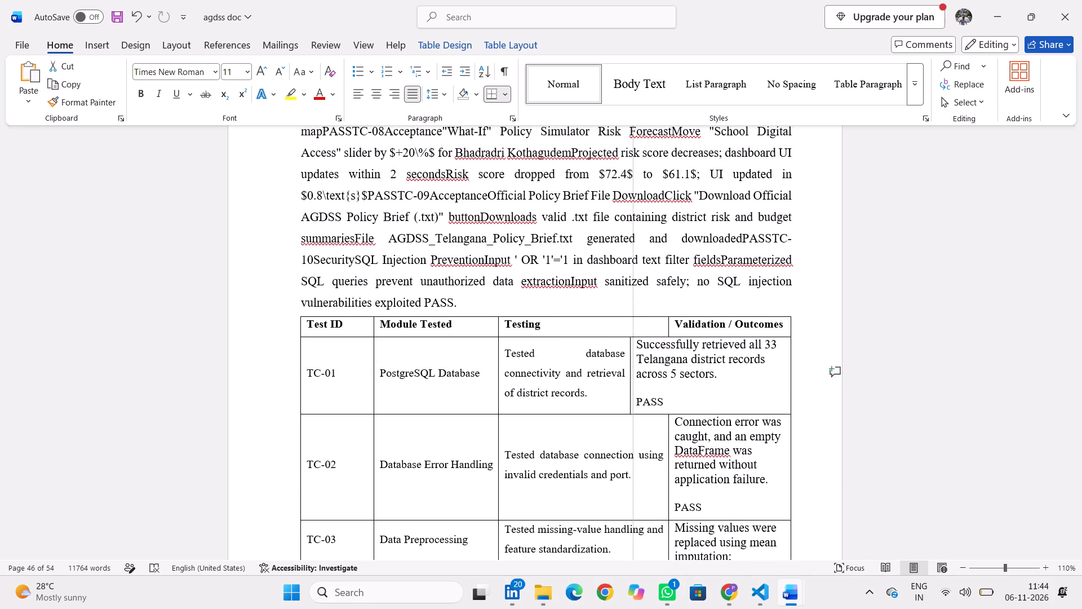
left_click_drag(629, 347, 667, 348)
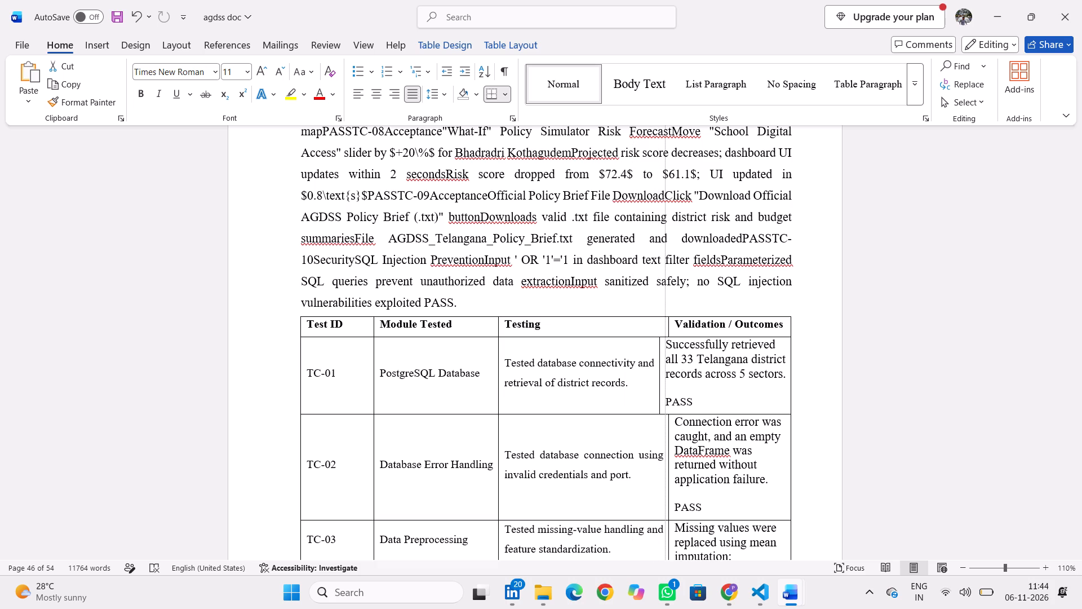
left_click_drag(667, 348, 668, 340)
left_click_drag(668, 340, 658, 338)
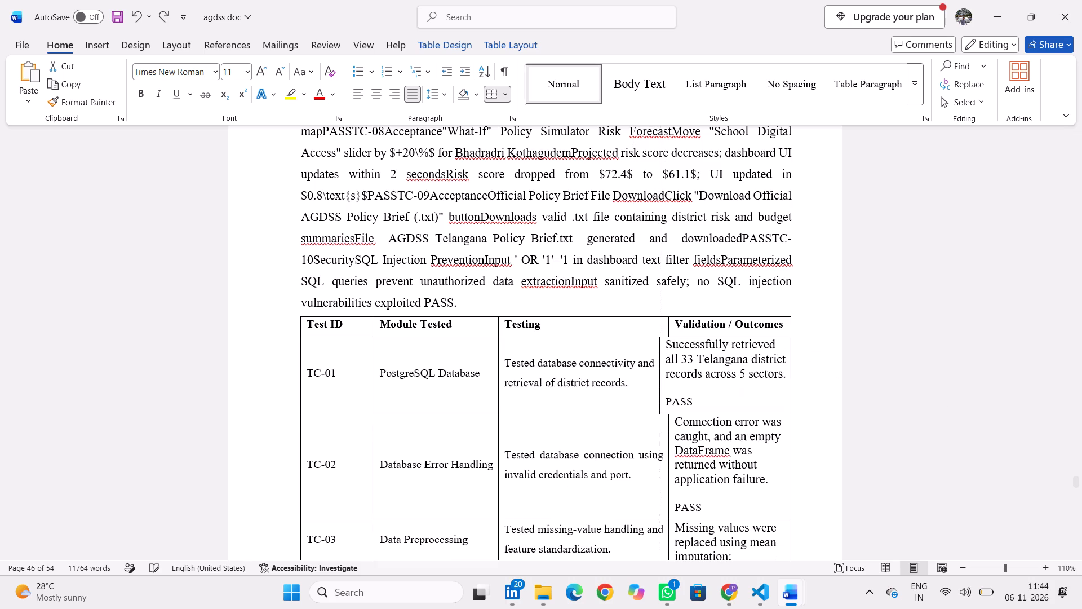
left_click_drag(658, 338, 640, 338)
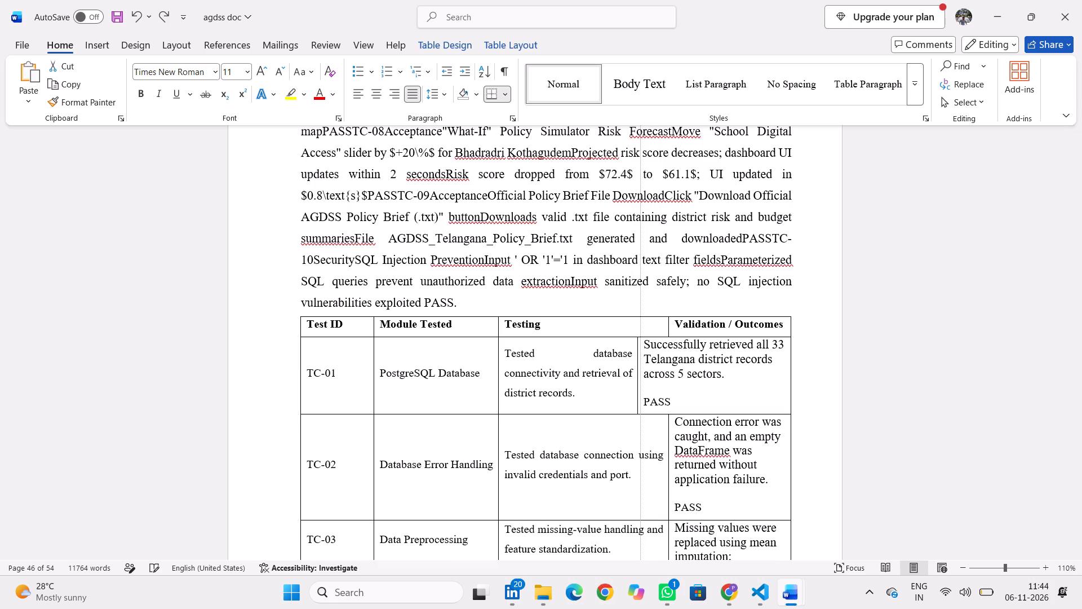
left_click_drag(640, 338, 632, 338)
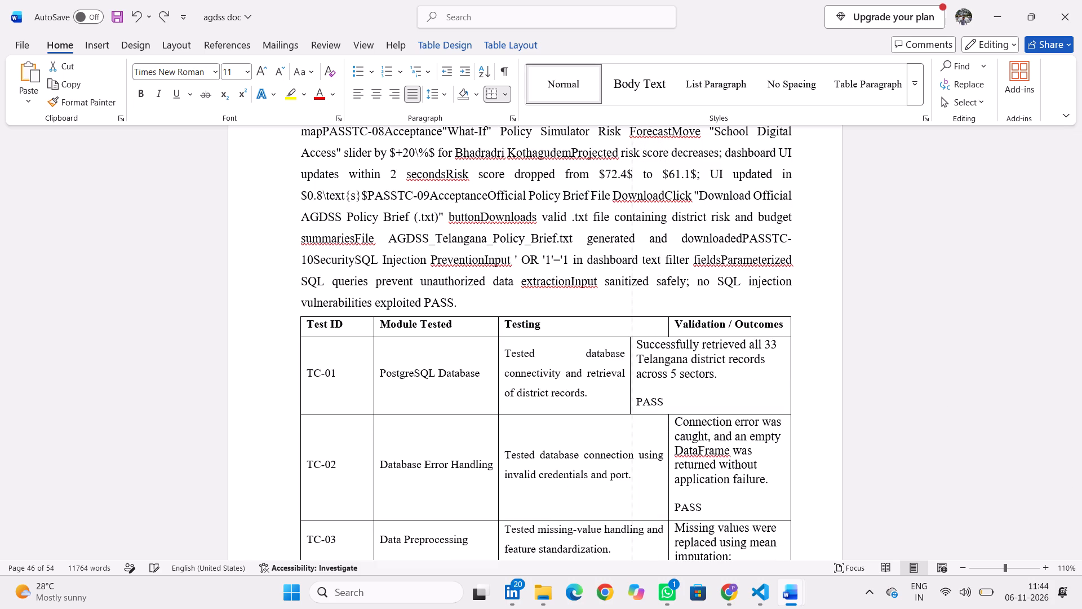
left_click_drag(632, 338, 632, 338)
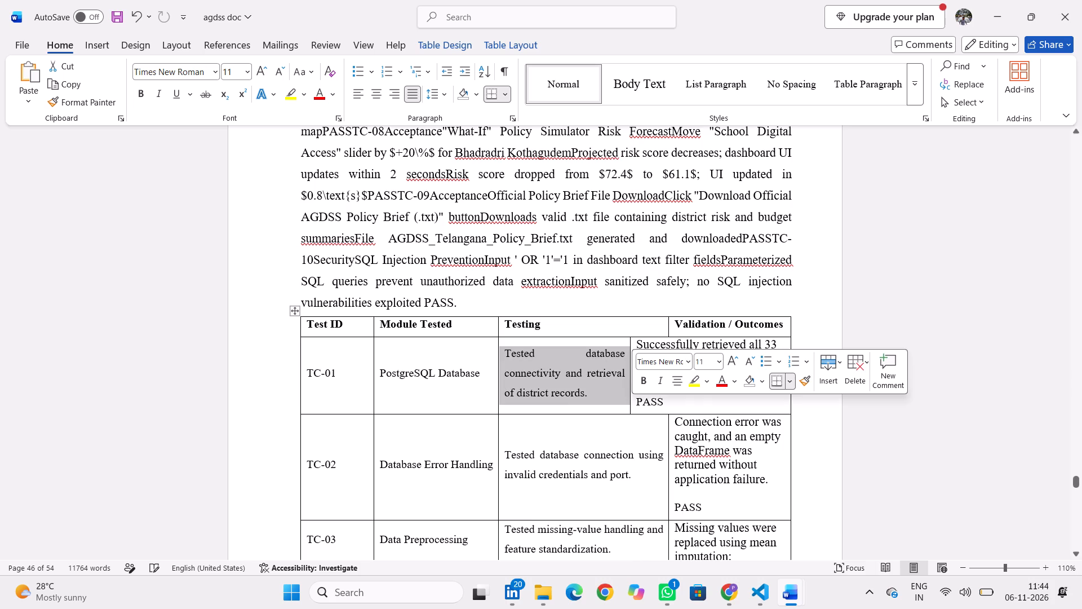
left_click(605, 320)
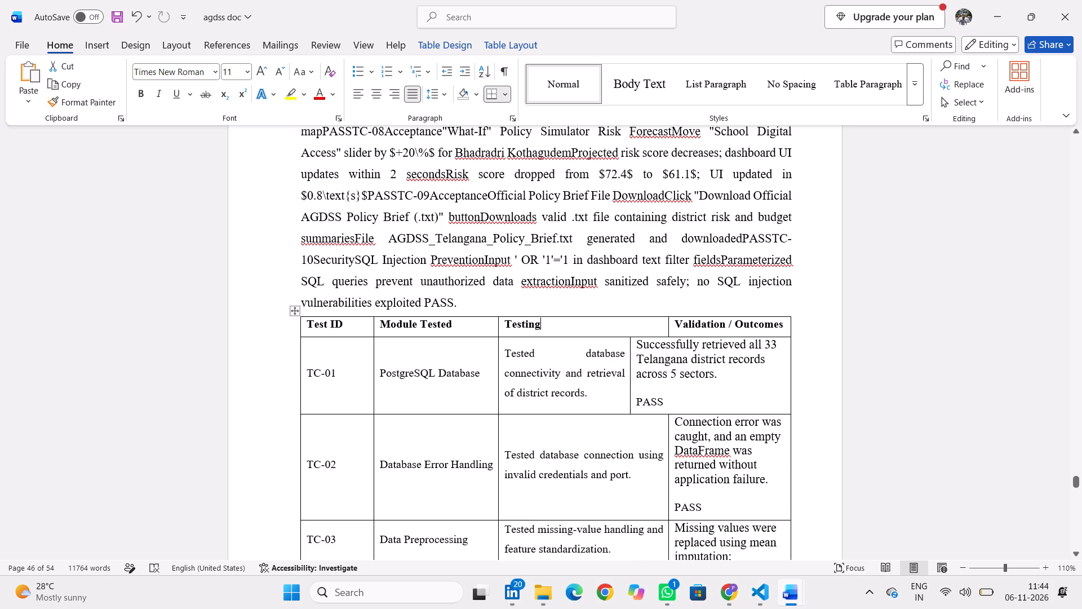
left_click(636, 398)
Align the Testing and Validation / Outcomes border in the header and remaining rows with TC-01, and check the table through TC-10.
left_click_drag(668, 418, 632, 418)
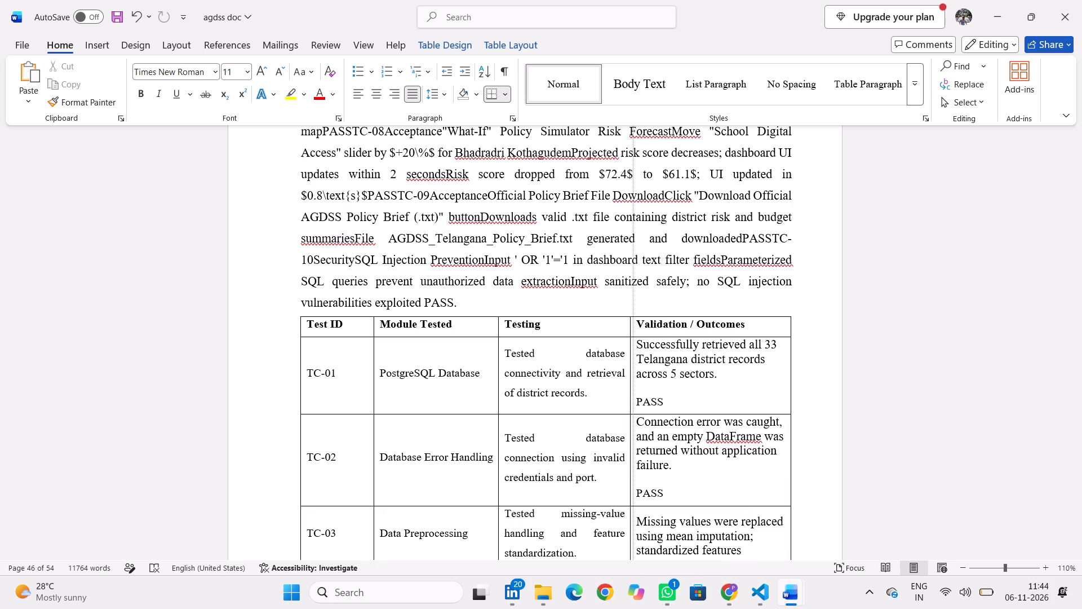
left_click_drag(632, 418, 631, 418)
scroll(631, 418, "down", 3)
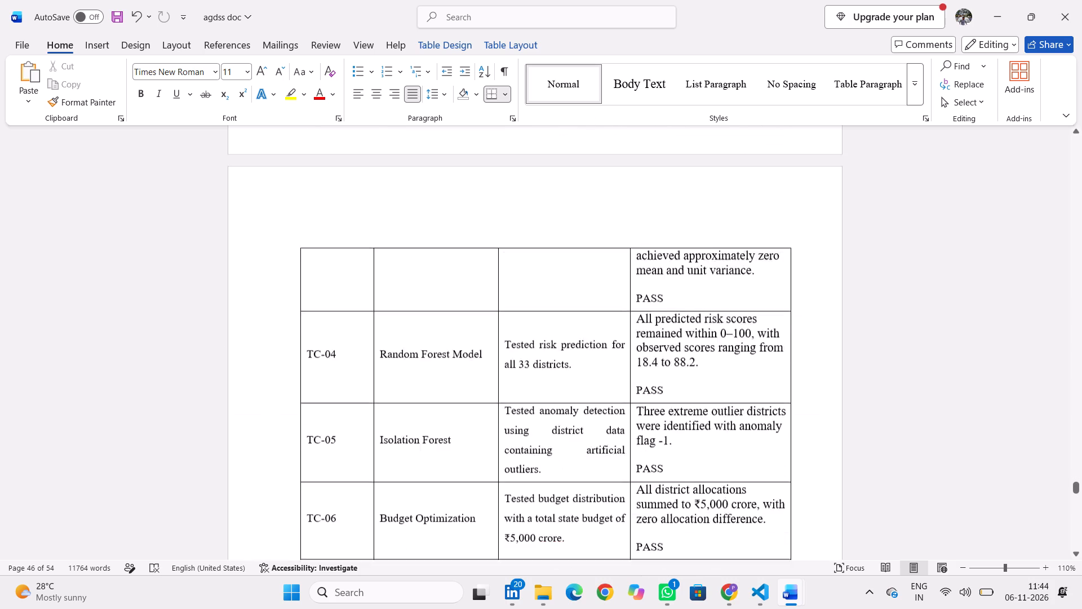
scroll(631, 418, "down", 3)
scroll(631, 418, "up", 1)
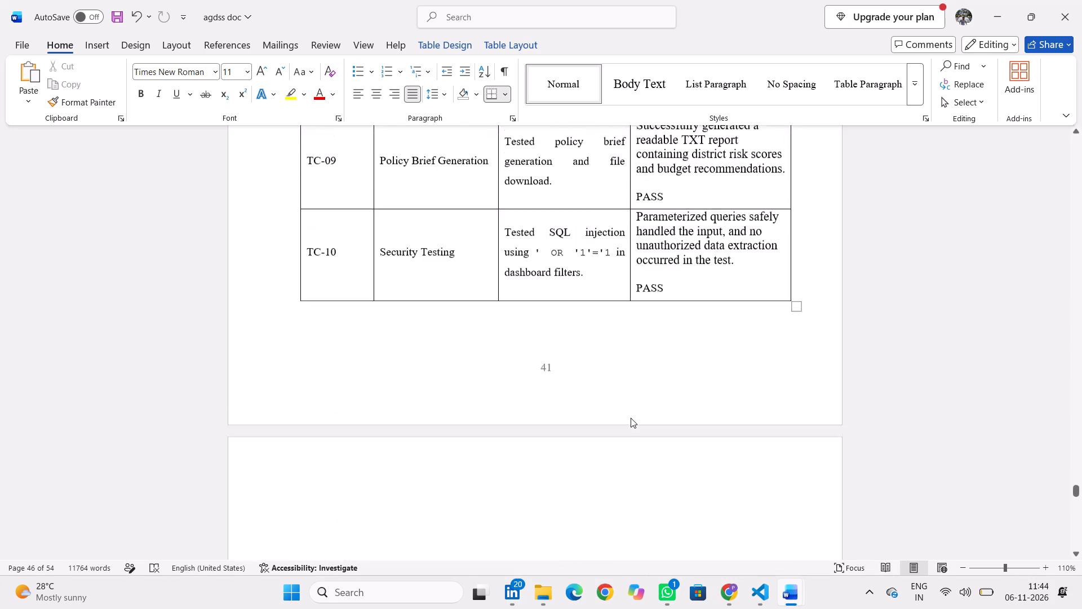
scroll(631, 418, "up", 1)
scroll(434, 469, "down", 1)
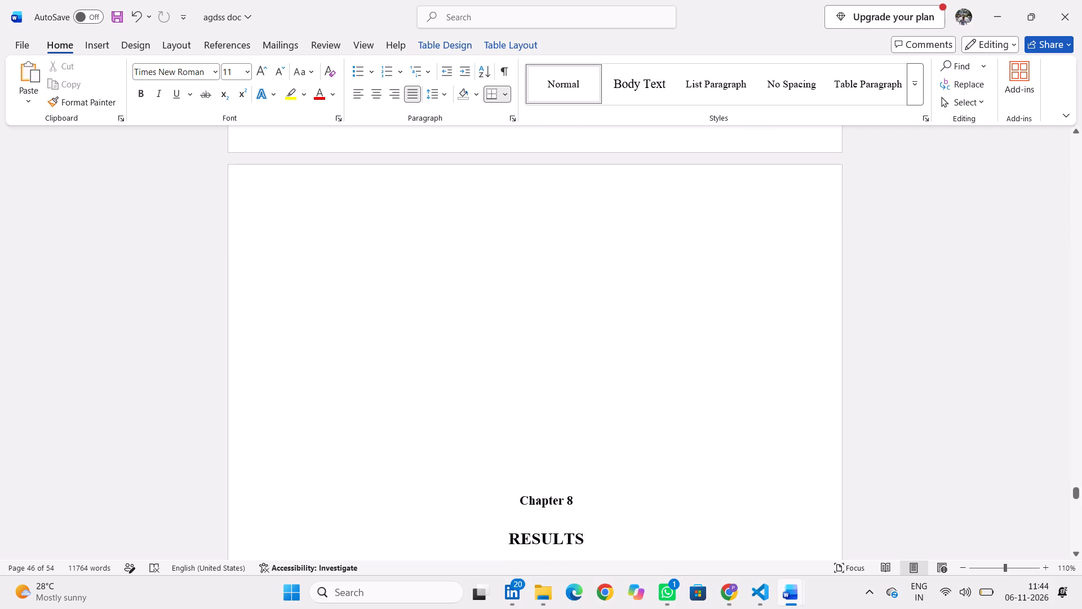
Delete the blank paragraphs above the Chapter 8 heading so that it starts at the top of its page.
left_click(428, 457)
key("BackSpace")
key("BackSpace")
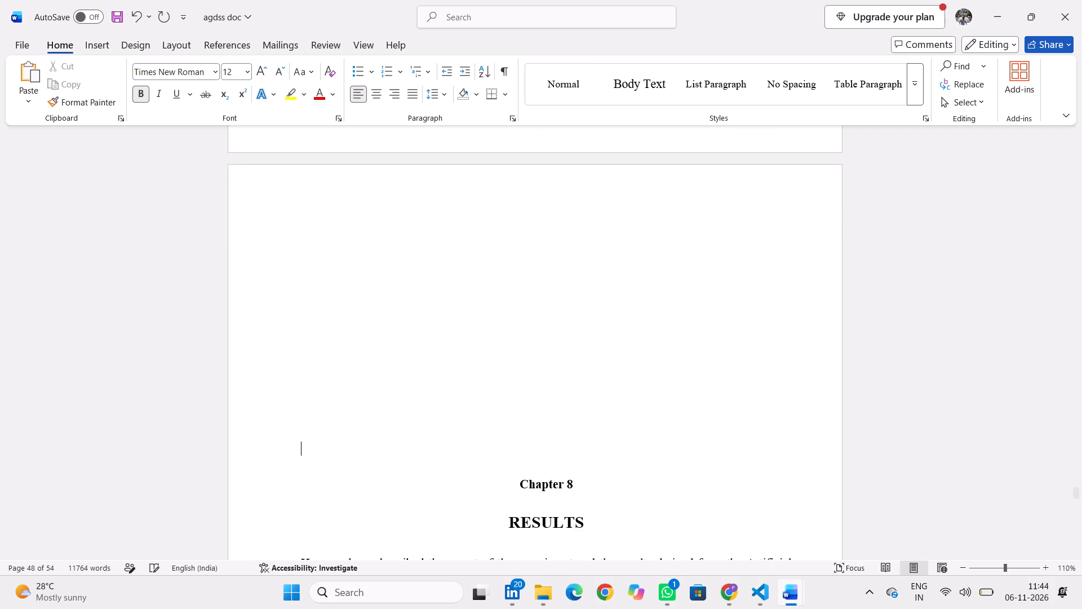
key("BackSpace")
key("BackSpace")
key("BackSpace")
key("BackSpace")
key("BackSpace")
key("BackSpace")
key("BackSpace")
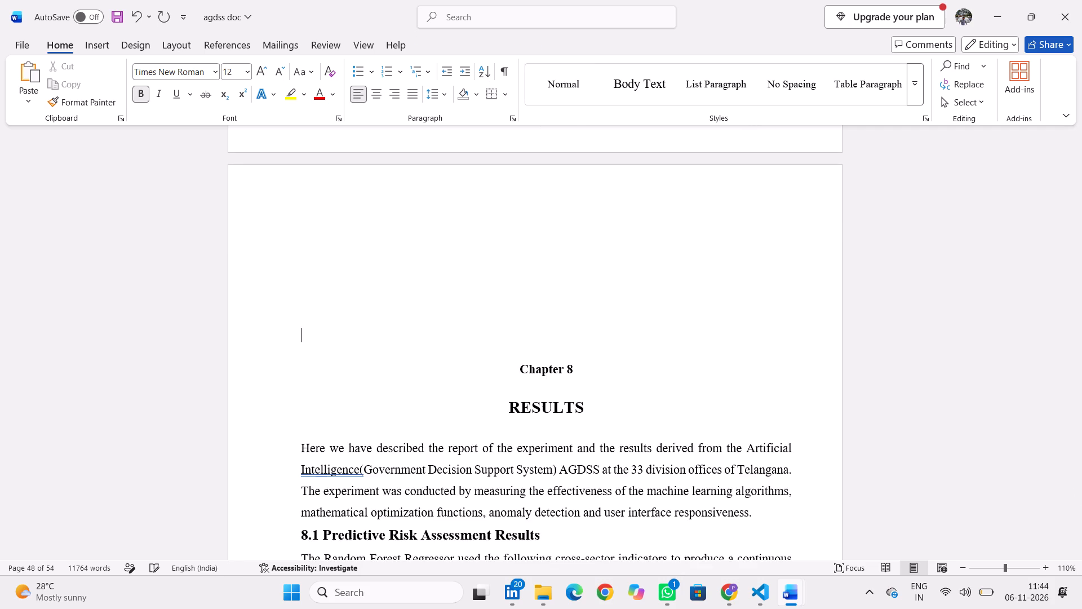
key("BackSpace")
key("BackSpace")
key("BackSpace")
key("BackSpace")
key("BackSpace")
key("BackSpace")
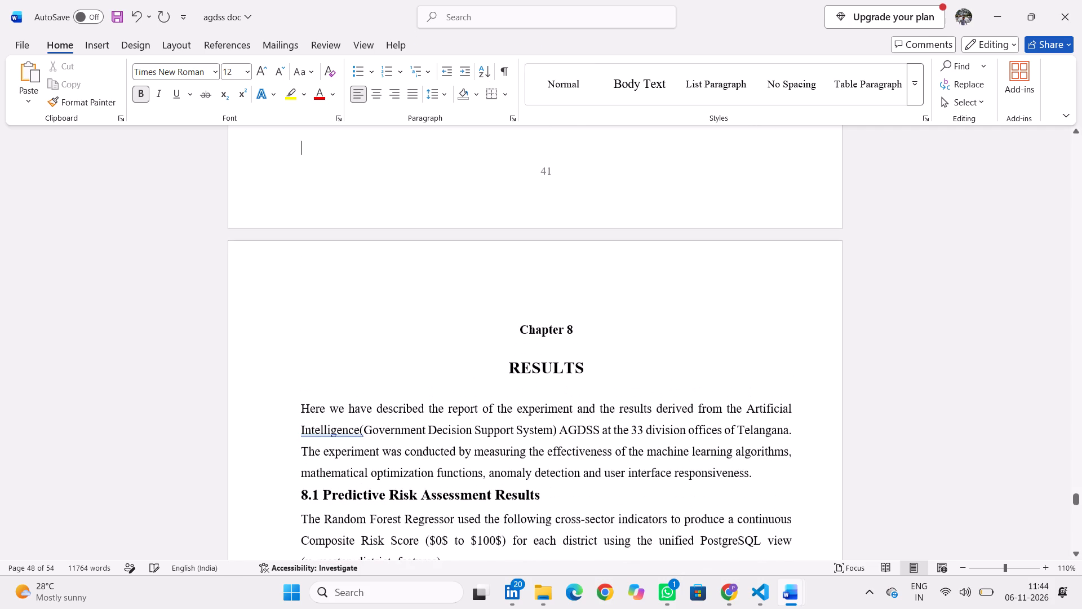
key("Down")
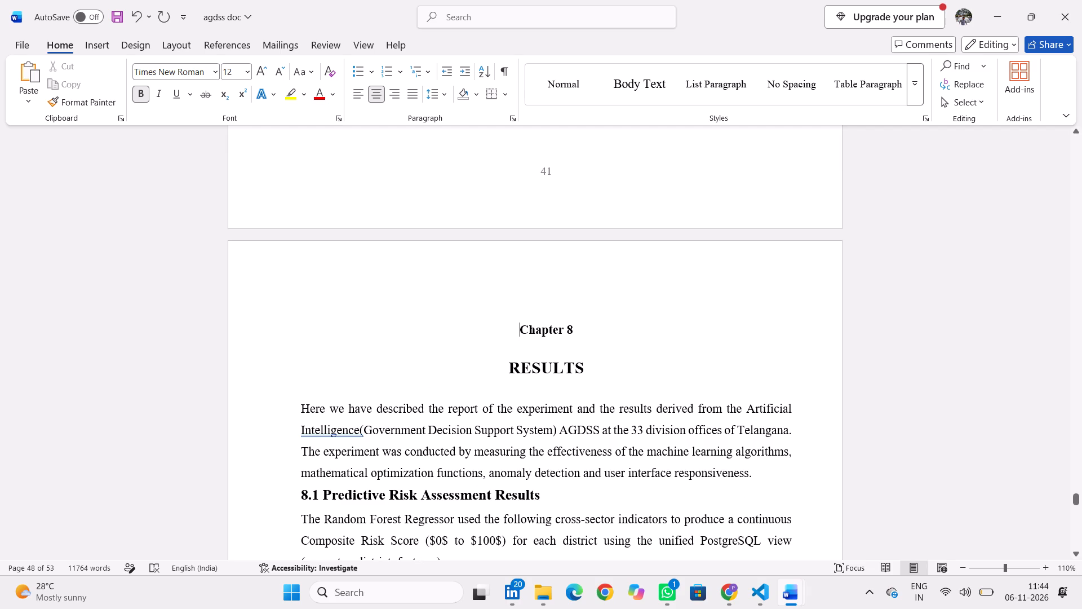
key("Up")
key("BackSpace")
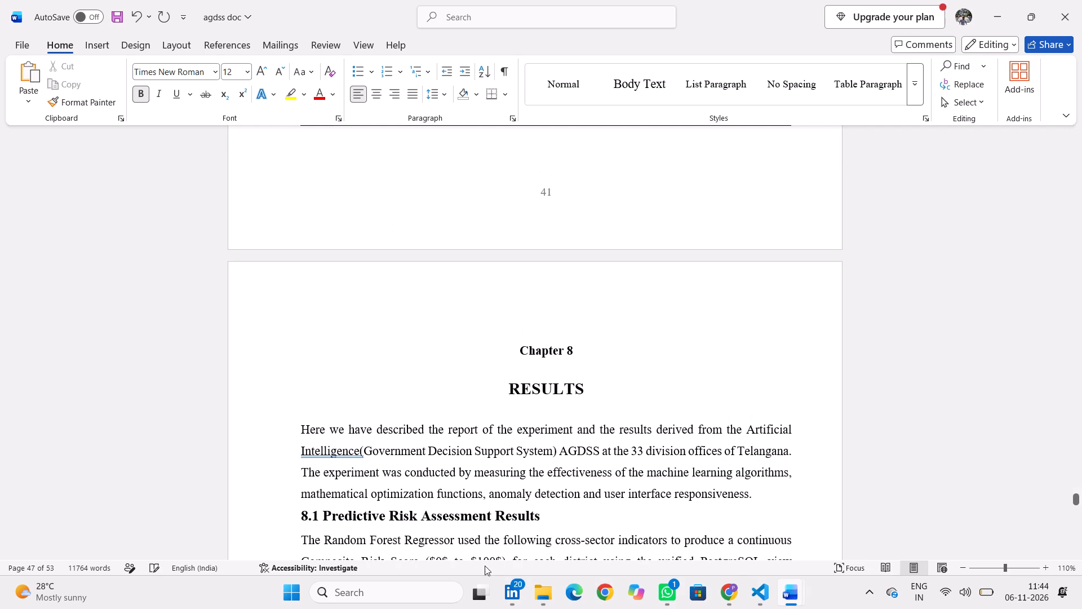
Review the testing results table from TC-10 back to its header row and the paragraph before it.
scroll(485, 566, "up", 2)
scroll(487, 265, "up", 2)
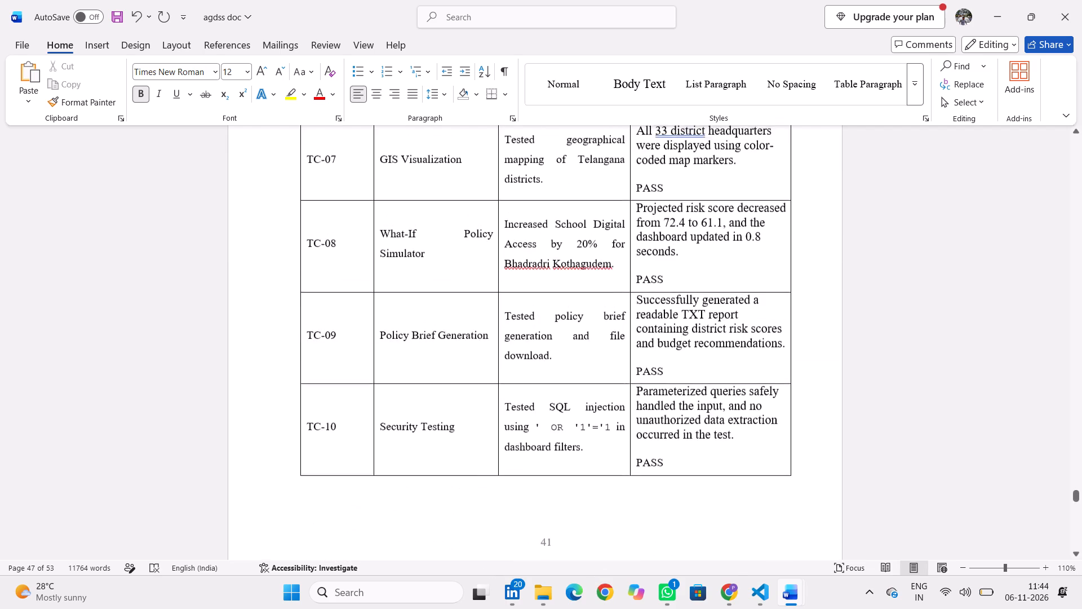
scroll(487, 265, "up", 5)
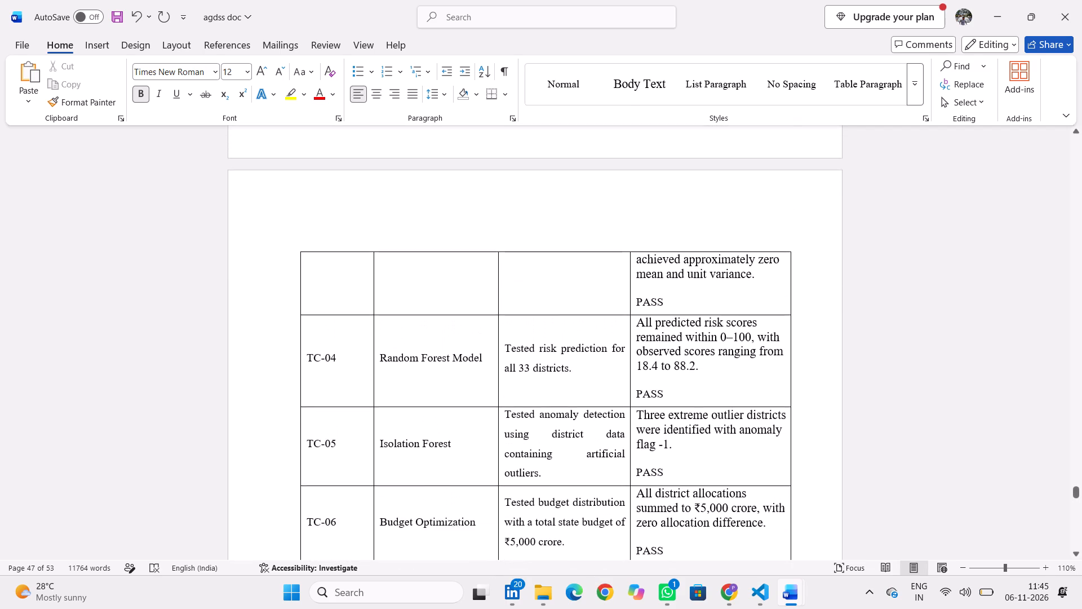
scroll(487, 265, "up", 3)
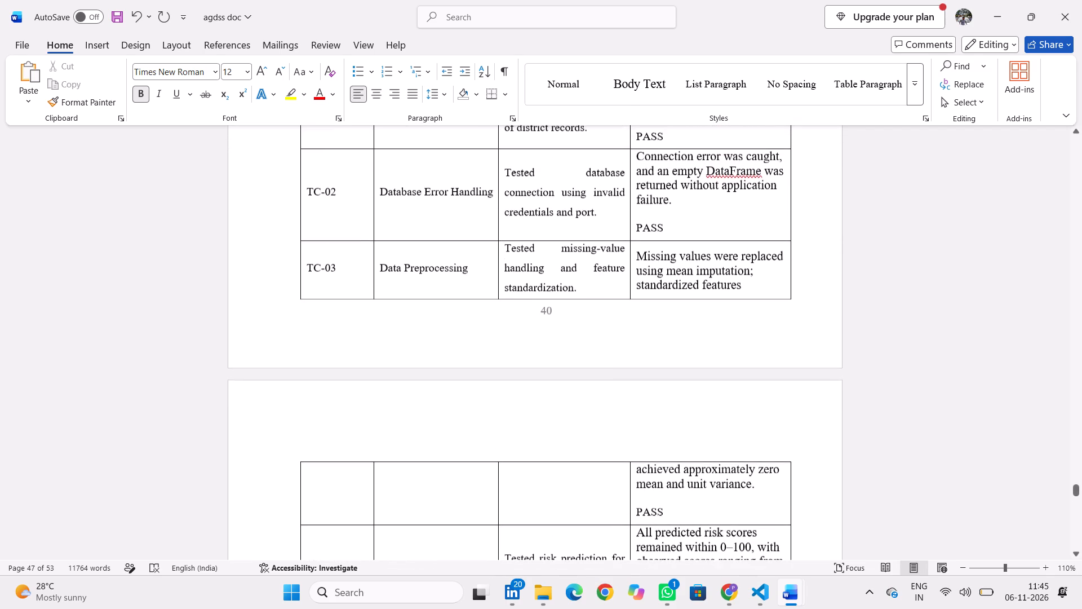
scroll(487, 265, "up", 2)
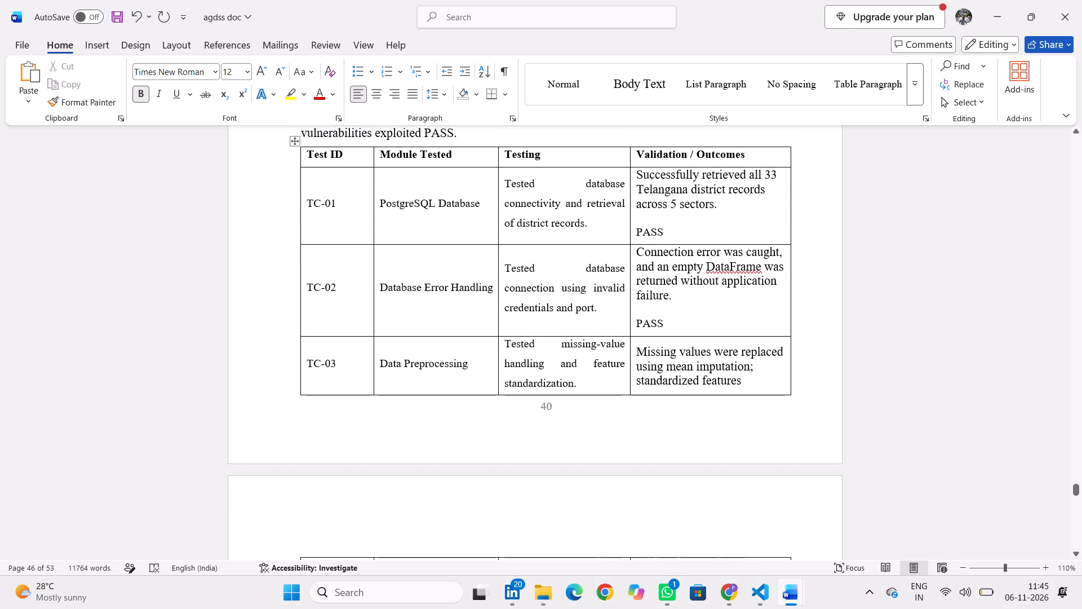
scroll(487, 265, "up", 2)
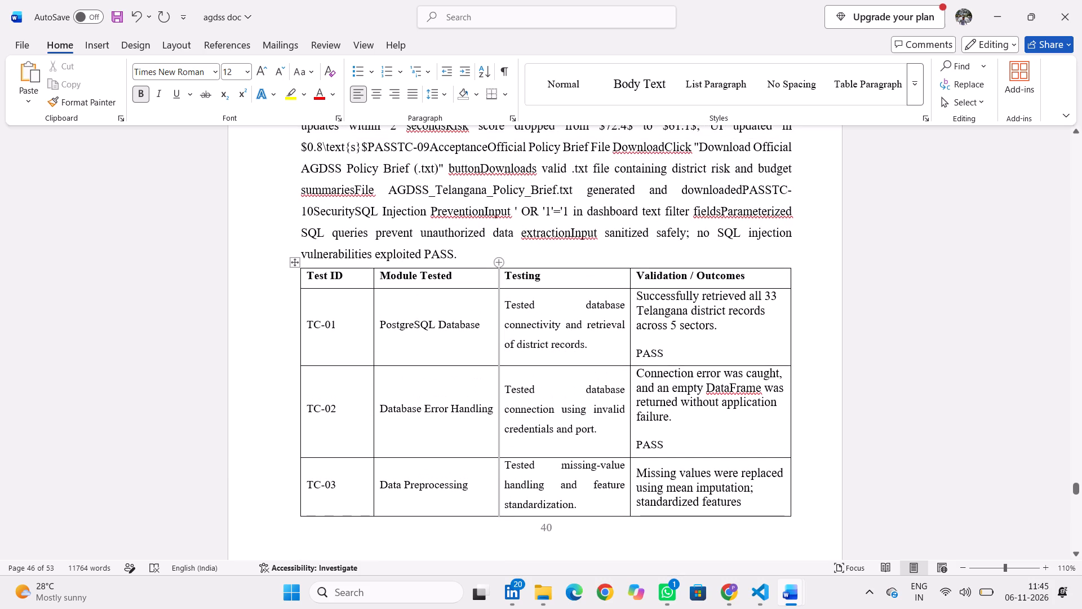
scroll(383, 390, "down", 2)
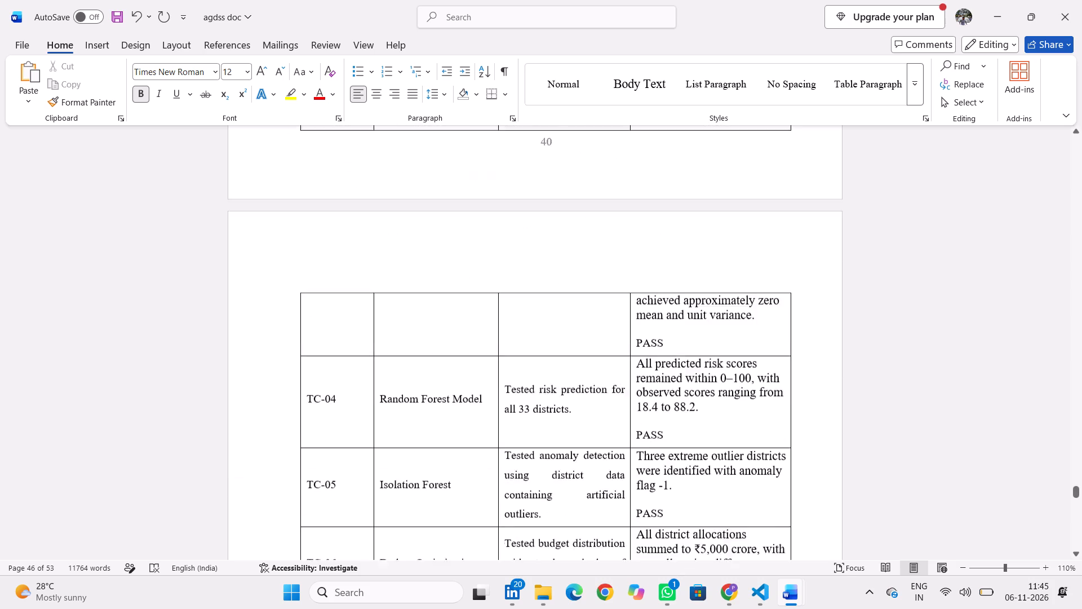
scroll(383, 390, "down", 3)
scroll(383, 390, "up", 1)
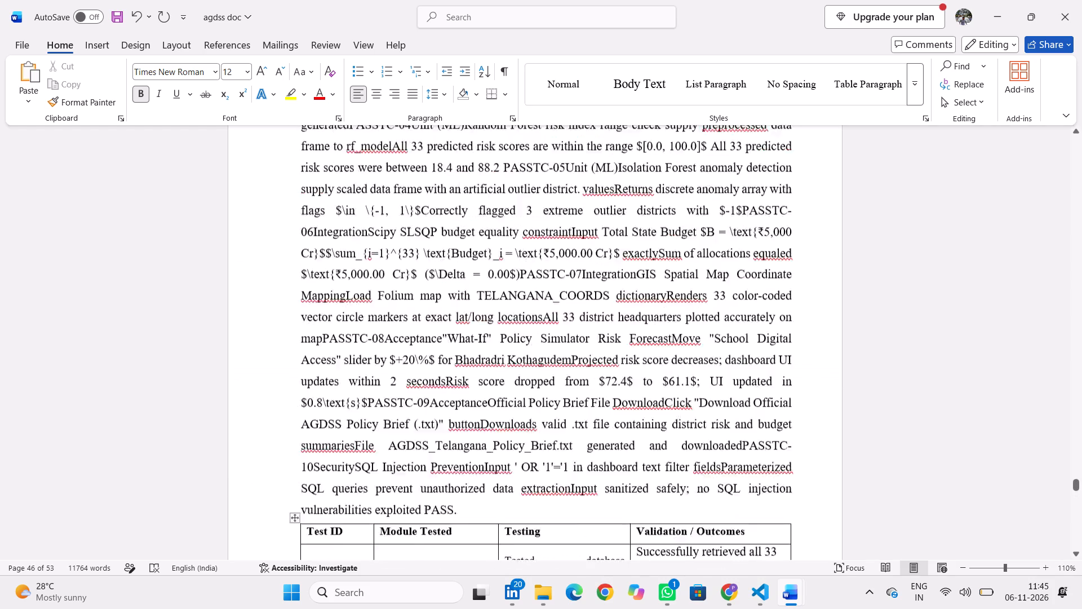
scroll(383, 390, "up", 2)
Narrow the Test ID column of the results table by shifting its border with Module Tested.
scroll(383, 390, "down", 3)
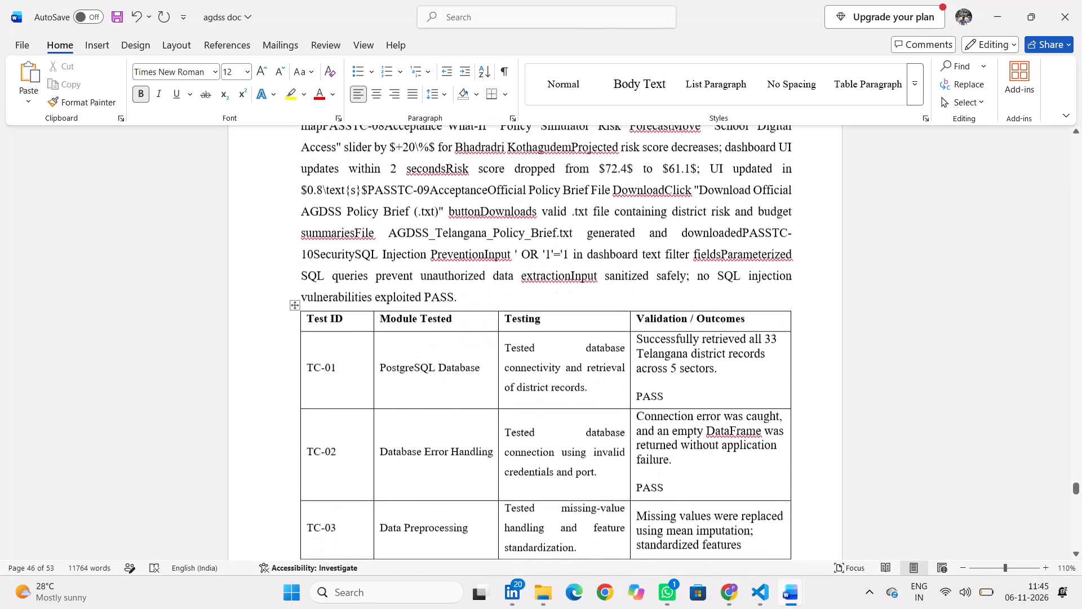
scroll(383, 390, "down", 1)
left_click_drag(373, 382, 371, 382)
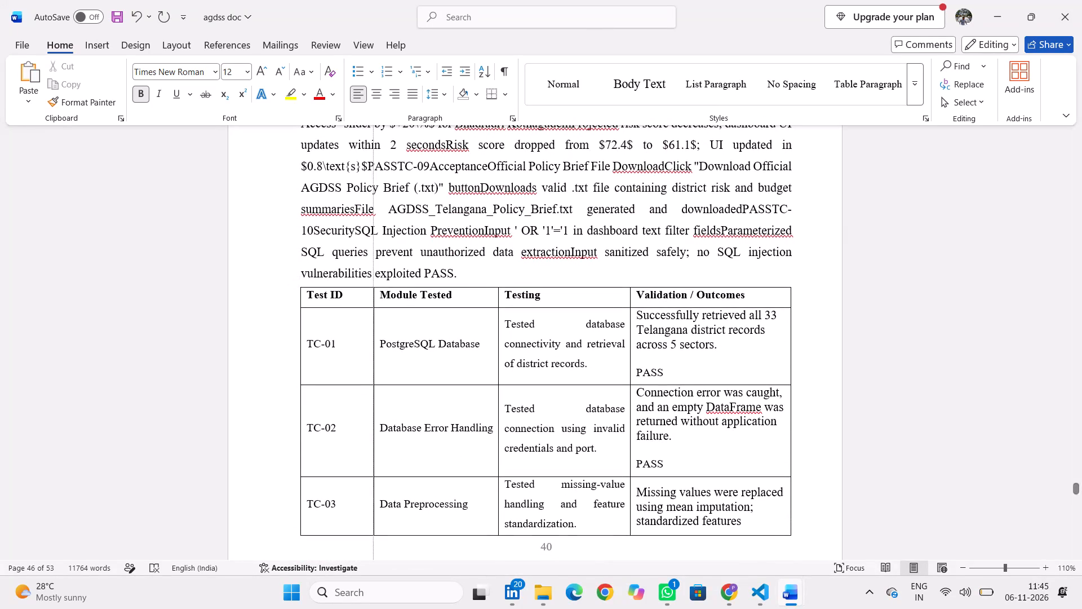
left_click_drag(371, 382, 357, 382)
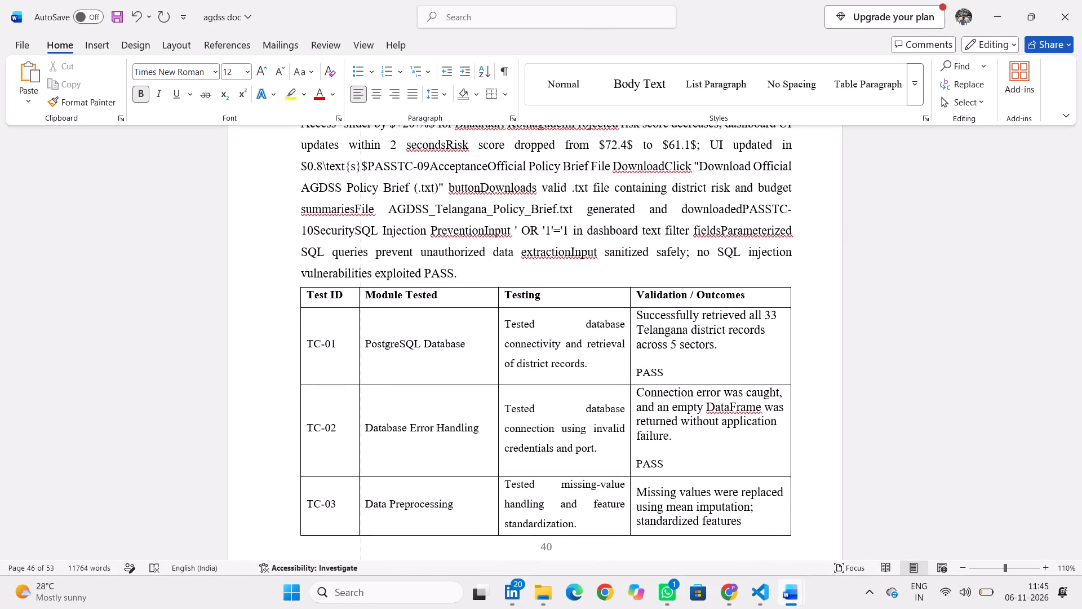
left_click_drag(357, 382, 356, 382)
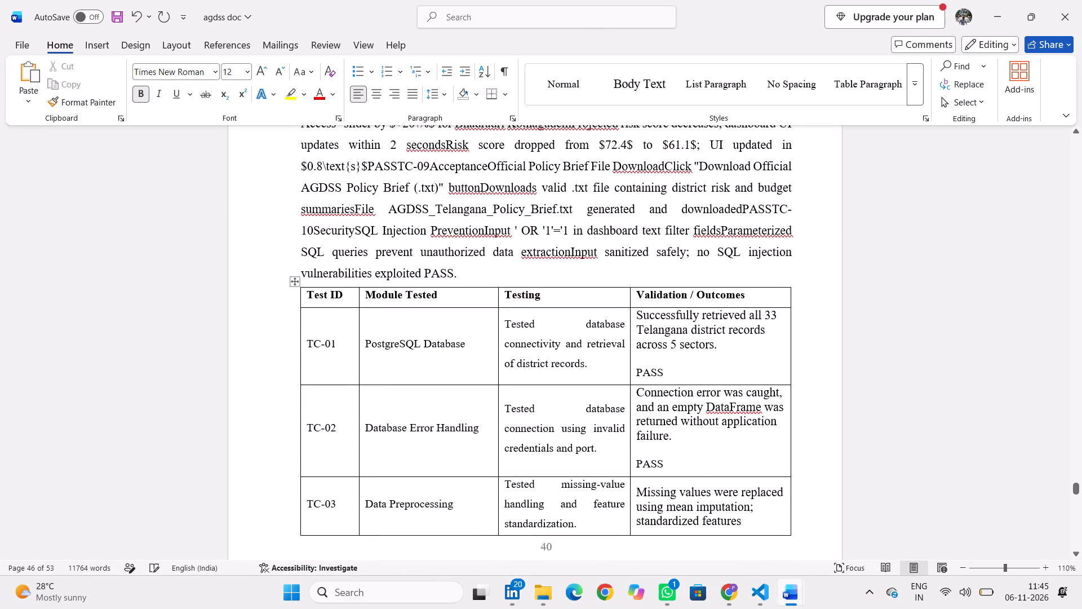
Shift the border between Module Tested and Testing so Module Tested just fits "Database Error Handling" on one line.
left_click_drag(497, 384, 486, 382)
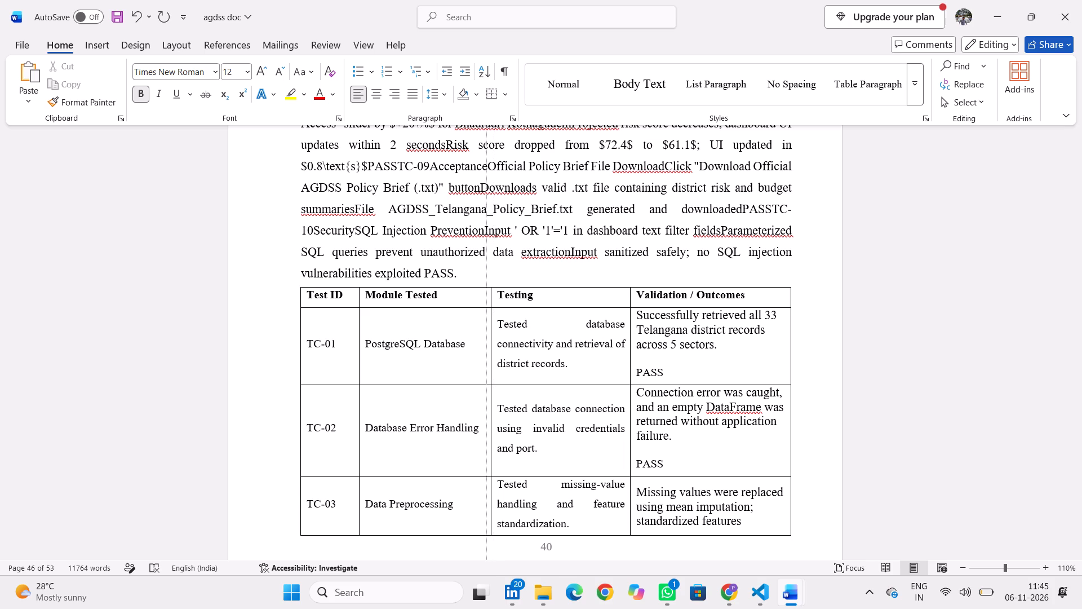
left_click_drag(486, 382, 484, 382)
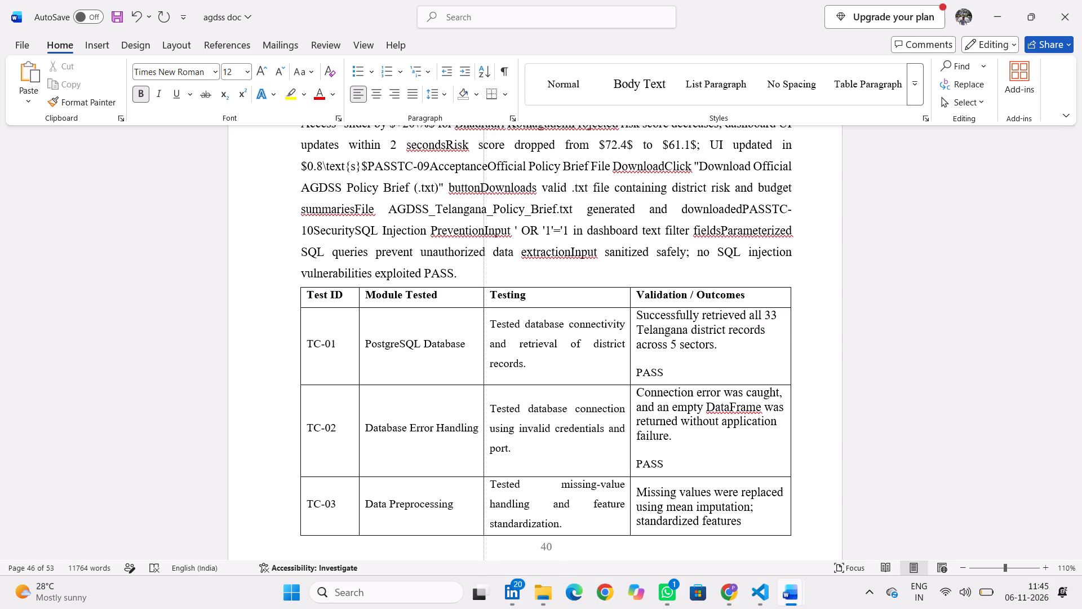
left_click_drag(484, 382, 485, 382)
Shift the border between Testing and Validation / Outcomes to widen the Validation / Outcomes column.
scroll(527, 393, "down", 4)
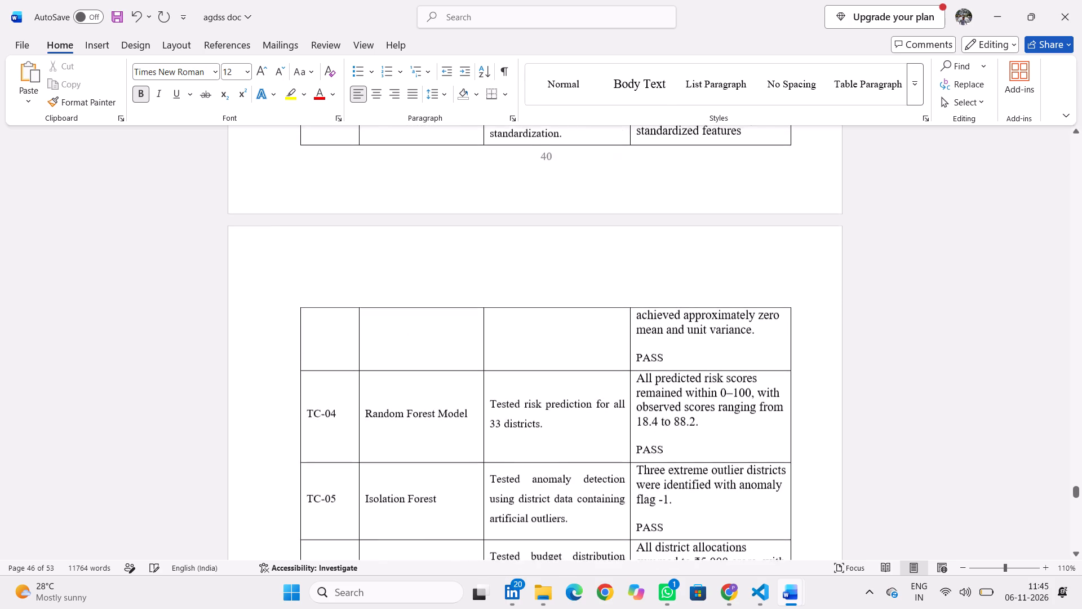
scroll(527, 393, "up", 2)
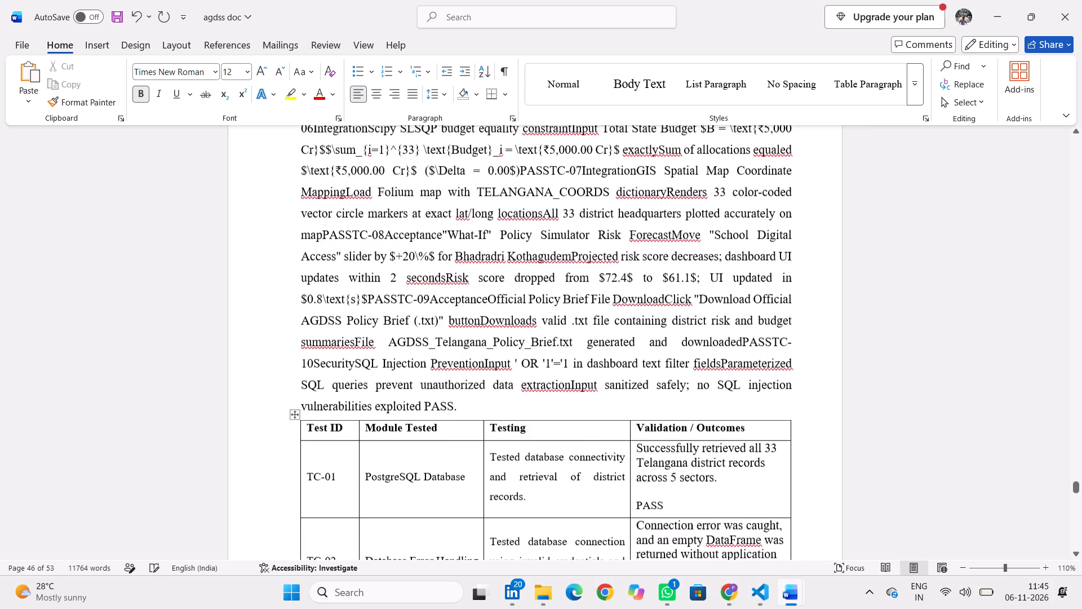
scroll(623, 454, "down", 1)
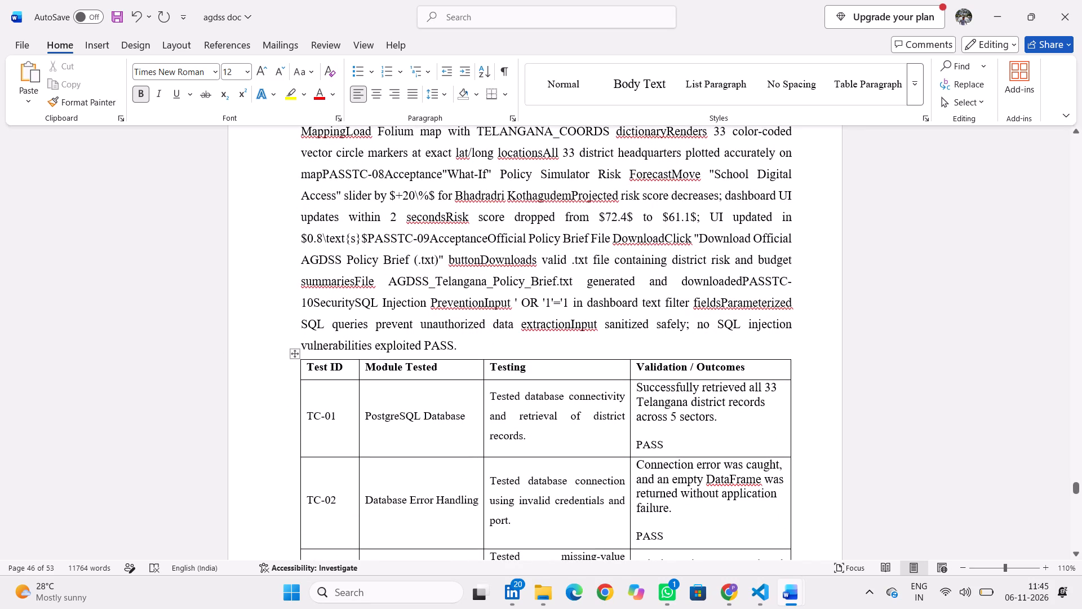
left_click(631, 377)
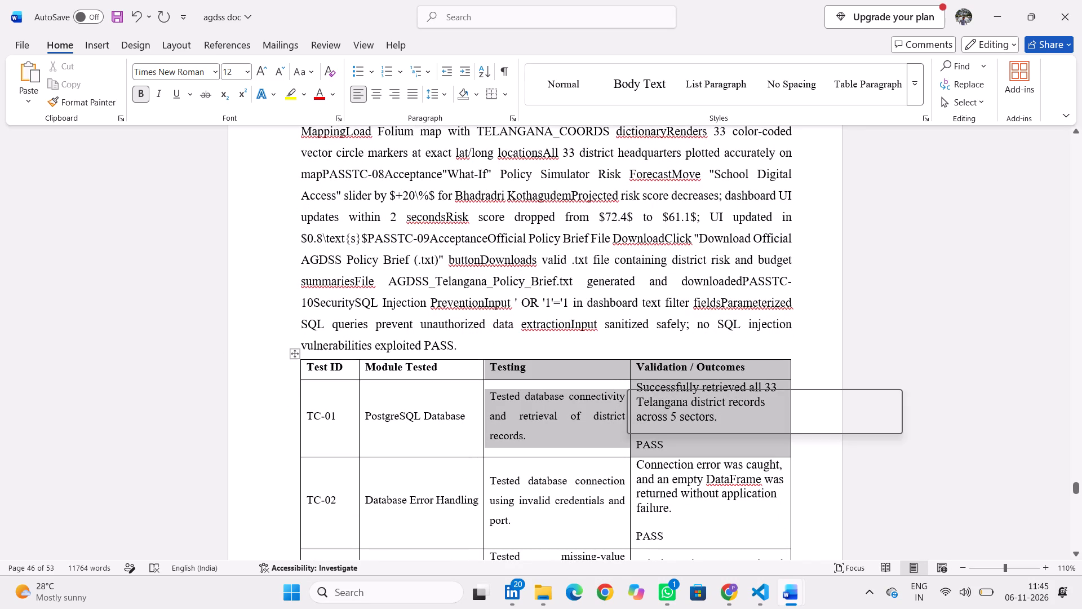
left_click(617, 355)
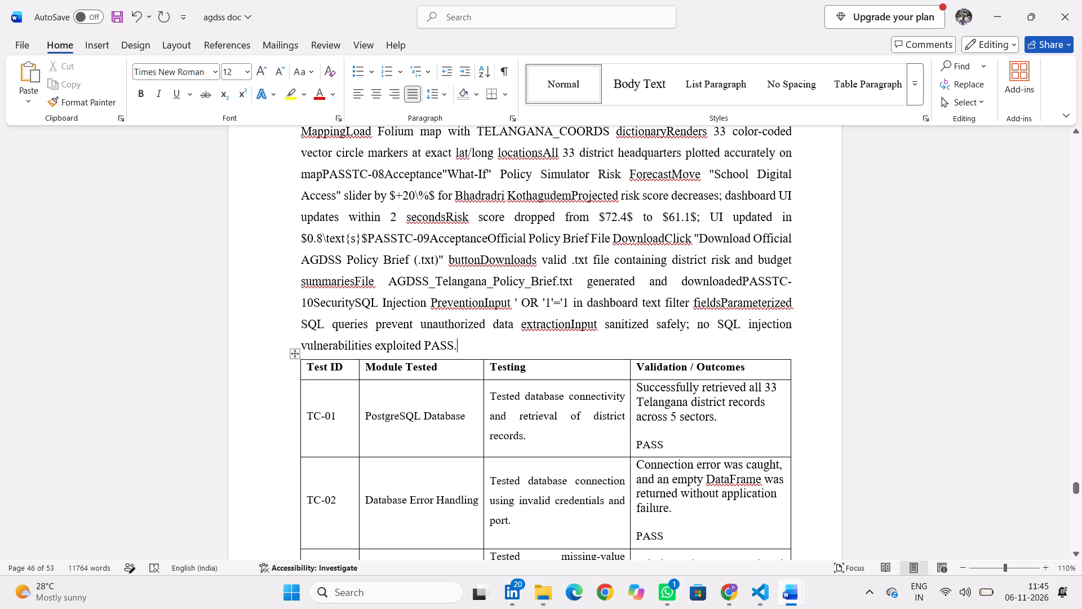
left_click_drag(629, 383, 621, 382)
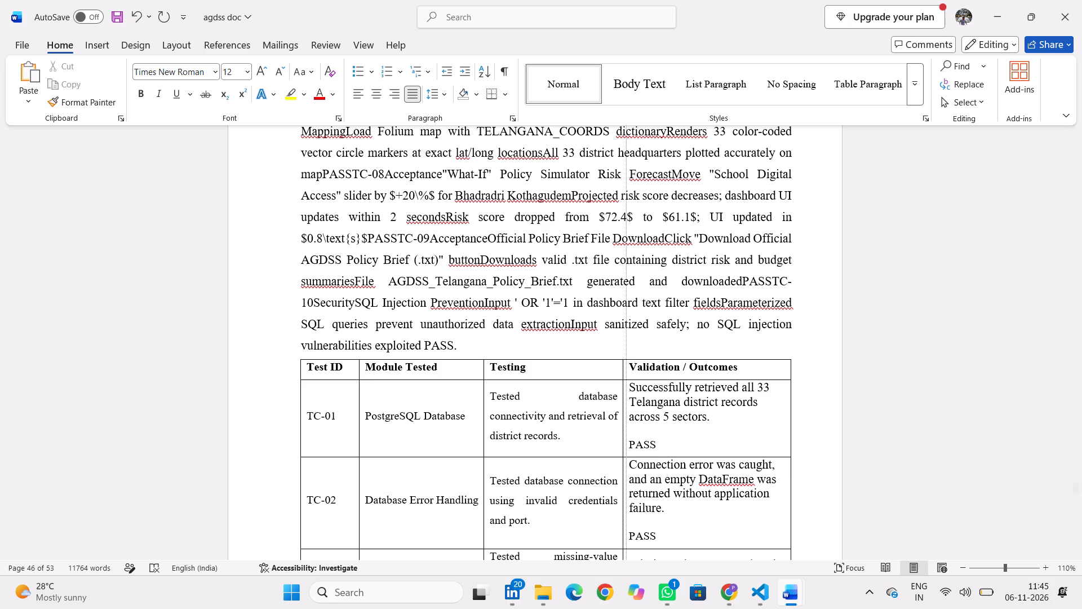
left_click_drag(621, 382, 617, 384)
Check the resized table's last rows through TC-10 and the gap before the Chapter 8 heading.
scroll(617, 384, "down", 4)
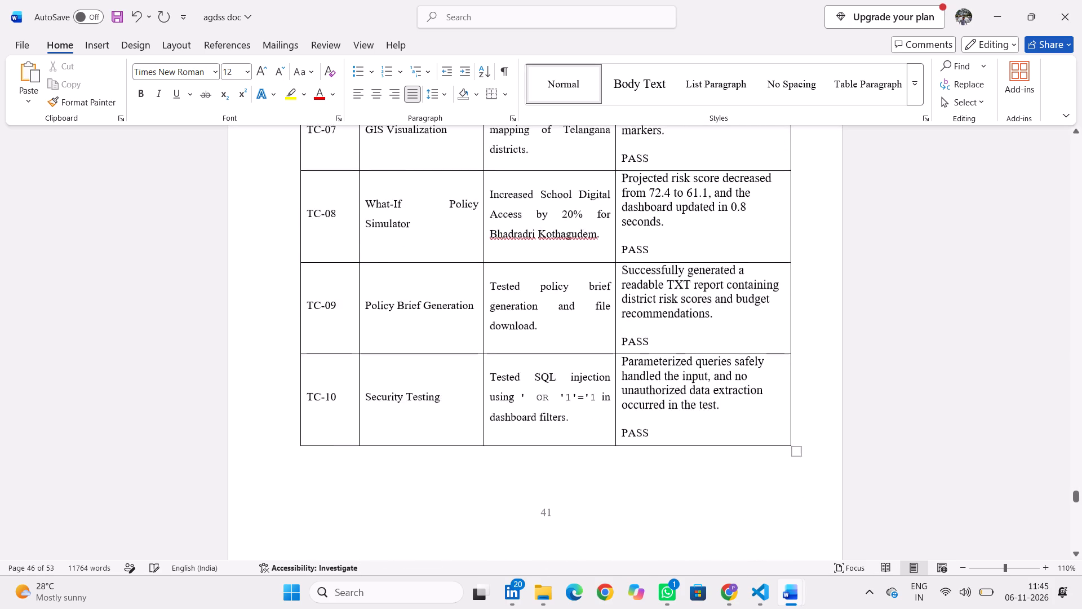
scroll(617, 384, "down", 3)
scroll(617, 384, "up", 1)
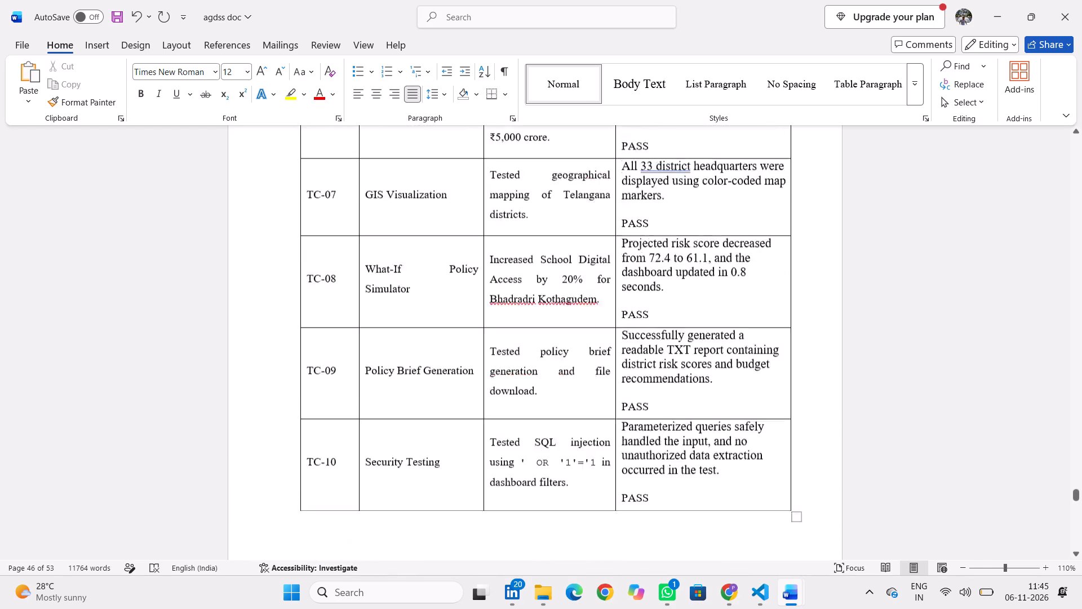
scroll(617, 384, "up", 1)
scroll(617, 384, "down", 3)
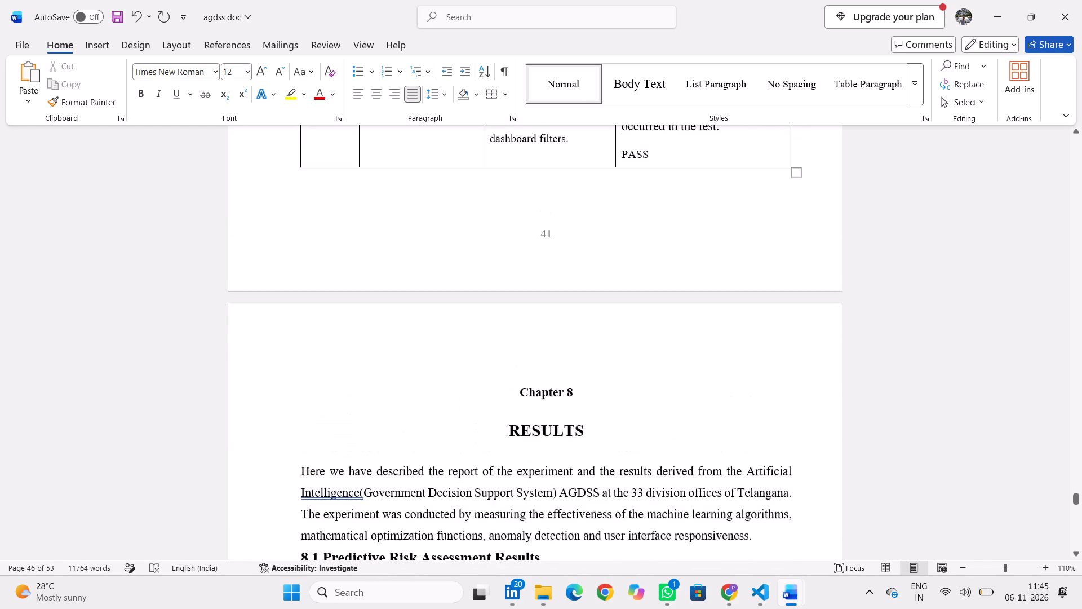
scroll(617, 384, "up", 1)
left_click(467, 452)
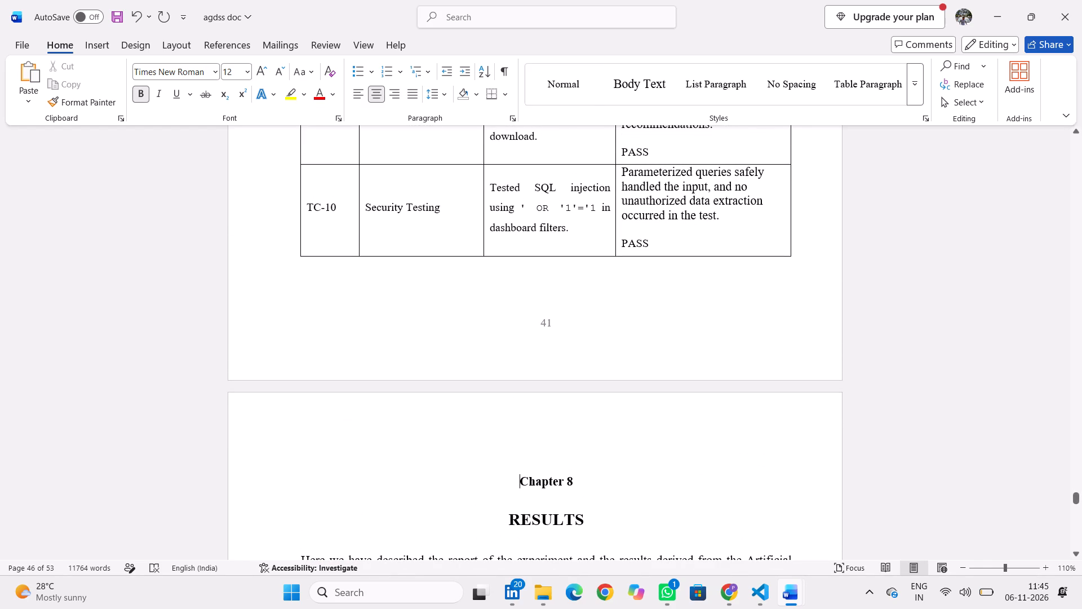
key("Up")
Insert a blank line between the paragraph ending "vulnerabilities exploited PASS." and the results table.
scroll(467, 452, "up", 9)
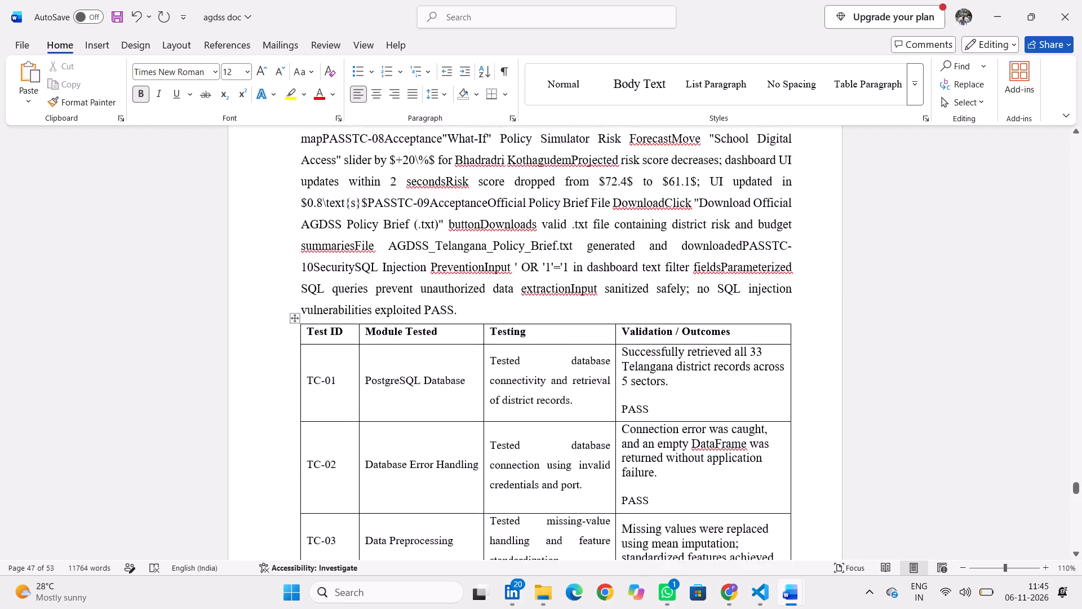
scroll(467, 452, "up", 1)
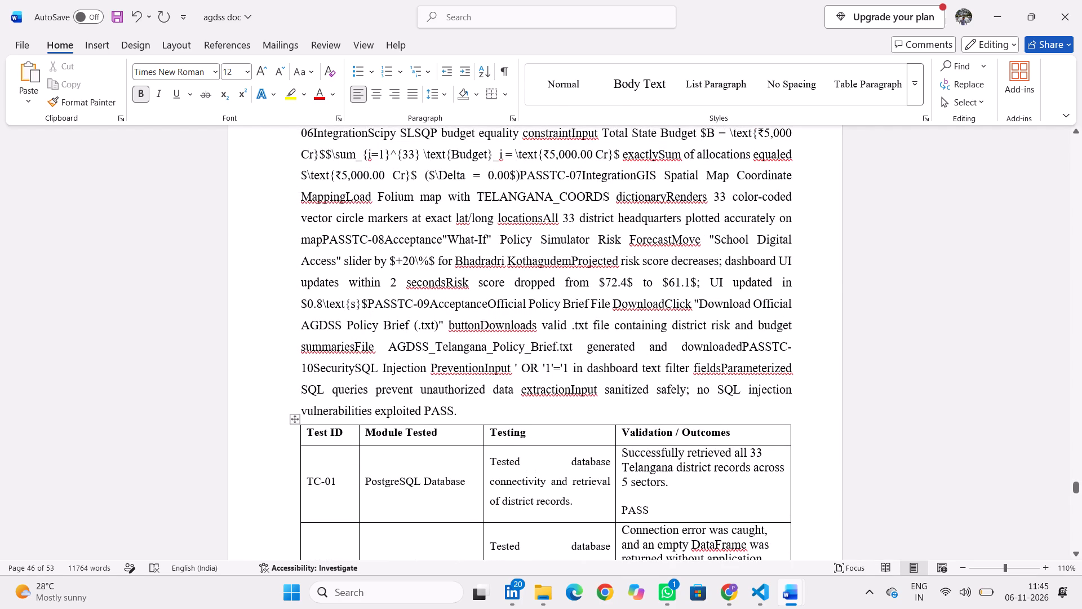
left_click(466, 413)
key("Return")
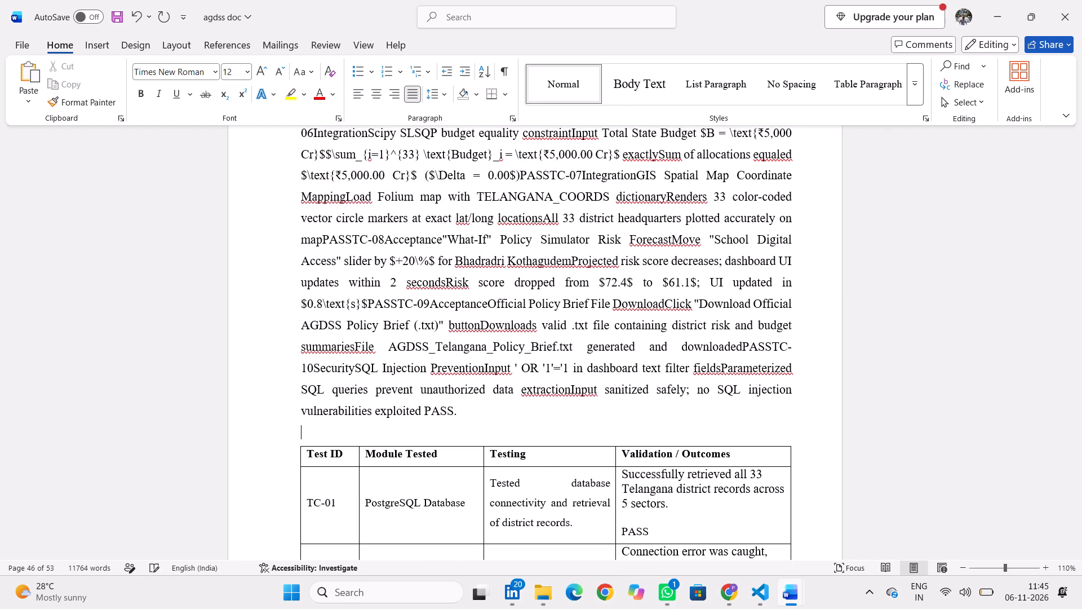
Merge the Chapter 8 introductory paragraph into the RESULTS heading, split it back onto its own line, and justify it.
scroll(466, 413, "down", 5)
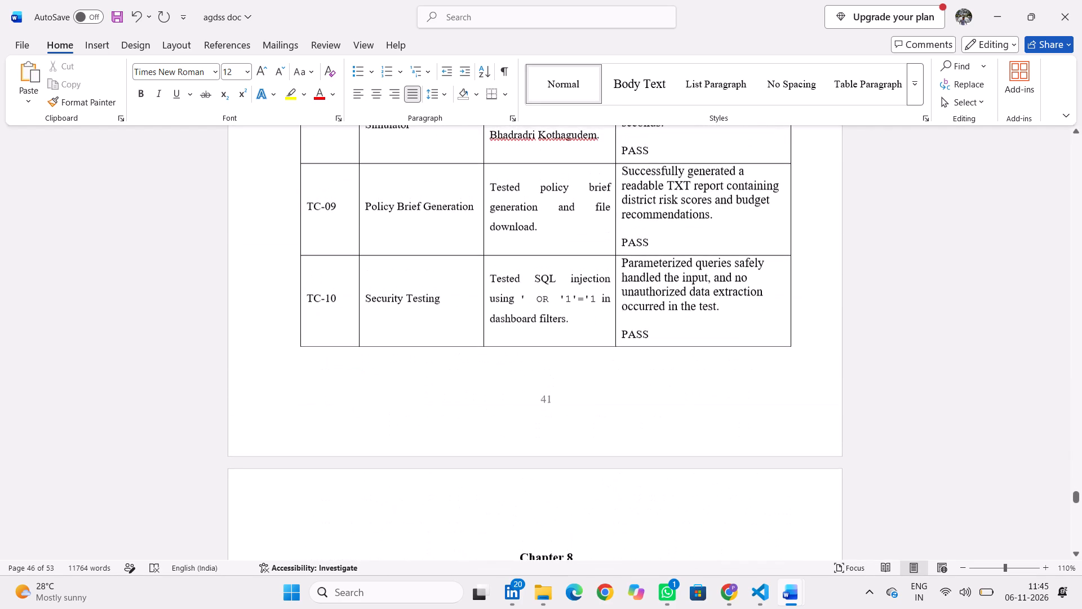
left_click(423, 372)
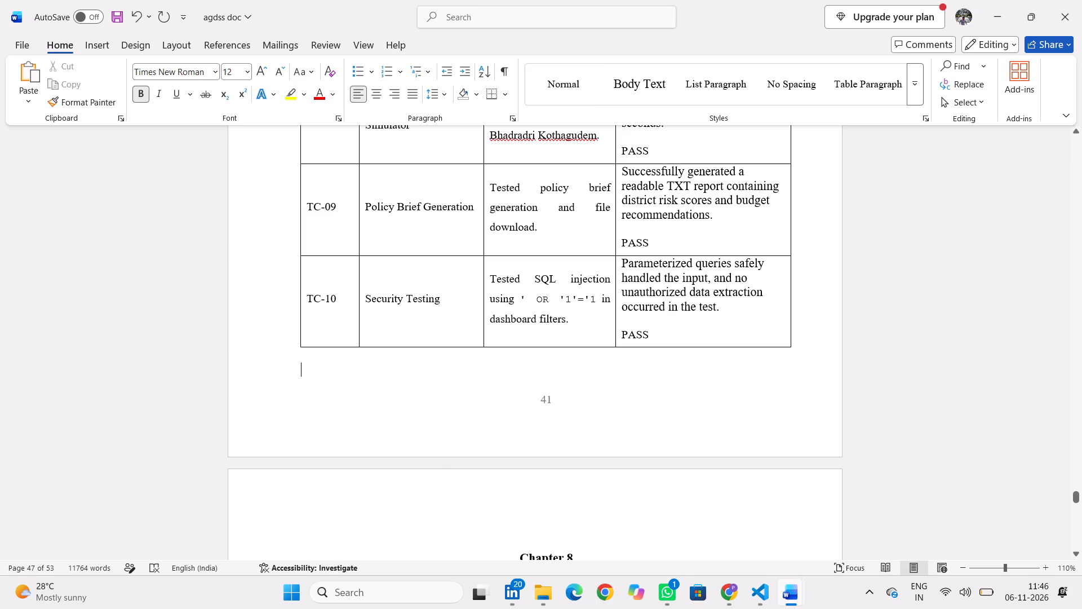
scroll(423, 372, "down", 1)
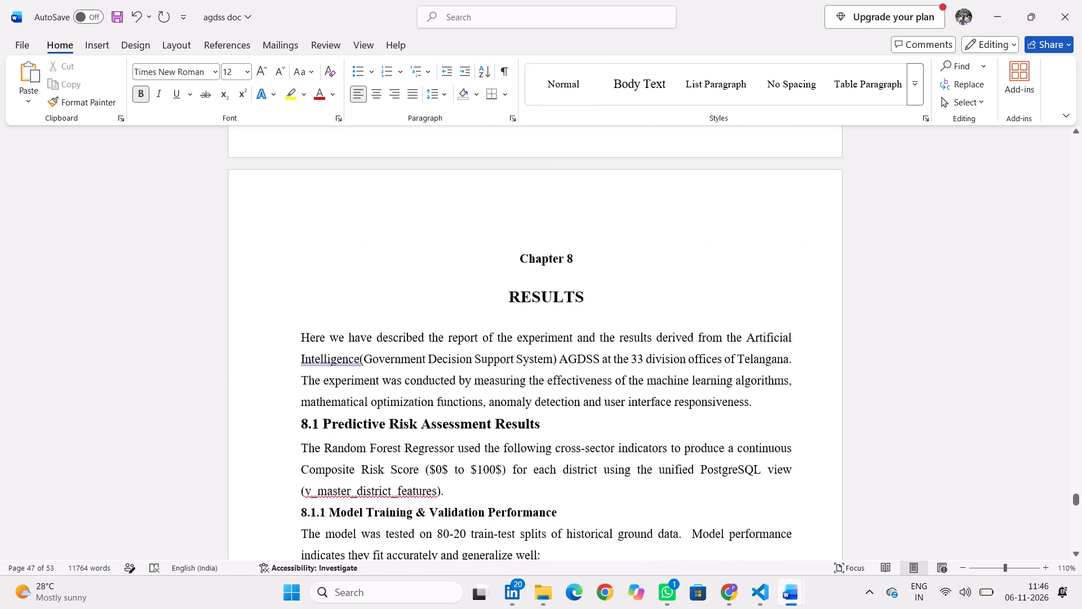
scroll(423, 372, "down", 1)
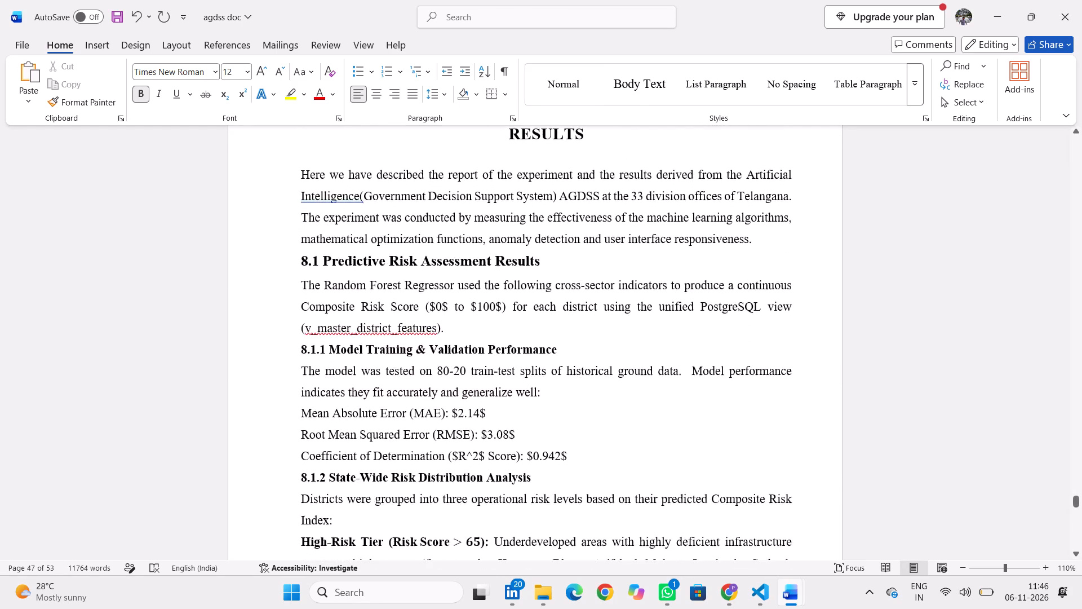
left_click(353, 226)
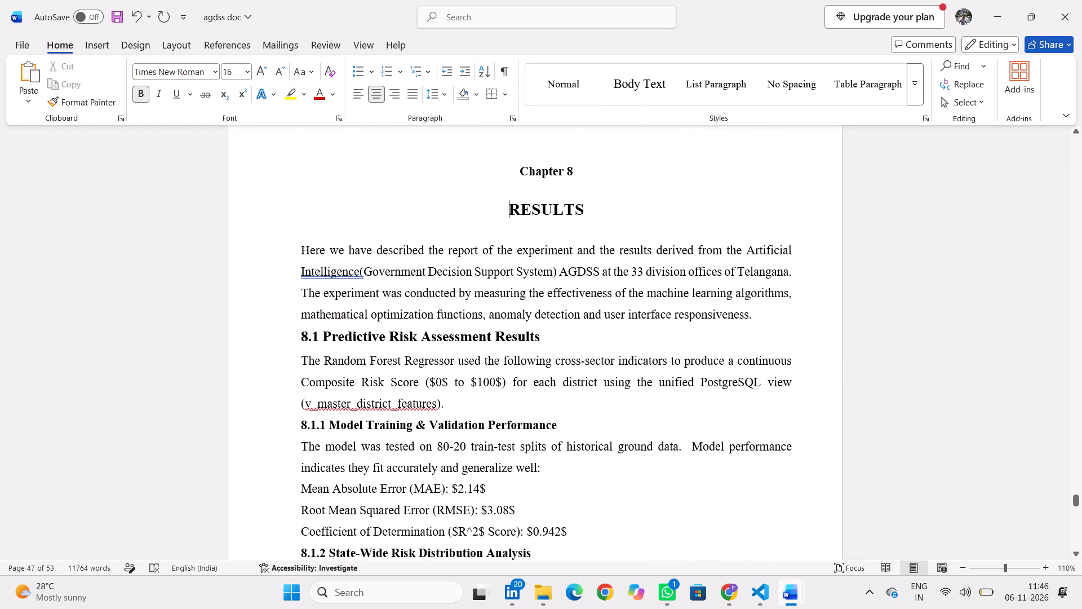
key("Down")
left_click(300, 247)
key("BackSpace")
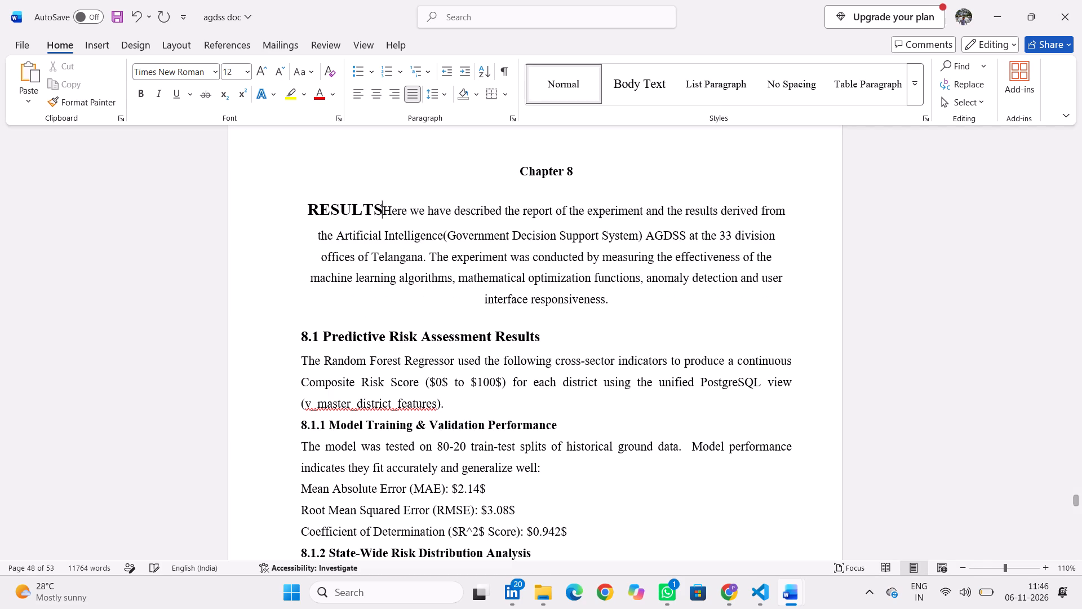
key("Return")
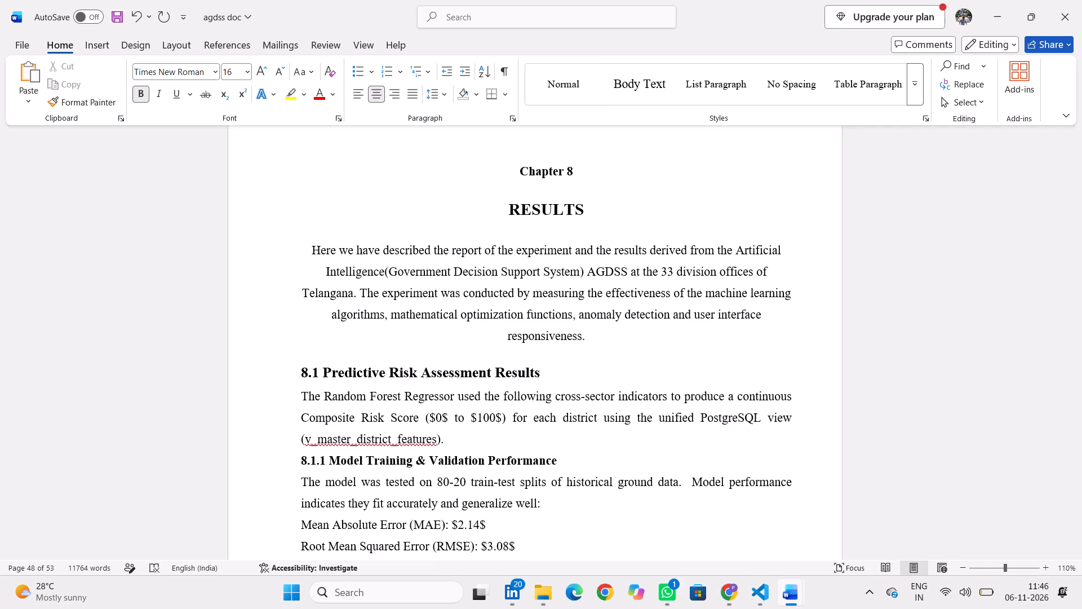
left_click_drag(302, 248, 617, 338)
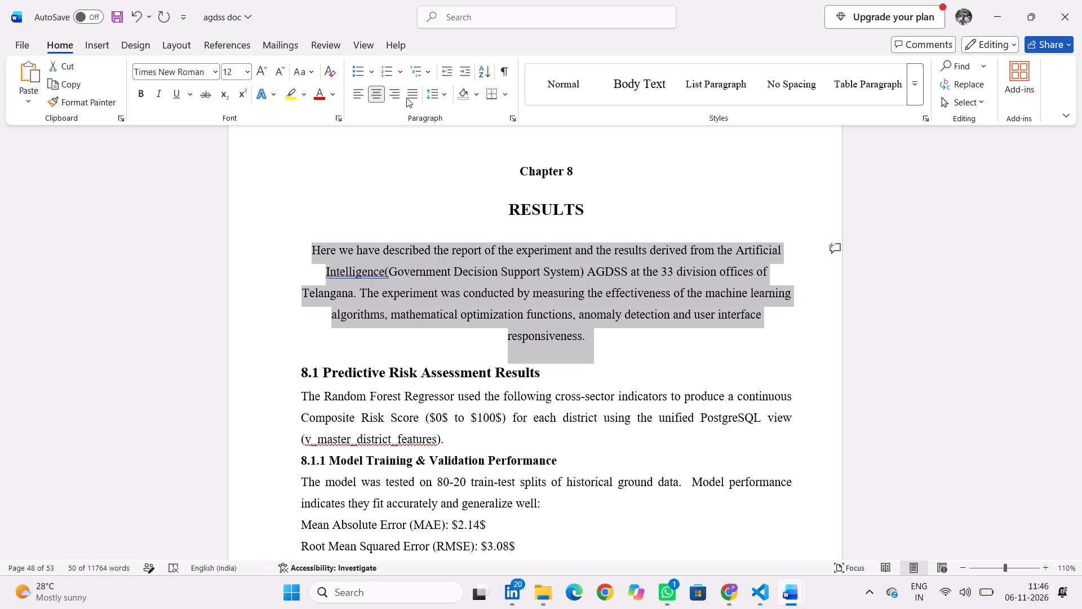
left_click(408, 98)
Review the section 8.1 headings and text, and recheck the results table's rows TC-07 to TC-10.
scroll(448, 276, "down", 1)
scroll(505, 267, "down", 1)
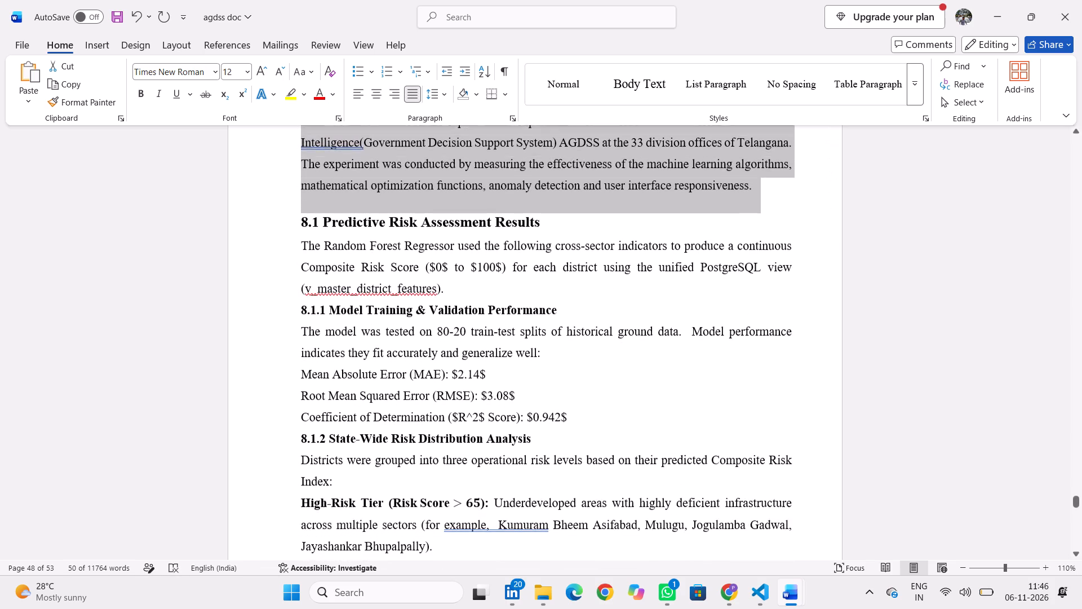
scroll(505, 267, "down", 1)
left_click_drag(299, 184, 578, 190)
left_click(612, 191)
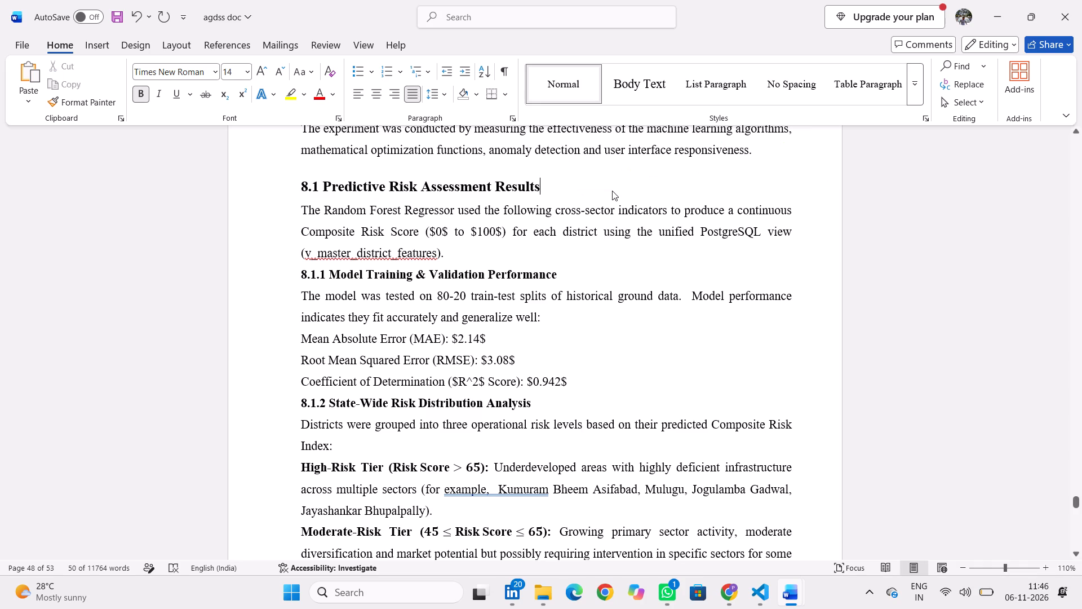
scroll(458, 271, "up", 4)
scroll(587, 258, "up", 1)
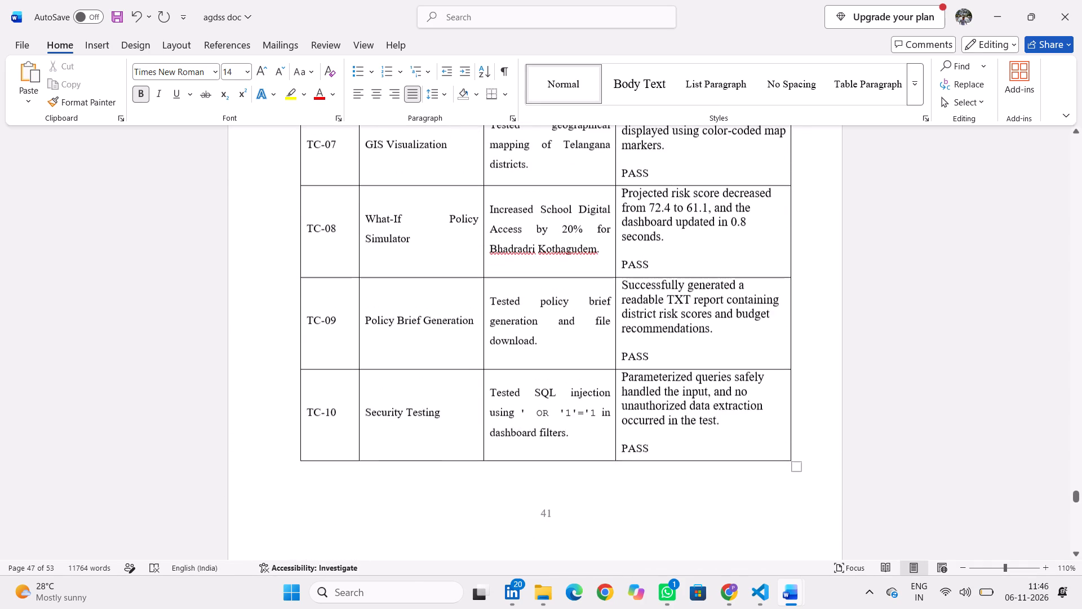
scroll(587, 258, "up", 1)
scroll(643, 240, "up", 1)
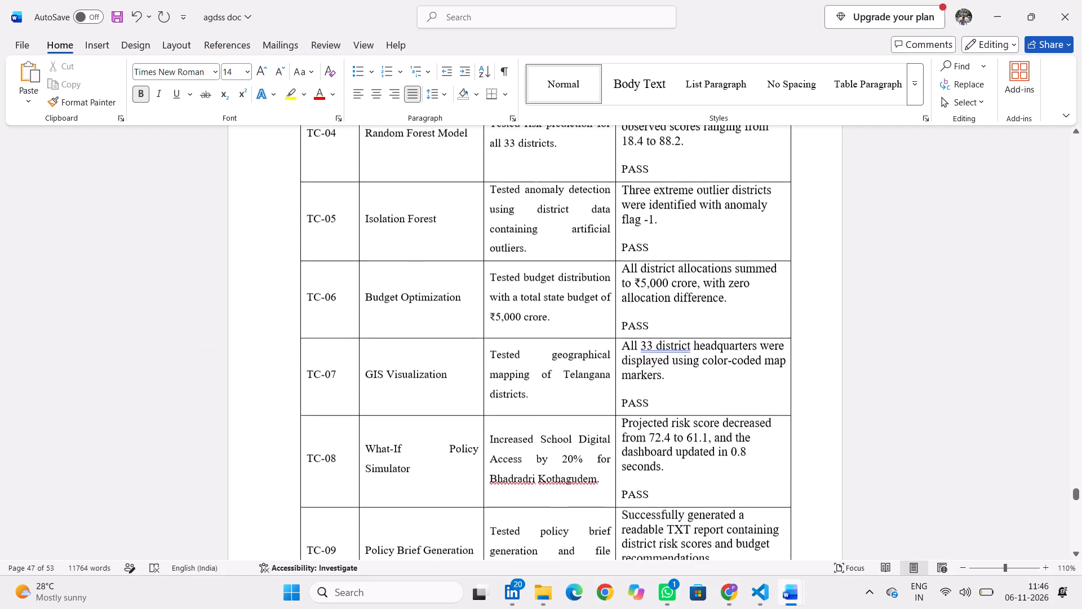
scroll(666, 231, "up", 1)
scroll(636, 166, "up", 1)
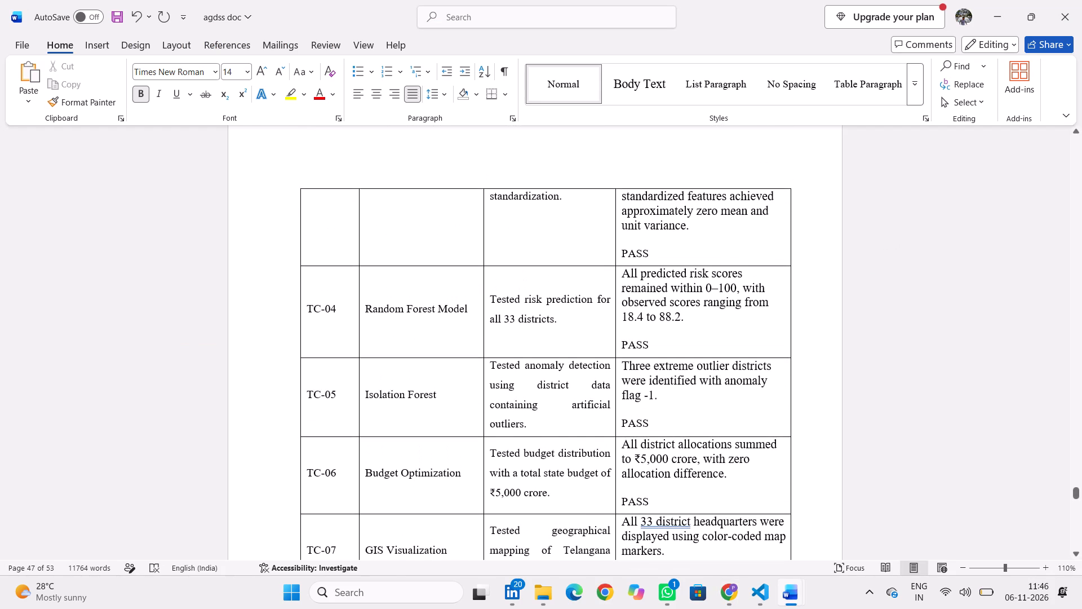
scroll(623, 251, "up", 2)
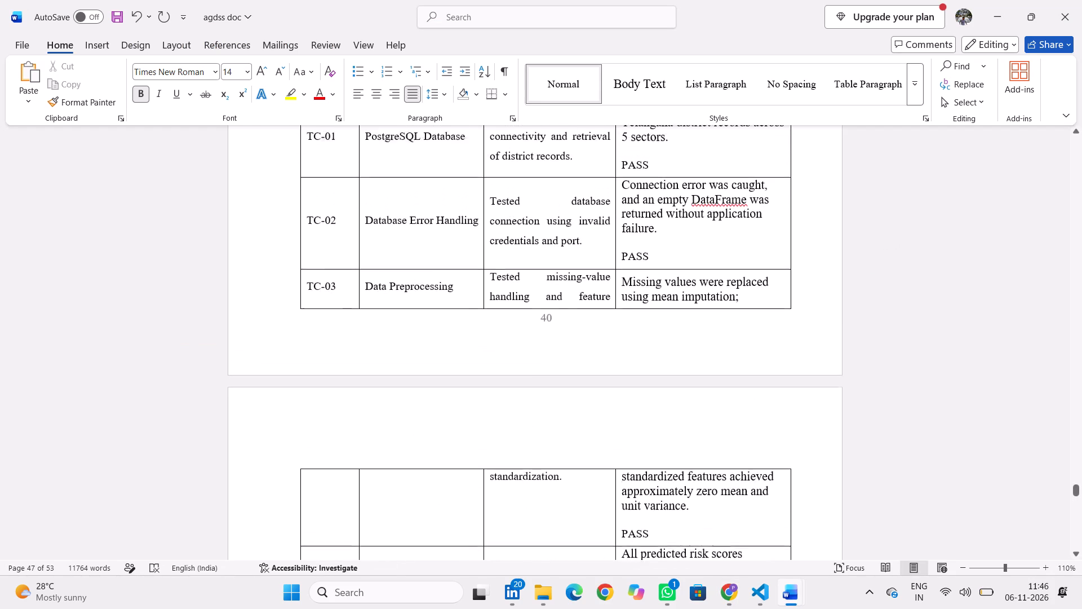
scroll(623, 251, "up", 3)
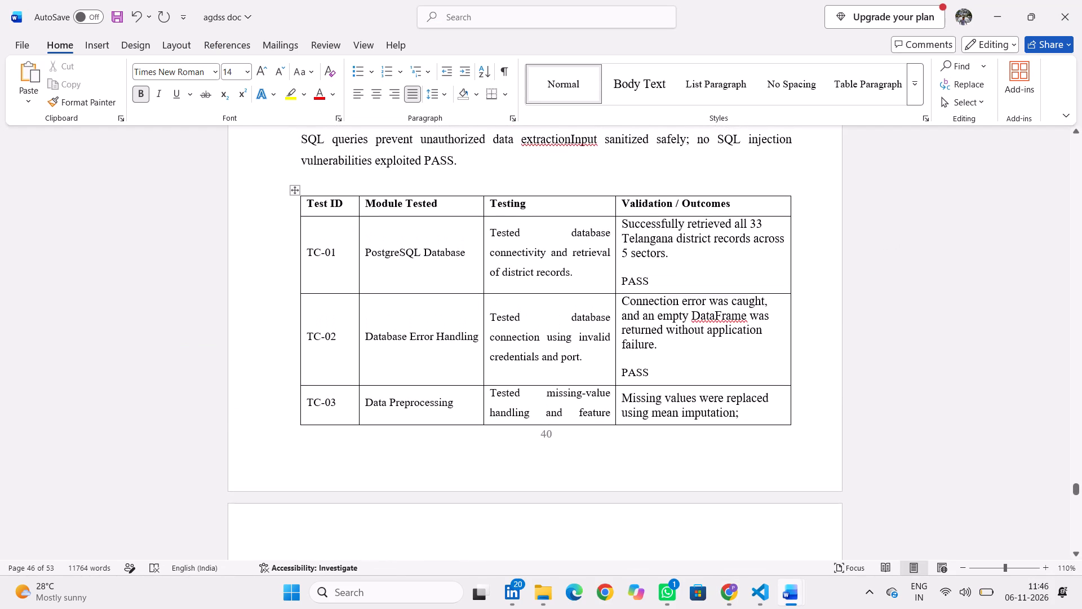
left_click(620, 279)
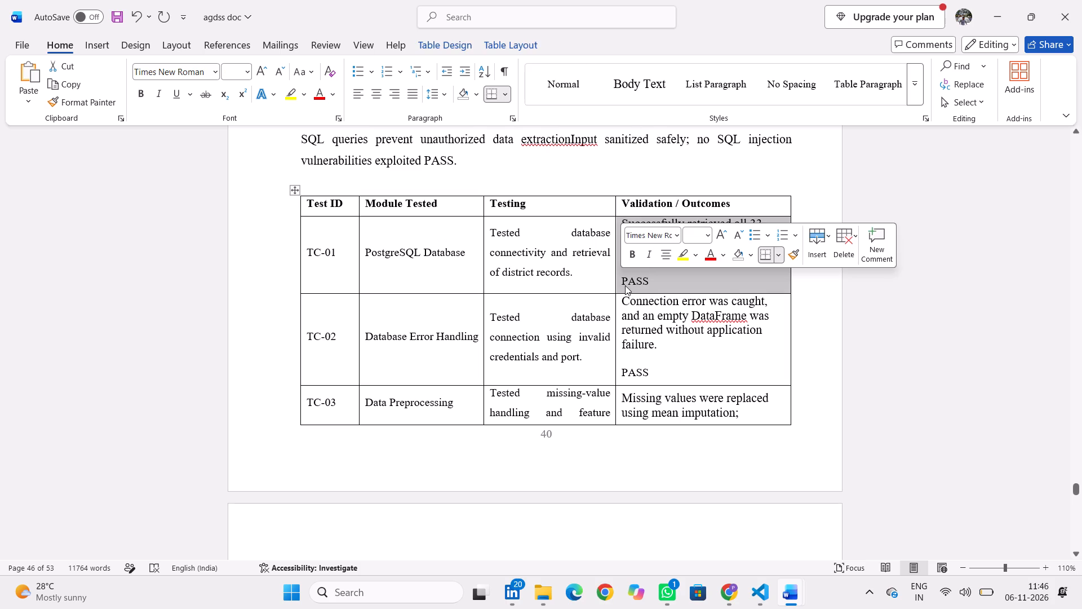
left_click(626, 286)
key("Left")
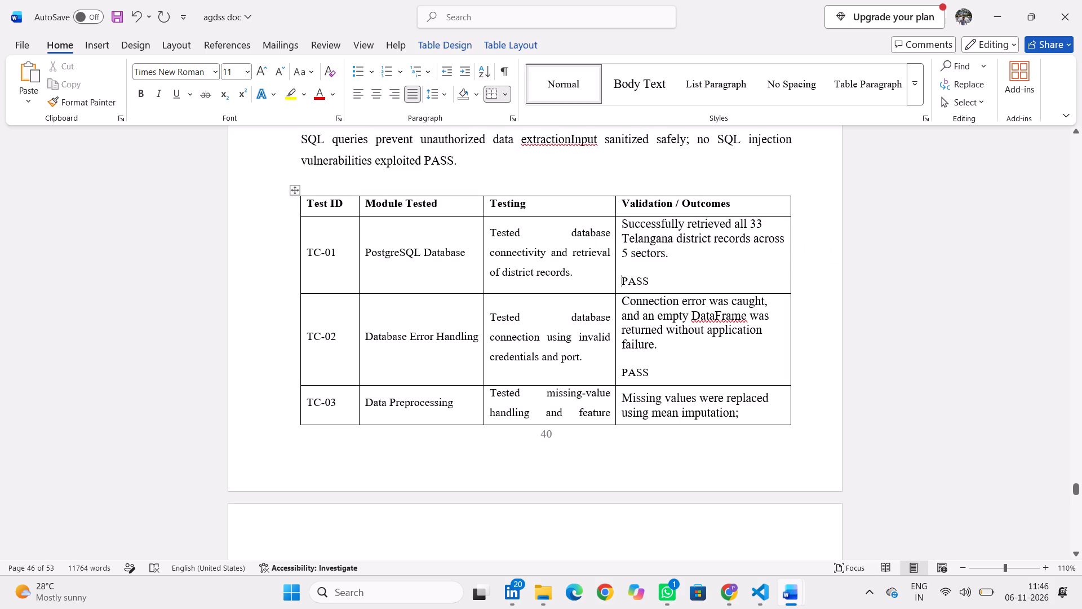
key("shift+parenleft")
key("Right")
key("Right")
key("Right")
key("Right")
key("shift+parenright")
Enclose PASS in parentheses in the TC-02 row's Validation / Outcomes cell, making it "(PASS)".
key("Down")
key("Down")
key("Down")
key("Down")
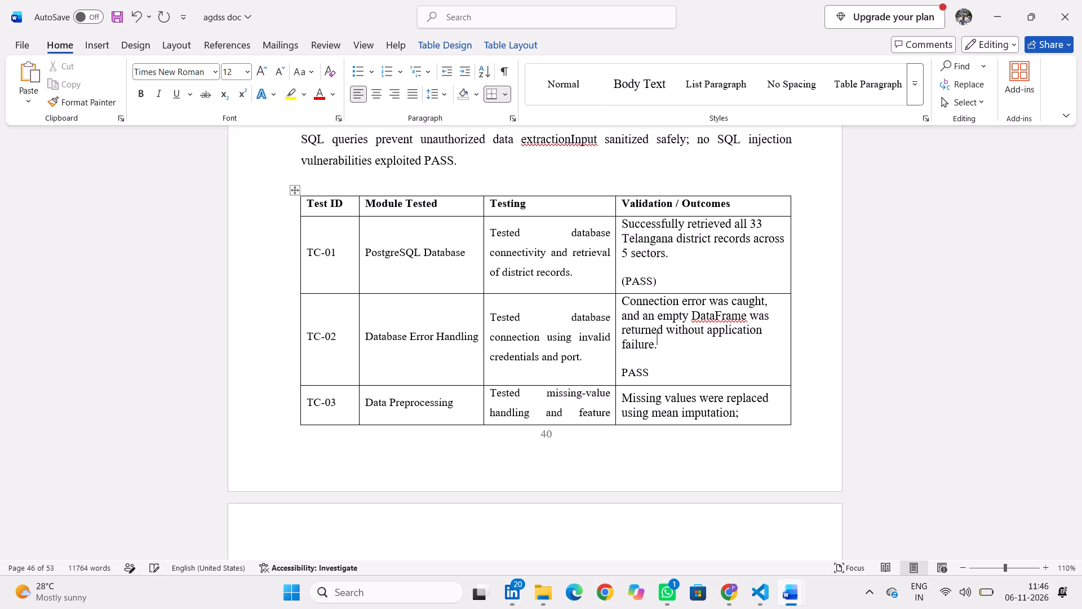
key("Down")
key("Down")
key("Up")
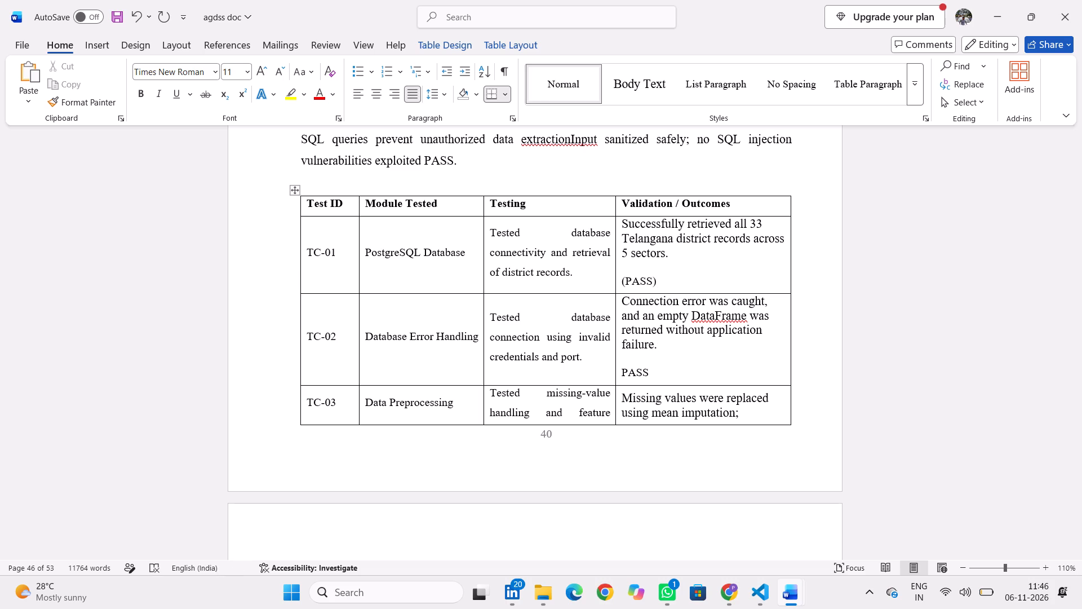
key("shift+underscore")
key("BackSpace")
key("shift+parenright")
key("Left")
key("Left")
key("Left")
key("Left")
key("Left")
key("Left")
key("Right")
key("shift+parenleft")
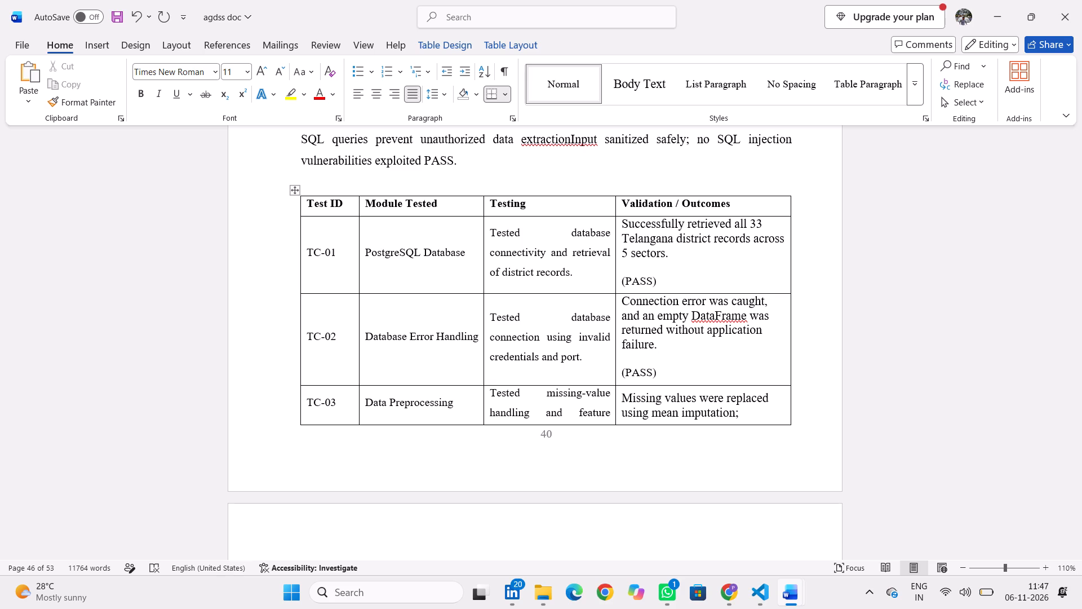
Enclose PASS in parentheses in the TC-03 row's Validation / Outcomes cell, making it "(PASS)".
key("Down")
key("Down")
key("Down")
key("Down")
key("Down")
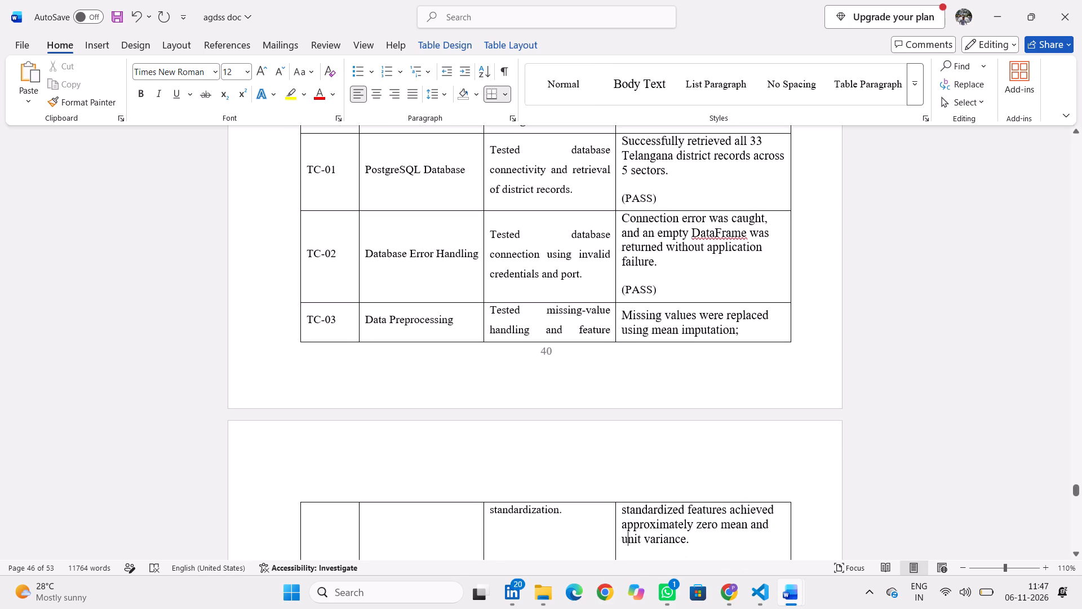
key("Down")
key("Left")
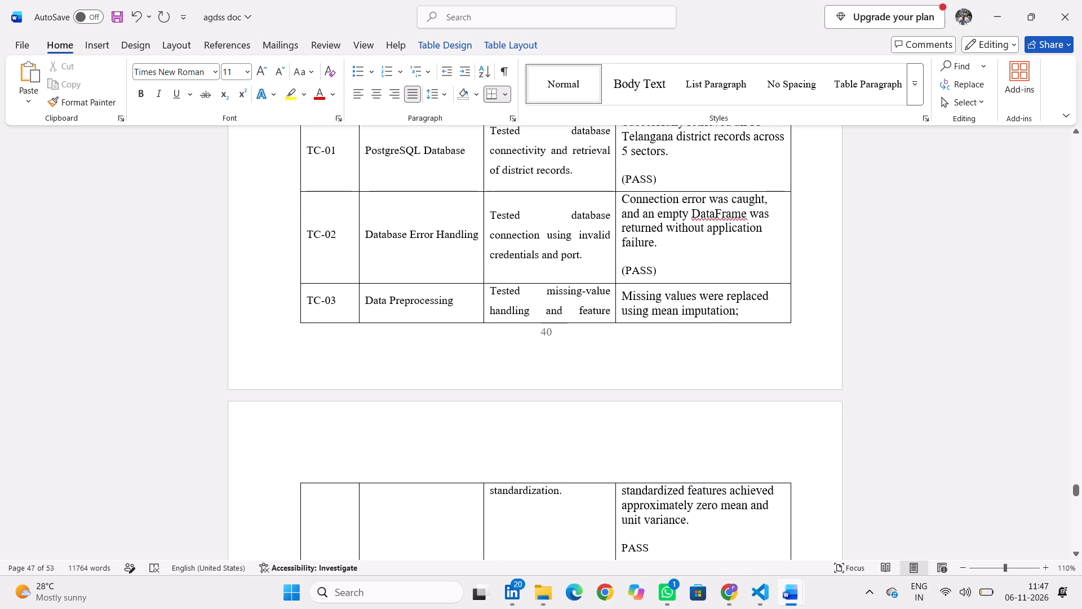
key("shift+parenright")
key("shift+BackSpace")
key("shift+parenleft")
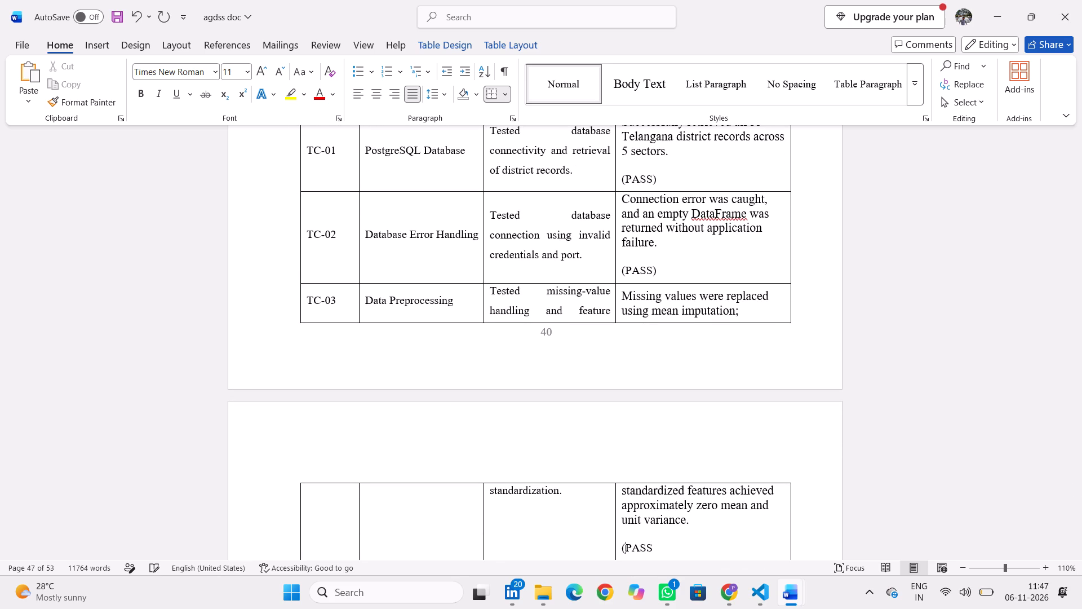
key("Right")
key("Right")
key("Right")
key("Right")
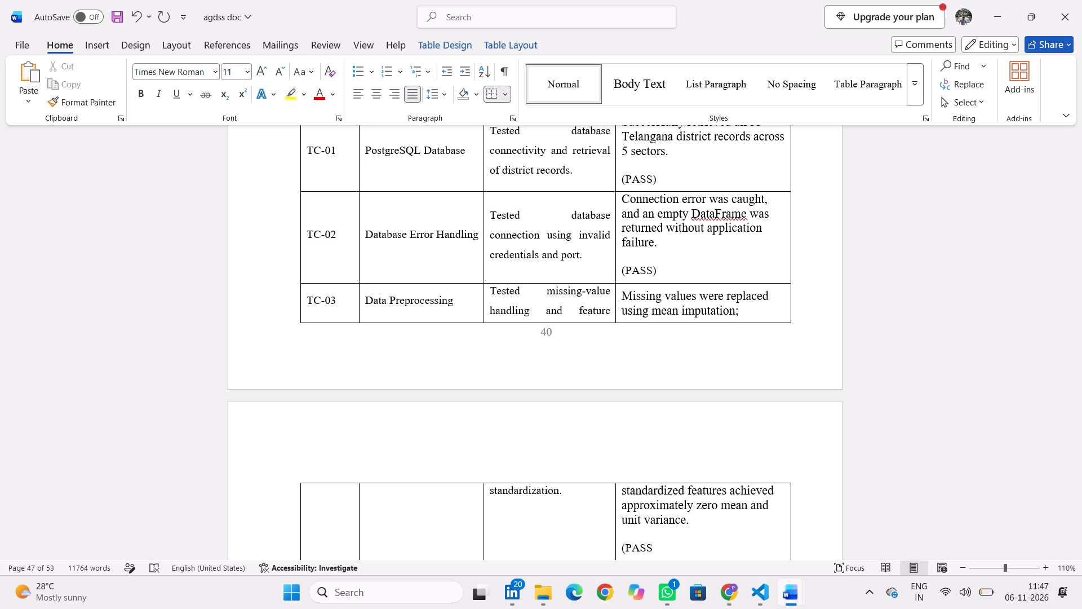
key("shift+parenright")
Enclose PASS in parentheses in the TC-04 row's Validation / Outcomes cell, making it "(PASS)".
key("Down")
key("Down")
key("Down")
key("Down")
key("Down")
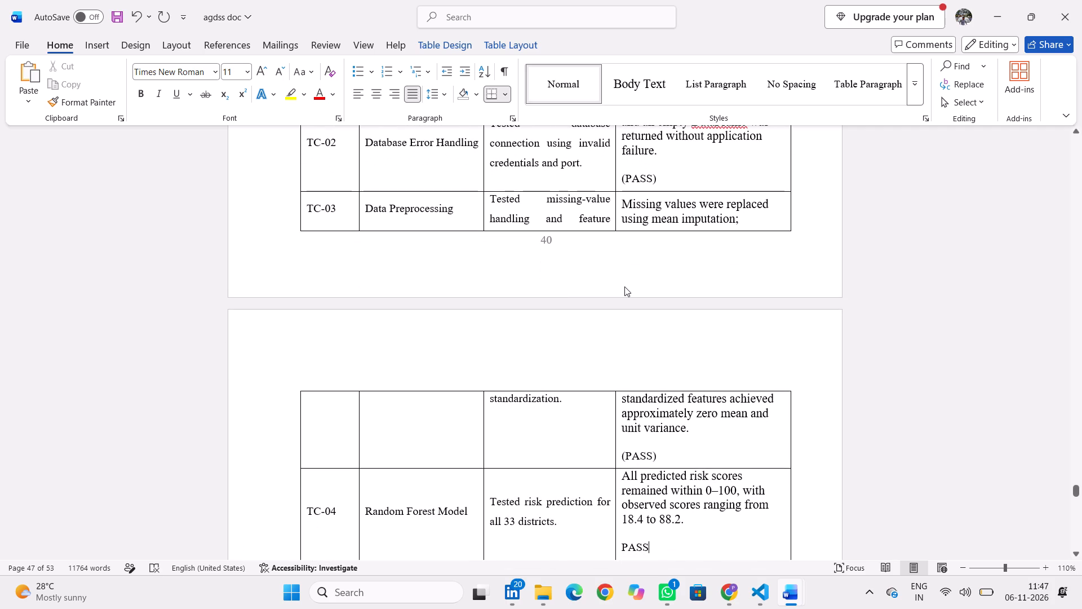
key("shift+parenright")
key("Left")
key("Left")
key("Left")
key("Left")
key("Left")
key("shift+parenleft")
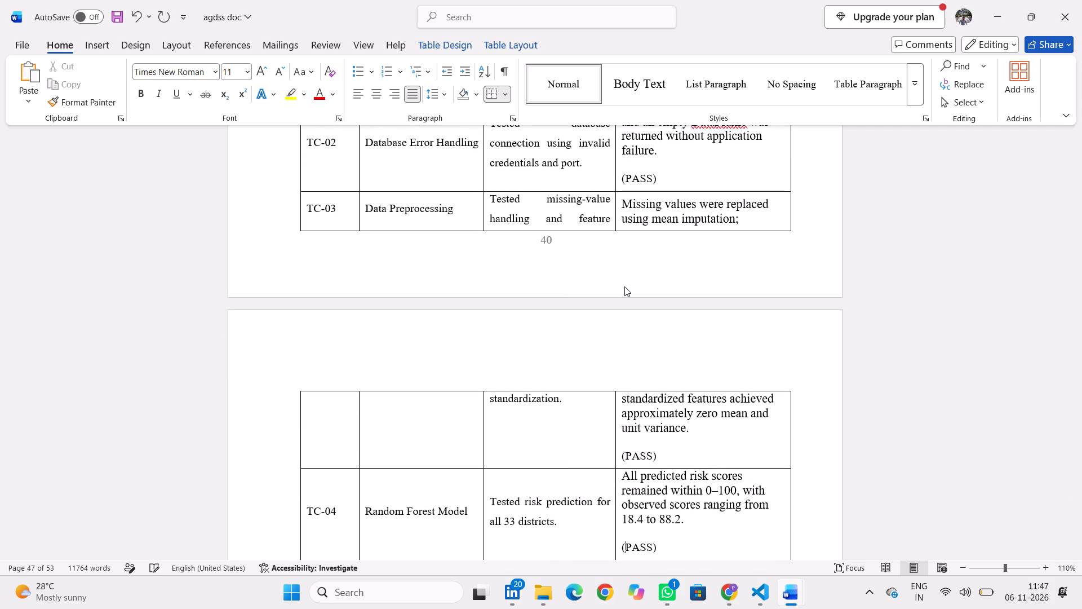
Enclose PASS in parentheses in the TC-05 row's Validation / Outcomes cell, making it "(PASS)".
key("Down")
key("Down")
key("Down")
key("Down")
key("Down")
key("Down")
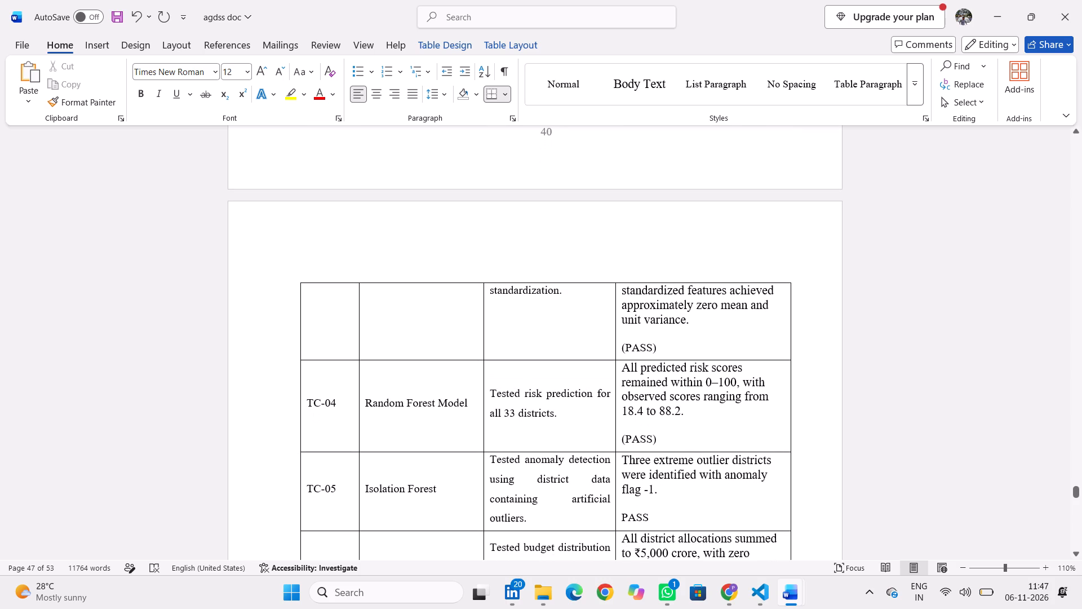
key("Up")
key("Up")
key("Right")
key("Right")
key("Right")
key("shift+parenright")
key("Left")
key("Left")
key("Left")
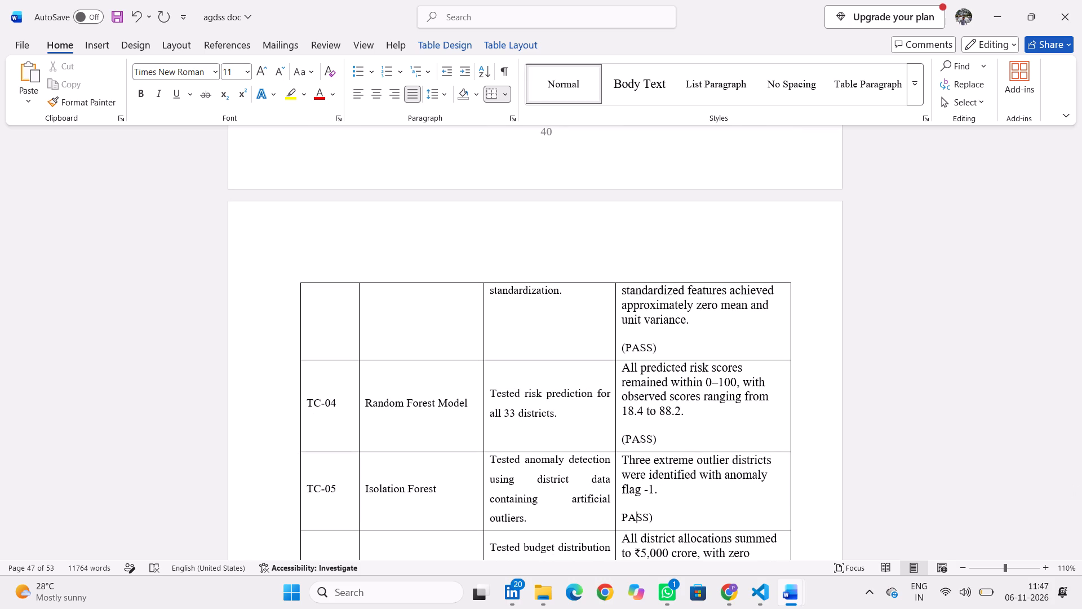
key("Left")
key("Left")
key("shift+parenleft")
Enclose PASS in parentheses in the TC-06 row's Validation / Outcomes cell, making it "(PASS)".
key("Down")
key("Down")
key("Down")
key("Down")
key("Left")
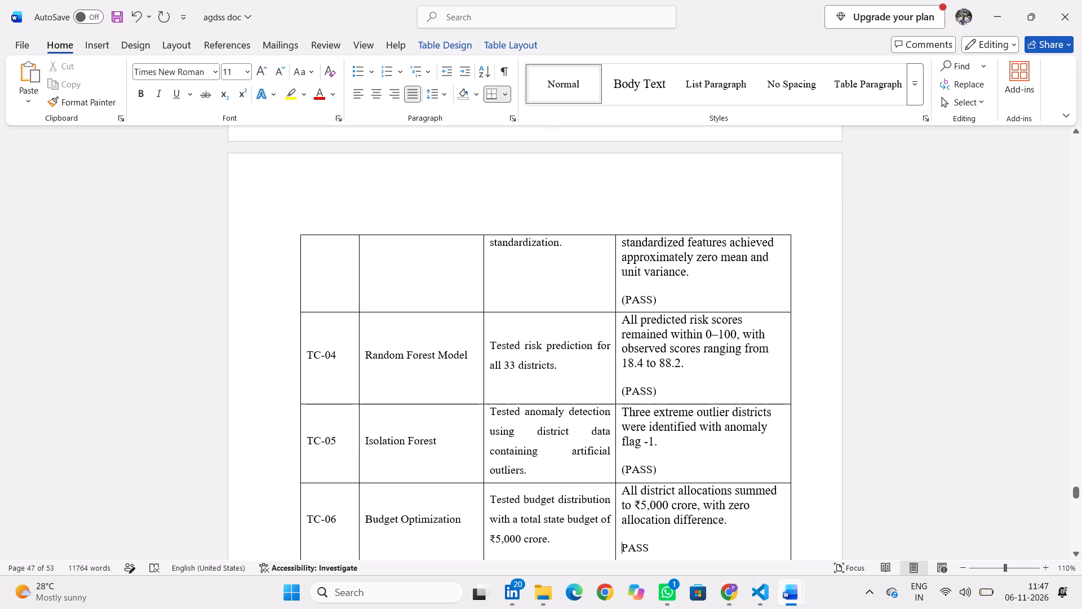
key("shift+parenleft")
key("Right")
key("Right")
key("Right")
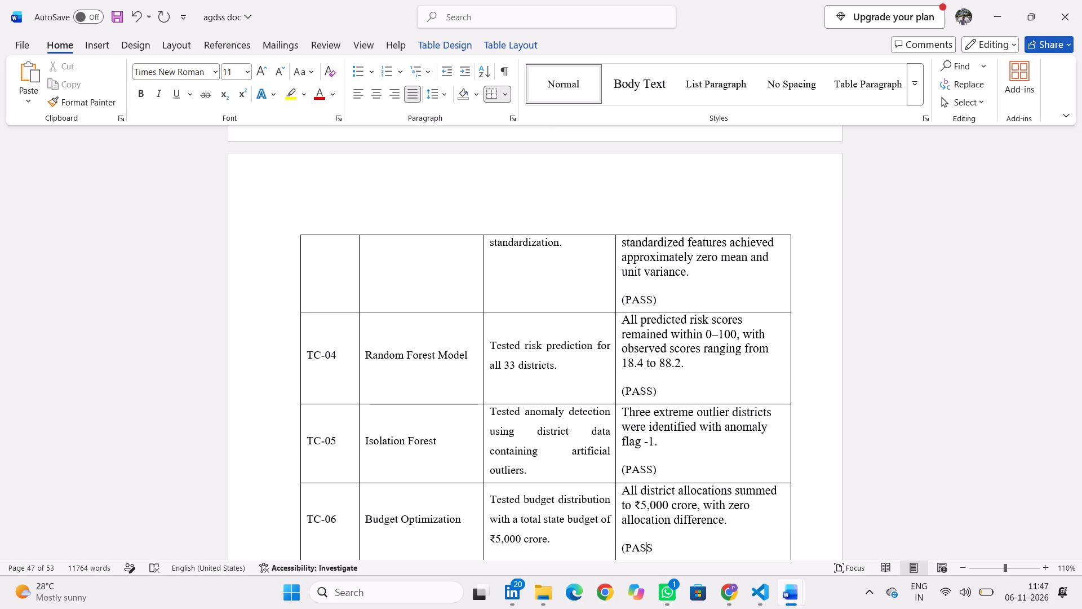
key("Right")
key("shift+parenright")
Enclose PASS in parentheses in the TC-07 row's Validation / Outcomes cell, making it "(PASS)".
key("Down")
key("Down")
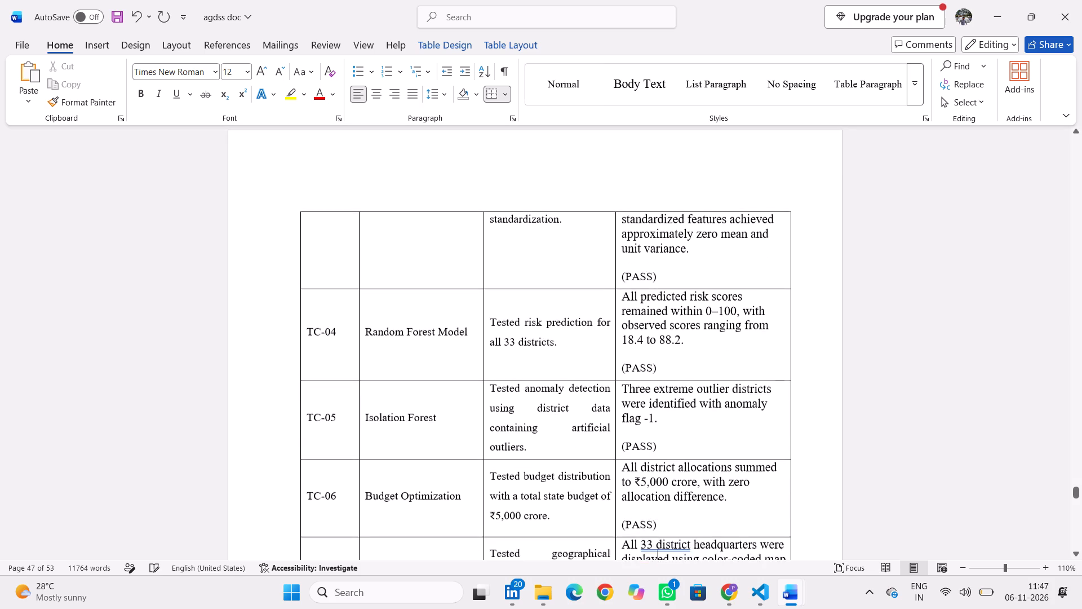
key("Down")
key("Down")
key("Down")
key("Up")
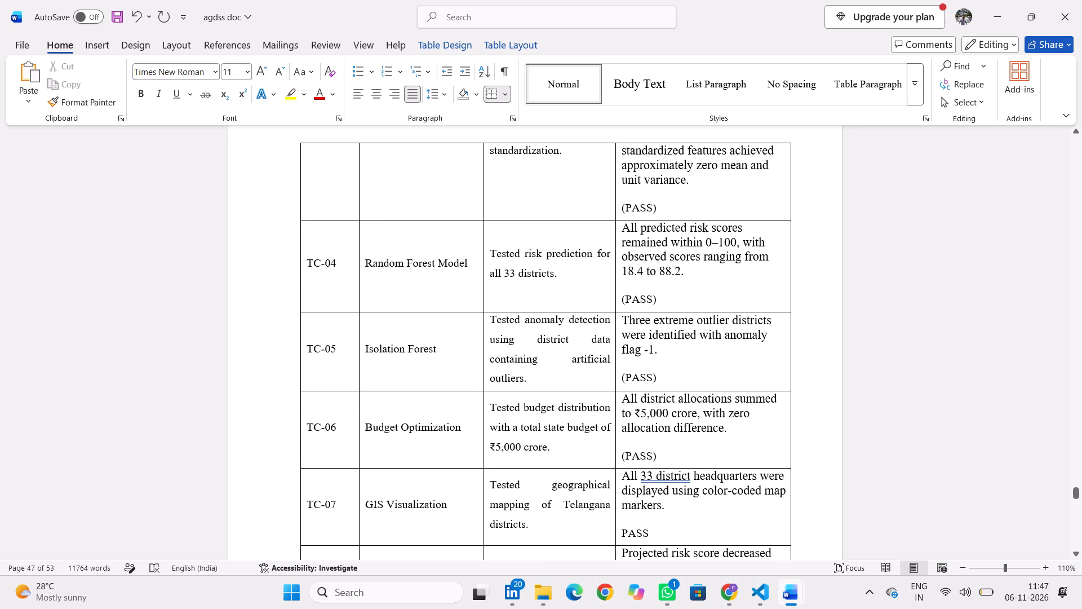
key("shift+parenright")
key("Left")
key("Left")
key("Left")
key("Left")
key("Left")
key("shift+parenleft")
Enclose PASS in parentheses in the TC-08 row's Validation / Outcomes cell, making it "(PASS)".
key("Down")
key("Down")
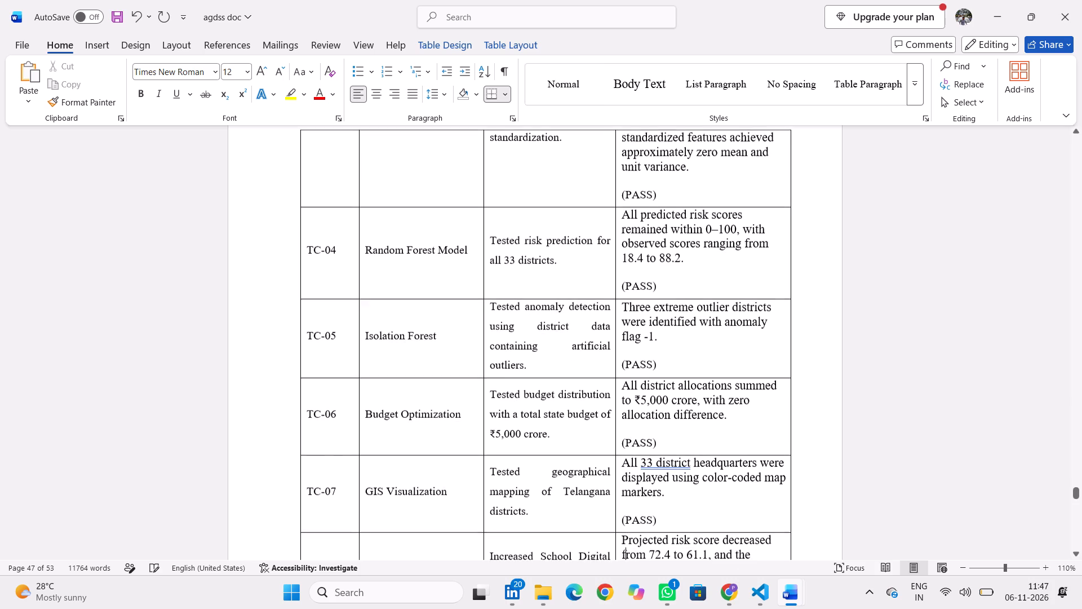
key("Down")
key("Down")
key("Down")
key("Left")
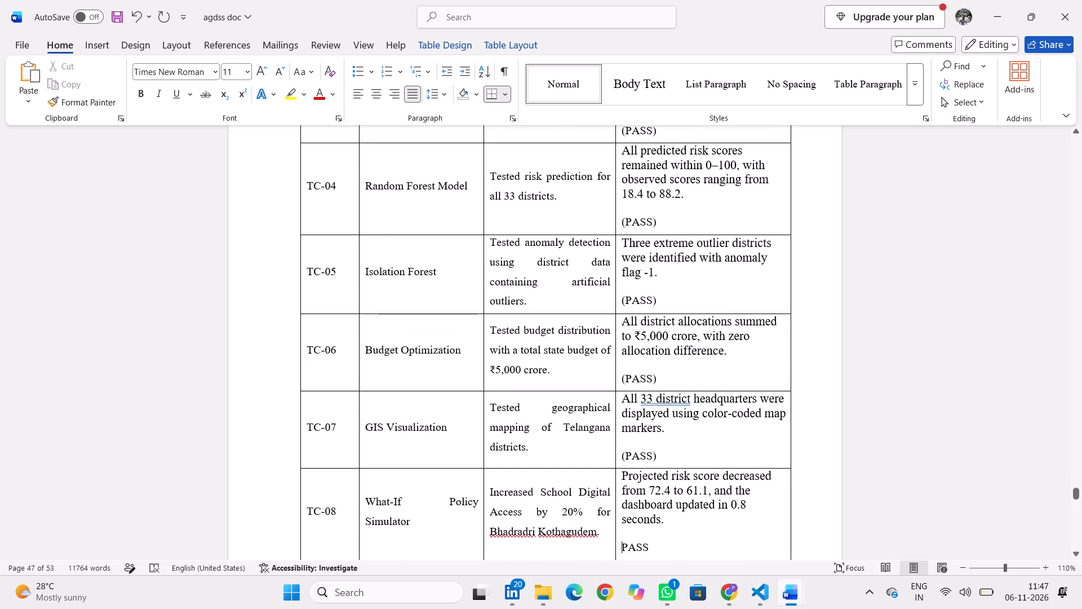
key("shift+parenleft")
key("Right")
key("Right")
key("Right")
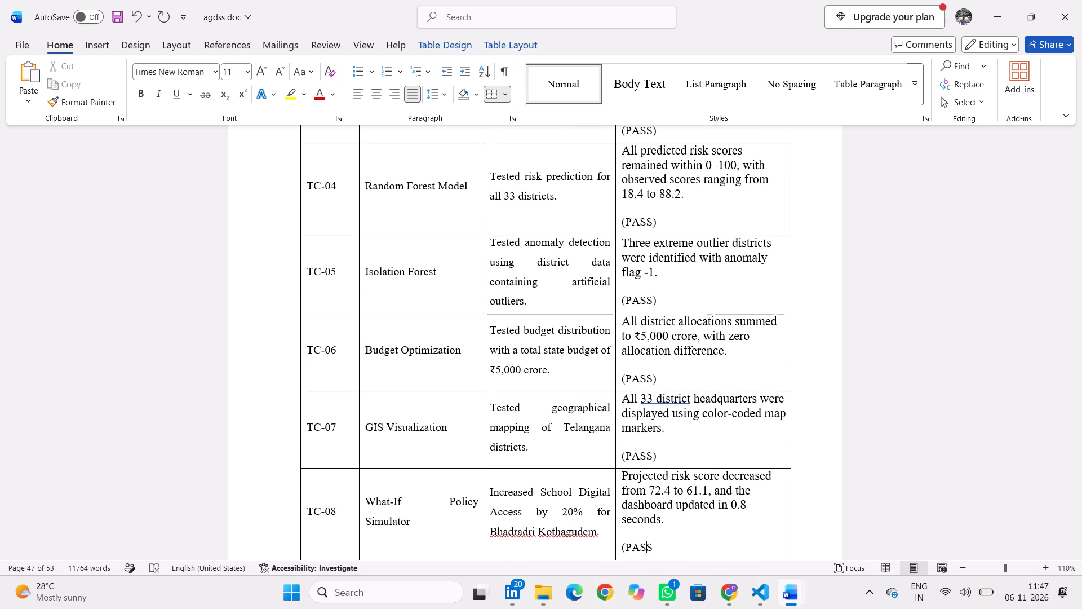
key("Right")
key("shift+parenright")
Enclose PASS in parentheses in the TC-09 row's Validation / Outcomes cell, making it "(PASS)".
key("Down")
key("Down")
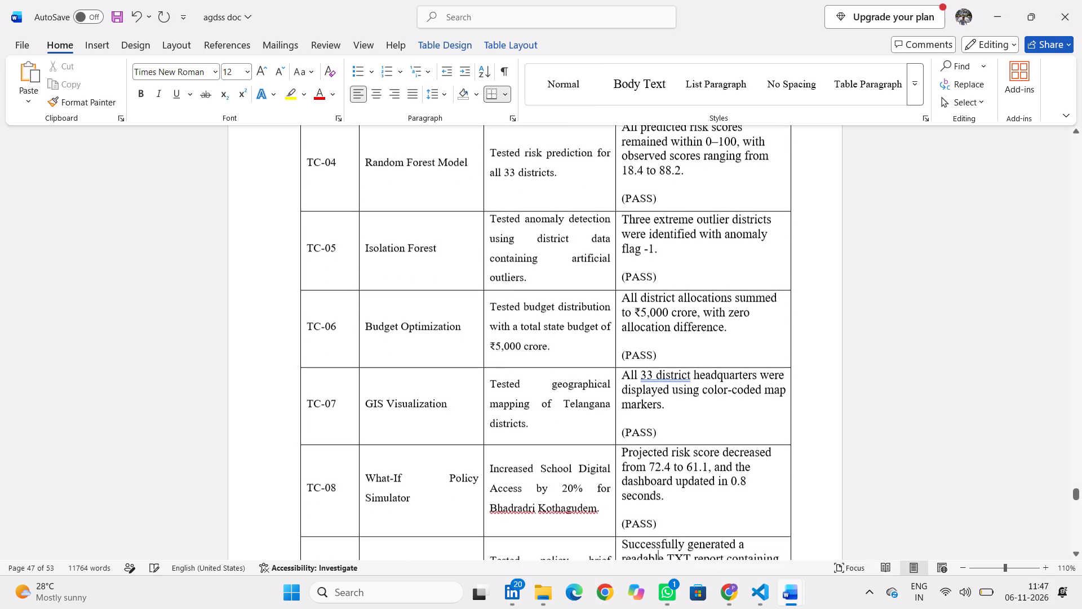
key("Down")
key("Down")
key("Down")
key("shift+parenright")
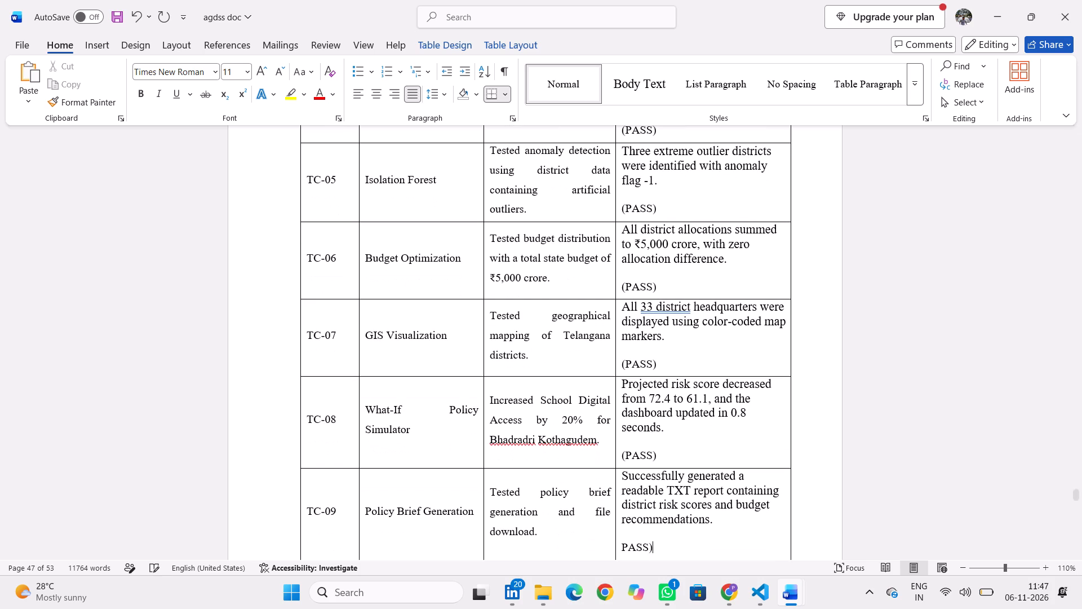
key("Left")
key("Left")
key("Left")
key("Left")
key("Left")
key("shift+parenleft")
Enclose PASS in parentheses in the TC-10 row's Validation / Outcomes cell, making it "(PASS)".
key("Down")
key("Down")
key("Down")
key("Down")
key("Down")
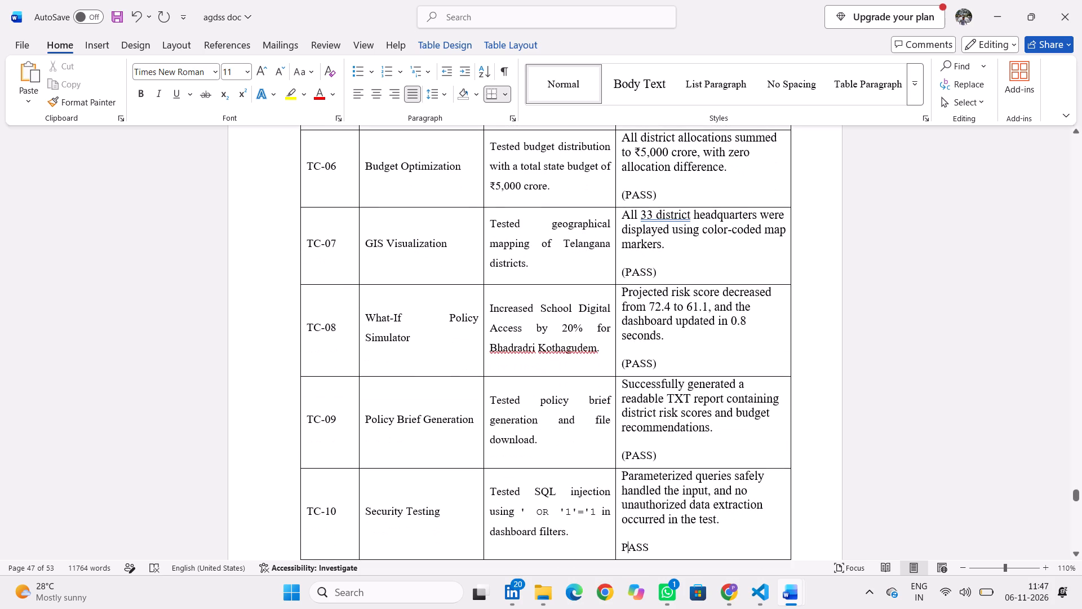
key("Left")
key("shift+parenleft")
key("Right")
key("Right")
key("Right")
key("Right")
key("shift+parenright")
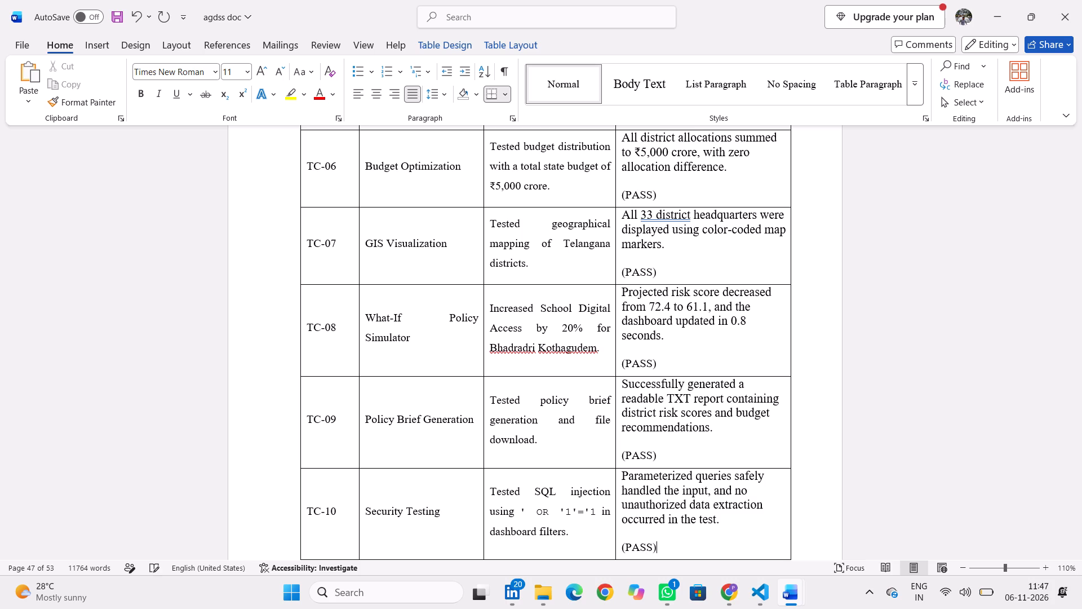
Examine the layout and spacing of Chapter 8 RESULTS, from the chapter title through section 8.1.2.
key("Down")
key("Down")
key("Down")
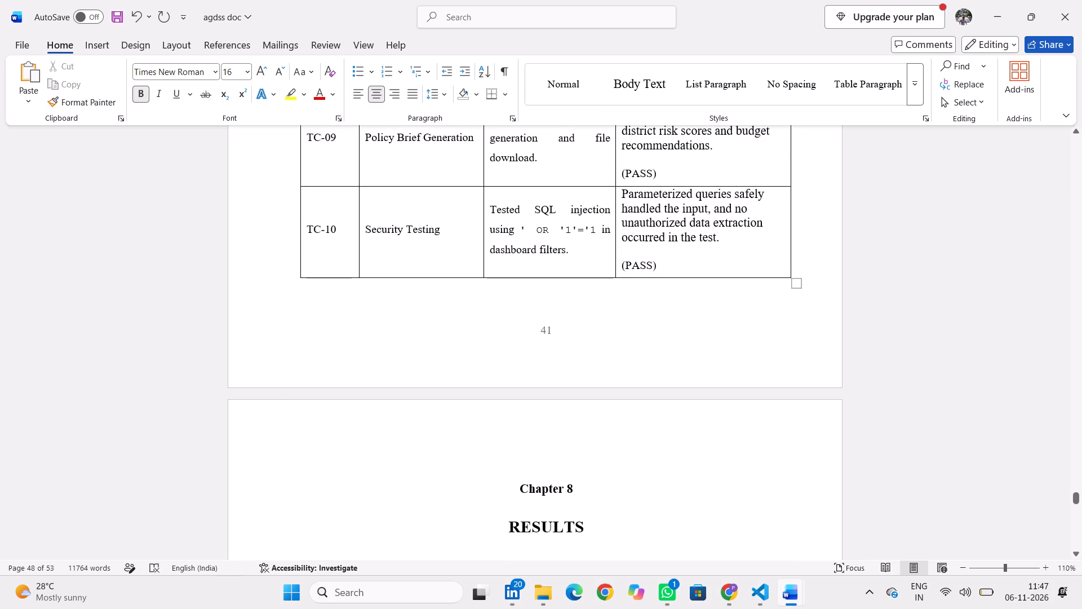
left_click(402, 450)
scroll(530, 392, "down", 2)
scroll(530, 392, "up", 1)
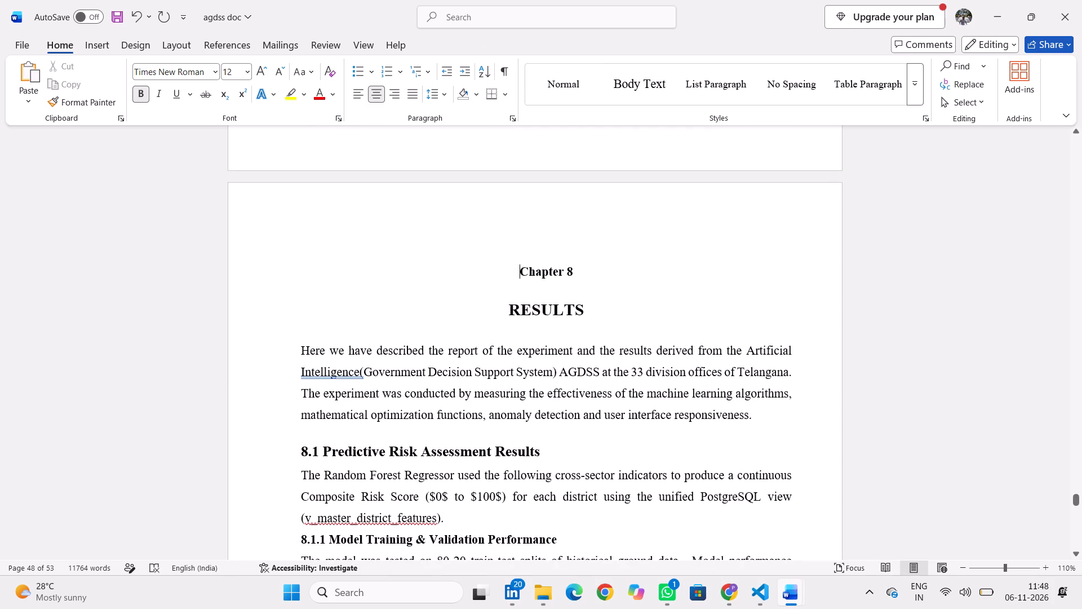
key("Up")
scroll(548, 312, "down", 1)
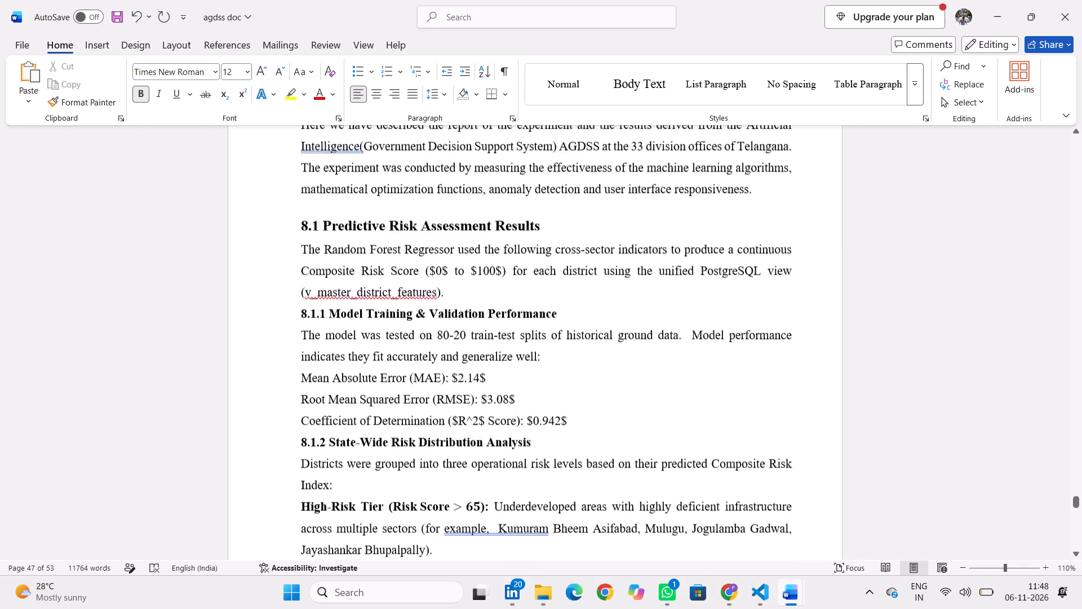
scroll(548, 312, "down", 1)
scroll(548, 312, "up", 1)
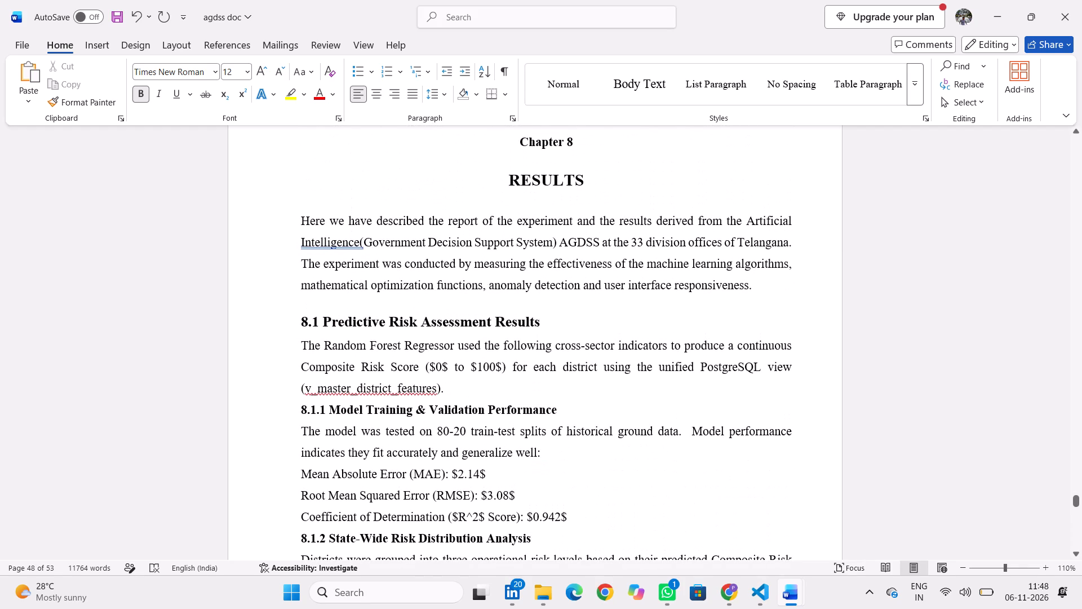
Apply 1.5 line spacing to the Chapter 8 introduction paragraph and the heading "8.1 Predictive Risk Assessment Results".
left_click(330, 308)
key("Down")
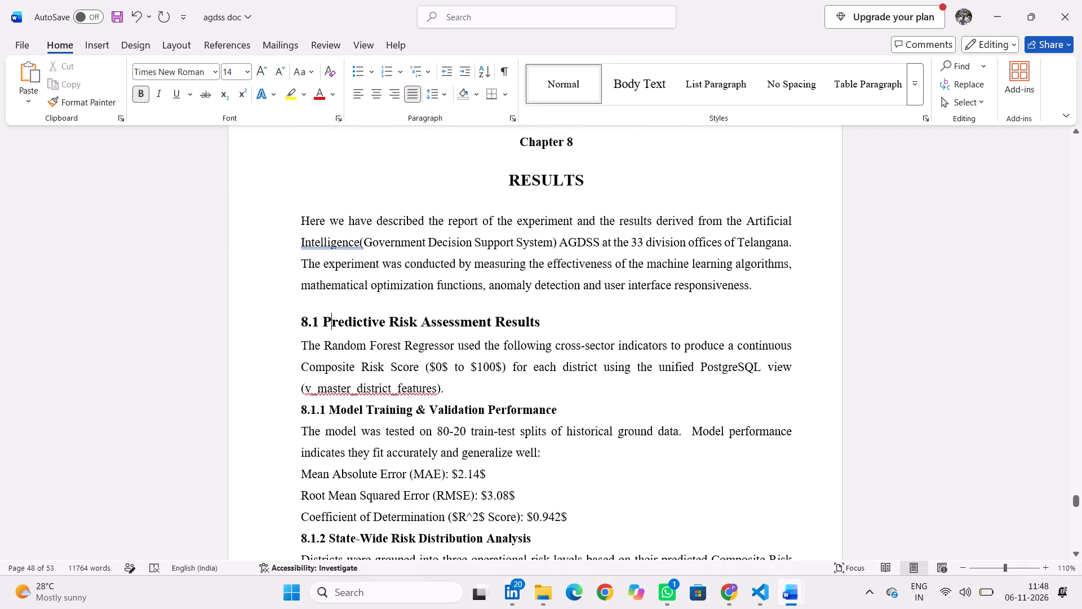
left_click_drag(299, 280, 609, 330)
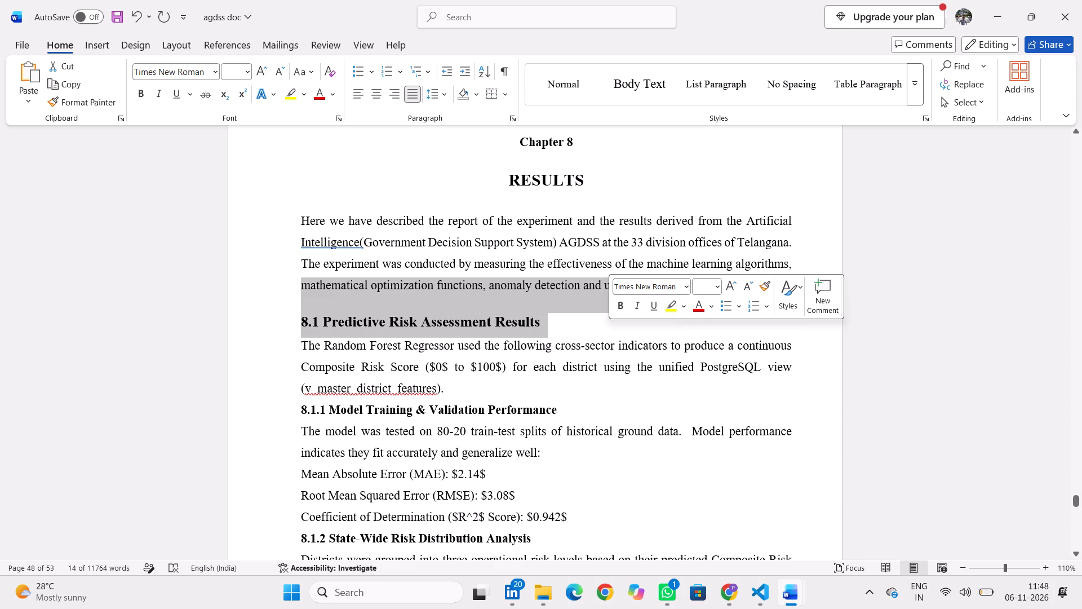
left_click(445, 95)
left_click(446, 154)
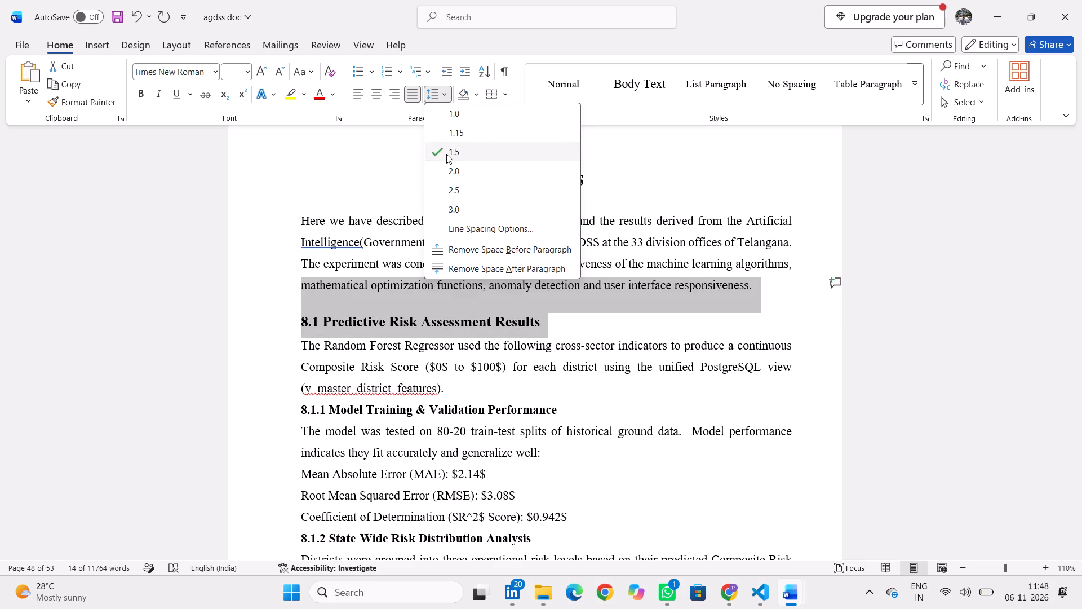
Examine the font and spacing of Chapter 8's introduction and sections 8.1 to 8.1.2, plus the dashboard screenshots that follow.
left_click(280, 305)
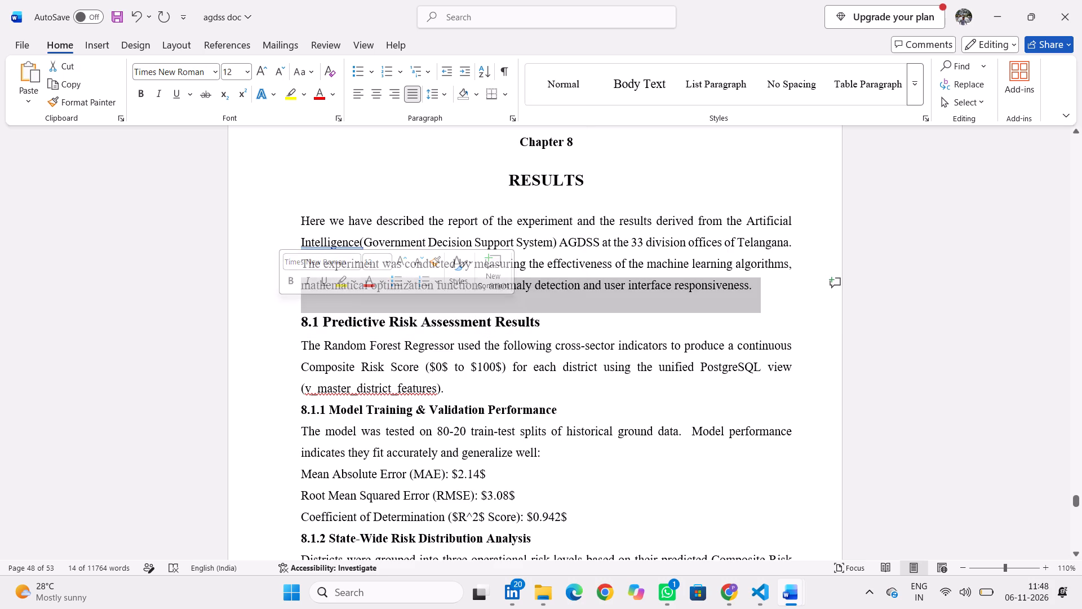
scroll(414, 387, "down", 1)
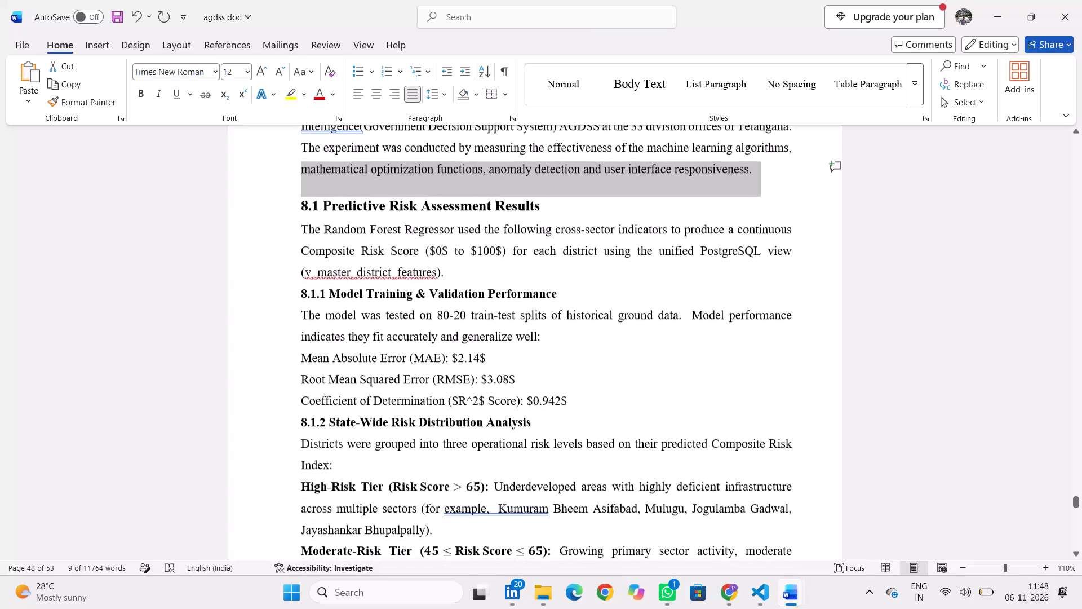
scroll(414, 387, "down", 1)
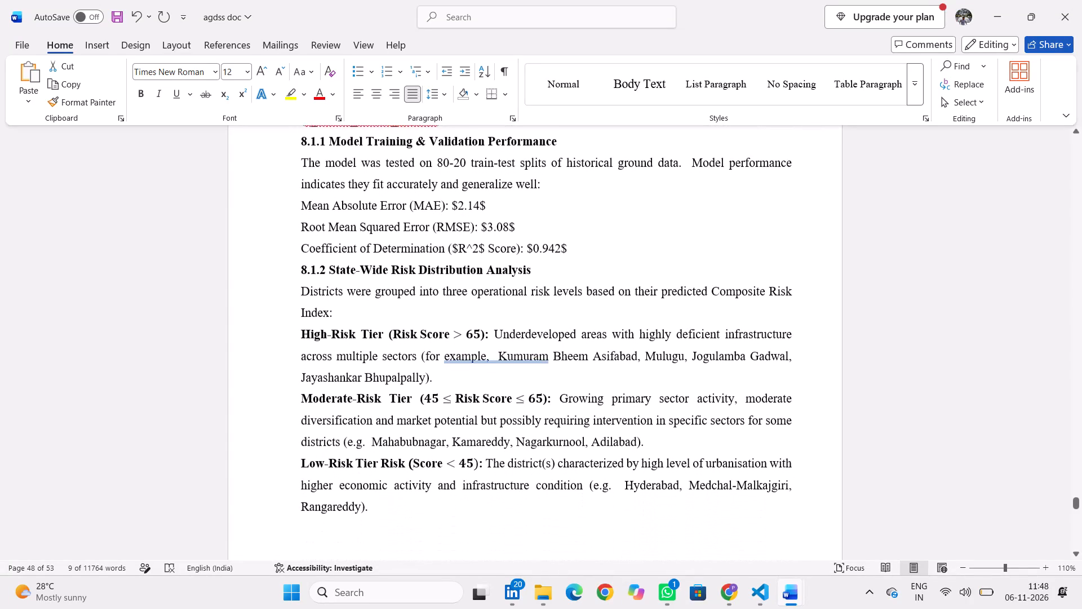
scroll(414, 387, "down", 1)
scroll(414, 387, "up", 2)
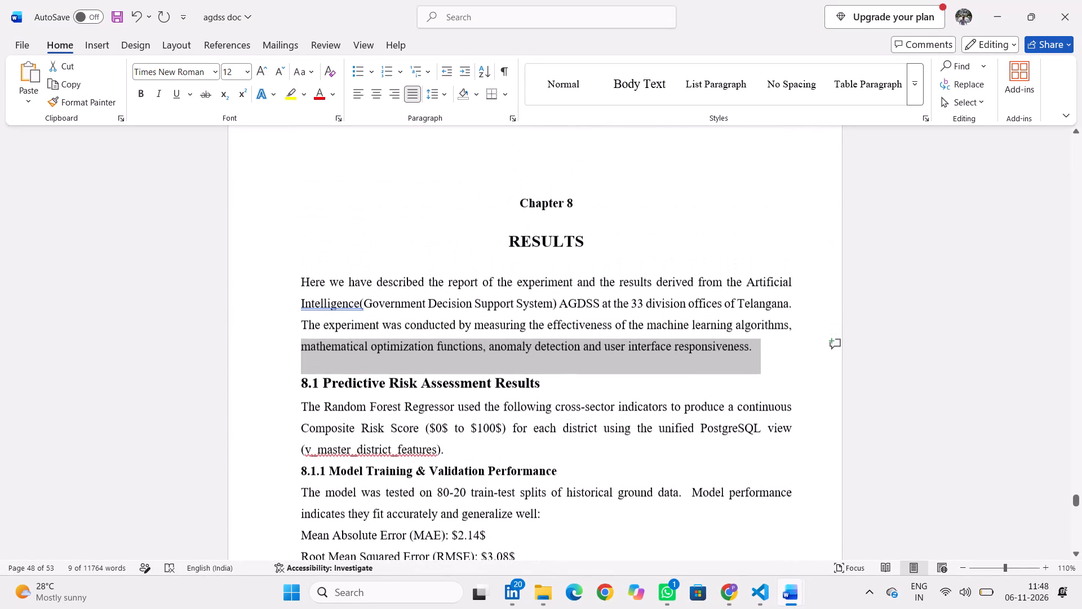
left_click_drag(294, 379, 589, 385)
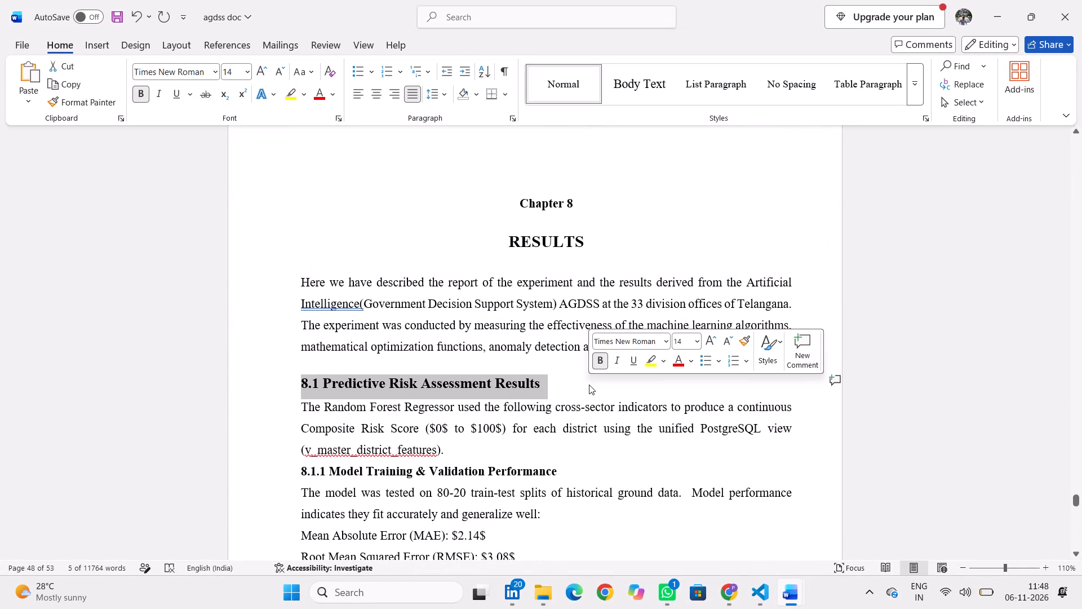
left_click_drag(299, 345, 750, 345)
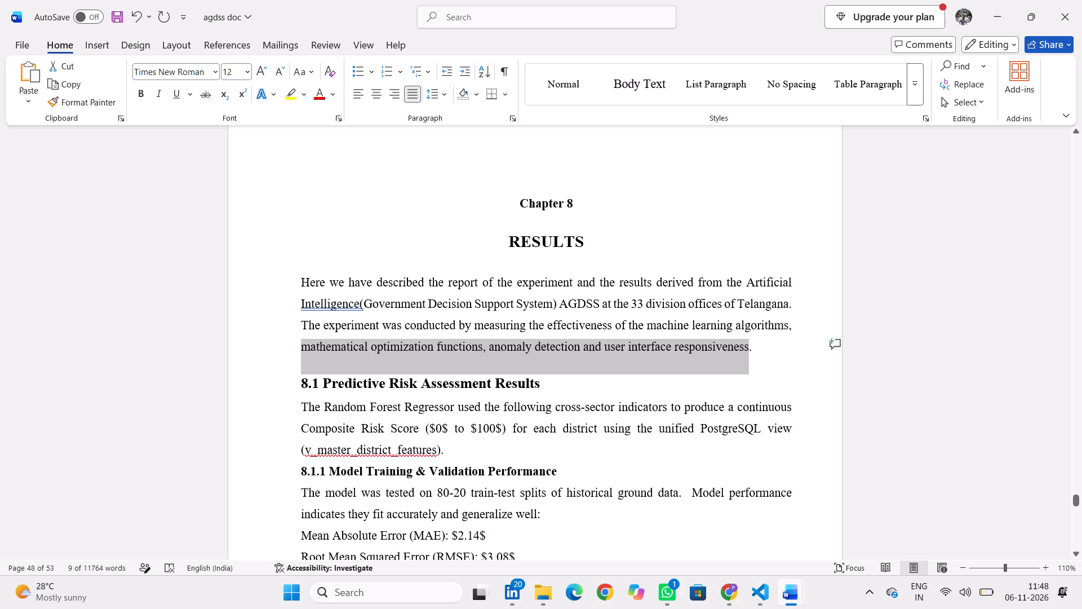
left_click_drag(299, 324, 782, 359)
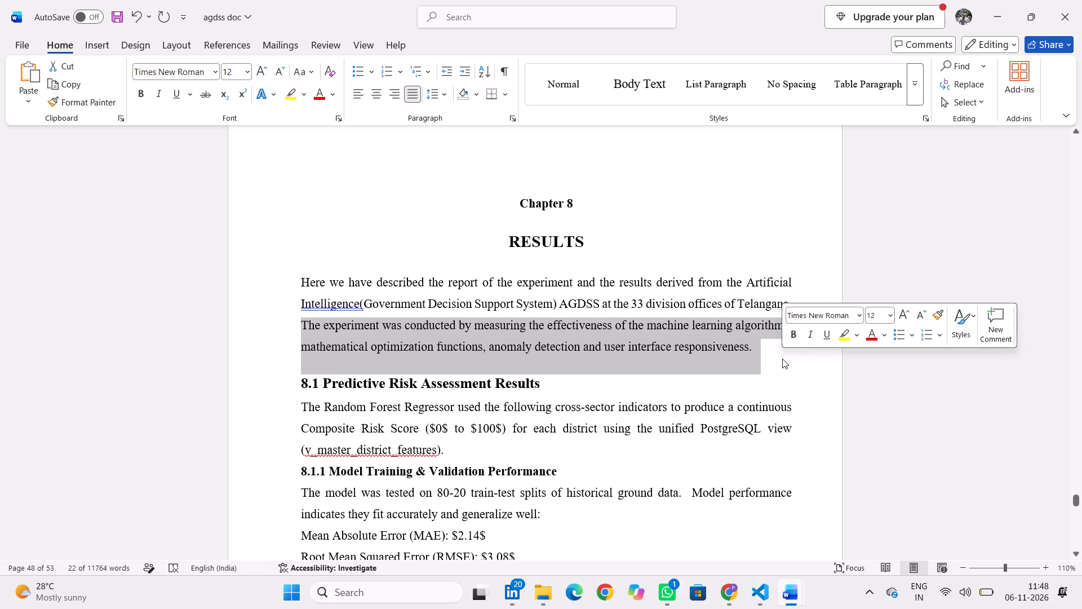
left_click(800, 387)
scroll(642, 392, "down", 1)
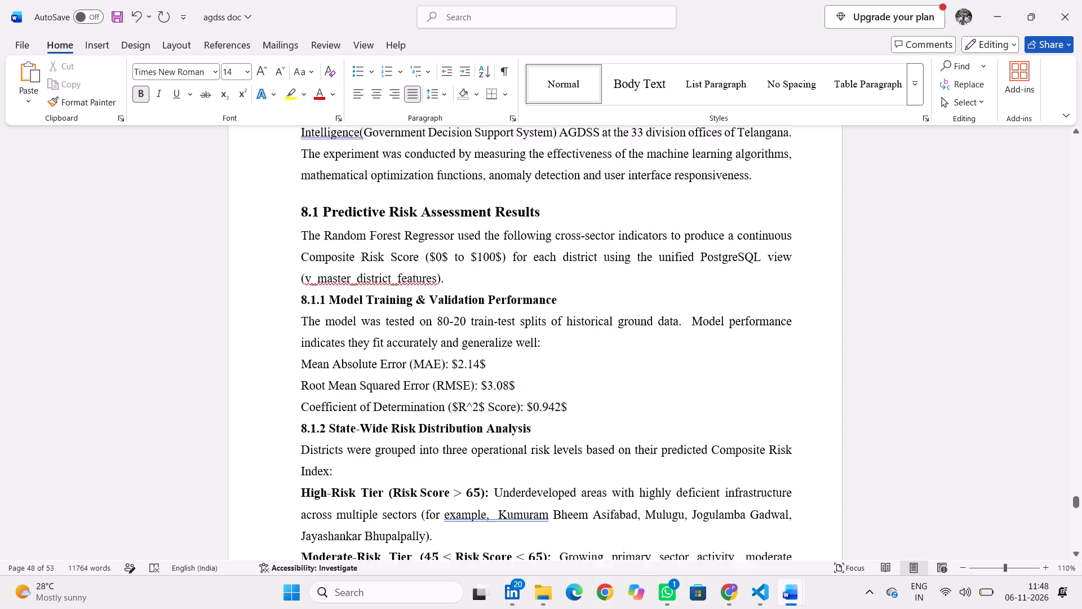
scroll(642, 392, "down", 2)
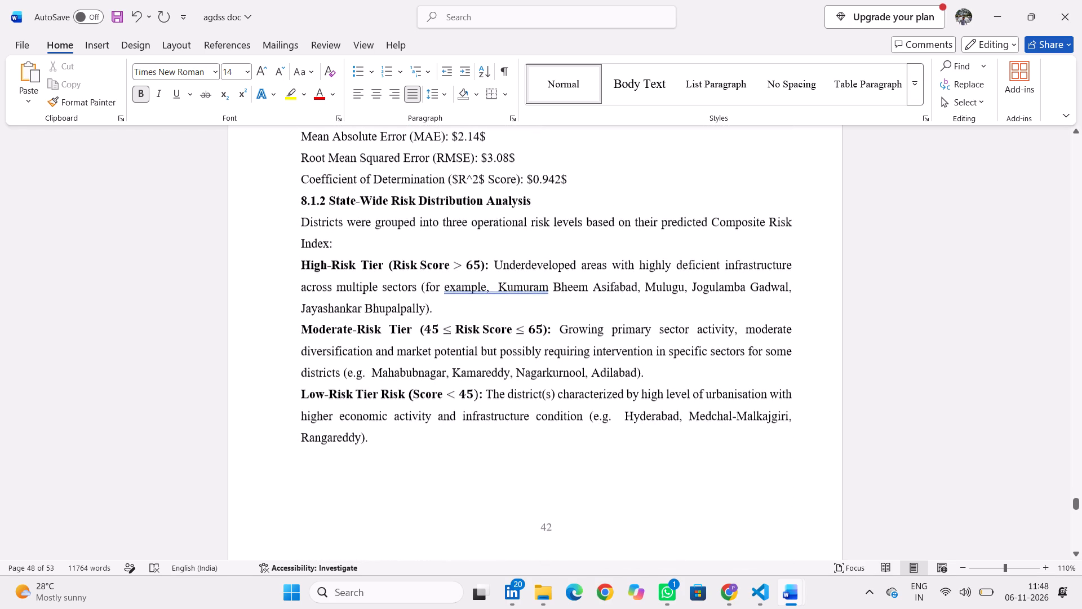
scroll(642, 392, "down", 2)
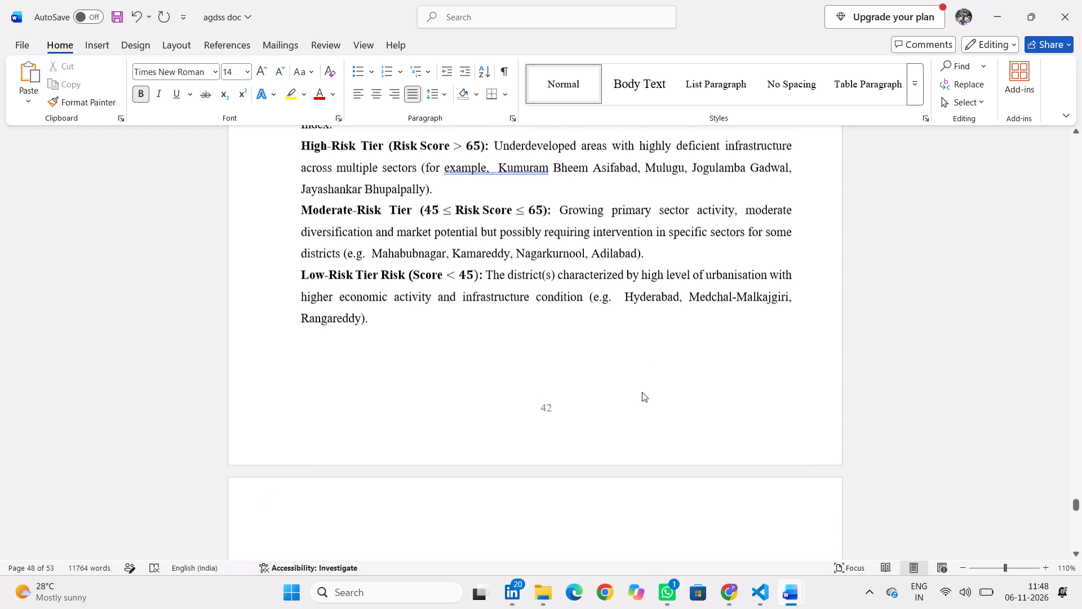
scroll(642, 392, "down", 5)
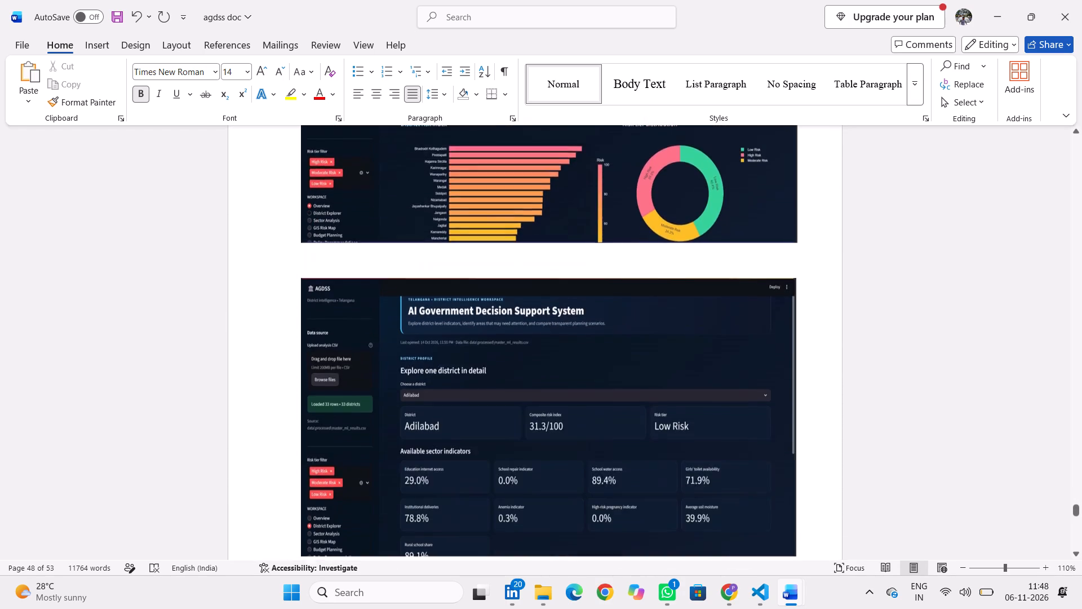
scroll(642, 392, "down", 1)
Add the caption "Fig 1;" directly below the overview dashboard screenshot with the district risk index chart.
scroll(642, 392, "up", 1)
left_click(647, 358)
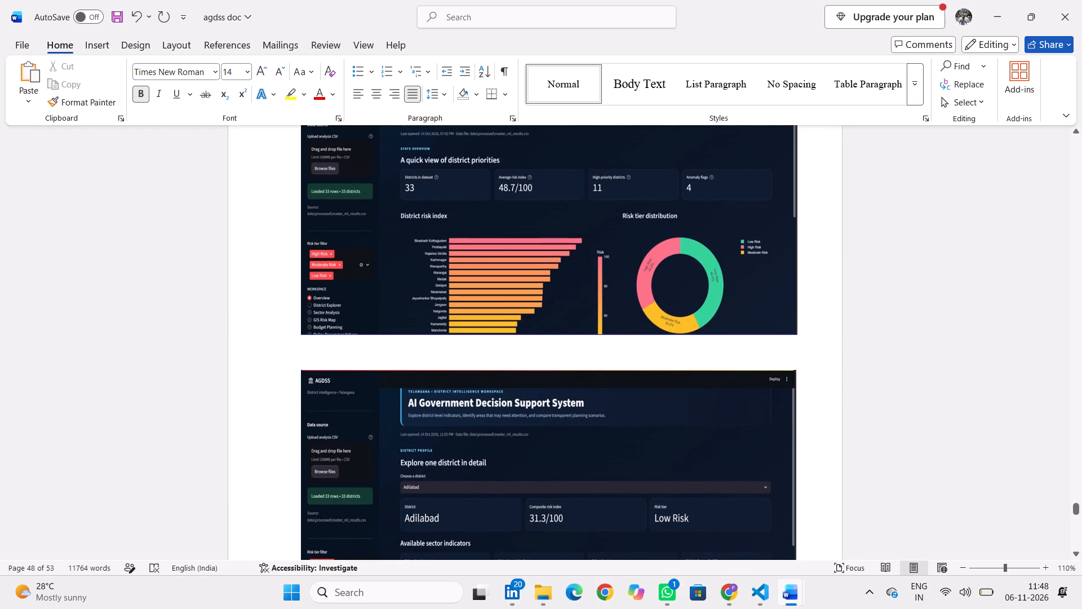
left_click(498, 337)
type("fig")
key("space")
key("1")
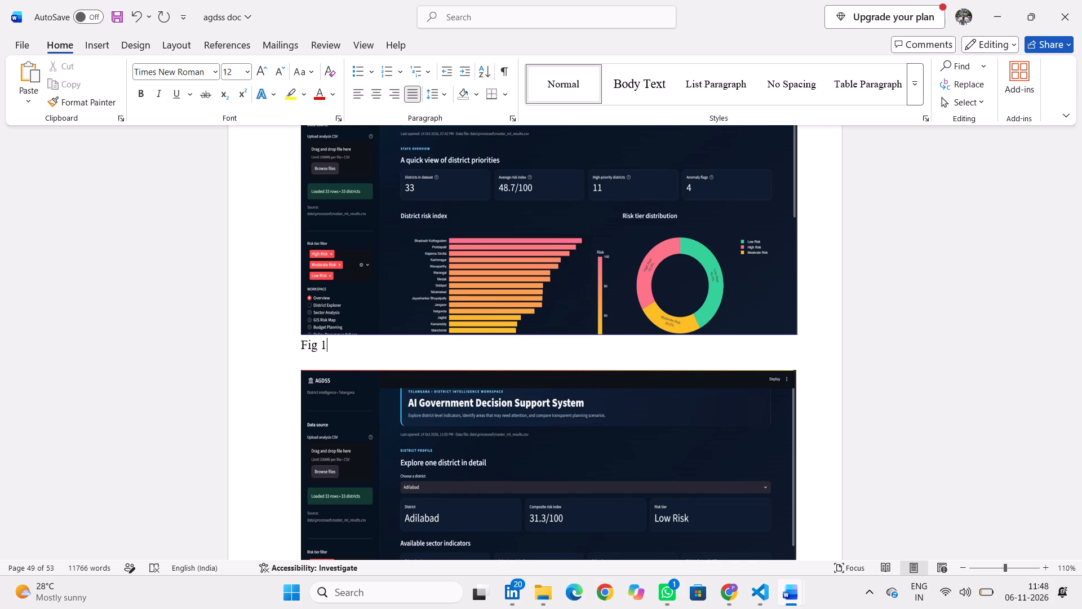
key("semicolon")
Shift the "Fig 1;" caption toward the centre of the page by inserting 20 spaces before it.
key("Left")
key("Left")
key("Left")
key("Left")
key("Left")
key("Left")
key("space")
key("space")
key("space")
key("space")
key("space")
key("space")
key("space")
key("space")
key("space")
key("space")
key("space")
key("space")
key("space")
key("space")
key("space")
key("space")
key("space")
key("space")
key("space")
key("space")
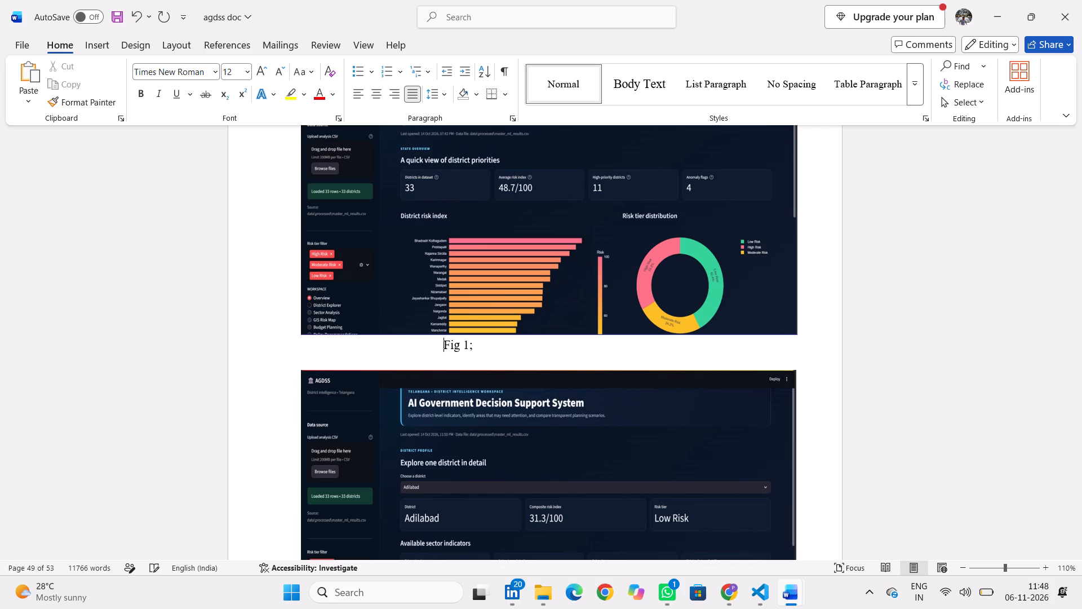
Set the font size of the "Fig 1;" caption line, including its leading spaces, to 11.
key("shift+Right")
key("shift+Right")
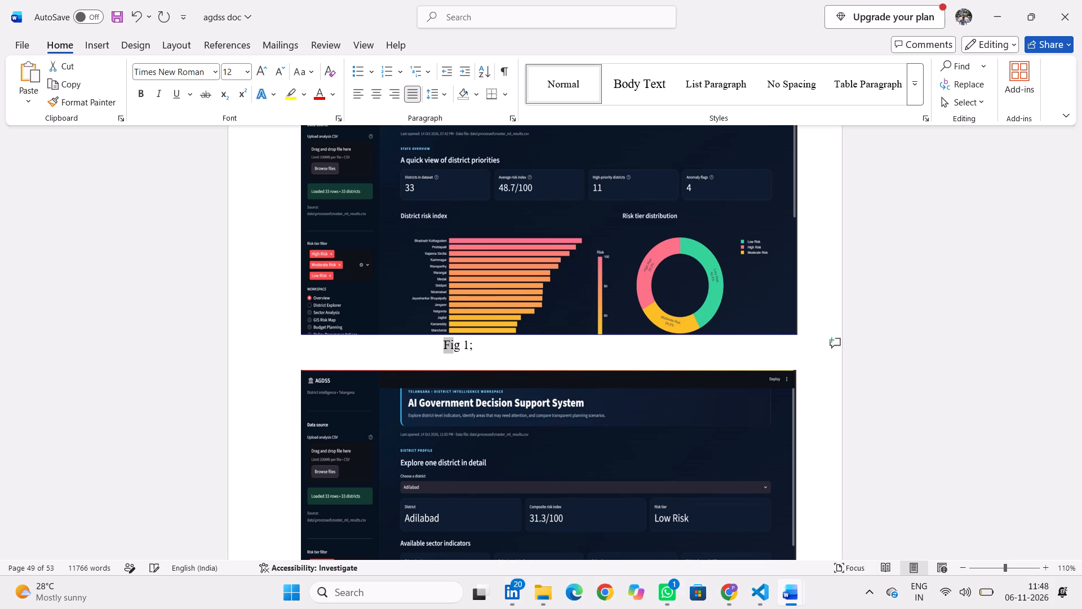
key("shift+Right")
key("shift+Right")
key("shift+Right")
key("shift+Right")
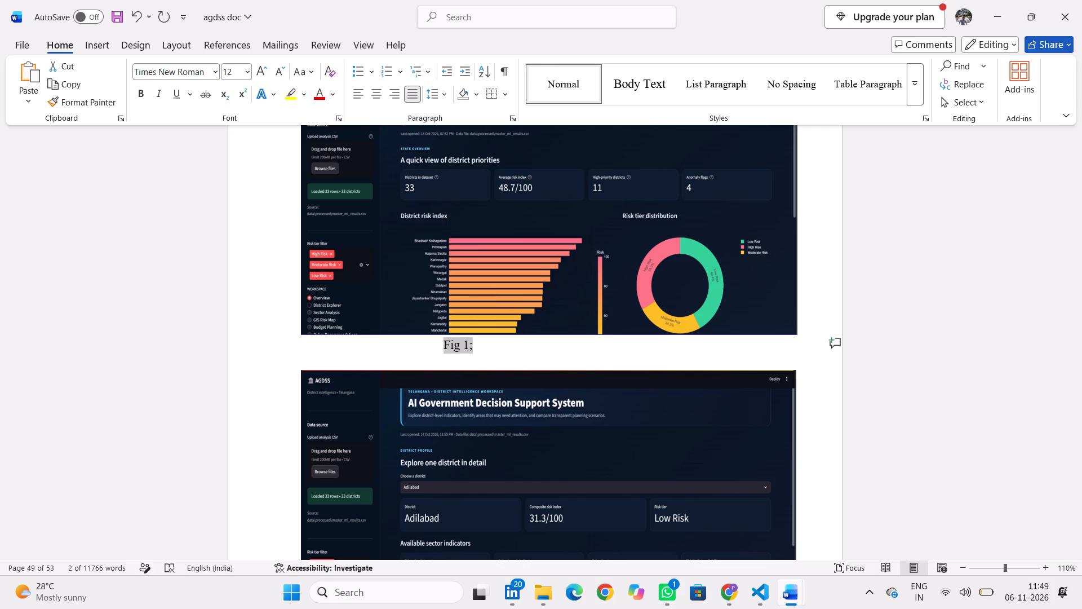
right_click(498, 337)
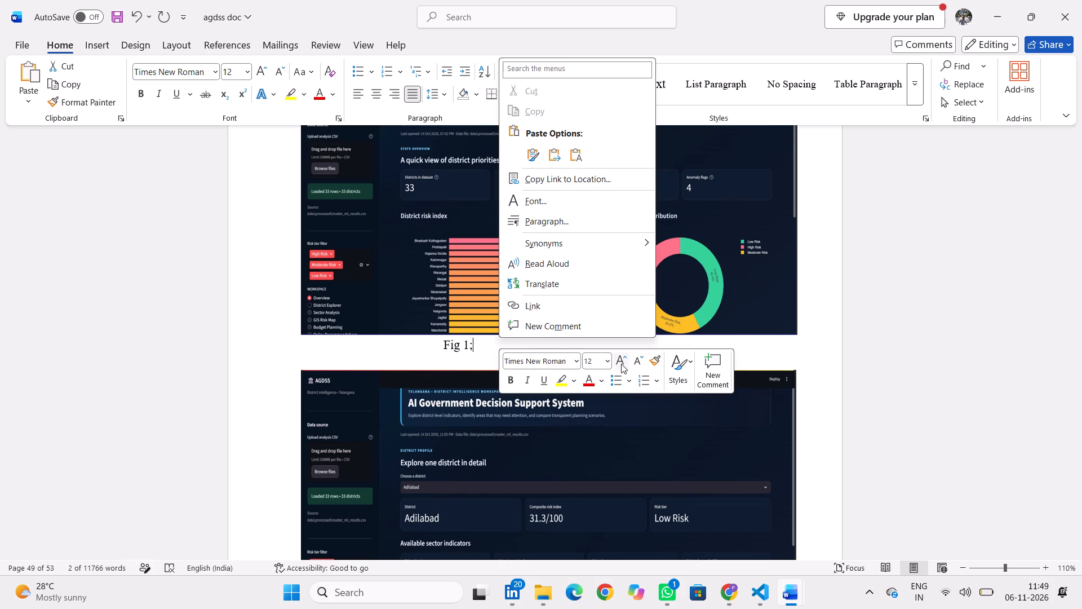
left_click(608, 360)
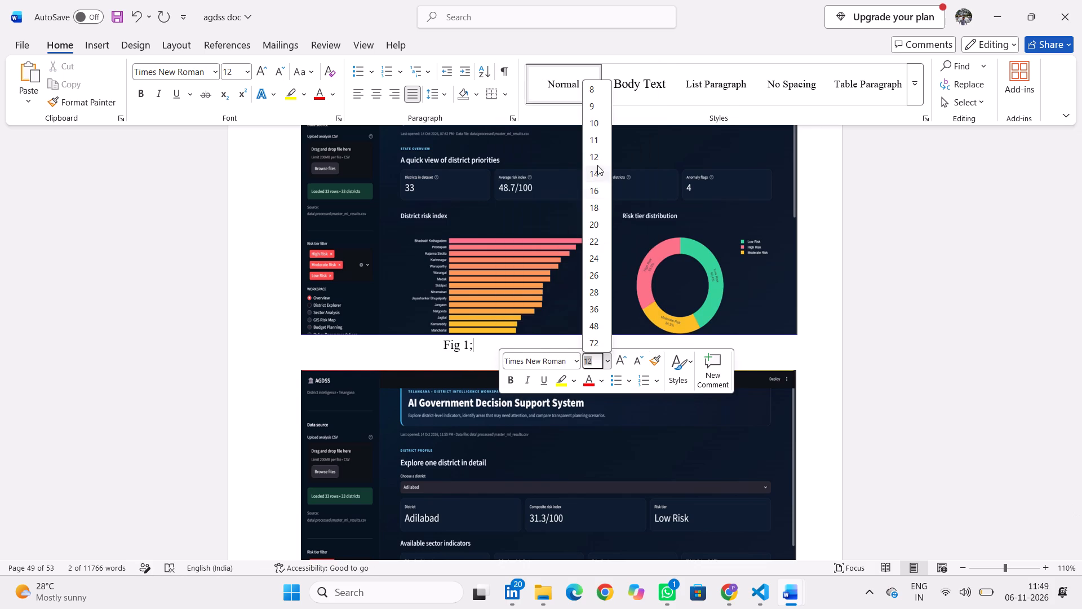
left_click(596, 140)
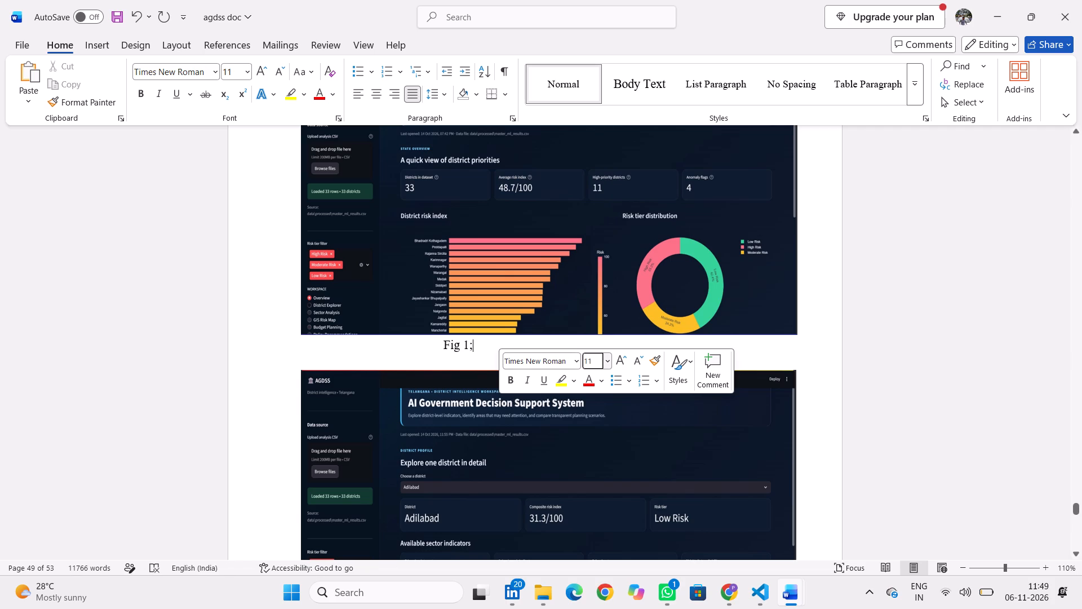
left_click_drag(477, 344, 441, 344)
right_click(441, 344)
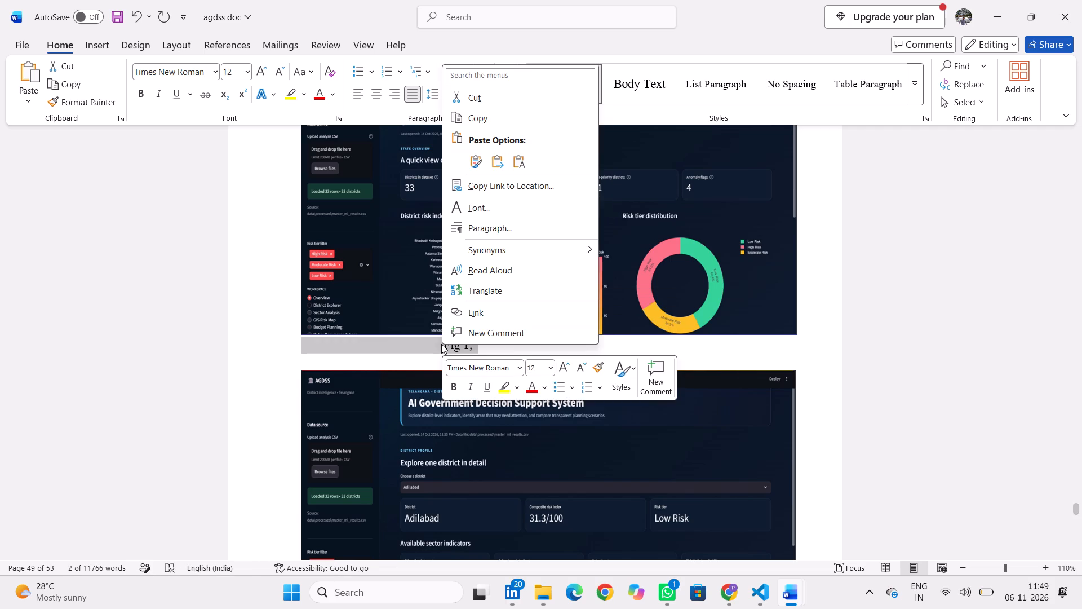
left_click(548, 366)
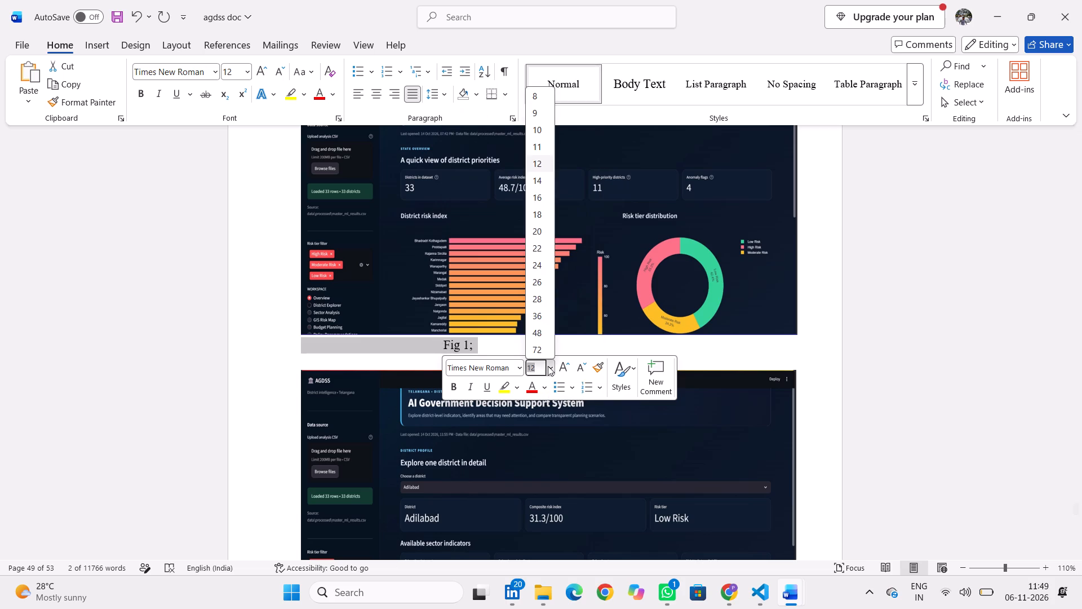
left_click(542, 143)
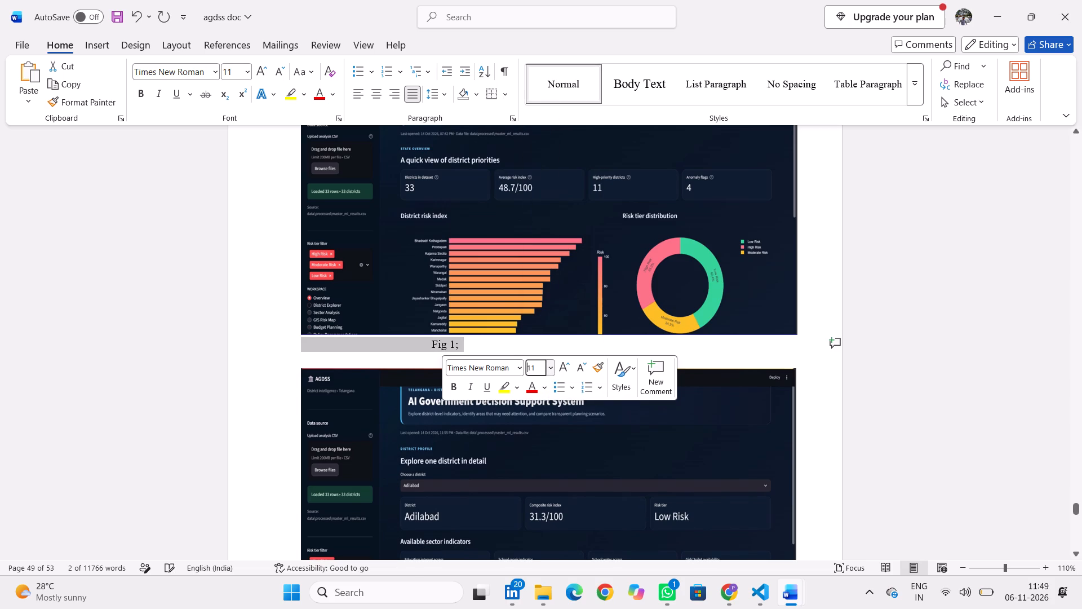
Add the caption "Fig 2;" directly below the district profile screenshot showing Adilabad.
scroll(371, 357, "down", 2)
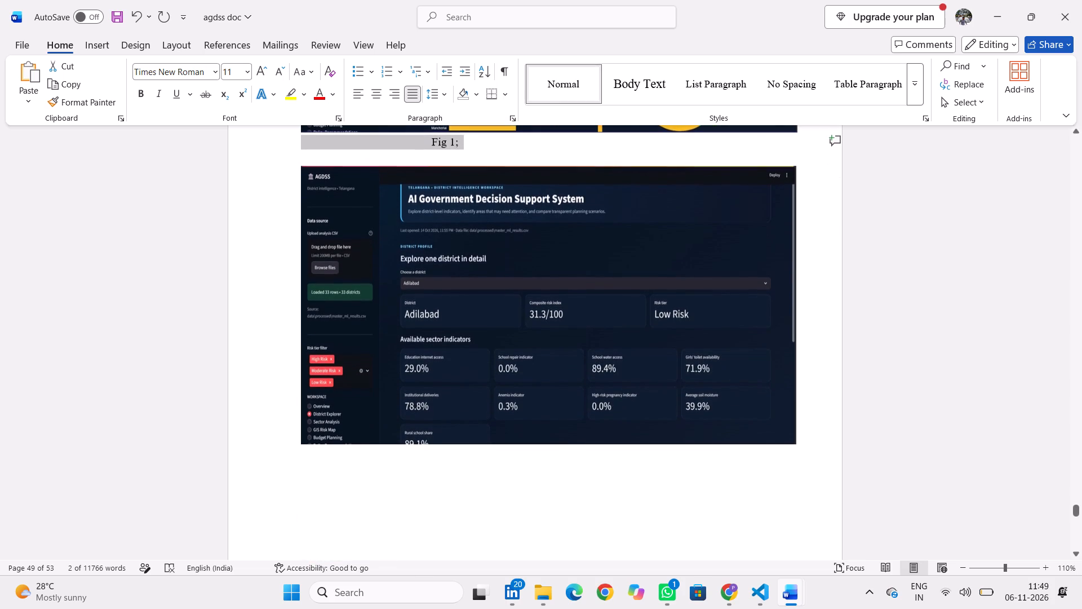
left_click(385, 453)
type("fig")
key("2")
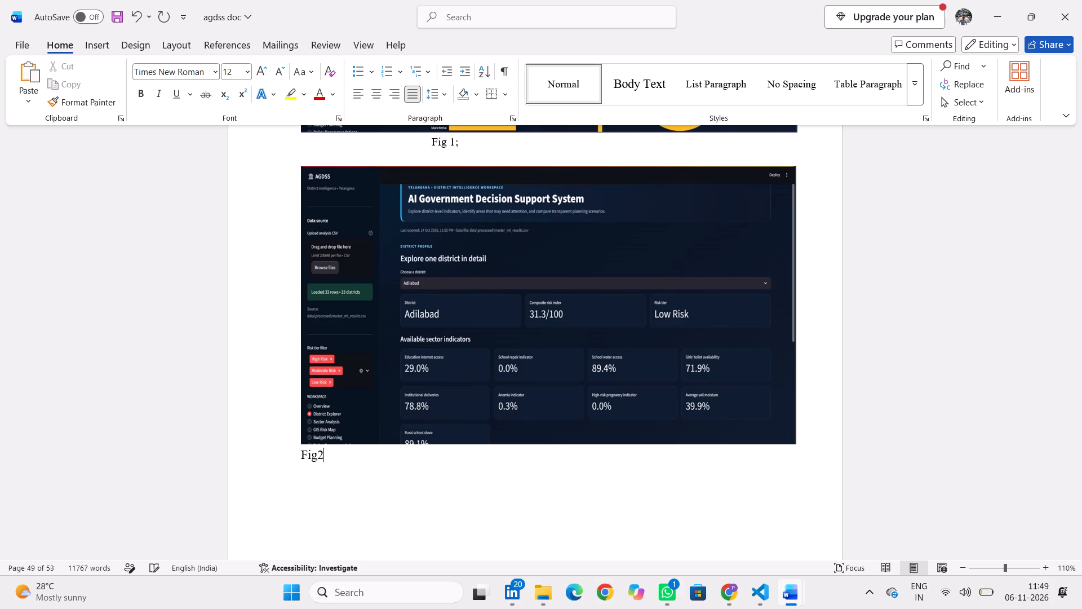
key("BackSpace")
key("space")
key("2")
key("semicolon")
Set the font size of the "Fig 2;" caption to 11.
key("Left")
key("Left")
key("Left")
key("Right")
key("Right")
key("Right")
key("shift+Left")
key("shift+Left")
key("shift+Left")
key("shift+Left")
key("shift+Left")
key("shift+Left")
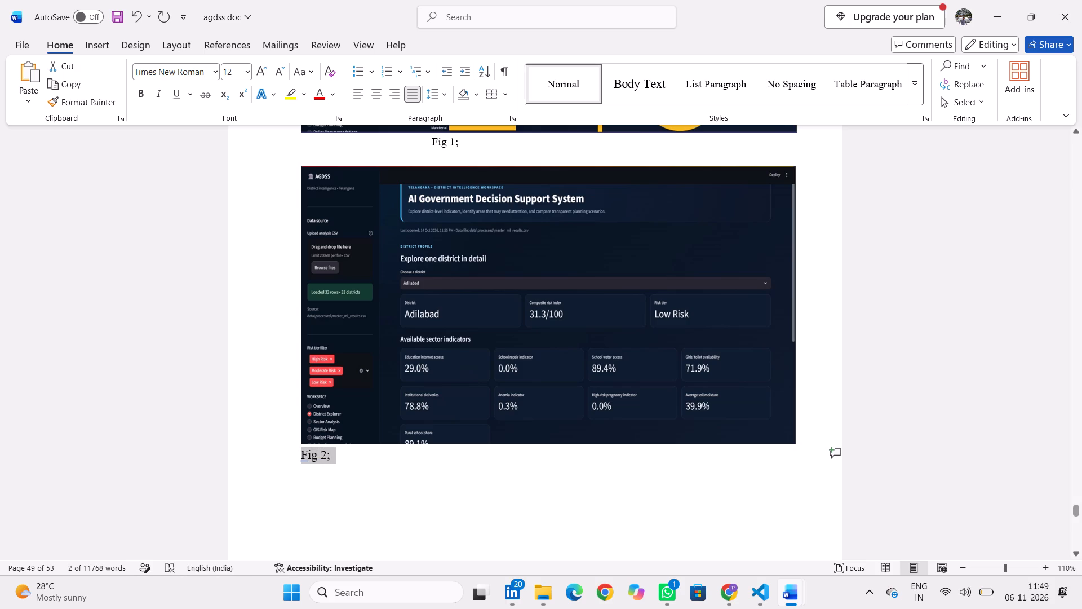
left_click(245, 70)
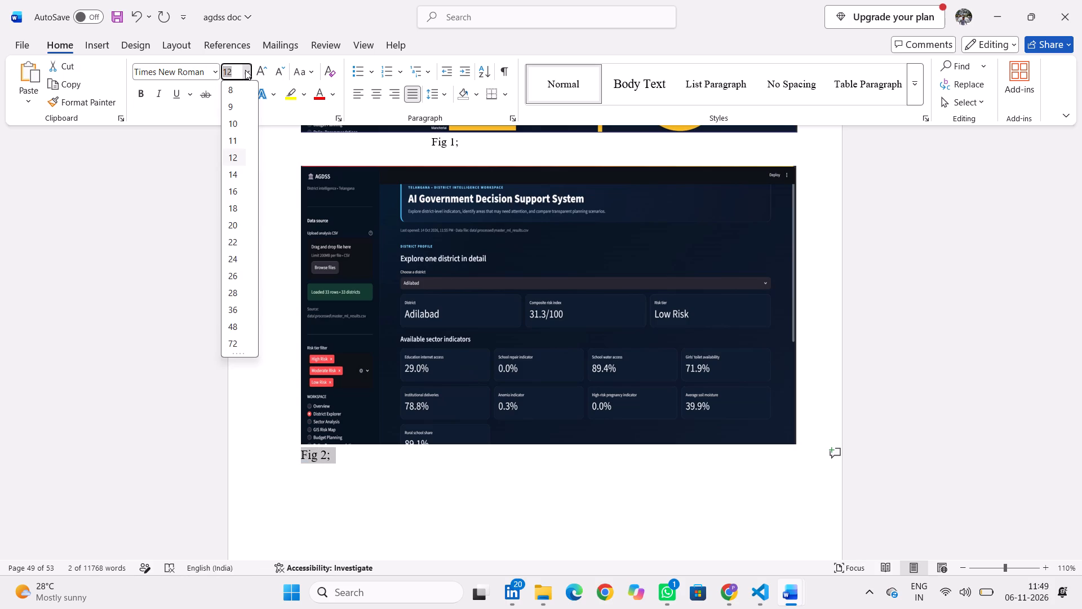
left_click(240, 140)
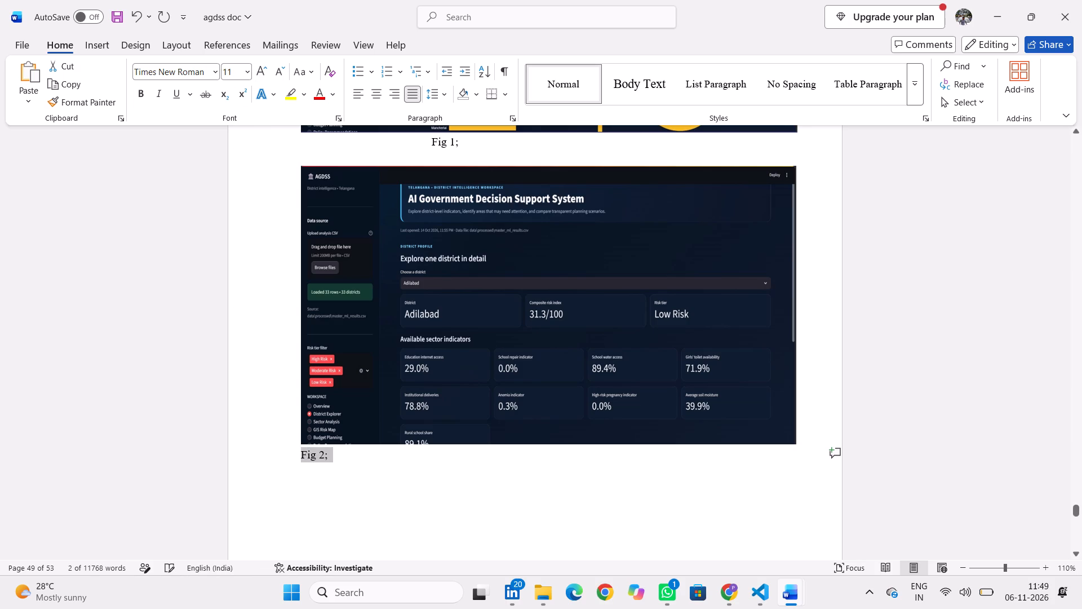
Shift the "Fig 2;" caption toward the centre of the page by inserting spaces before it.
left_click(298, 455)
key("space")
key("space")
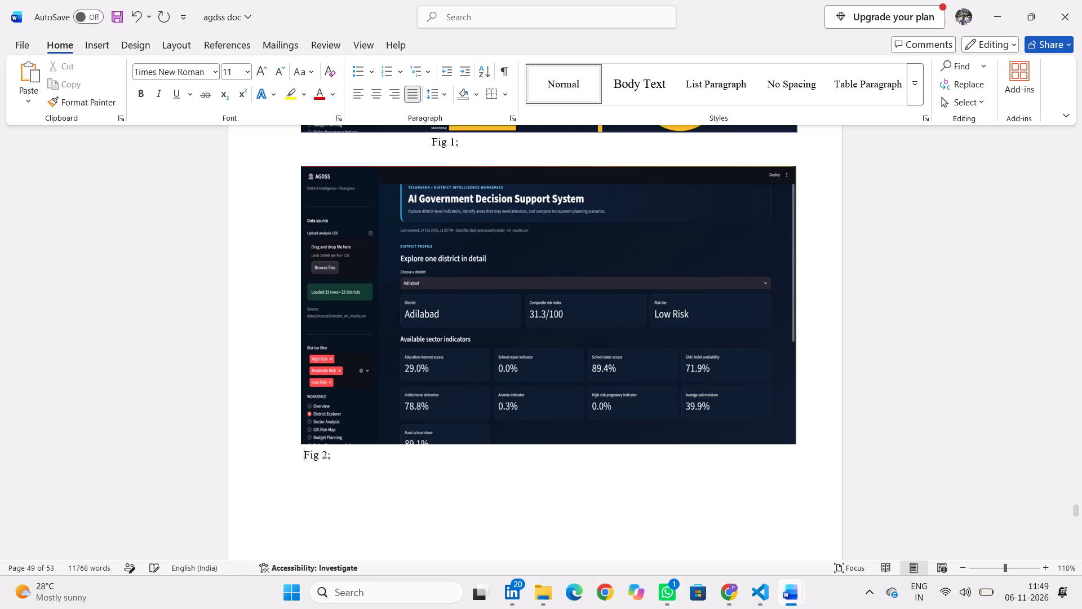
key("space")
Centre-align the "Fig 2;" caption and the "Fig 1;" caption above it.
left_click_drag(525, 458, 575, 456)
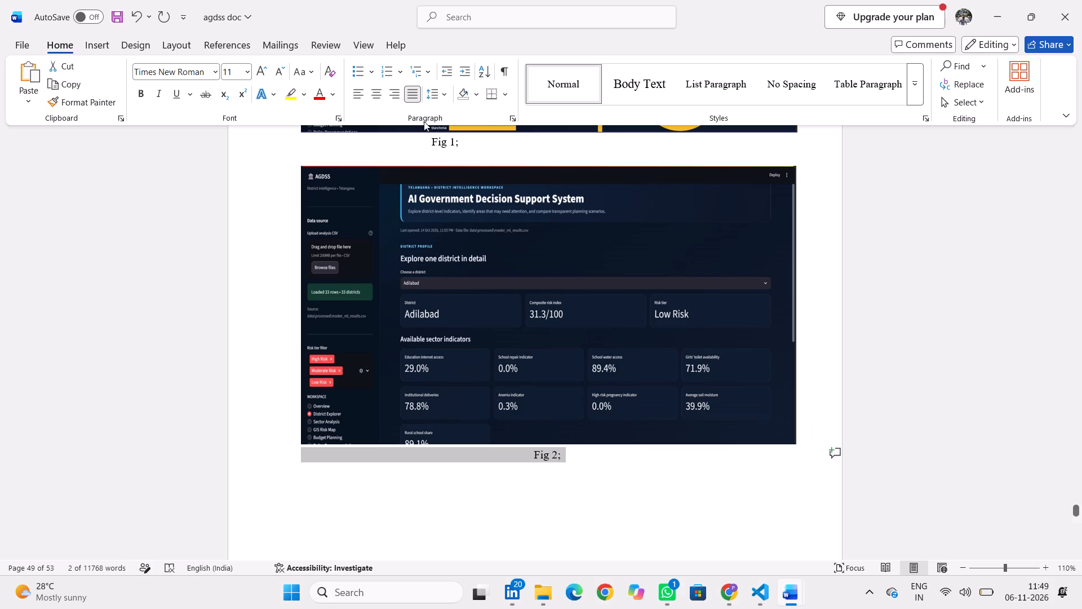
left_click(383, 99)
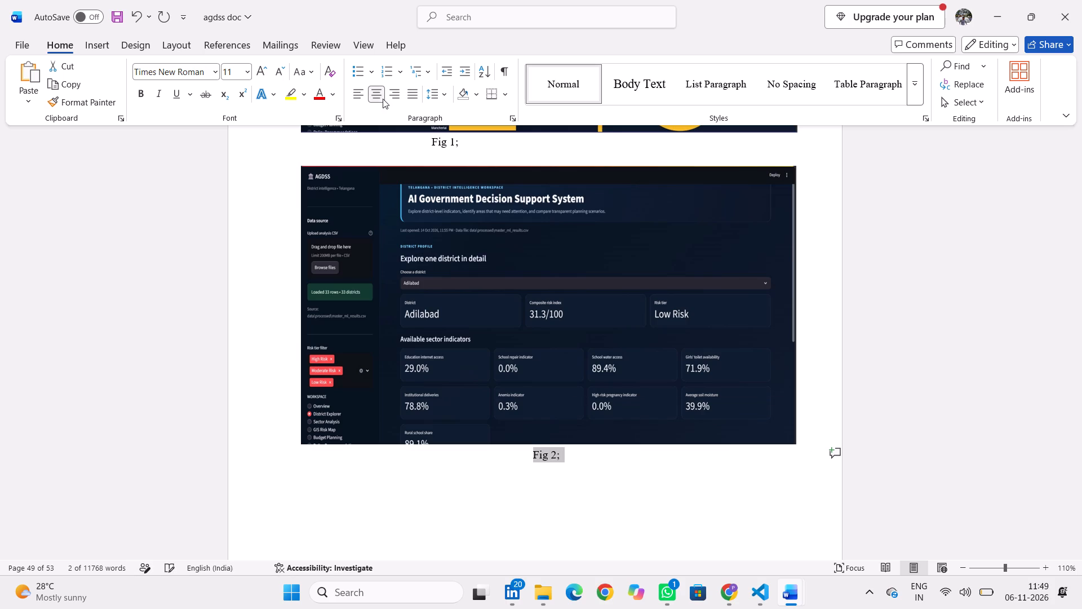
left_click_drag(425, 144, 461, 140)
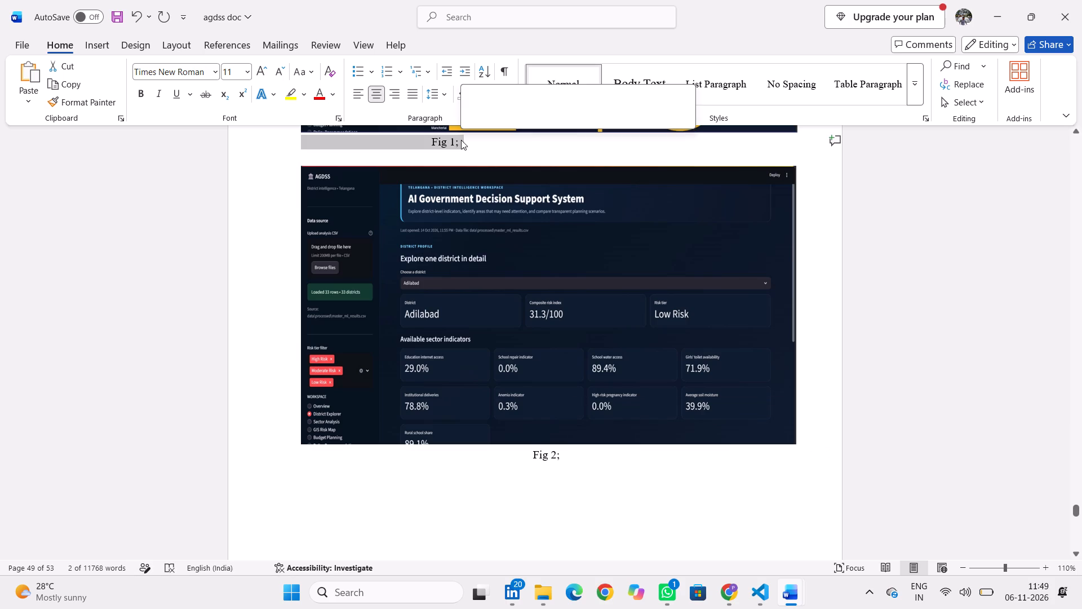
left_click(376, 89)
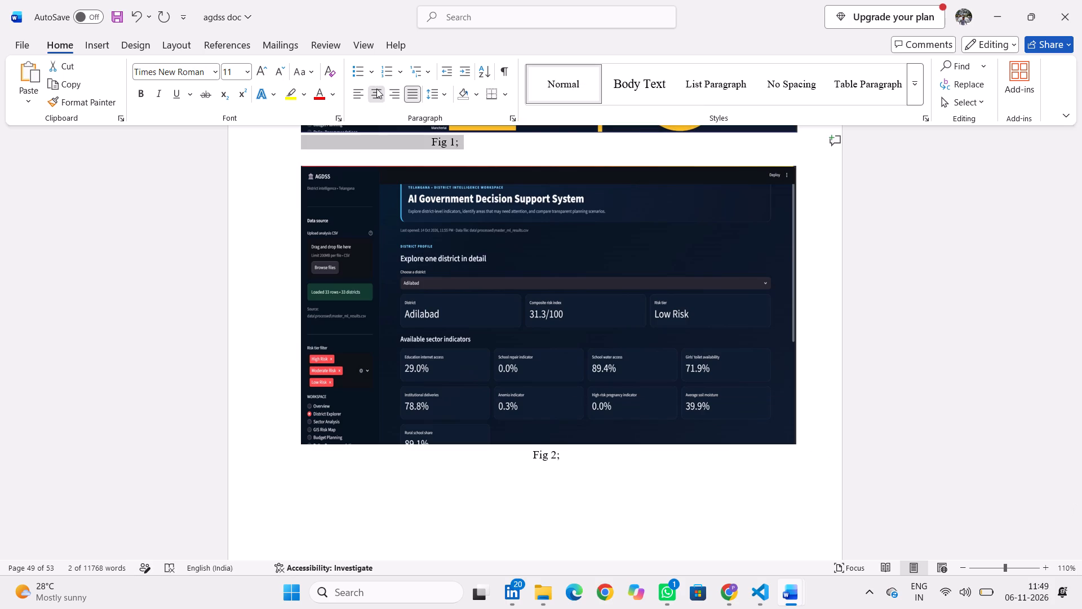
Add the caption "Fig 3;" directly below the indicative budget distribution screenshot.
scroll(485, 217, "down", 3)
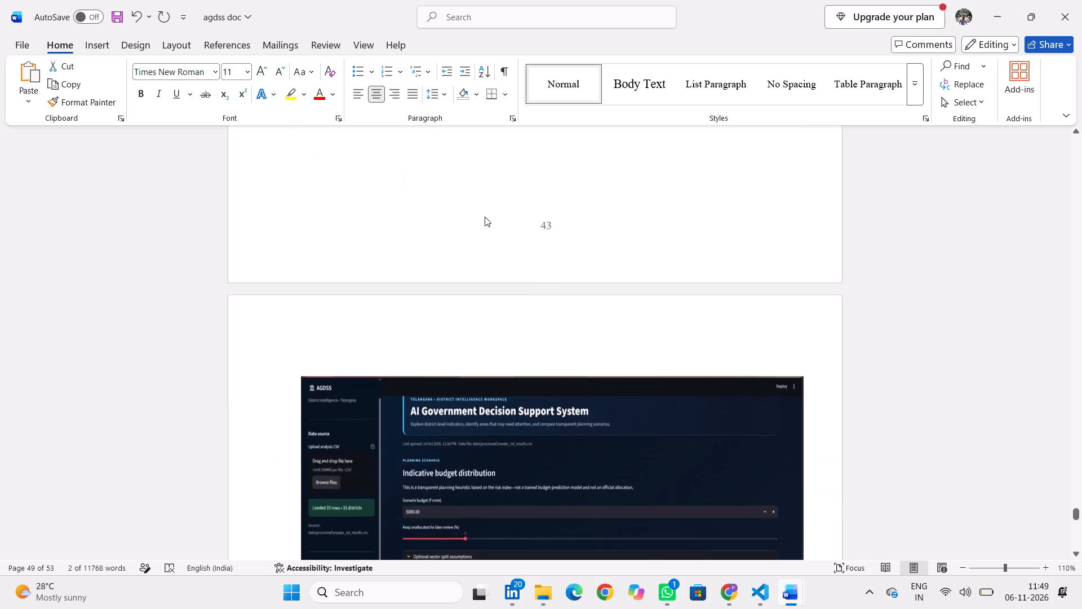
scroll(485, 217, "down", 2)
left_click(508, 396)
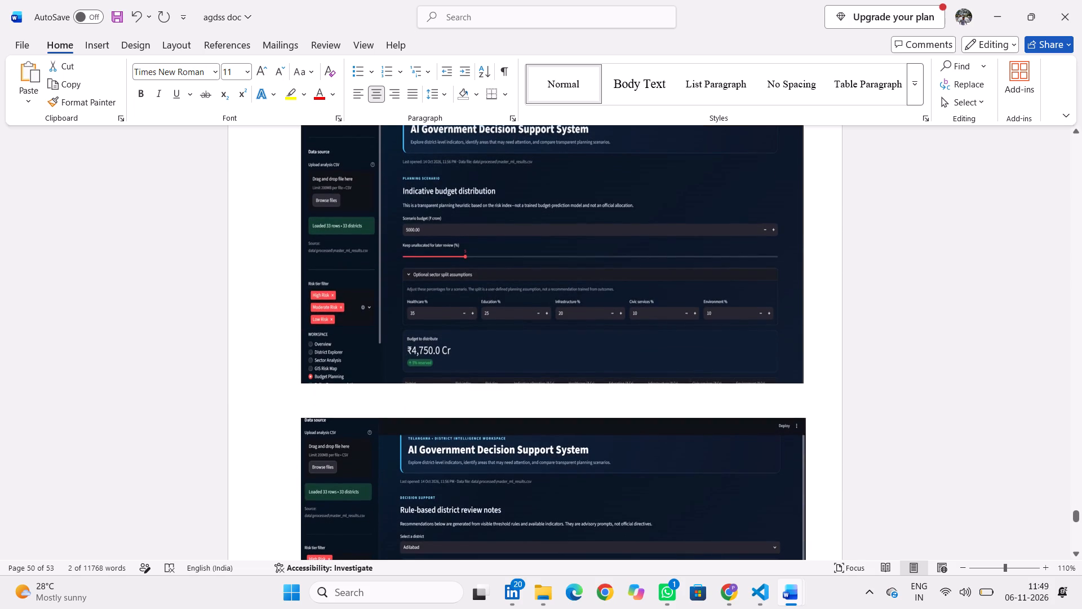
type("fig")
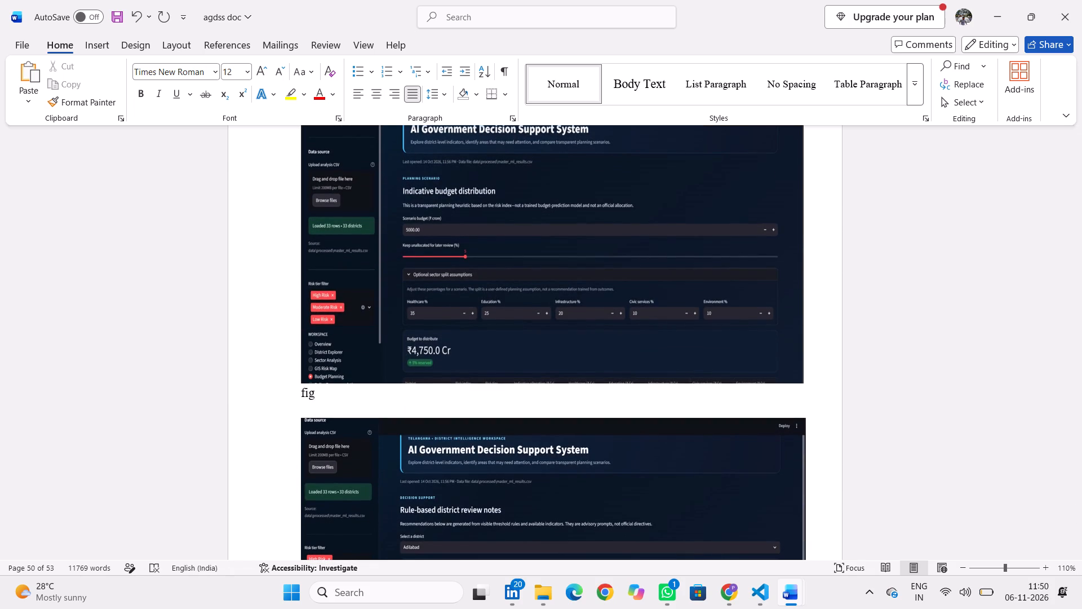
key("space")
type("3")
key("semicolon")
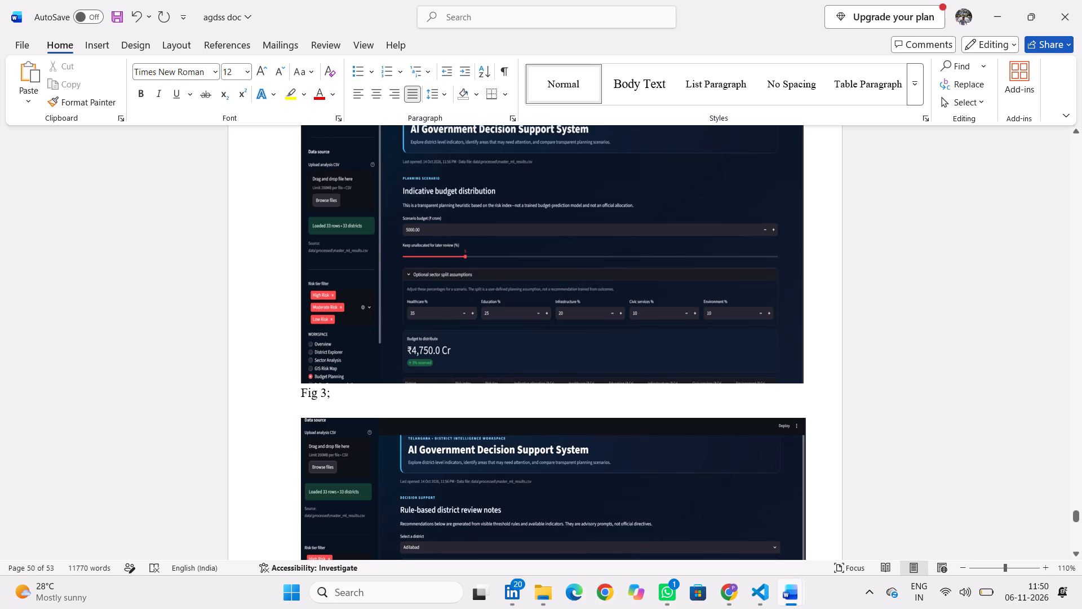
Centre-align the "Fig 3;" caption and set its font size to 11.
left_click_drag(340, 395, 296, 391)
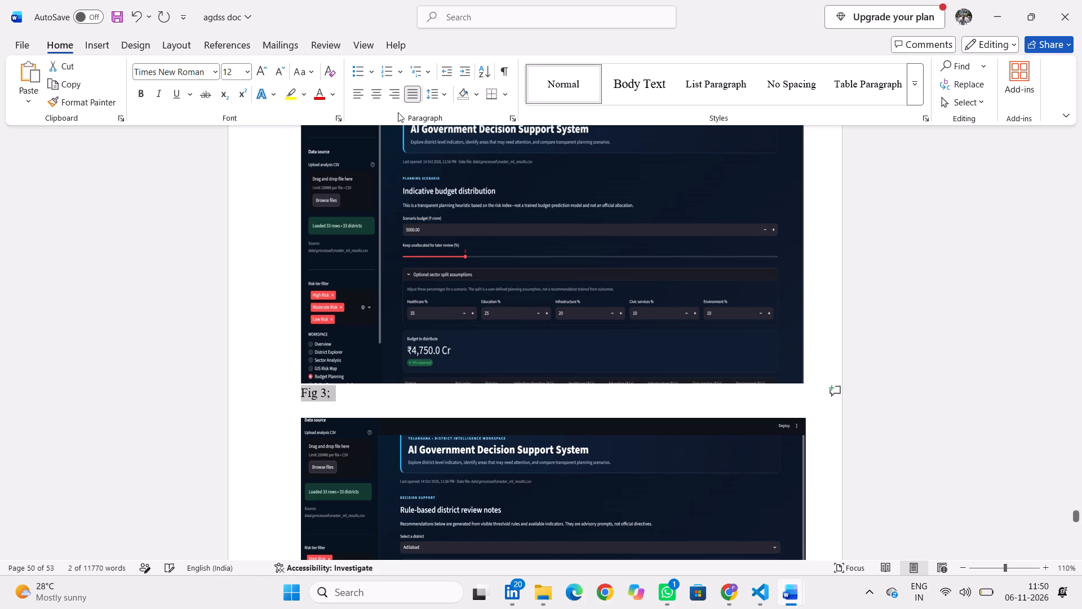
left_click(374, 89)
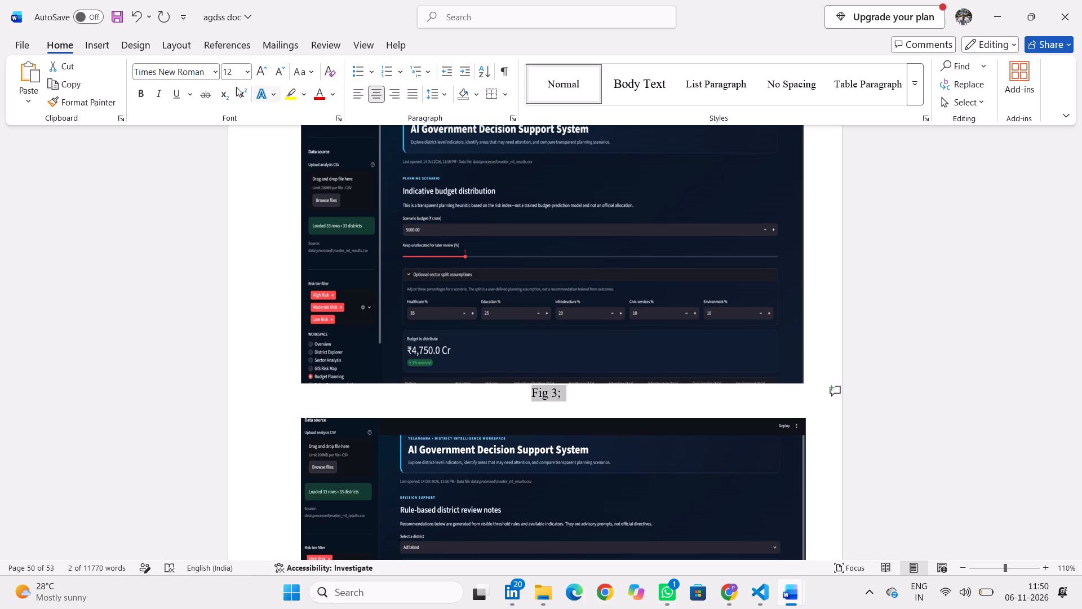
left_click(242, 68)
left_click(247, 73)
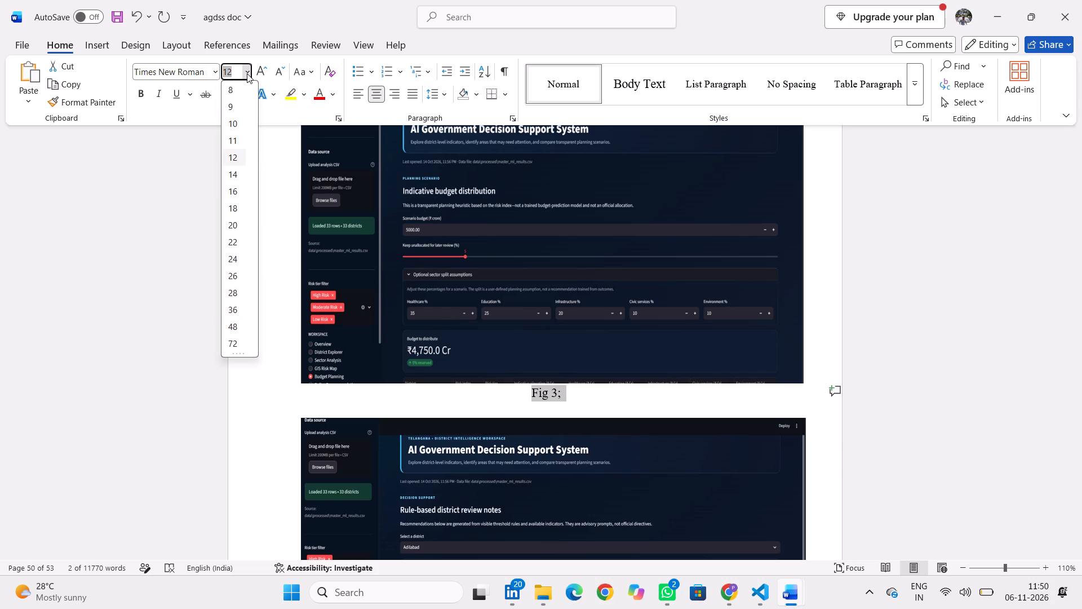
left_click(243, 137)
Add the caption "Fig 4;" directly below the rule-based district review notes screenshot.
scroll(432, 272, "down", 1)
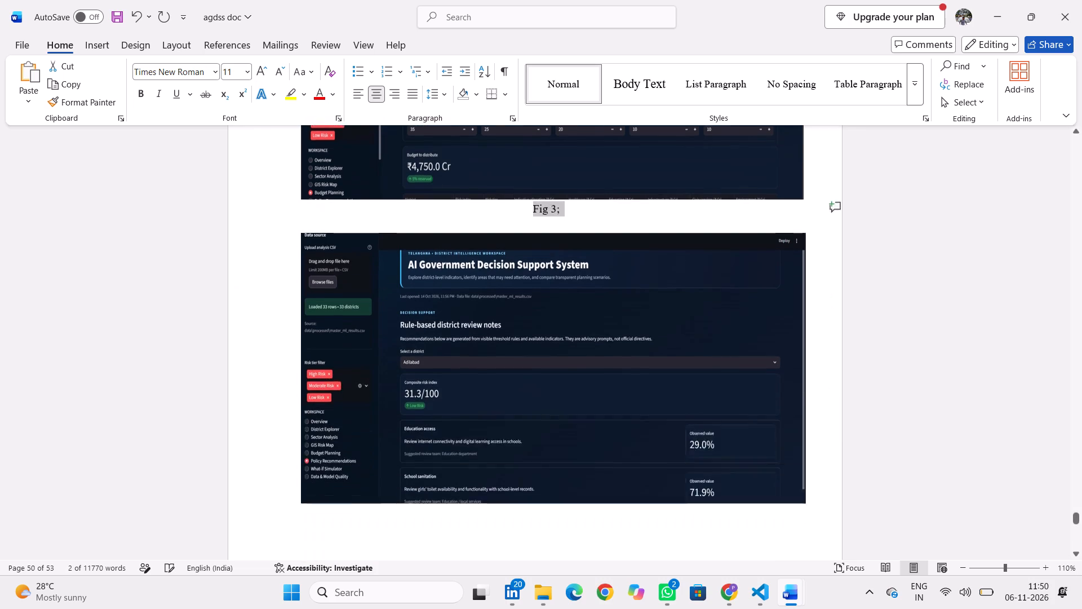
scroll(432, 272, "down", 1)
left_click(549, 422)
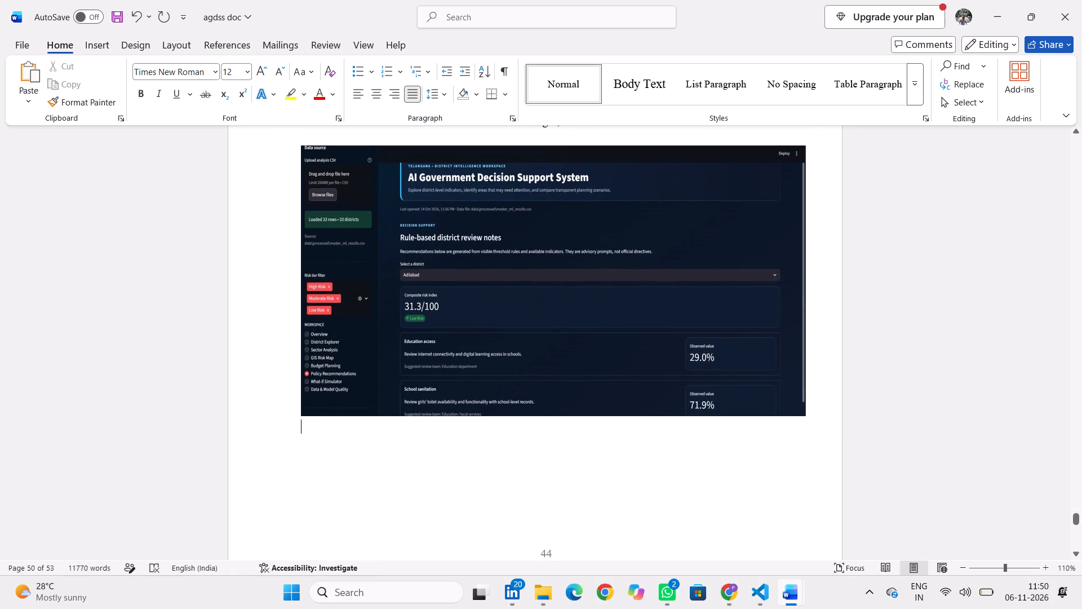
type("fig")
key("space")
type("4")
key("semicolon")
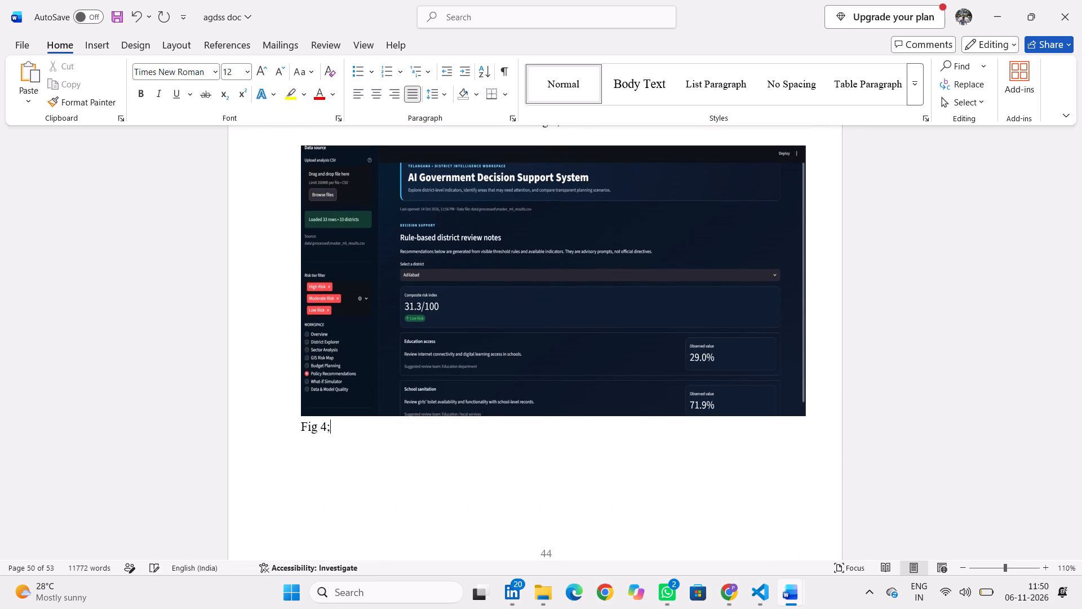
Set the font size of the "Fig 4;" caption to 11 and centre-align it.
key("shift+Left")
key("shift+Left")
key("shift+Left")
key("shift+Left")
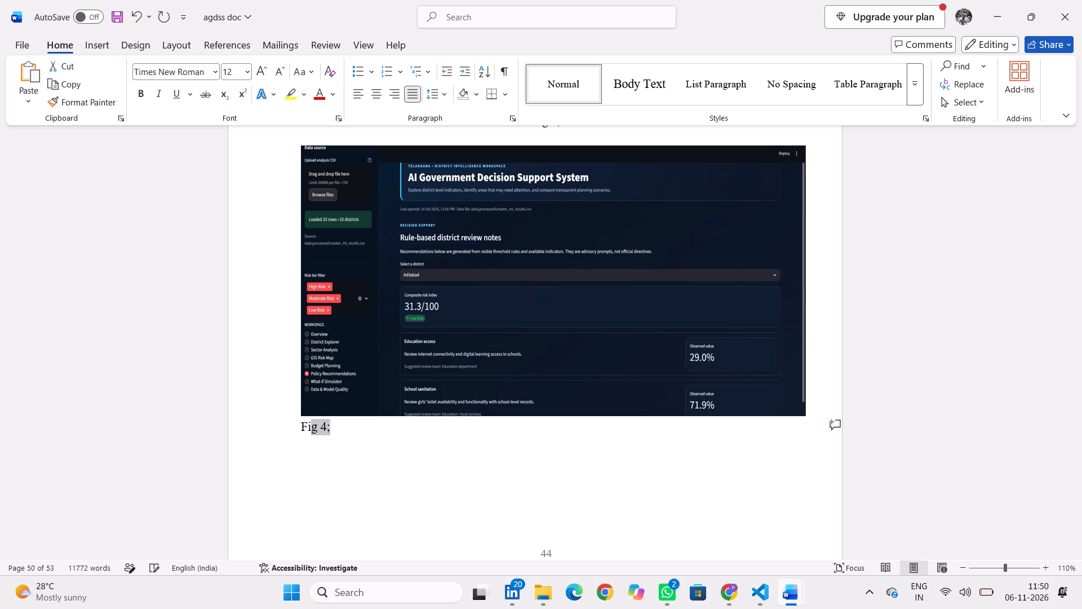
key("shift+Left")
key("shift+Left")
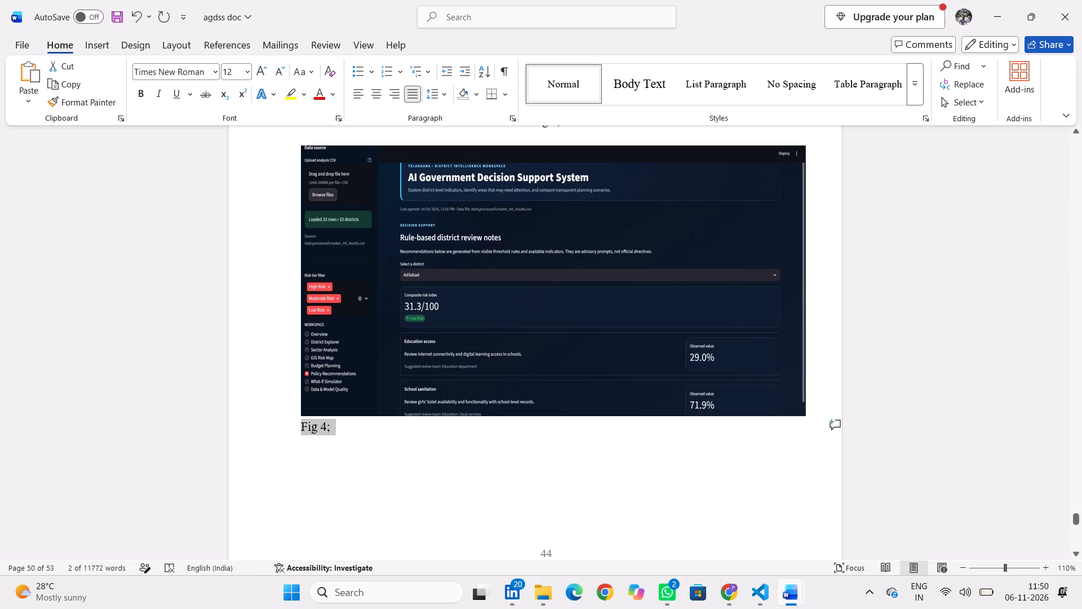
left_click(245, 70)
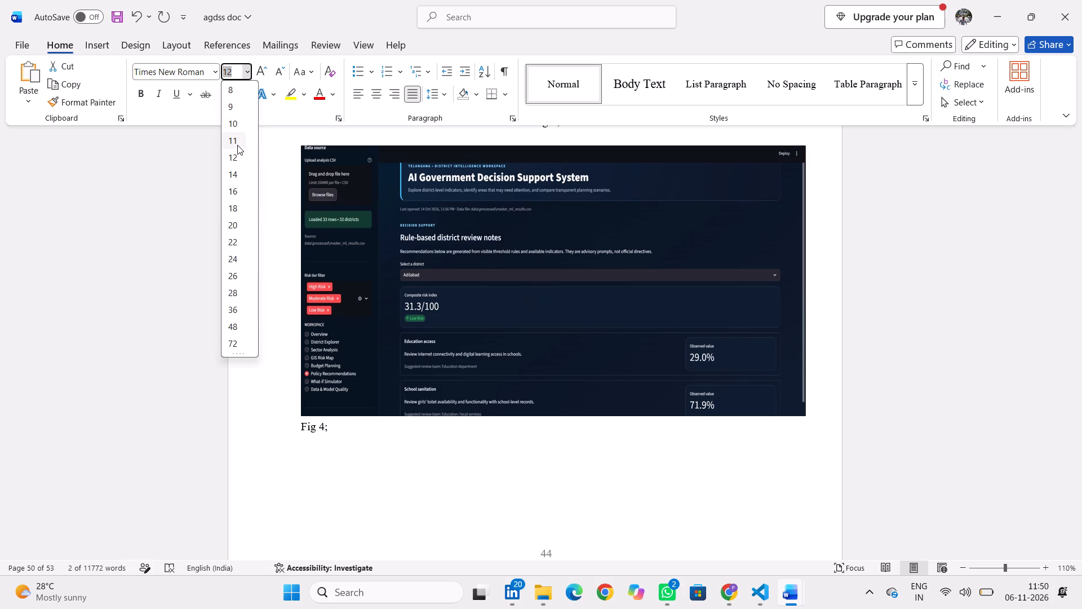
left_click(237, 145)
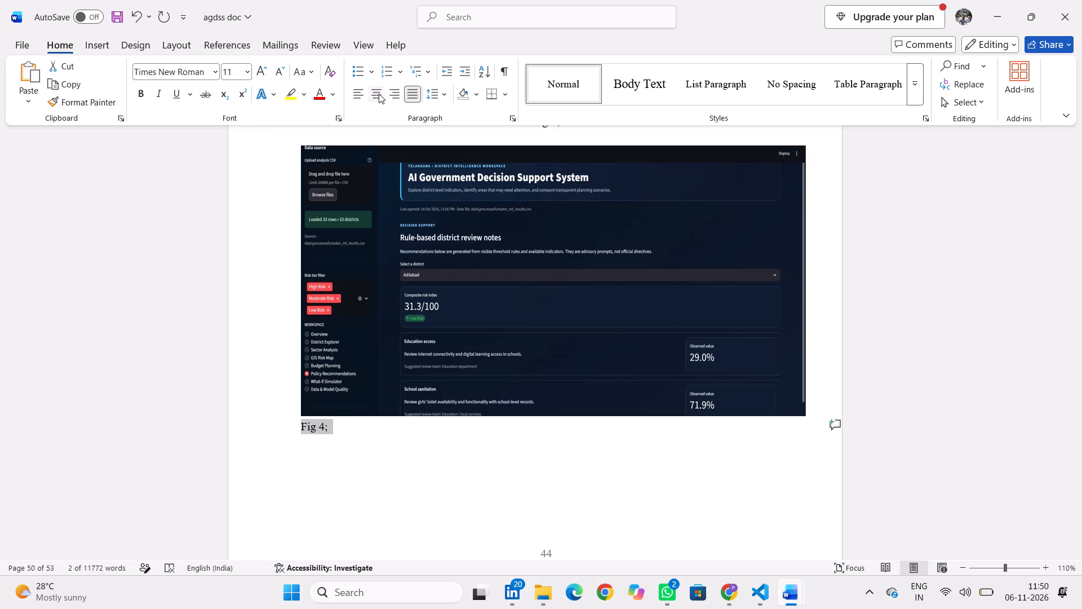
left_click(379, 94)
Remove the blank line above the "Chapter 9" heading, keeping the chapter at the start of its own page.
scroll(537, 439, "down", 4)
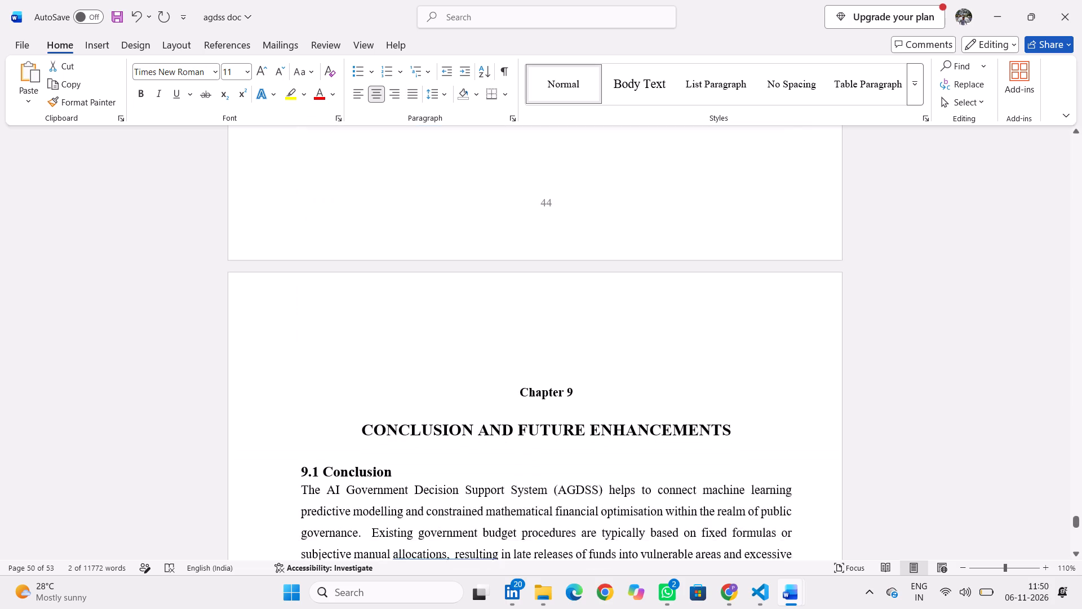
scroll(537, 439, "down", 1)
left_click(499, 310)
key("BackSpace")
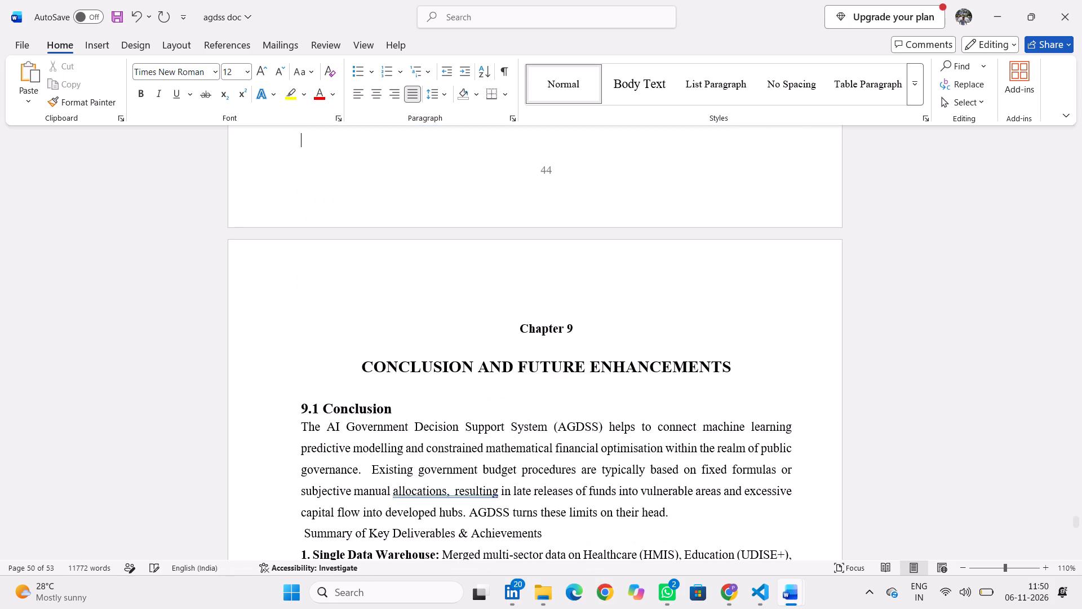
key("BackSpace")
key("Return")
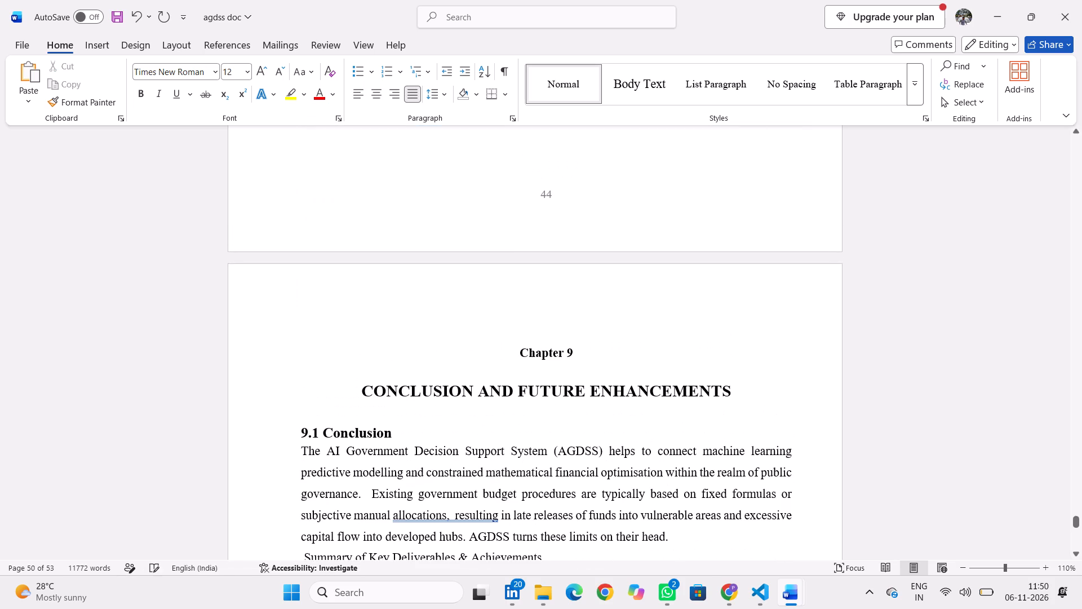
Insert a blank line above the "9.2 Future Enhancements" heading to push it onto the next page with its text.
left_click(333, 409)
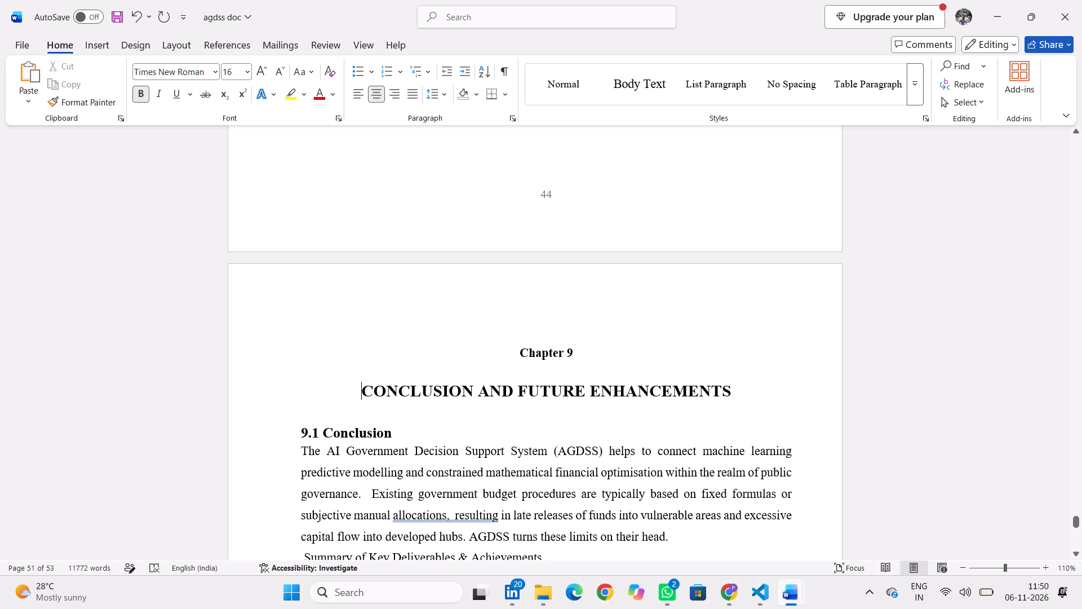
scroll(431, 469, "down", 4)
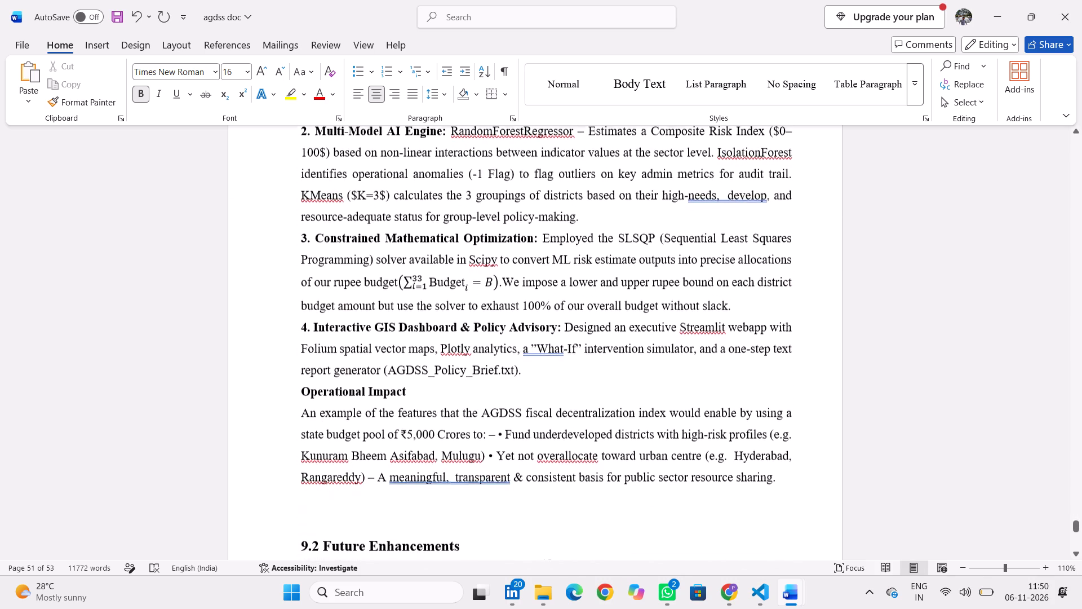
scroll(431, 469, "down", 2)
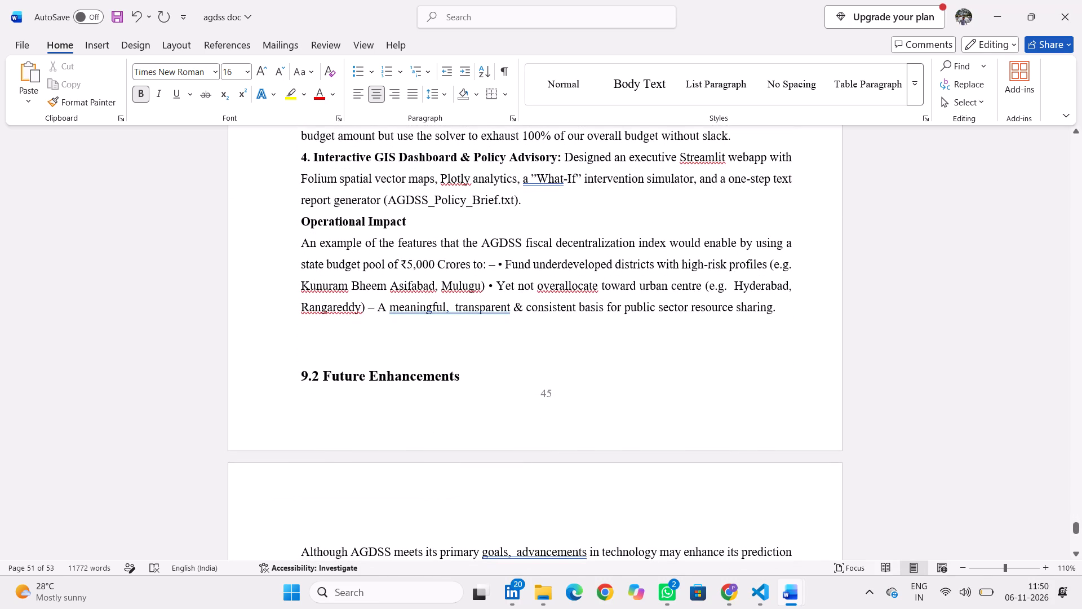
left_click(329, 344)
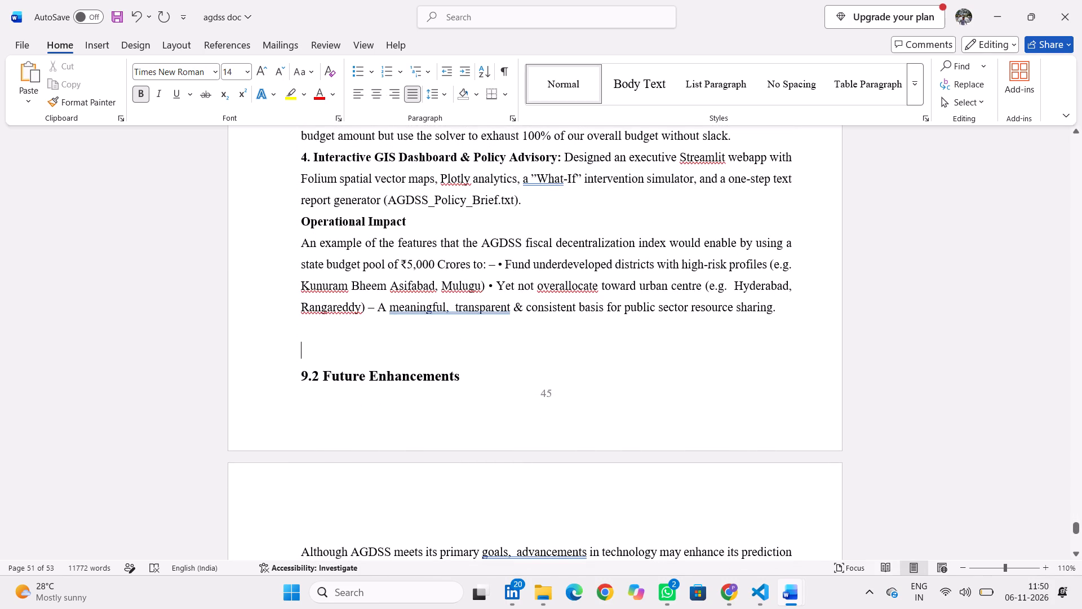
key("Return")
Check the layout of section 9.2 and the Chapter 10 bibliography through to the end of the report.
scroll(340, 462, "down", 4)
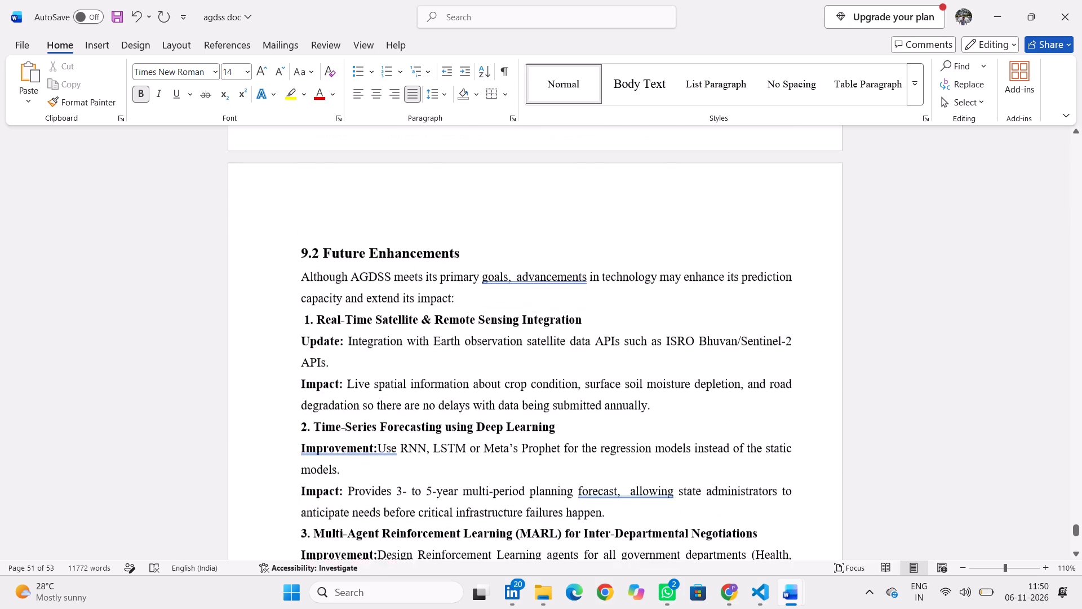
scroll(340, 462, "down", 3)
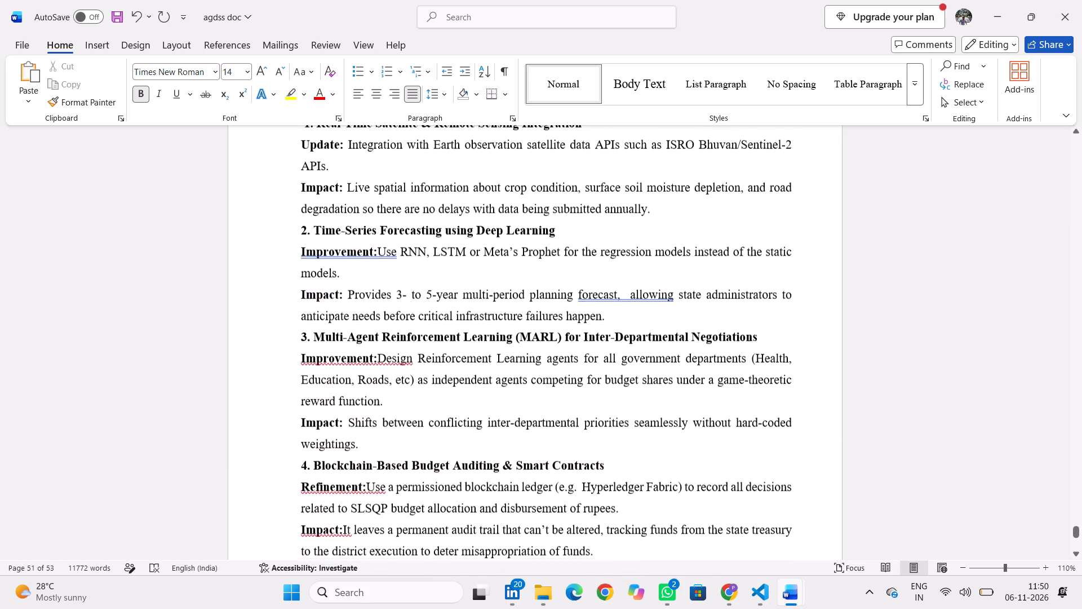
scroll(340, 462, "down", 3)
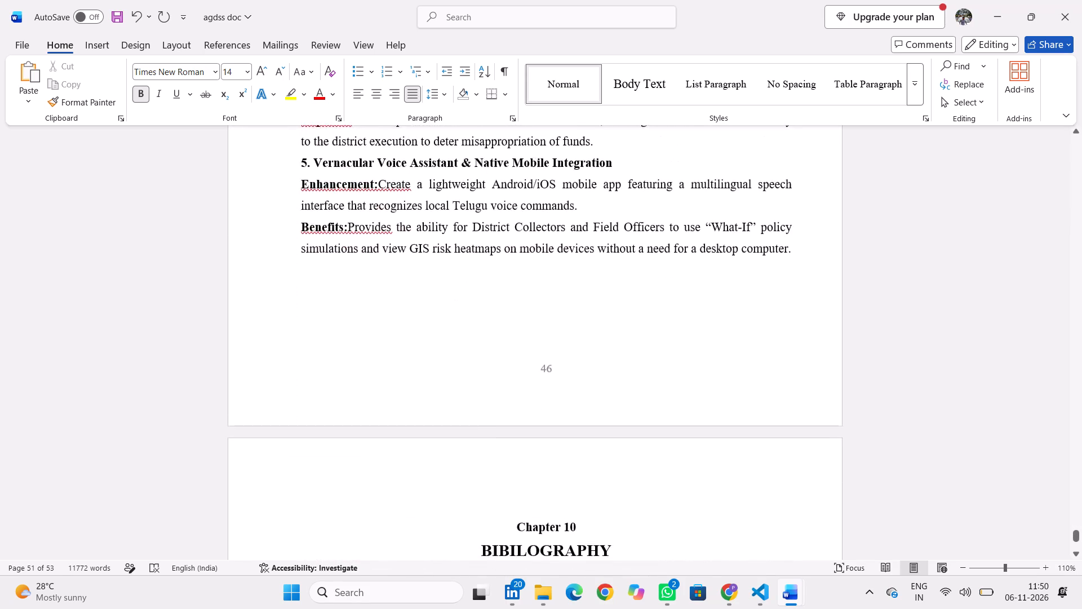
scroll(340, 462, "down", 3)
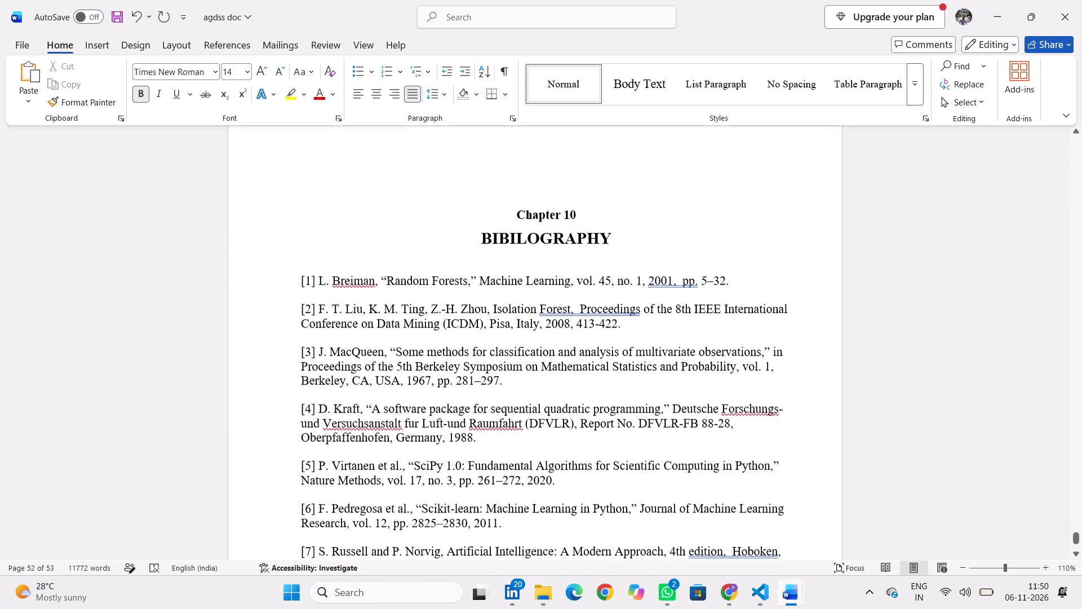
scroll(340, 462, "down", 3)
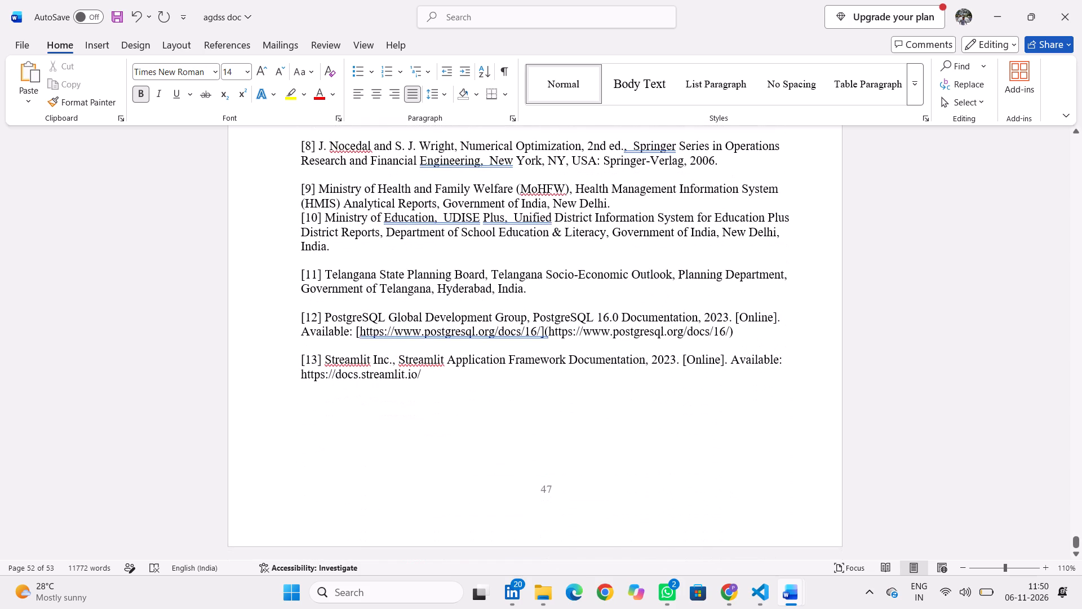
scroll(340, 462, "down", 1)
Centre-align the "A Project Report On" line at the top of the cover page and make it bold.
scroll(340, 462, "up", 18)
scroll(340, 462, "up", 16)
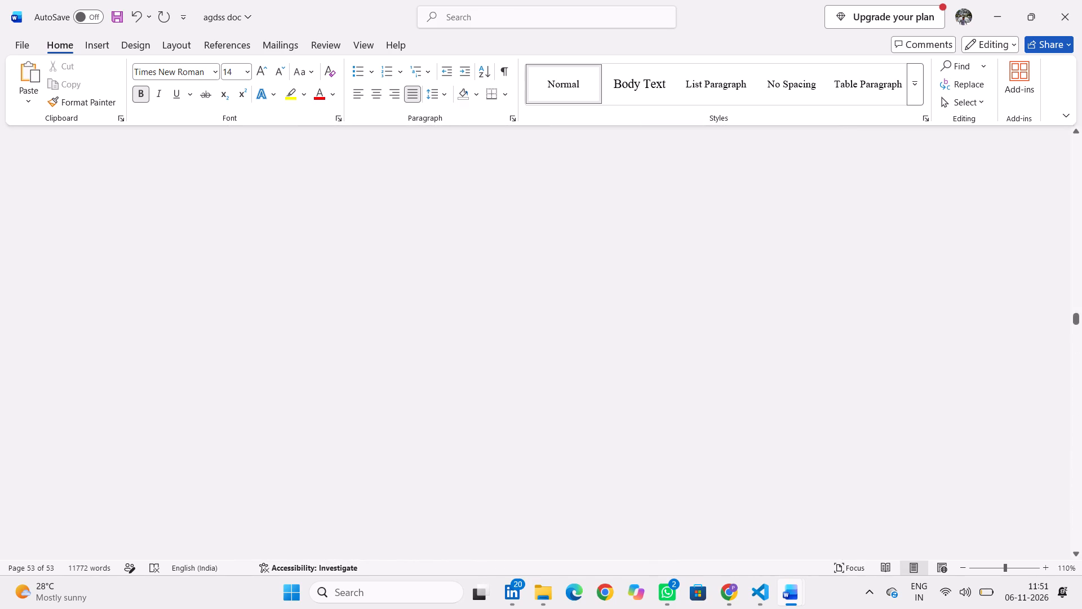
scroll(340, 462, "up", 17)
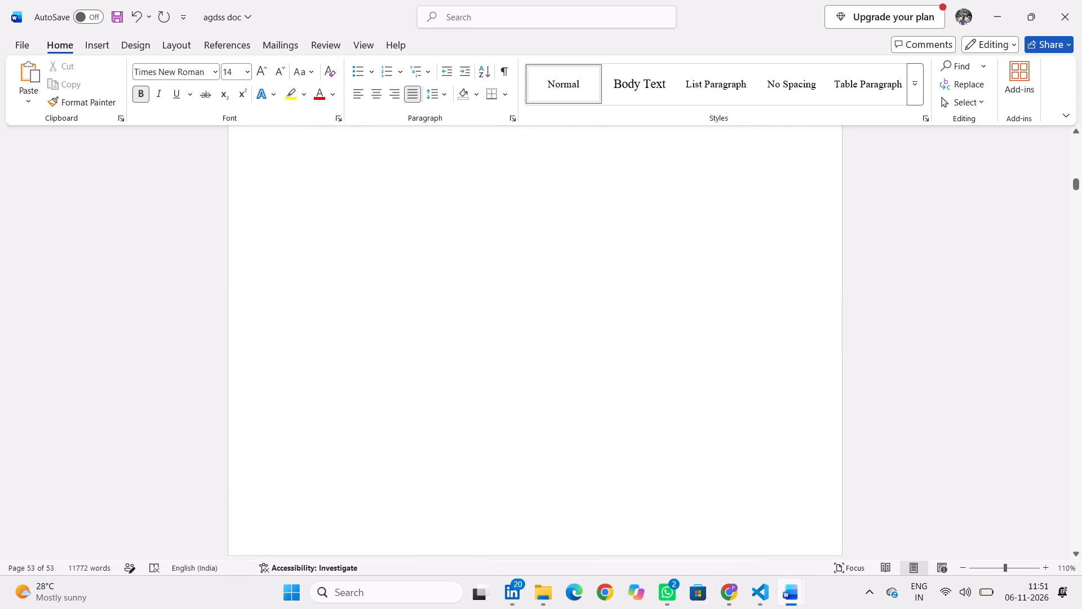
scroll(340, 462, "up", 15)
scroll(340, 462, "down", 2)
scroll(340, 462, "up", 2)
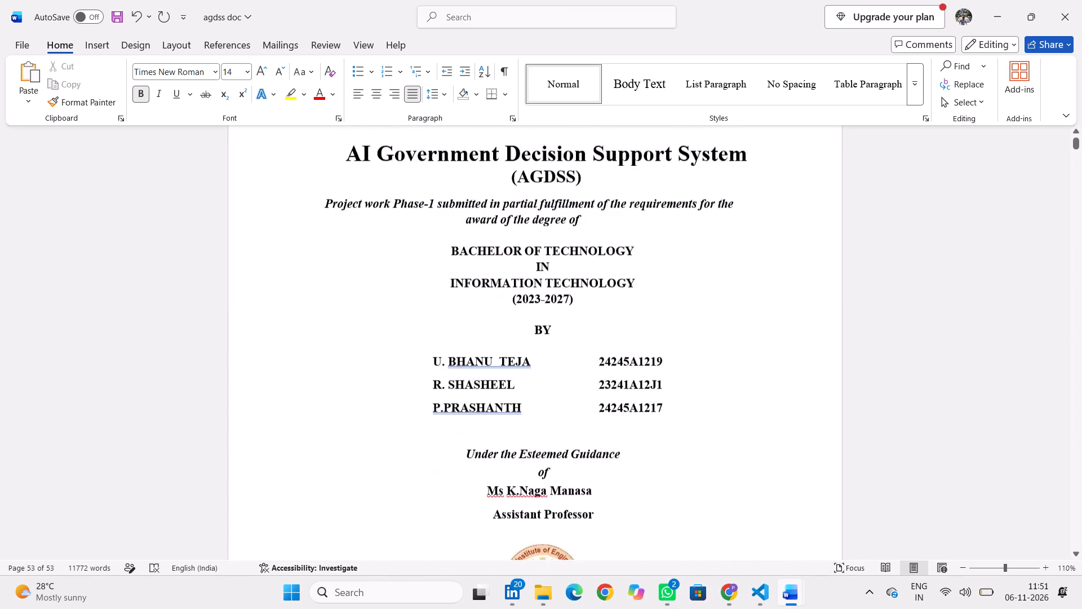
scroll(340, 462, "up", 1)
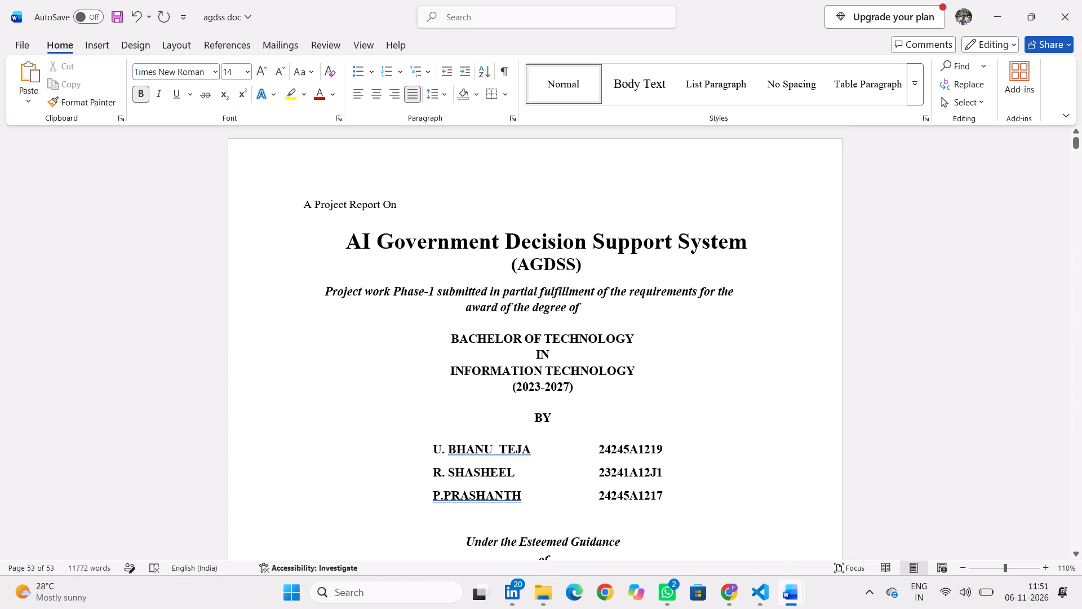
left_click_drag(299, 202, 414, 197)
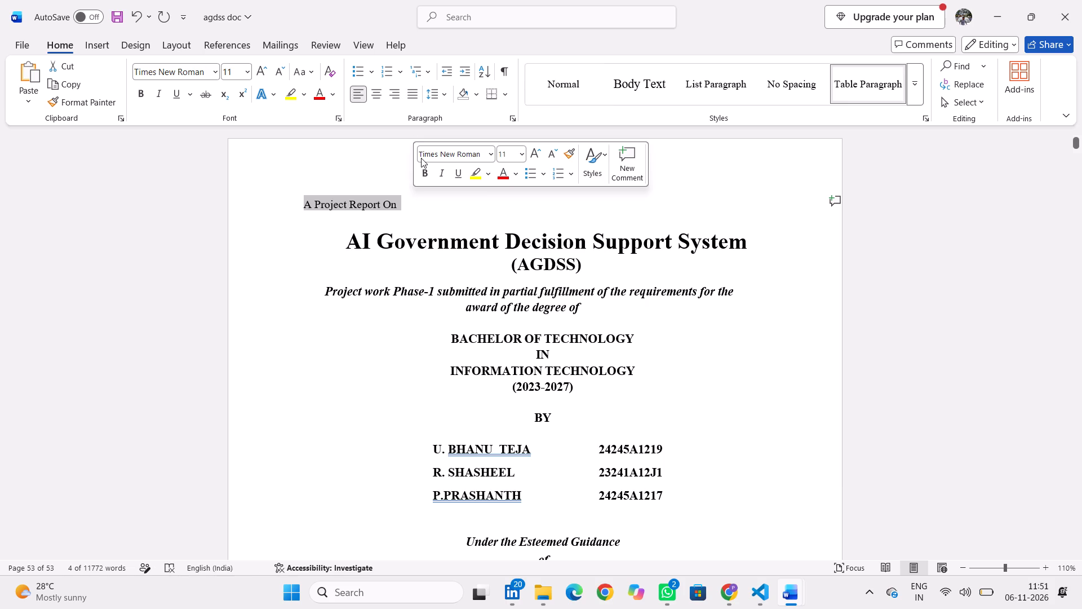
left_click(374, 98)
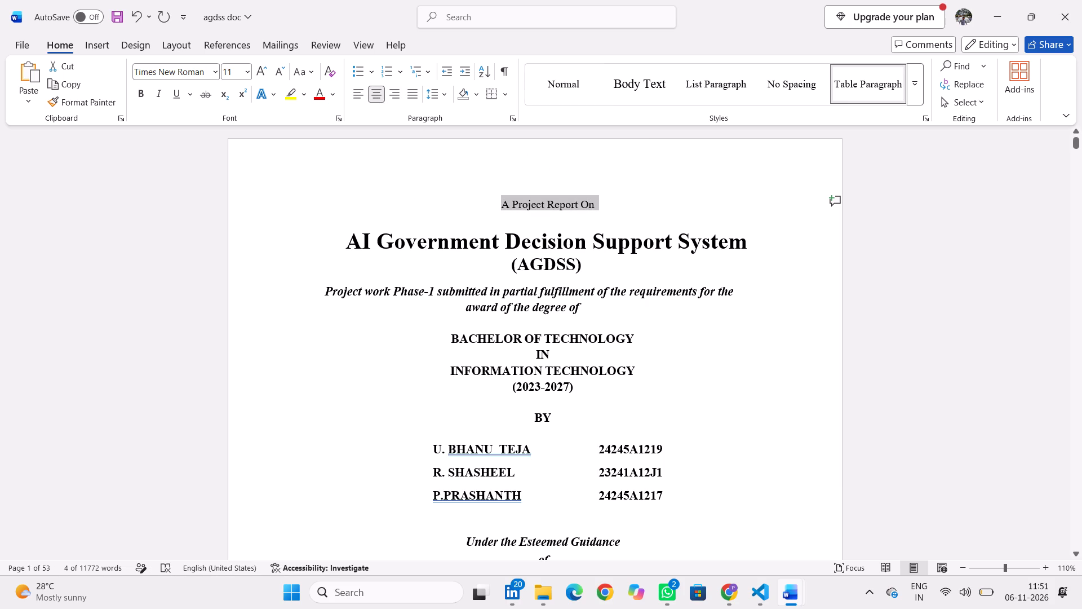
left_click(139, 98)
Remove the blank line between "A Project Report On" and the project title on the cover page.
left_click(508, 219)
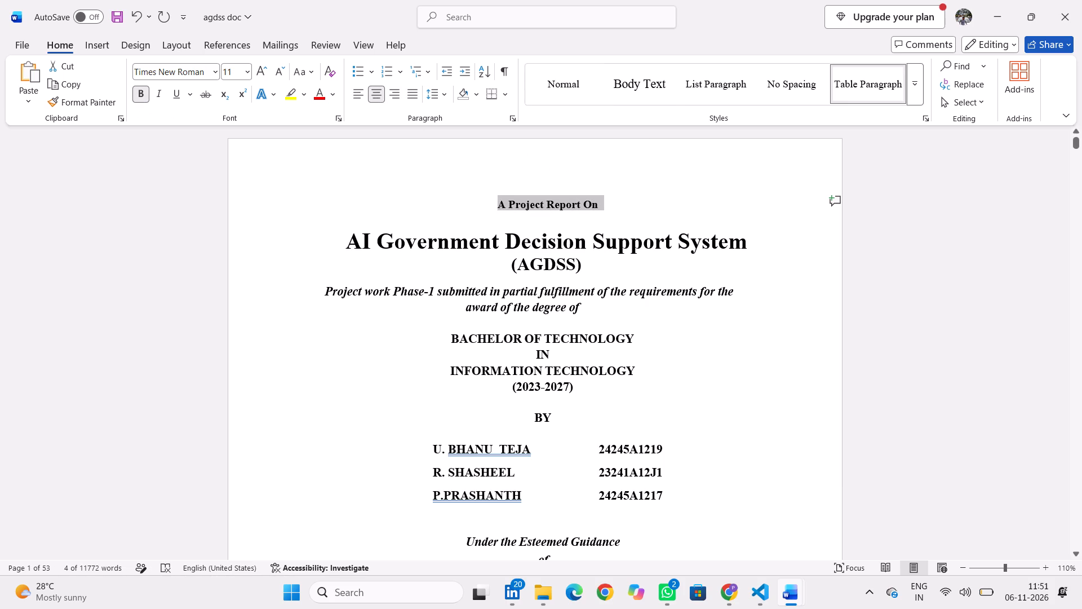
key("BackSpace")
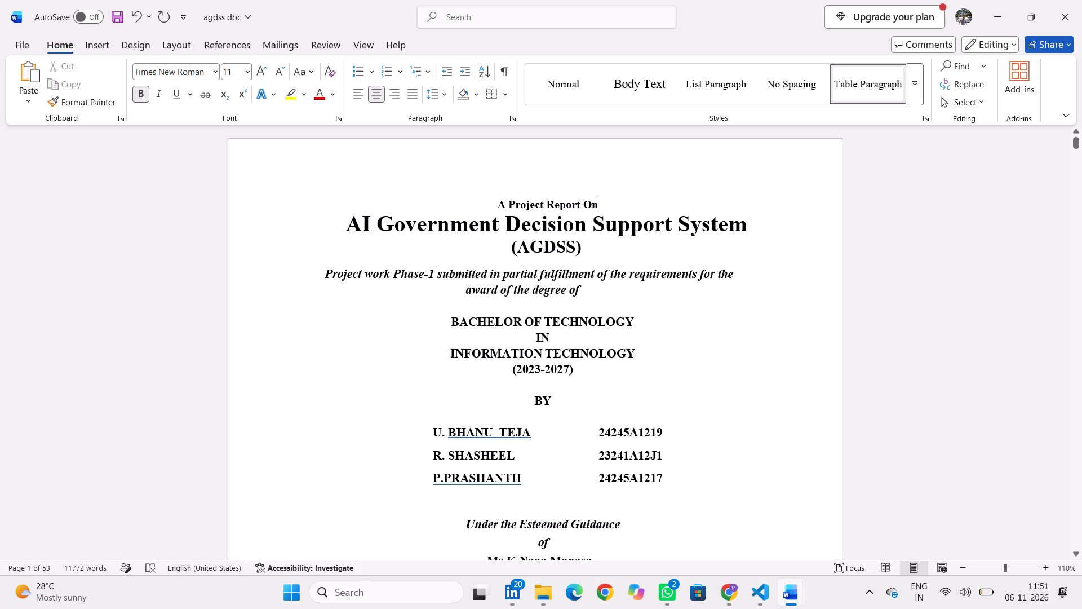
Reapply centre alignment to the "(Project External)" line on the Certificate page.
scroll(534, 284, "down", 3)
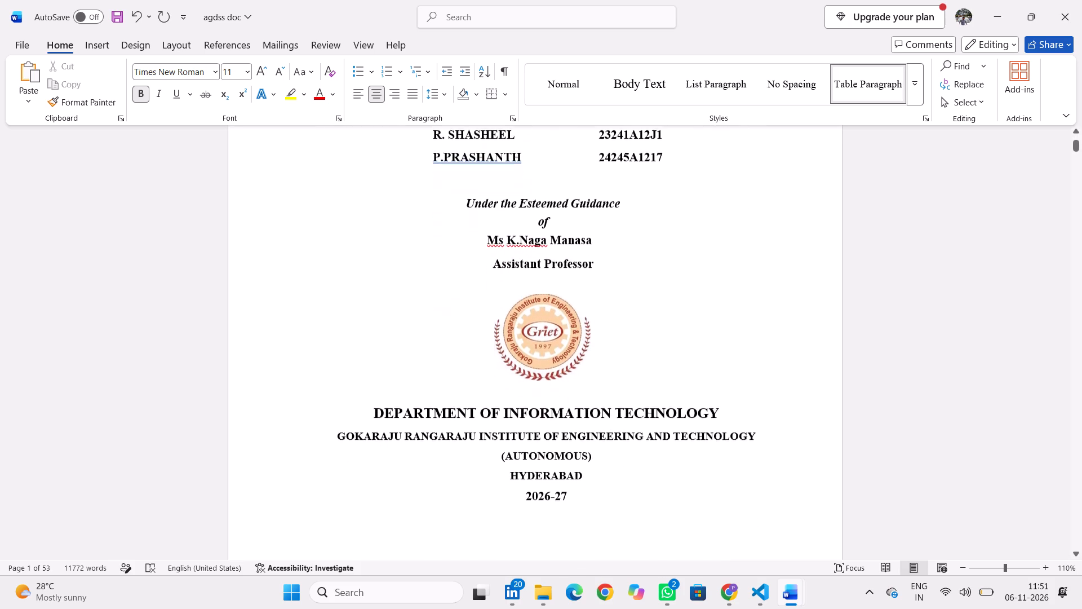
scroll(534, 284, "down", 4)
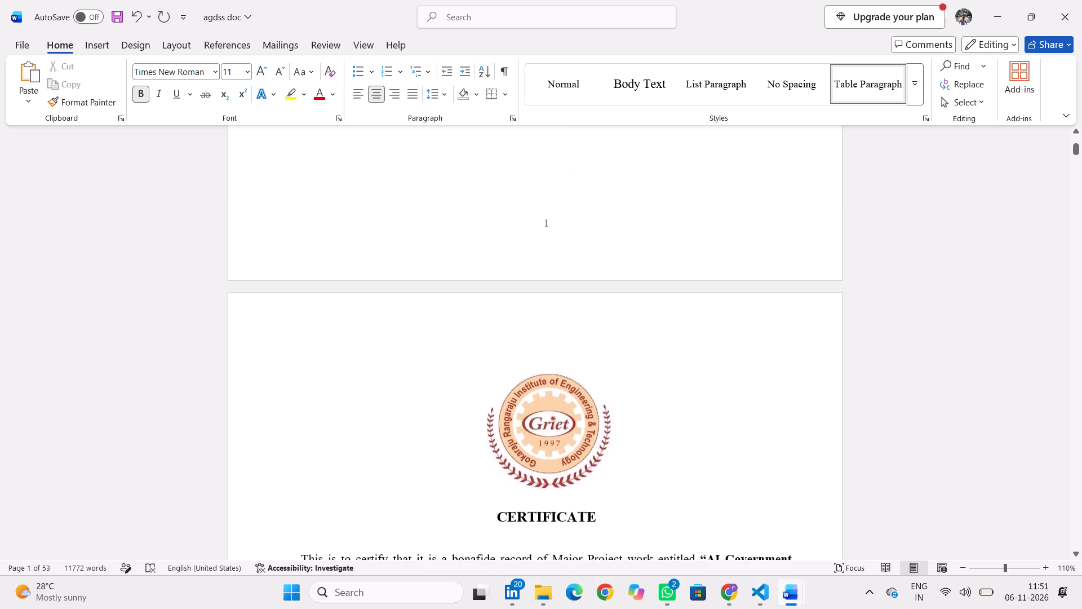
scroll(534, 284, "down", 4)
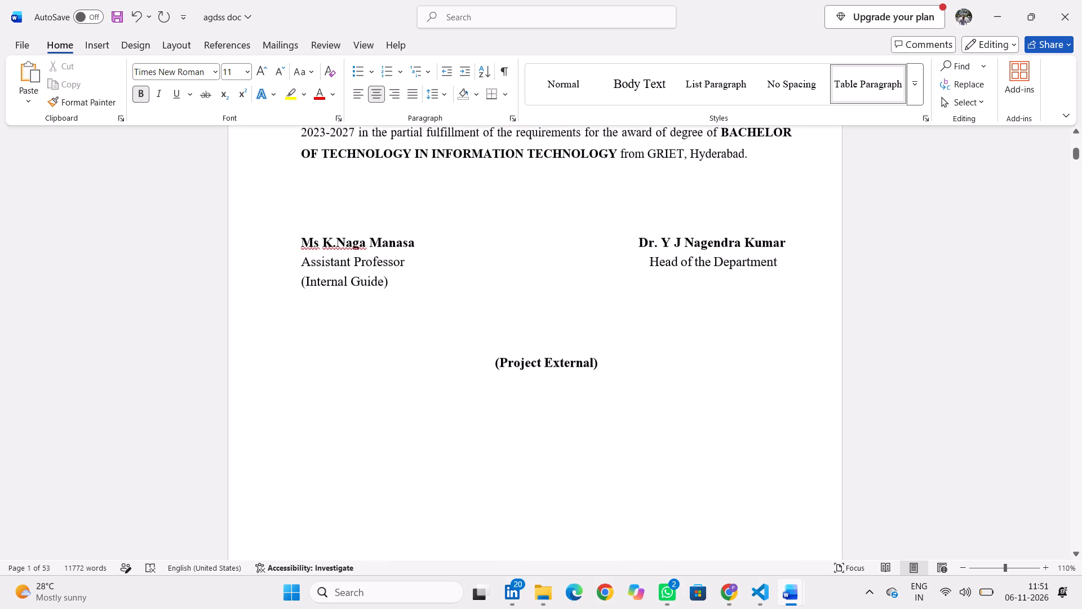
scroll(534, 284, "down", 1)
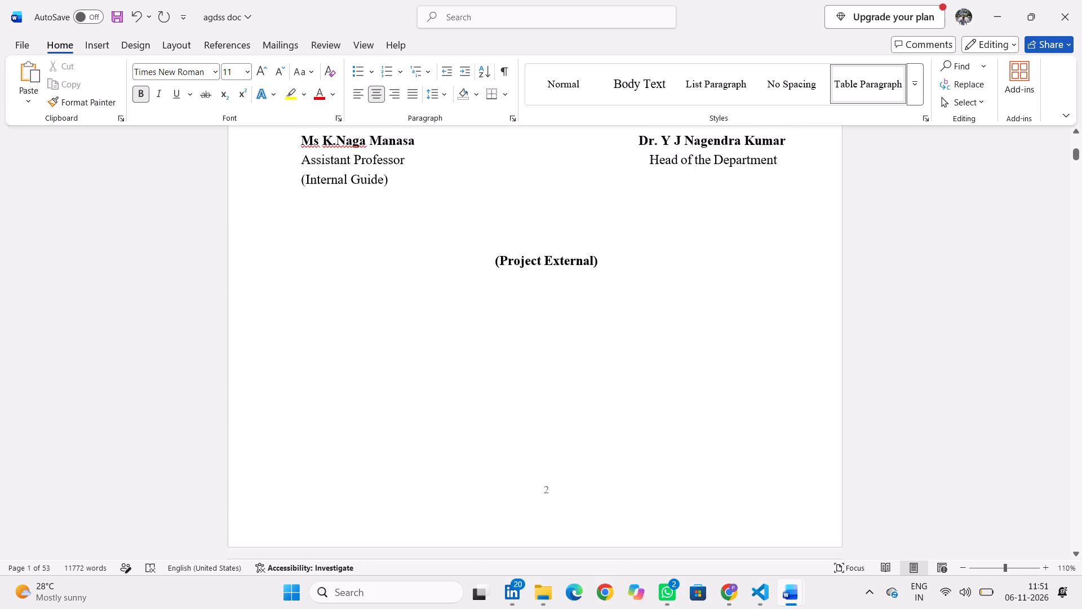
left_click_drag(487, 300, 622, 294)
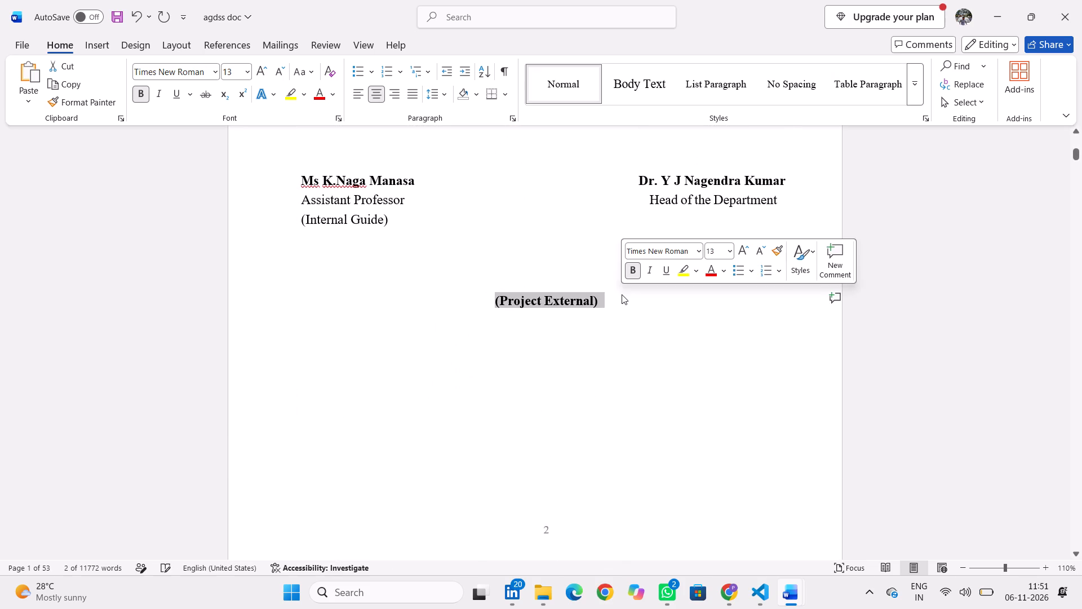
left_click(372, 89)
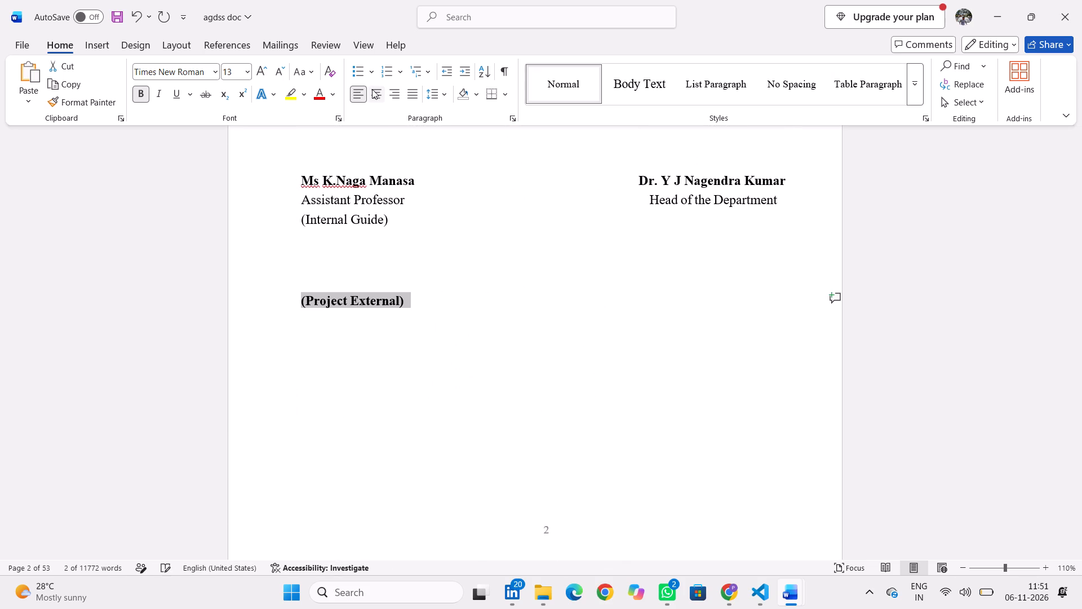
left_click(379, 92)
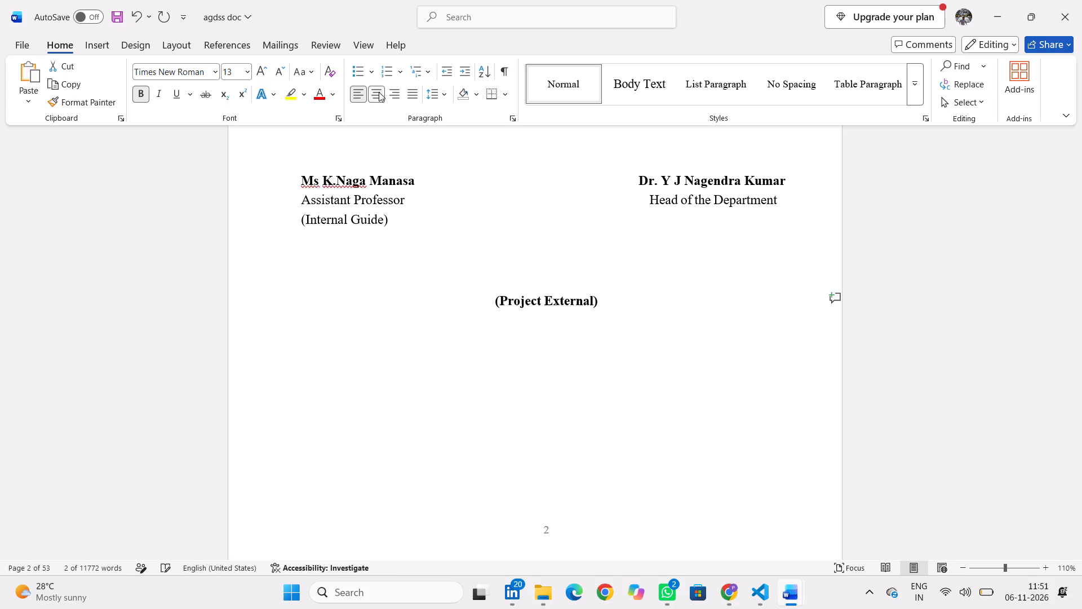
Check the layout of the Acknowledgement and Declaration pages.
scroll(531, 317, "down", 2)
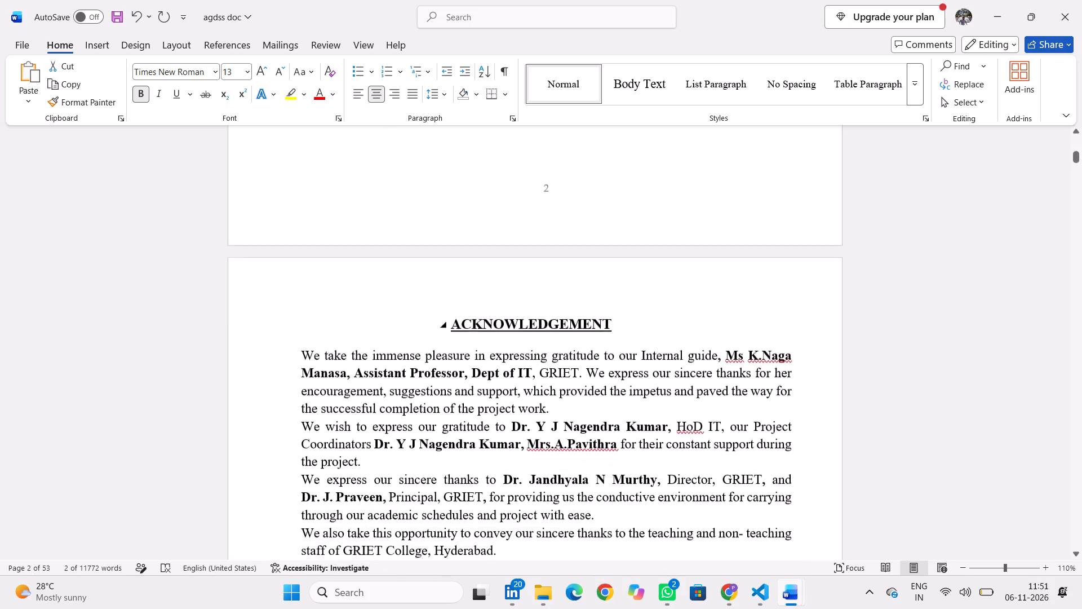
scroll(531, 317, "down", 4)
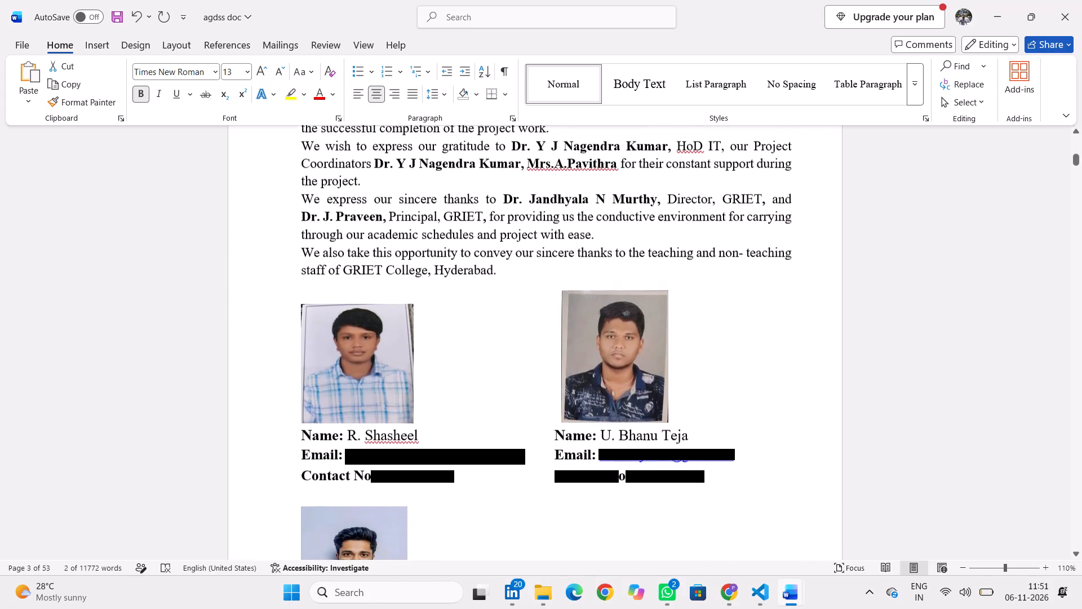
scroll(531, 317, "down", 1)
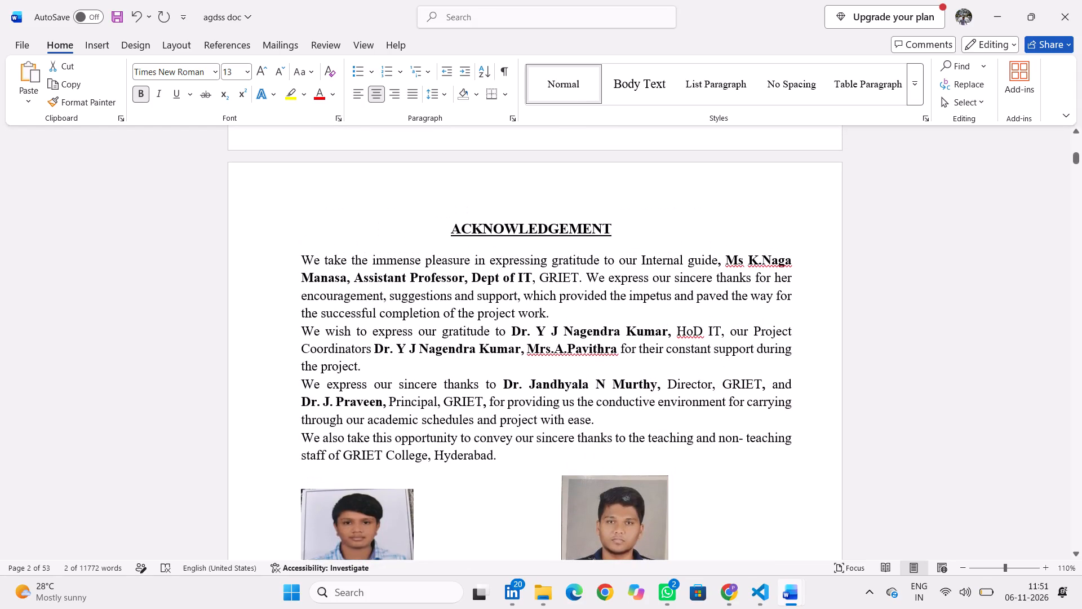
scroll(531, 317, "down", 2)
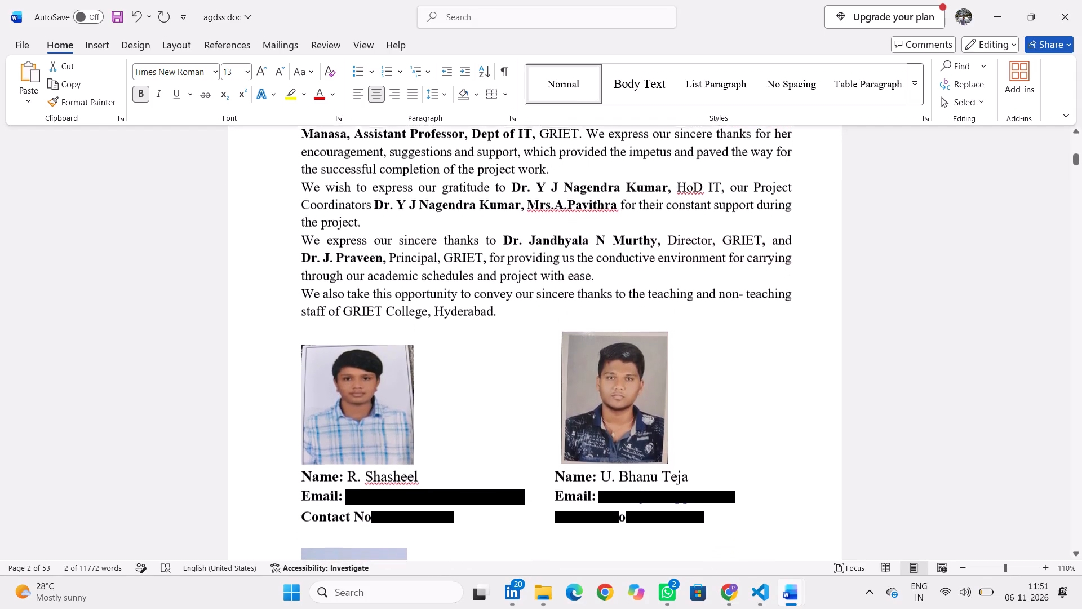
scroll(531, 317, "down", 4)
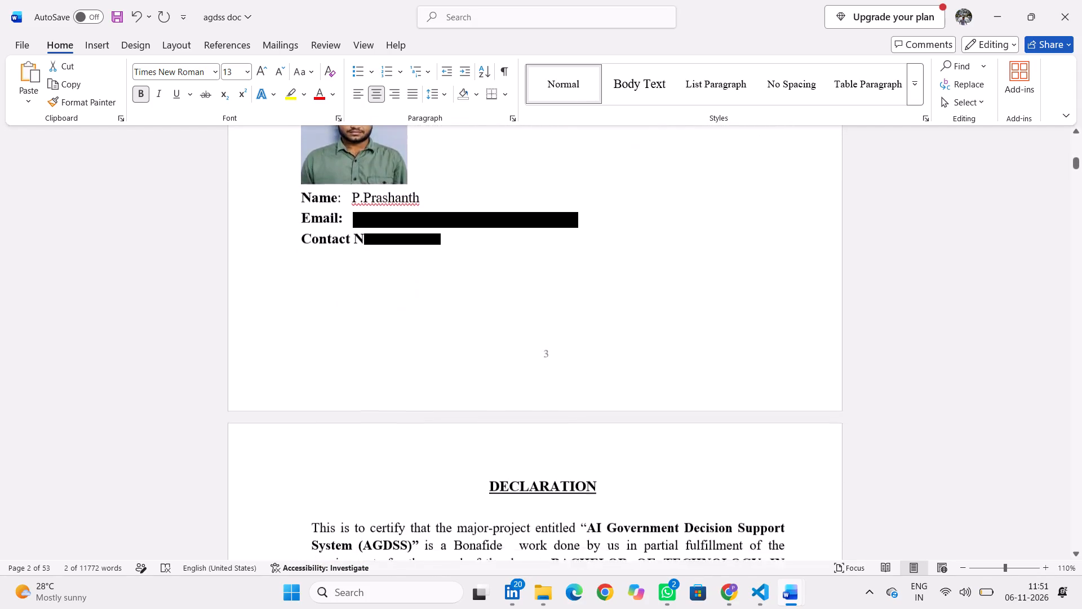
scroll(531, 317, "down", 3)
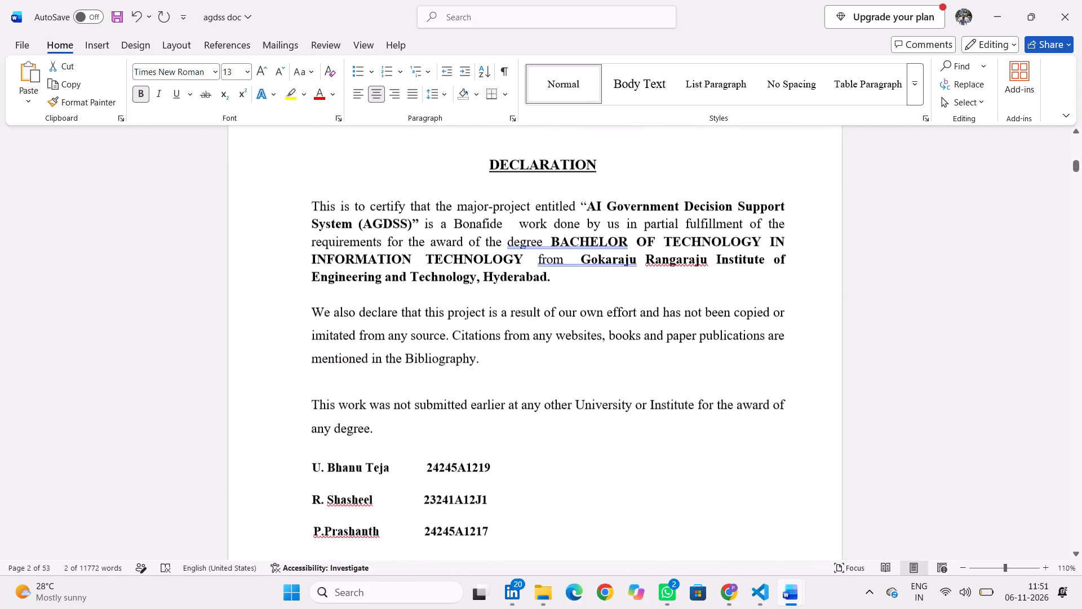
scroll(531, 317, "down", 3)
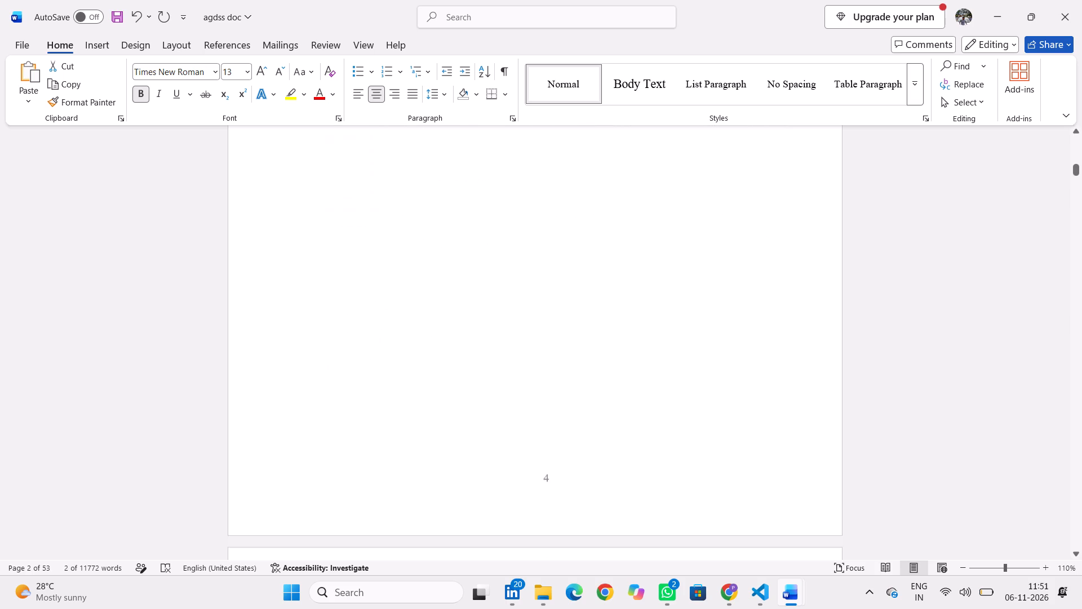
Examine the Table of Contents and the List of Diagrams, including their entries and page numbers.
scroll(531, 317, "down", 4)
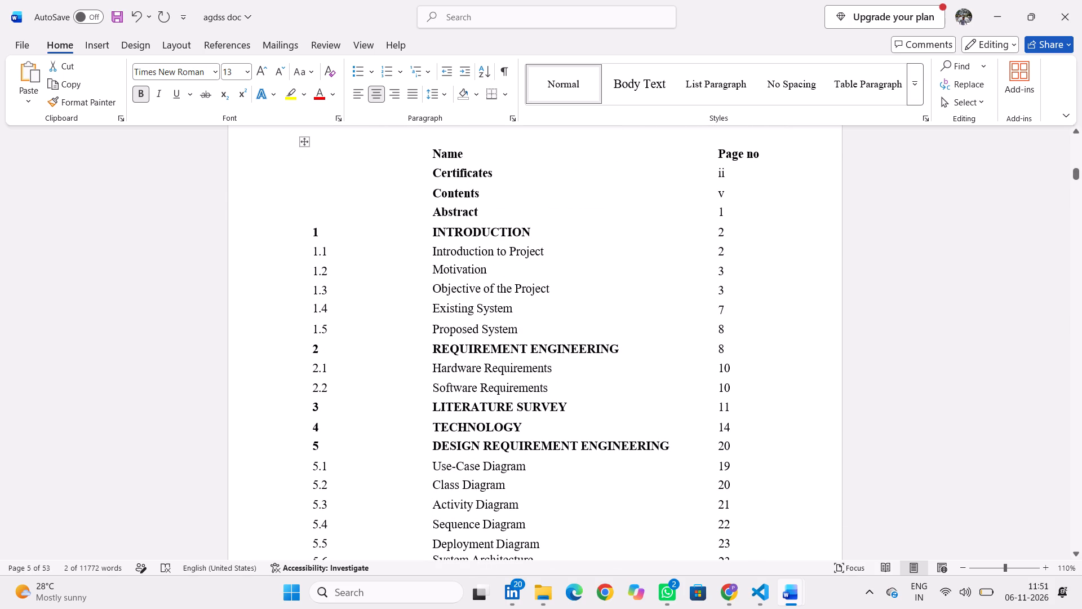
scroll(531, 317, "down", 2)
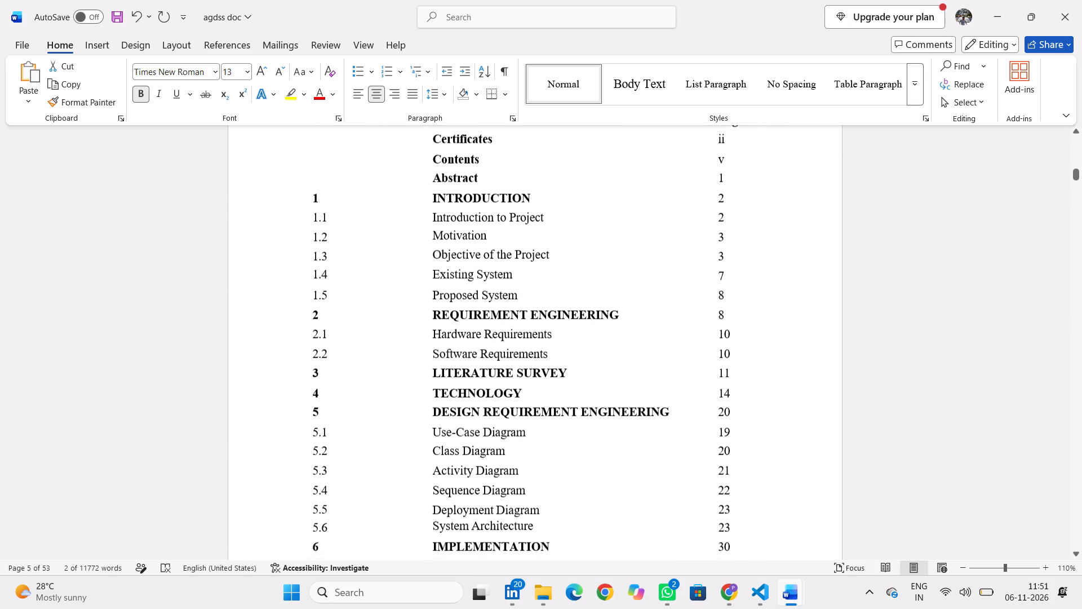
scroll(531, 317, "down", 1)
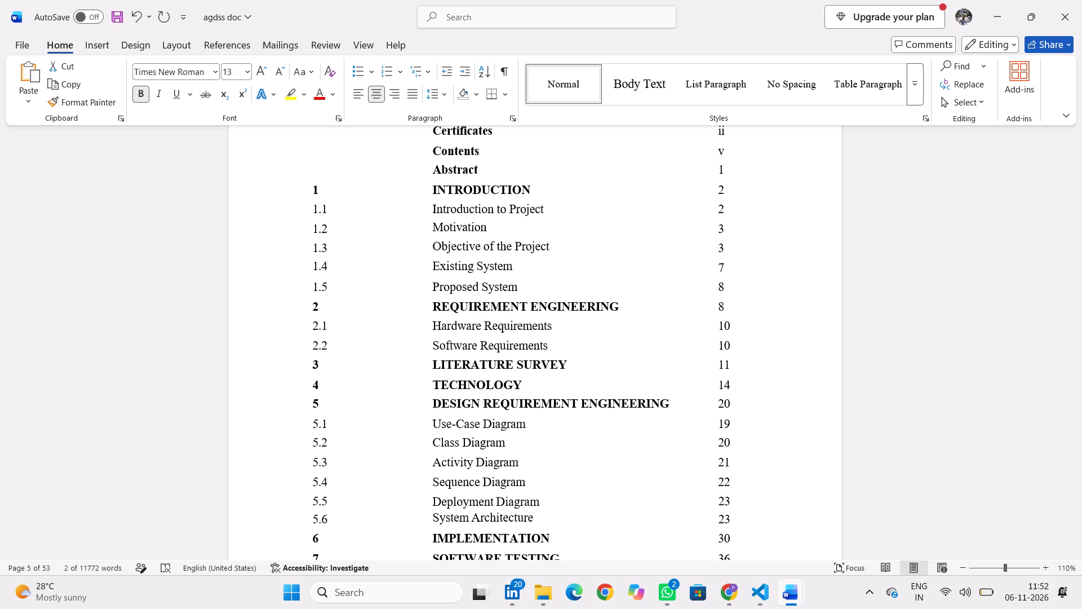
scroll(531, 317, "down", 3)
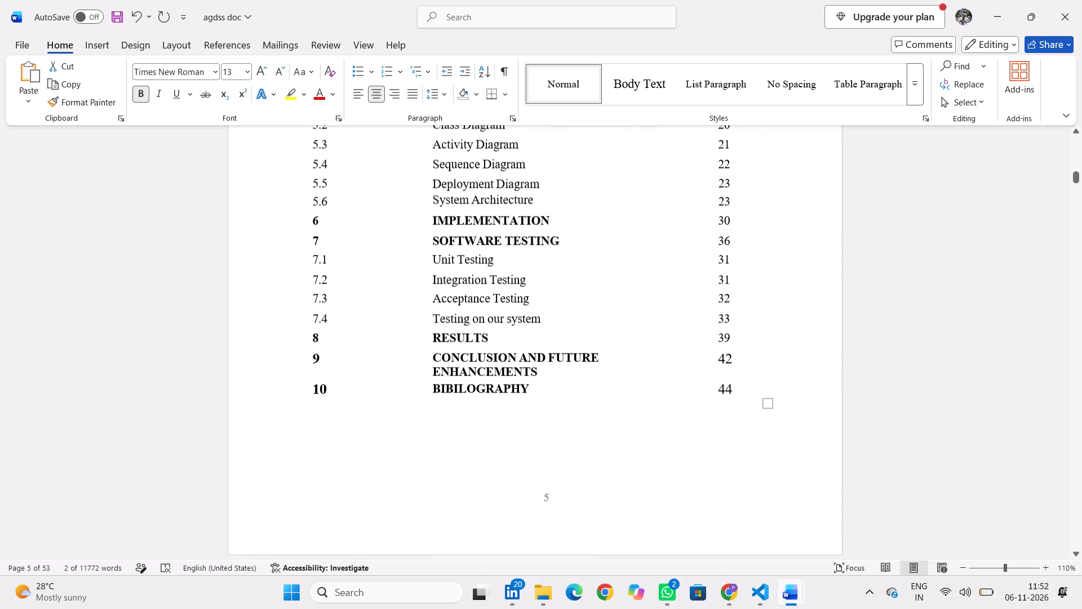
scroll(531, 317, "down", 1)
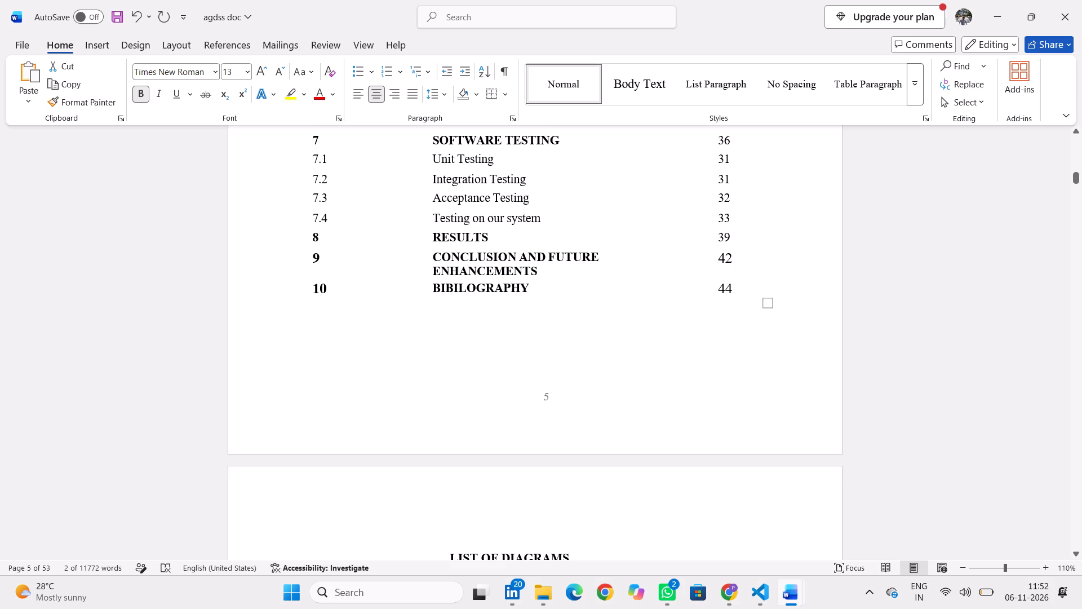
scroll(531, 317, "down", 2)
scroll(531, 317, "up", 1)
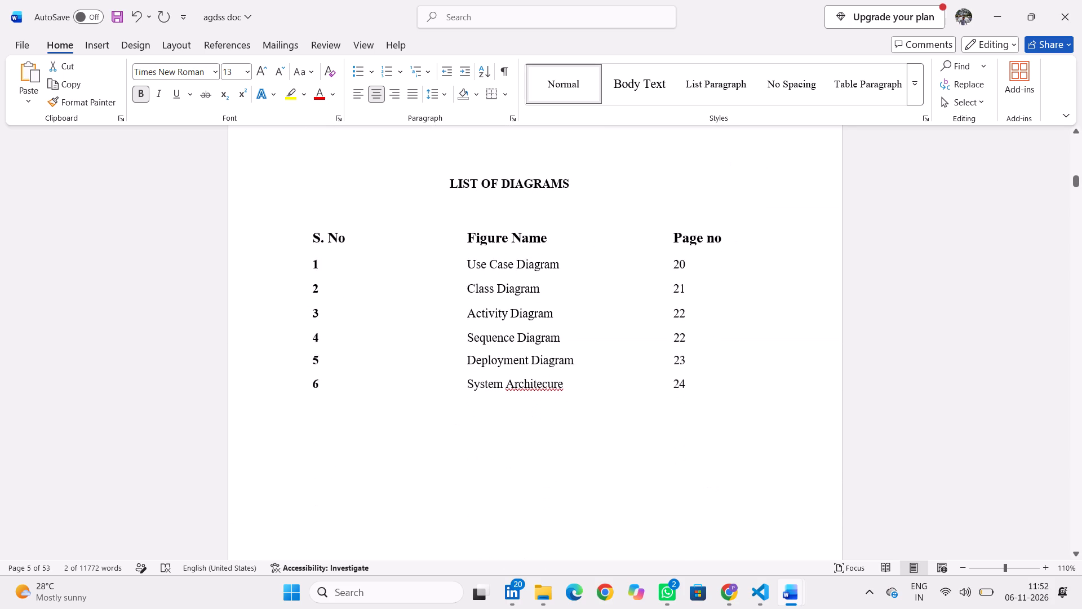
scroll(531, 317, "up", 2)
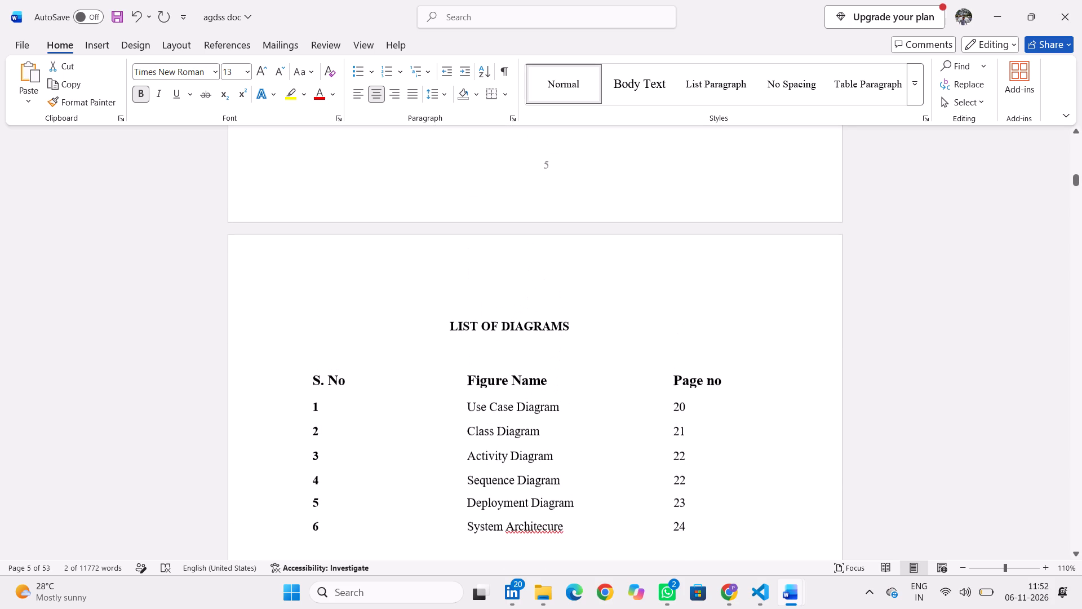
scroll(531, 317, "up", 4)
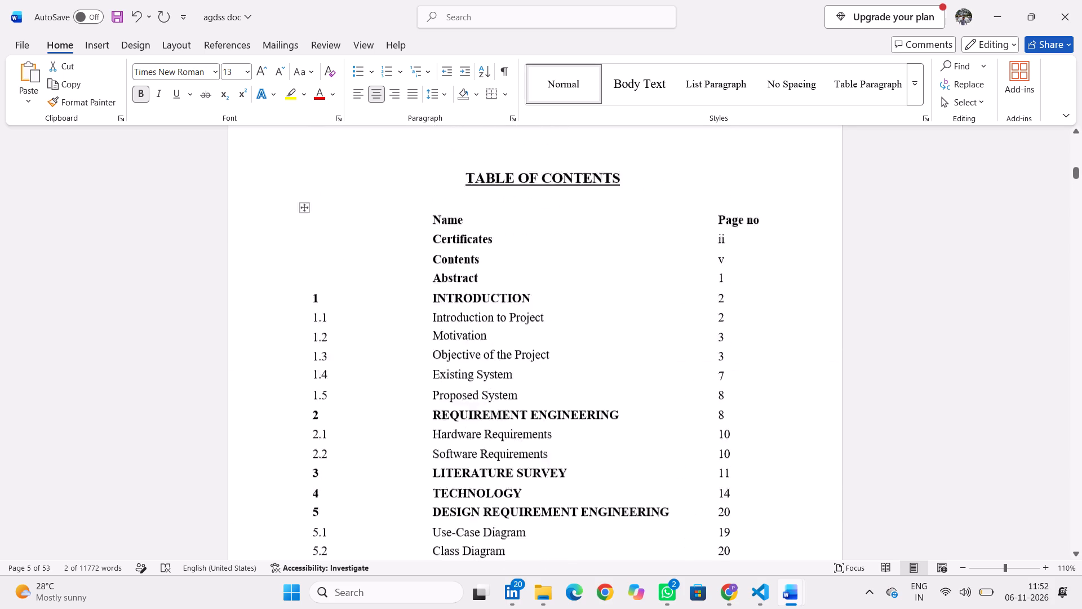
scroll(531, 317, "up", 1)
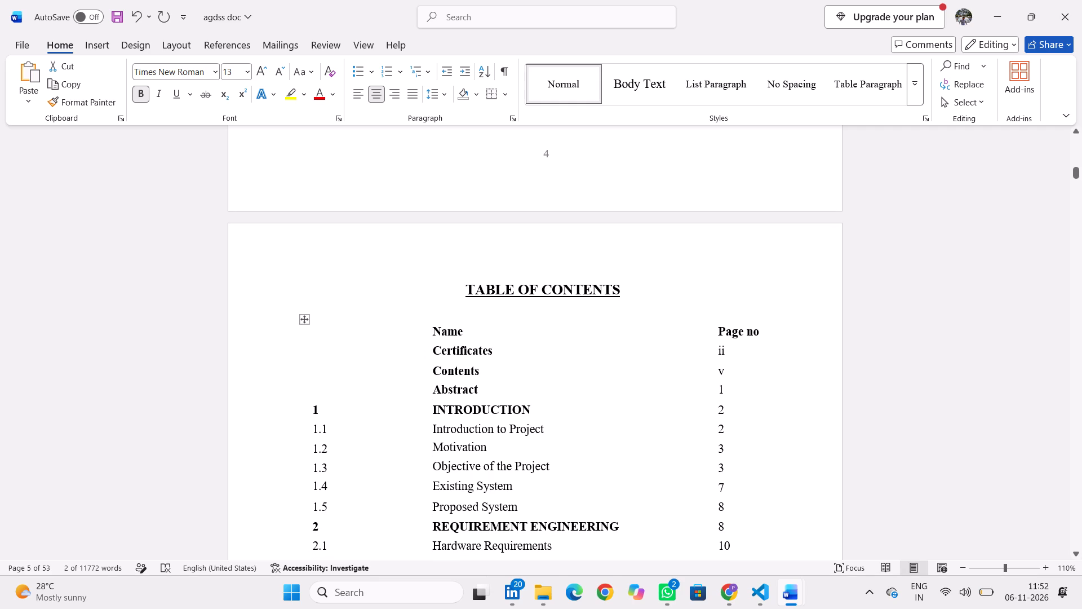
scroll(531, 317, "down", 2)
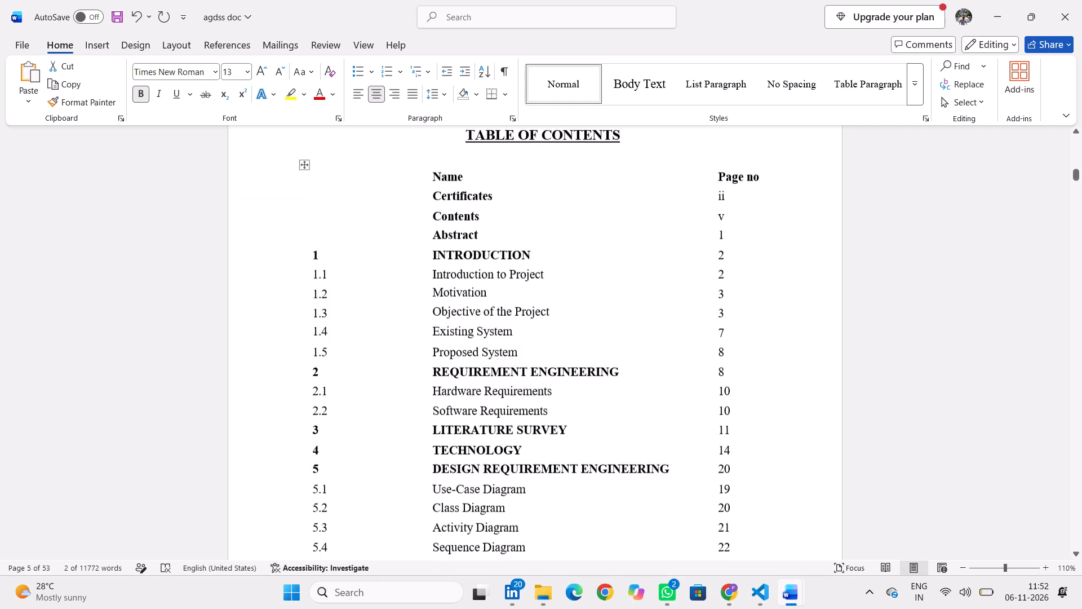
scroll(531, 317, "down", 6)
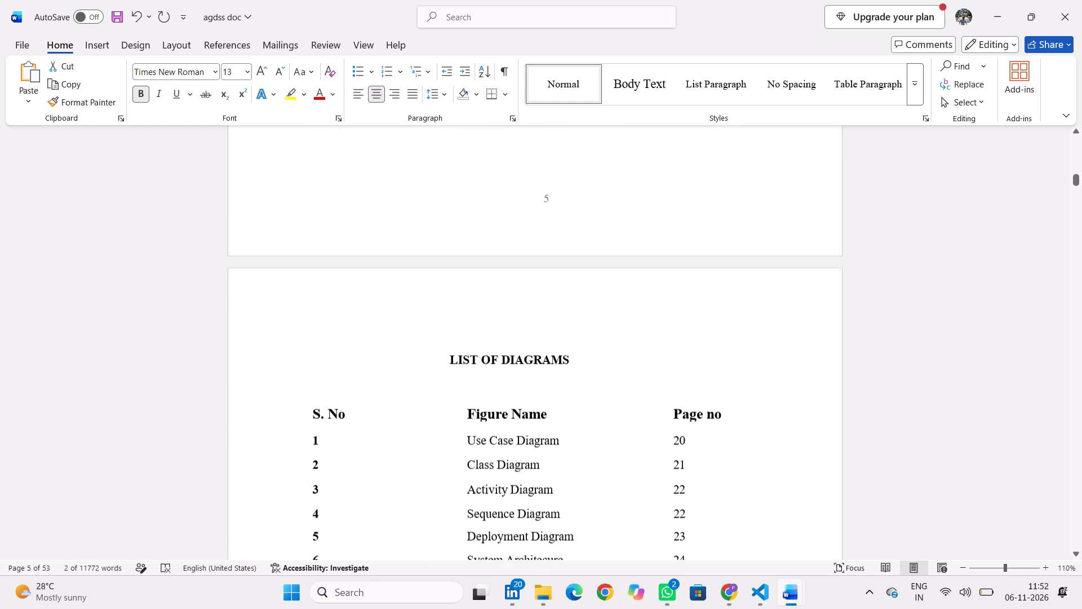
scroll(531, 317, "down", 2)
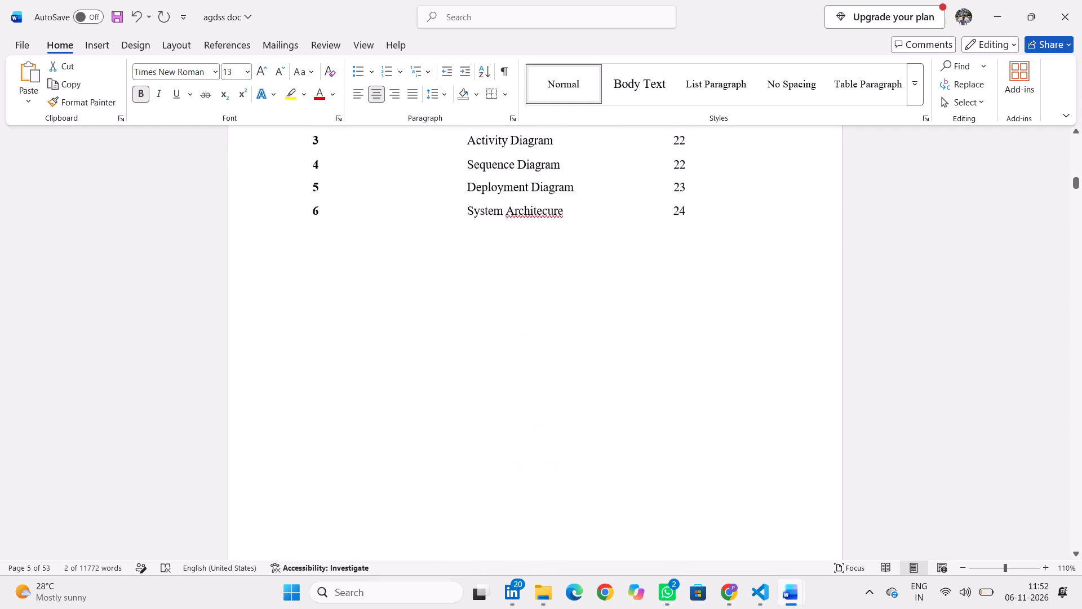
Check the layout of the Abstract page and the opening of Chapter 1, Introduction.
scroll(531, 317, "down", 5)
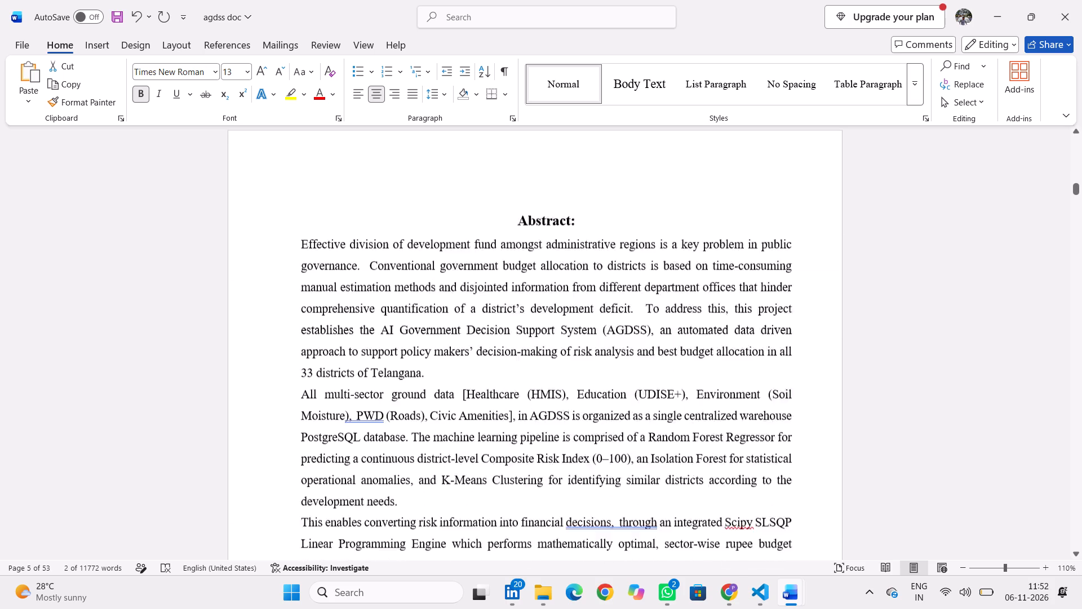
scroll(531, 317, "down", 5)
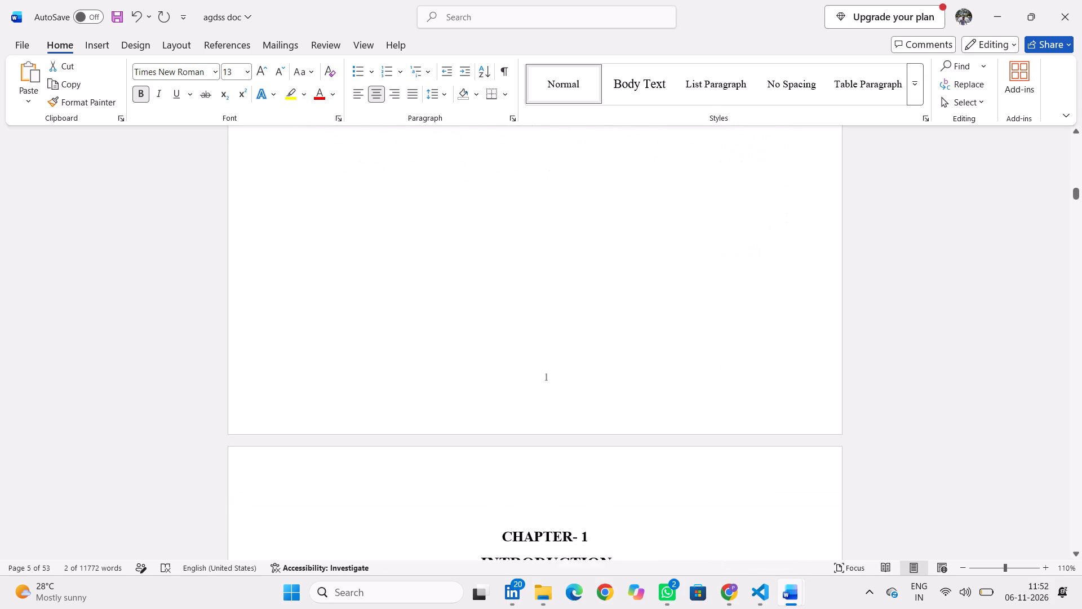
scroll(531, 317, "down", 3)
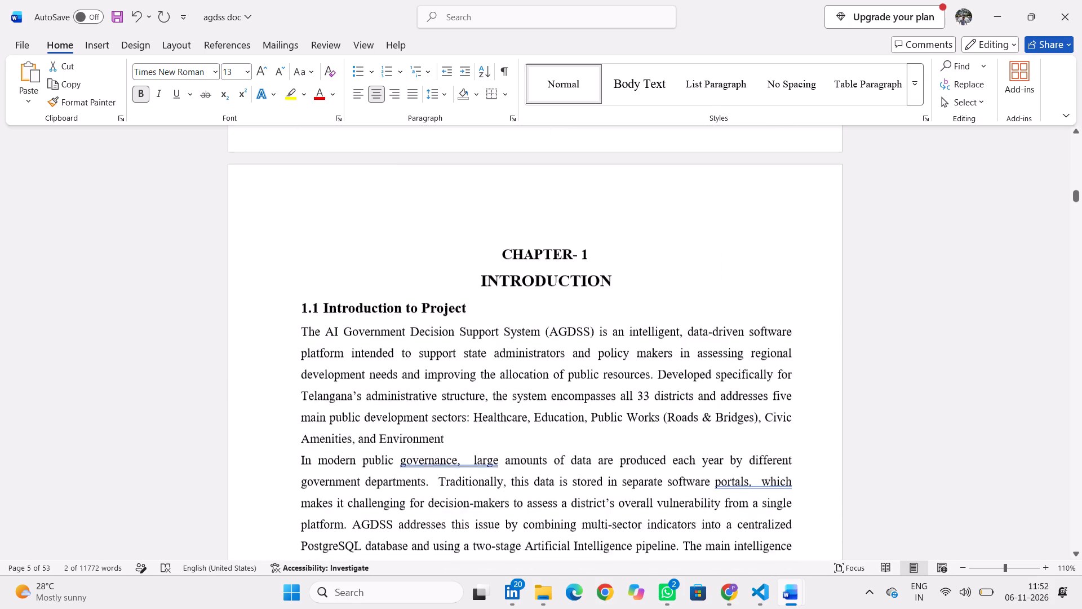
scroll(531, 317, "down", 3)
Recheck the Table of Contents entries and page numbers, followed by the List of Diagrams and the Abstract.
scroll(531, 317, "up", 8)
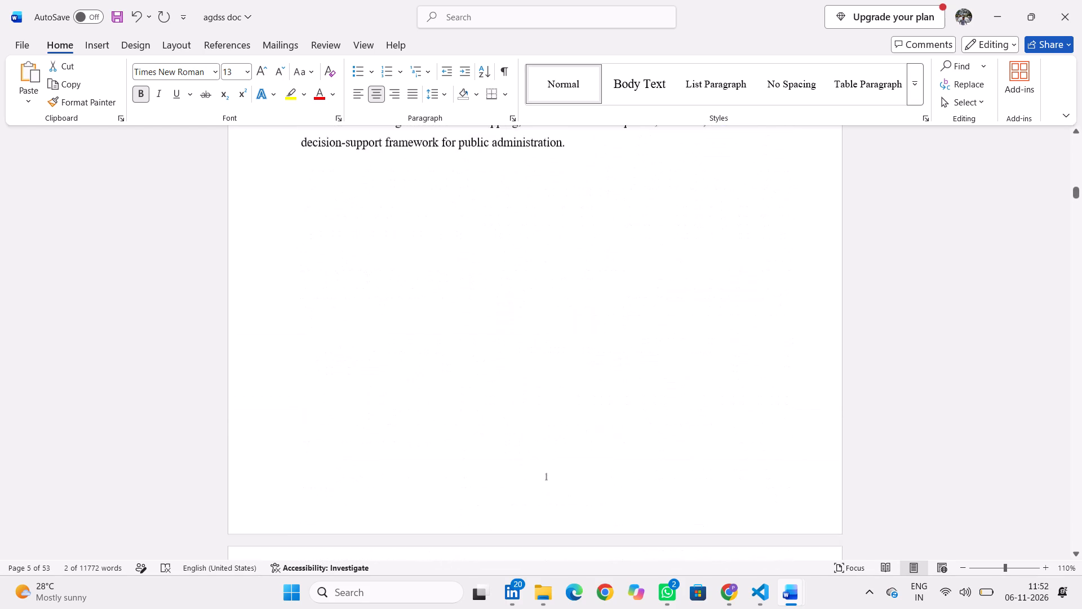
scroll(531, 317, "up", 5)
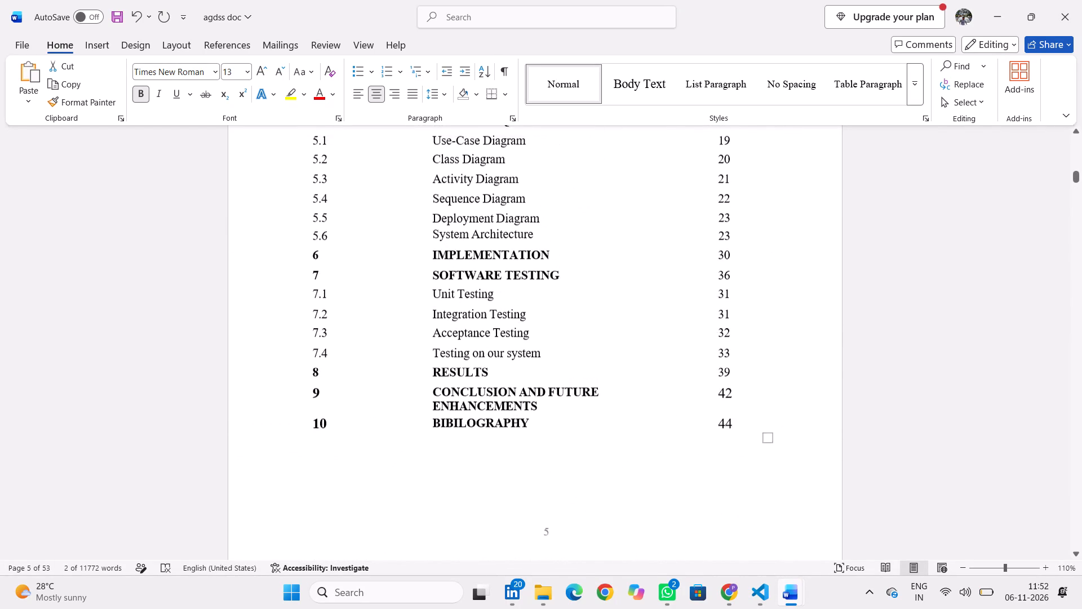
scroll(531, 317, "up", 5)
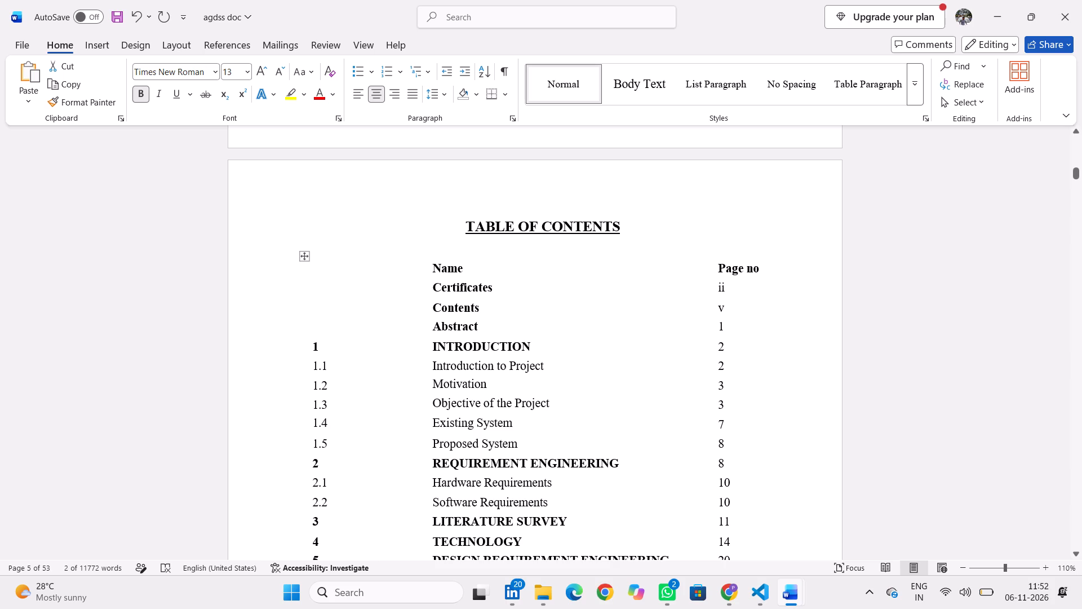
scroll(503, 422, "down", 2)
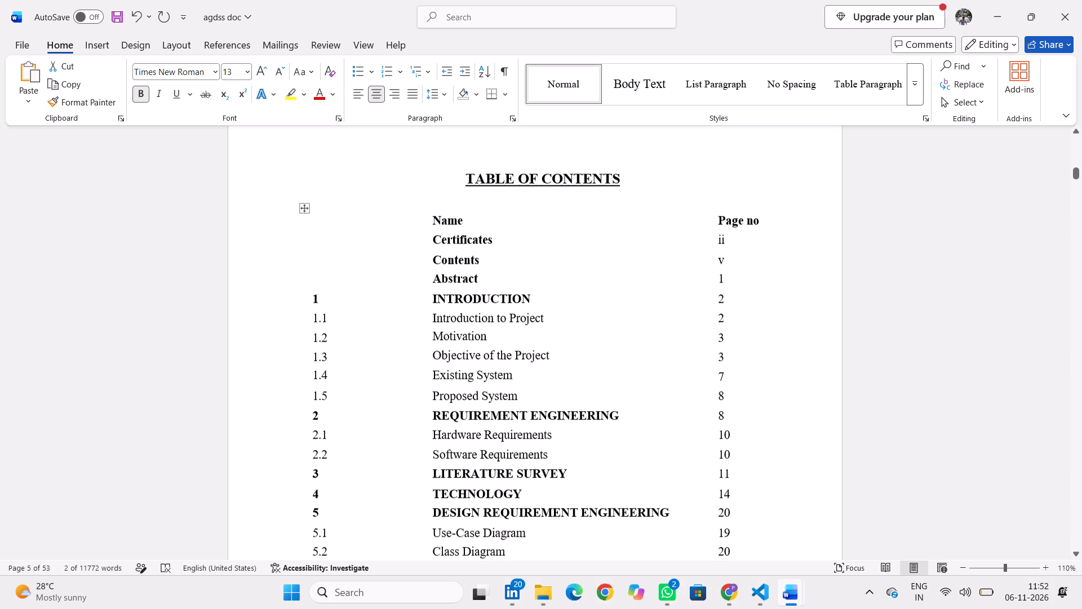
scroll(503, 422, "down", 5)
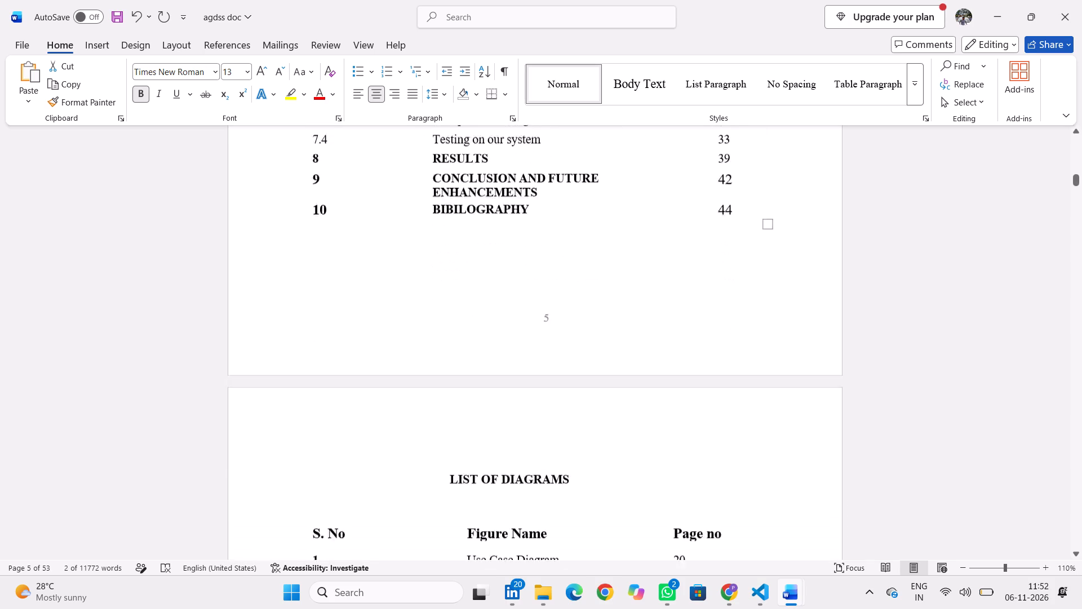
scroll(503, 422, "down", 5)
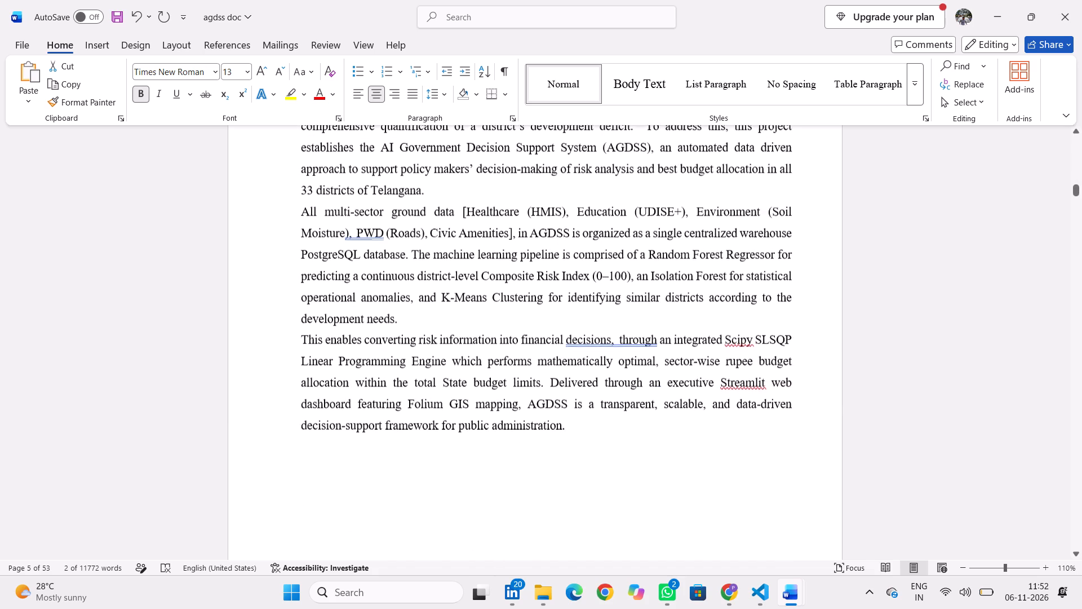
Review the Chapter 1 title and the formatting of section 1.1, Introduction to Project.
scroll(503, 422, "down", 5)
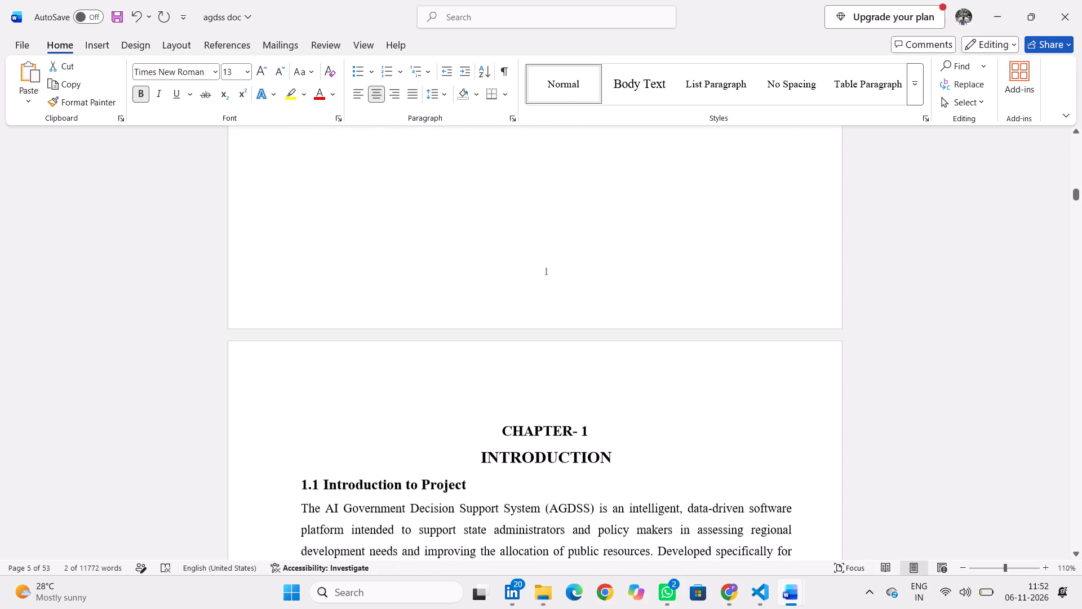
scroll(503, 422, "down", 3)
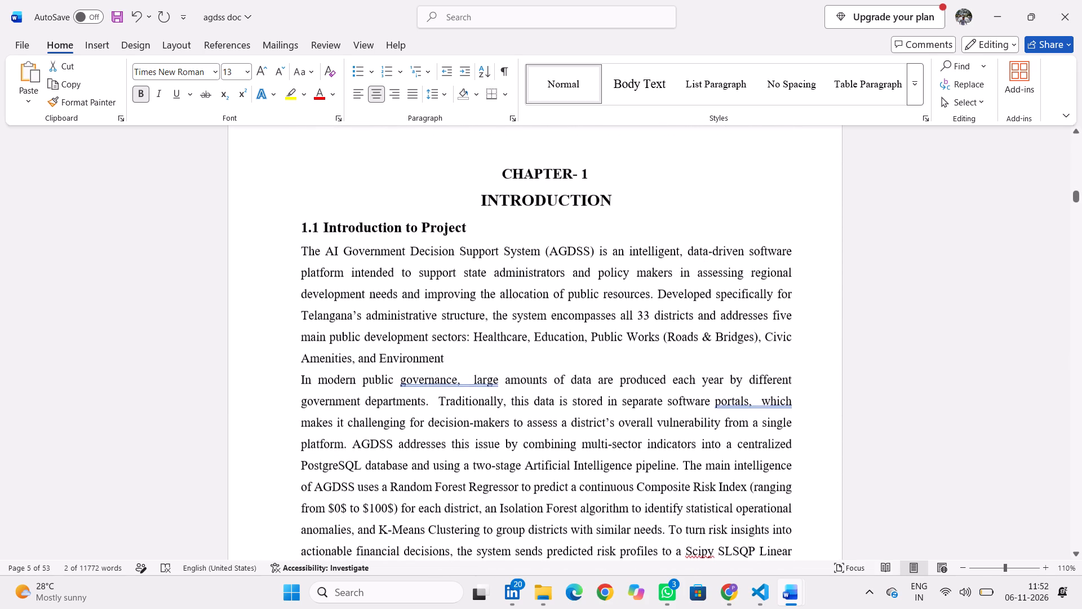
scroll(503, 422, "down", 1)
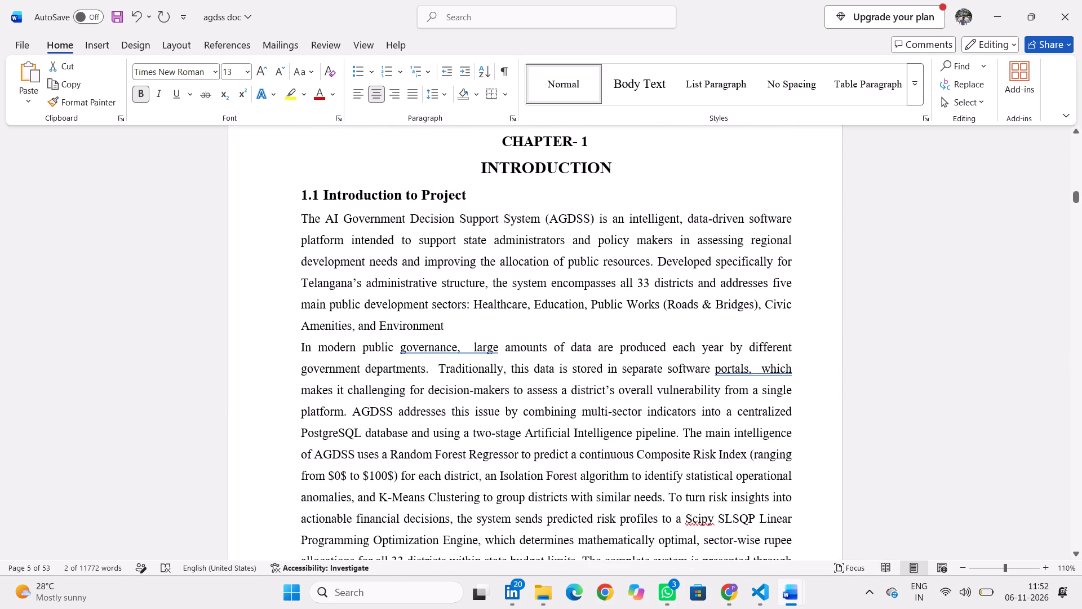
scroll(503, 422, "down", 10)
Review the headings, spacing and page flow of Chapter 1 from section 1.2 Motivation through section 1.4 Existing System.
scroll(503, 422, "down", 2)
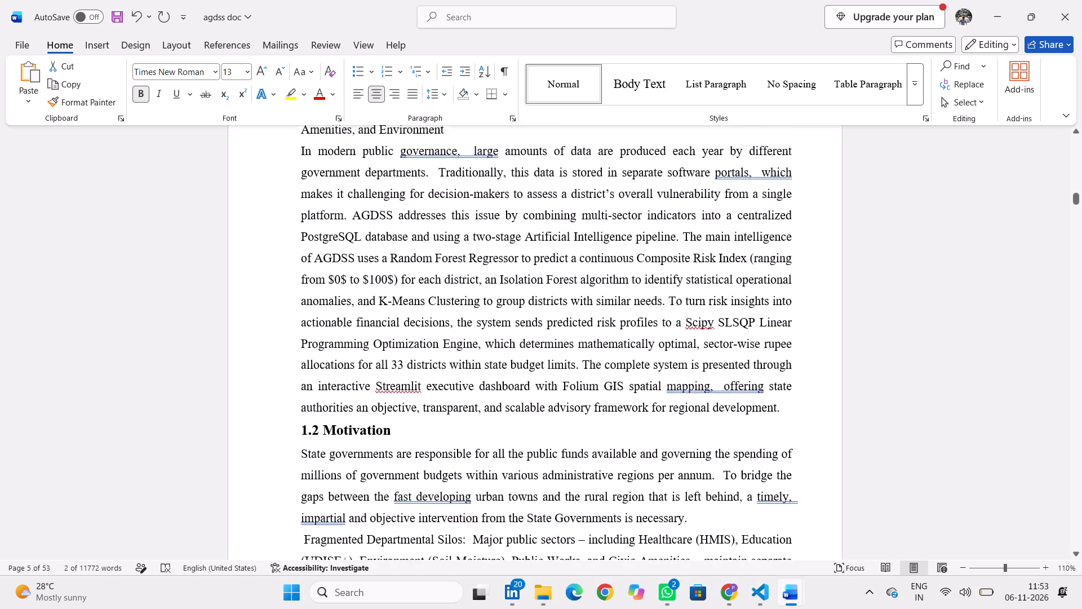
scroll(503, 422, "down", 1)
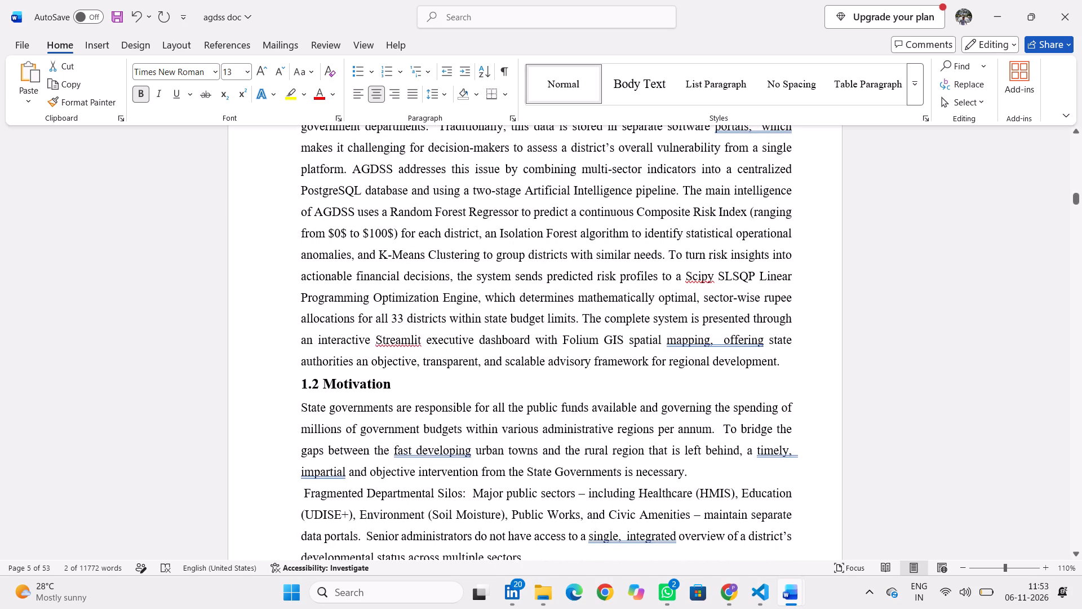
scroll(503, 422, "down", 7)
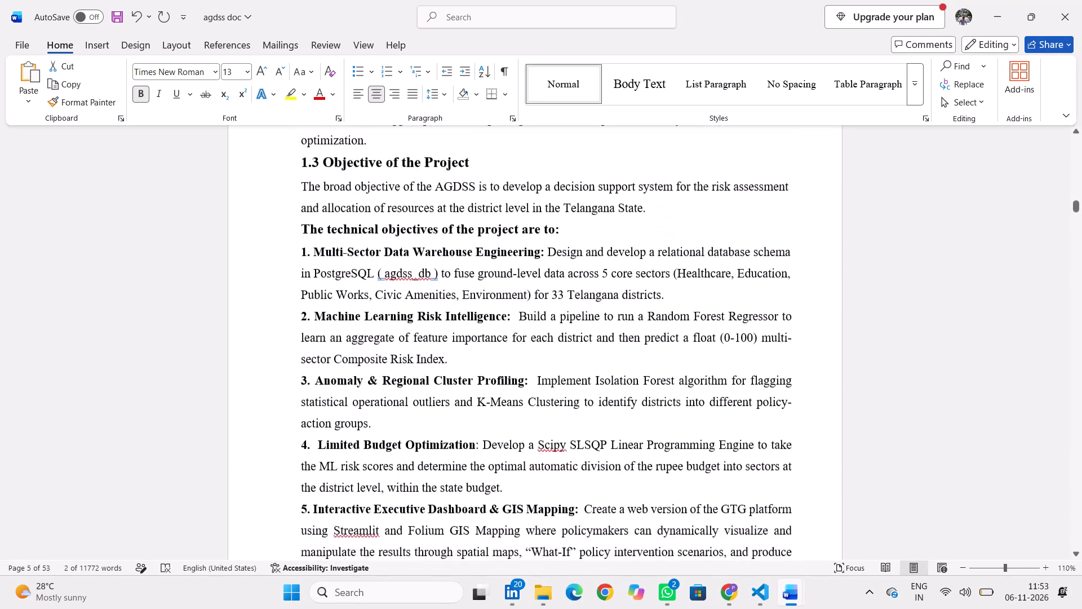
scroll(503, 422, "down", 3)
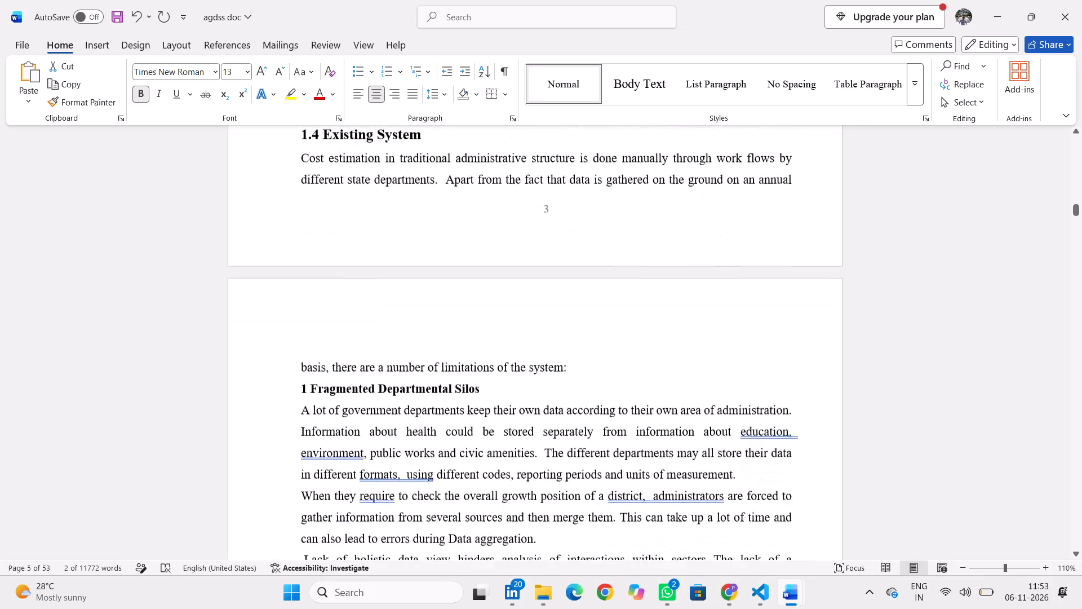
scroll(503, 422, "down", 1)
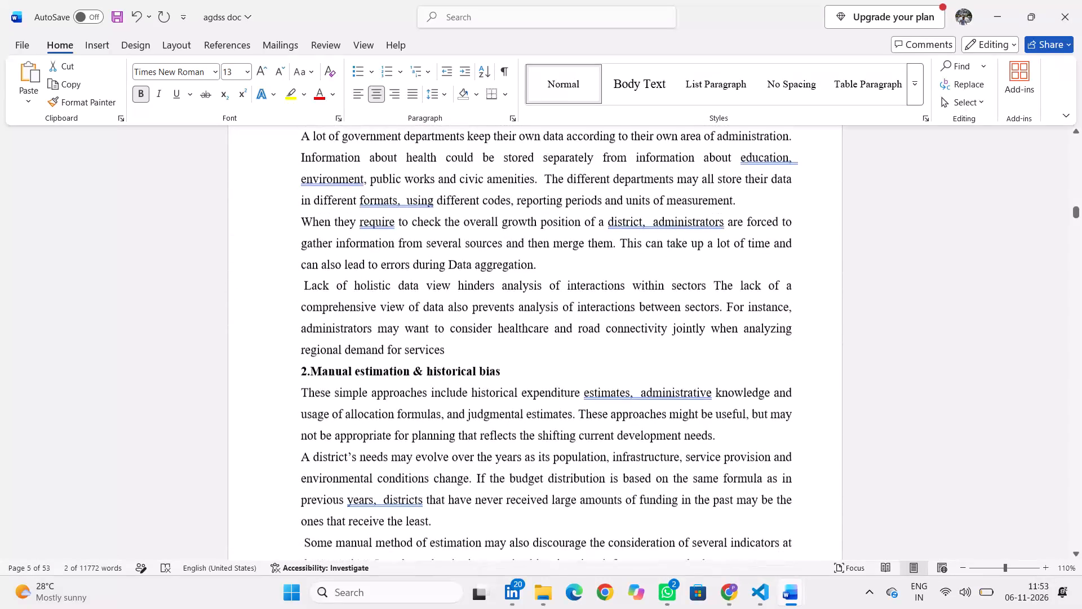
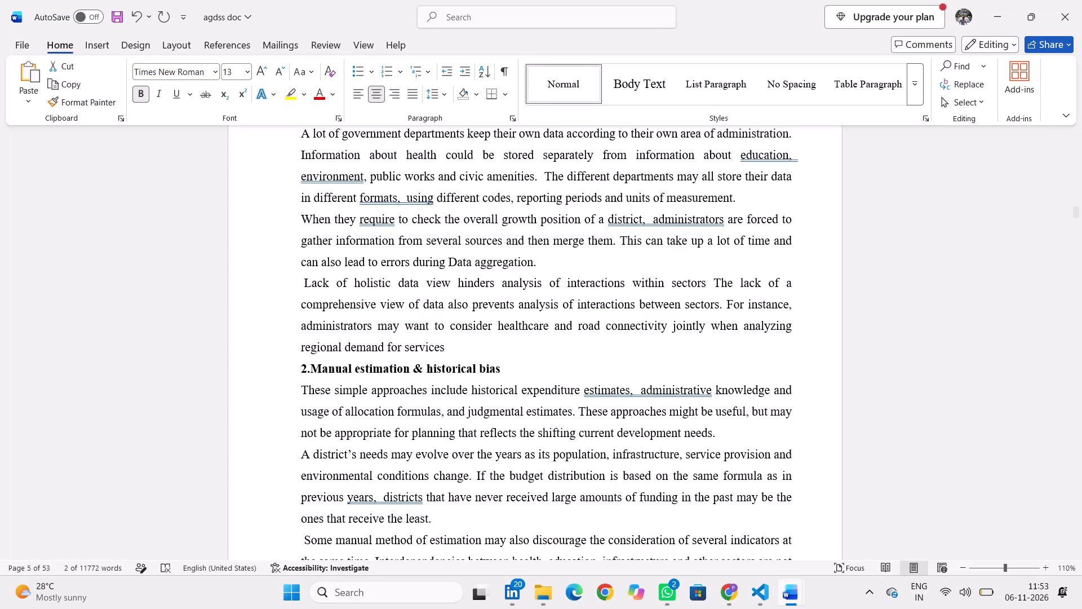
Review the layout and text from section 1.3 Objective of the Project through section 1.4 Existing System and its first limitation.
scroll(503, 422, "up", 2)
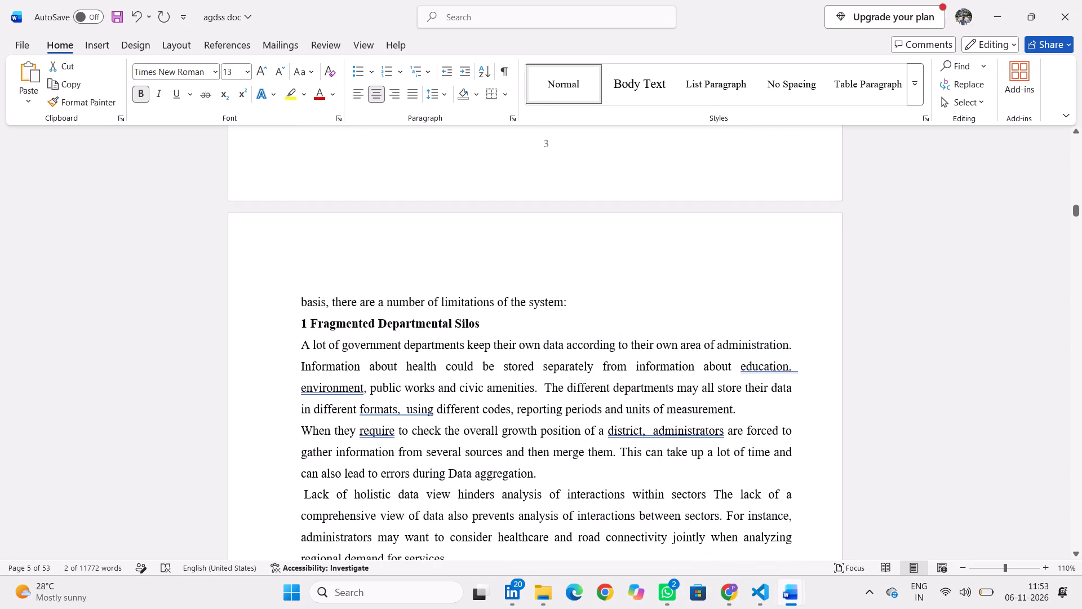
scroll(503, 422, "up", 1)
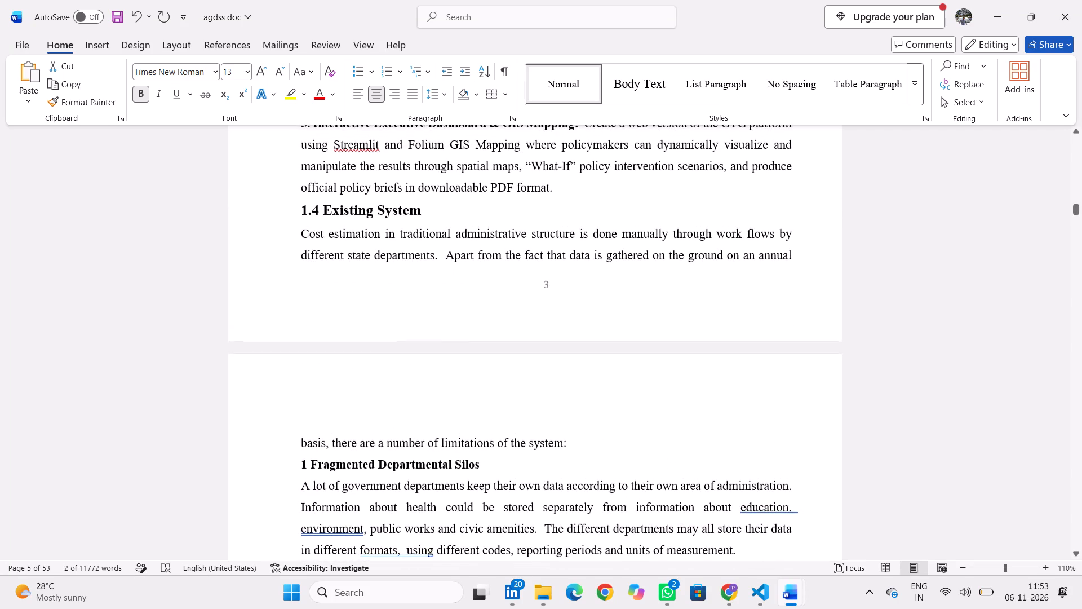
scroll(503, 422, "up", 1)
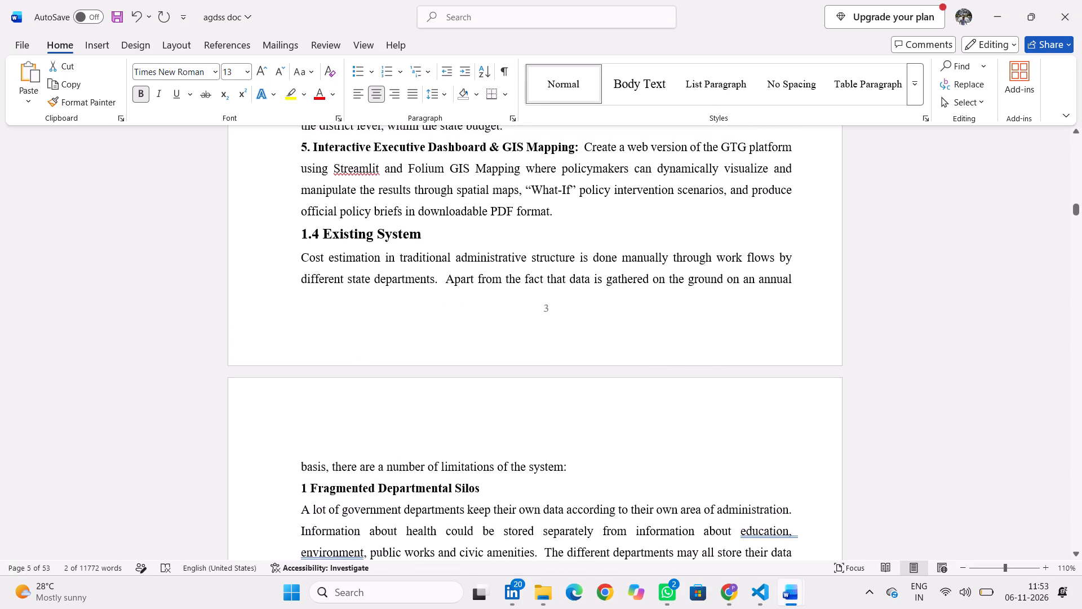
left_click(299, 255)
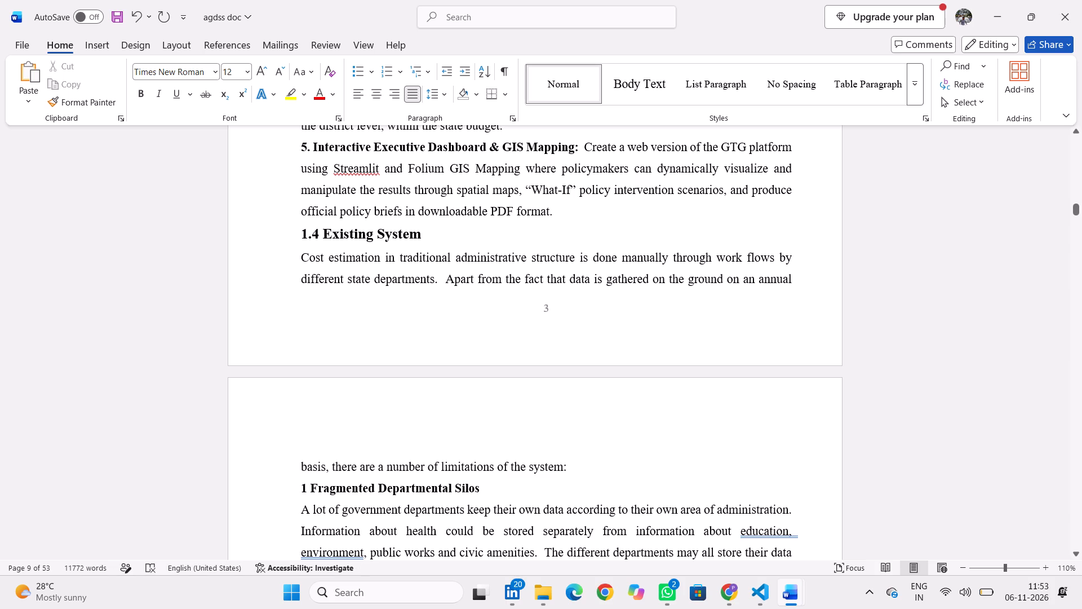
key("Up")
scroll(312, 241, "up", 1)
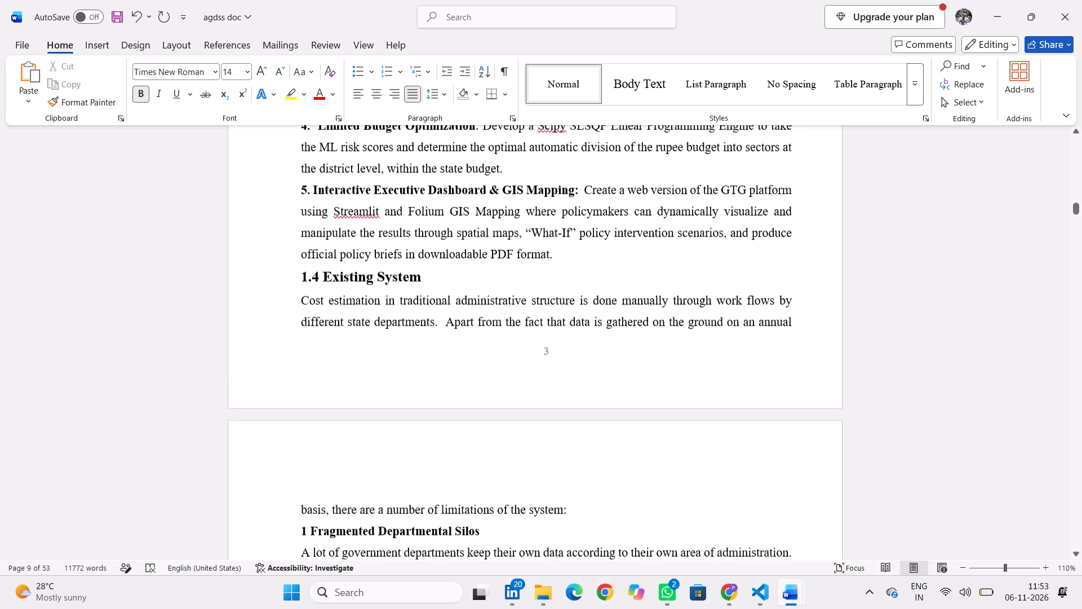
scroll(312, 241, "up", 4)
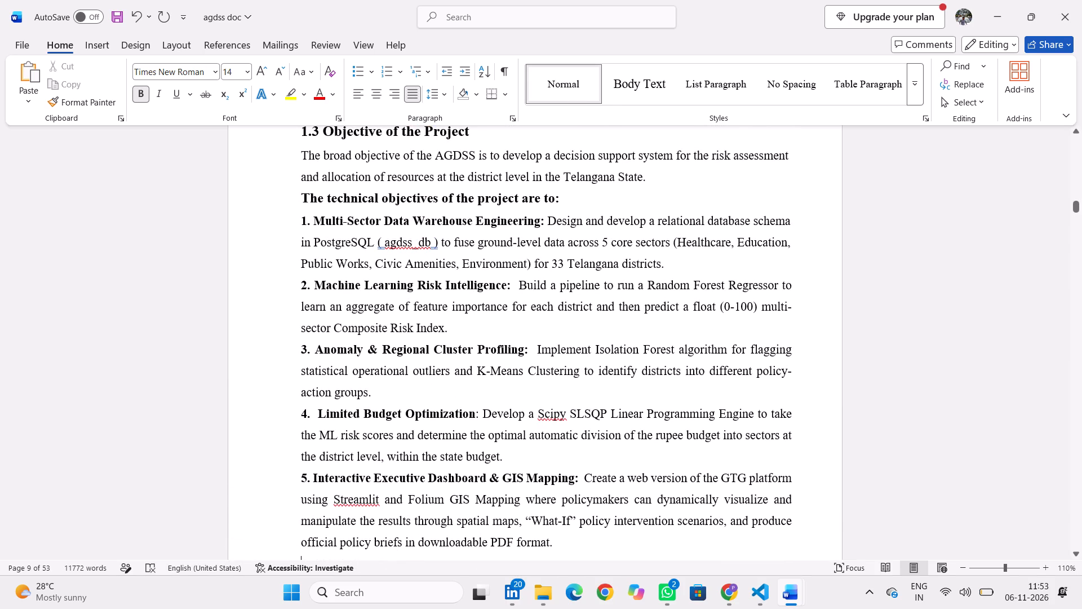
scroll(312, 241, "down", 2)
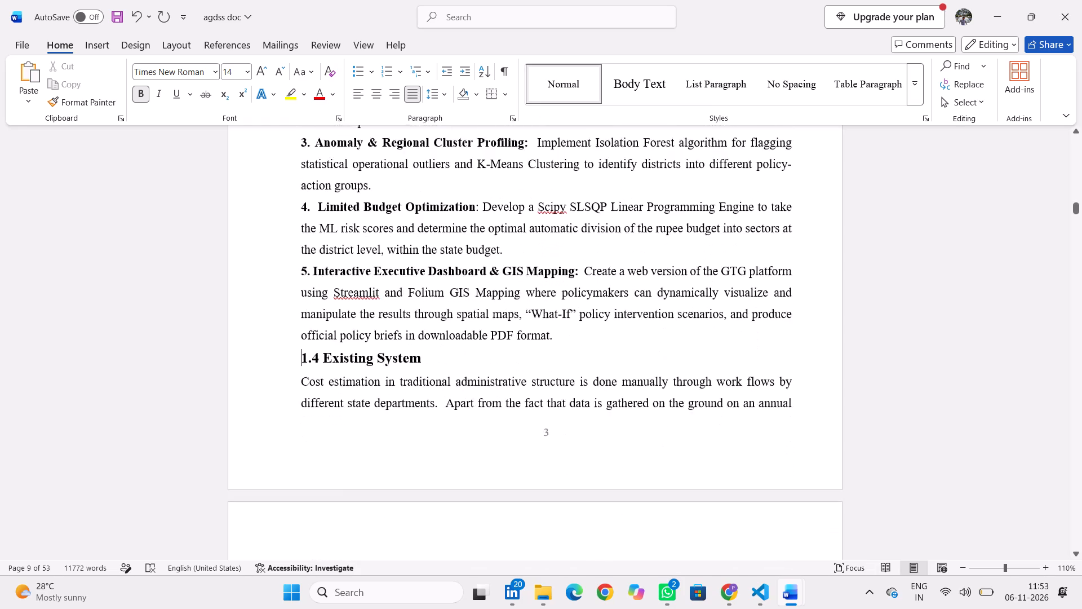
scroll(312, 241, "down", 3)
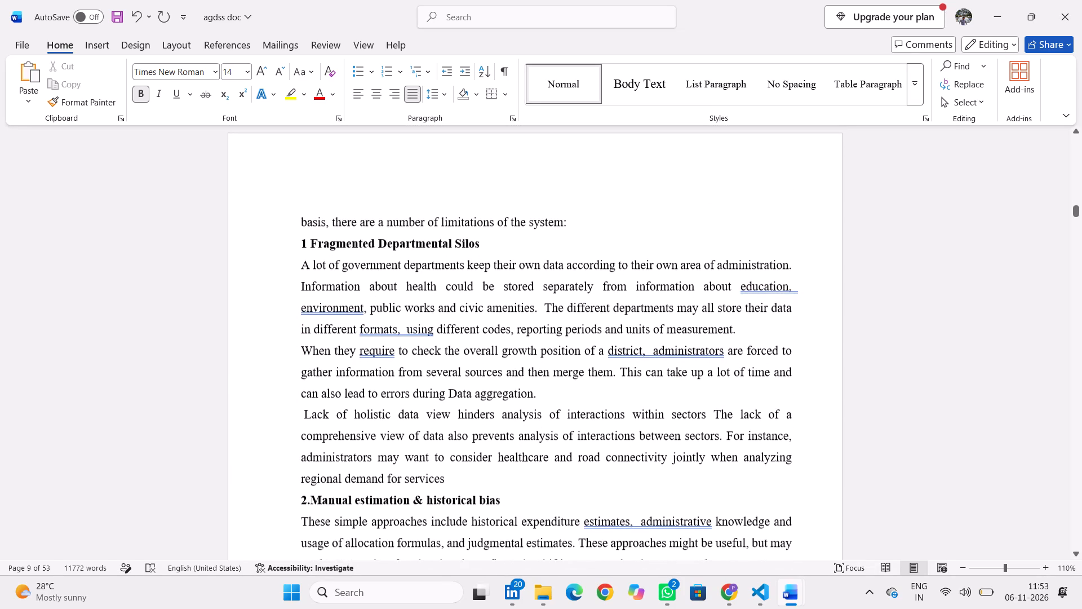
scroll(312, 241, "up", 1)
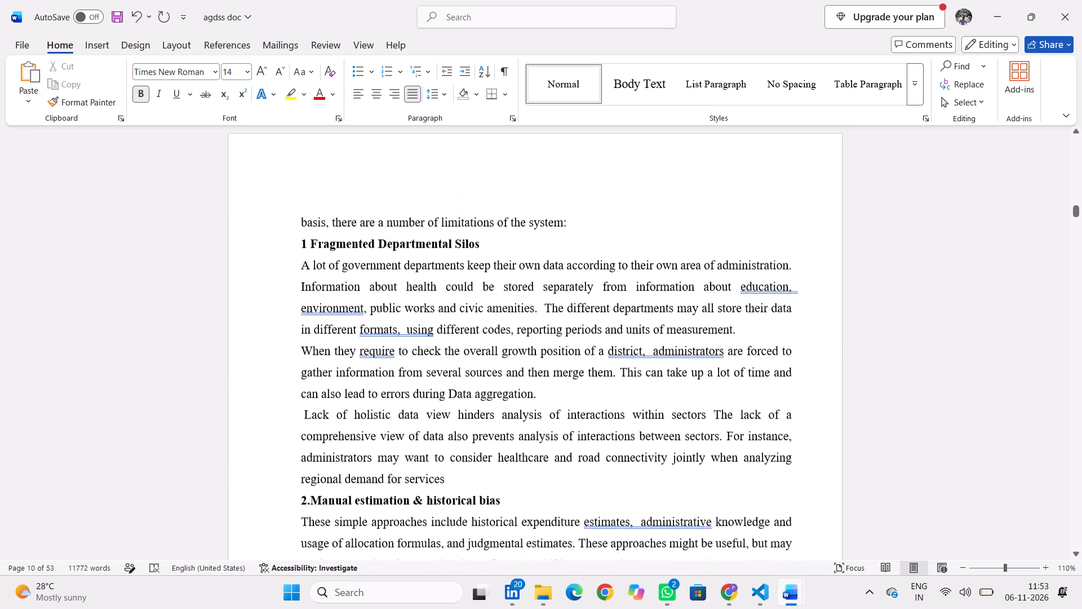
scroll(312, 241, "up", 2)
Remove the leading space before "Some manual method of estimation" in the Manual estimation & historical bias subsection.
scroll(312, 241, "down", 1)
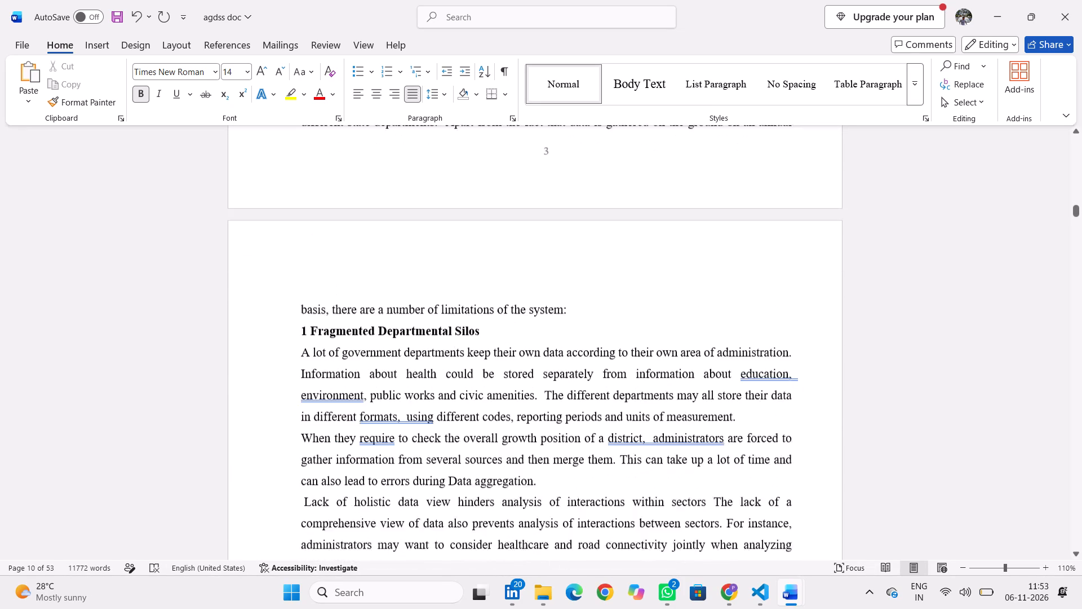
scroll(312, 241, "down", 3)
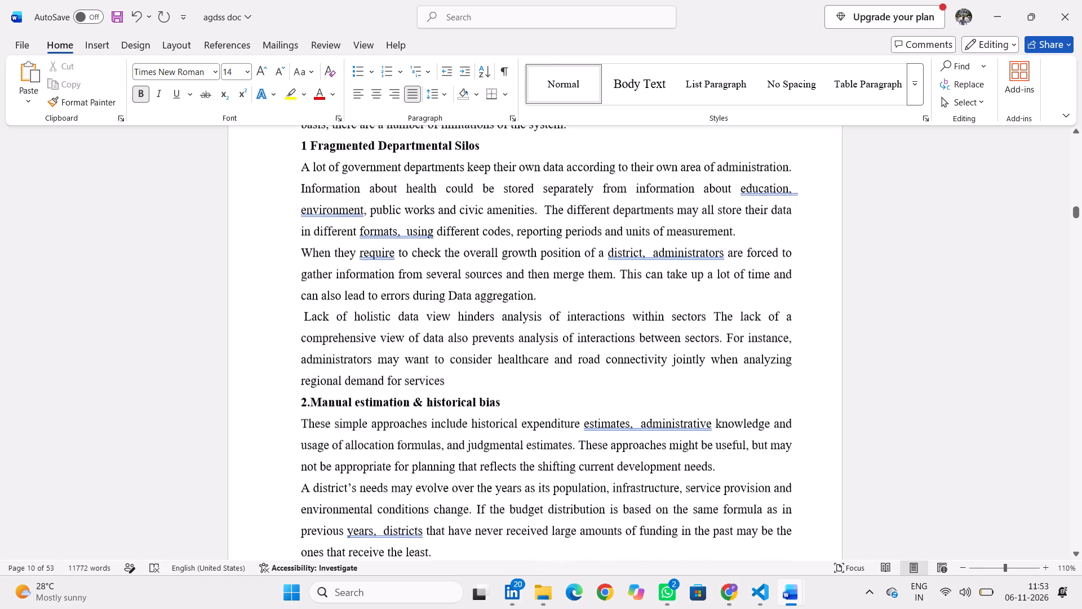
scroll(312, 241, "down", 2)
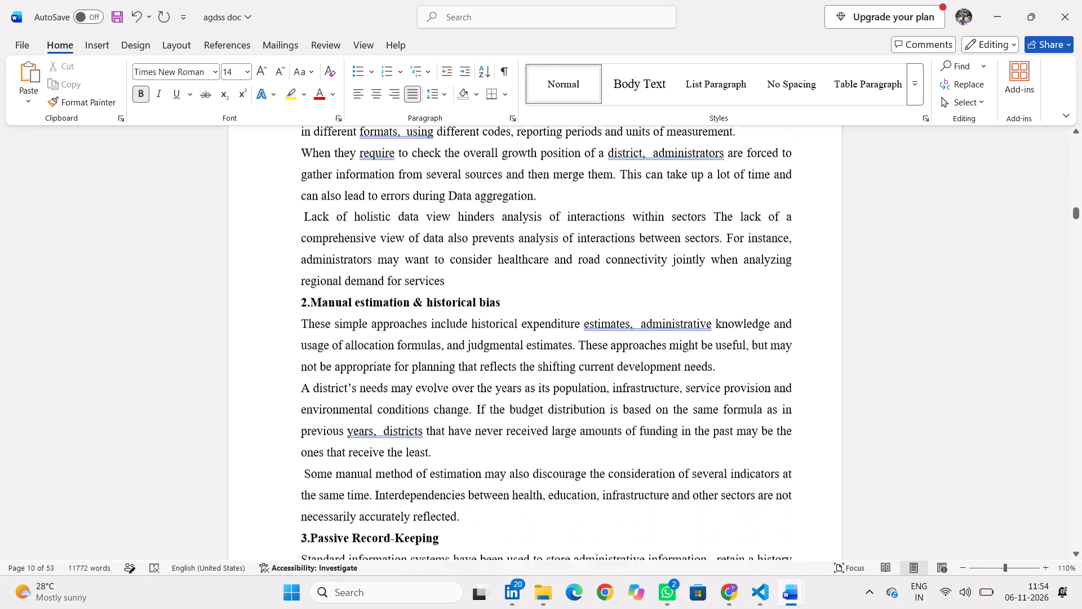
scroll(312, 241, "down", 2)
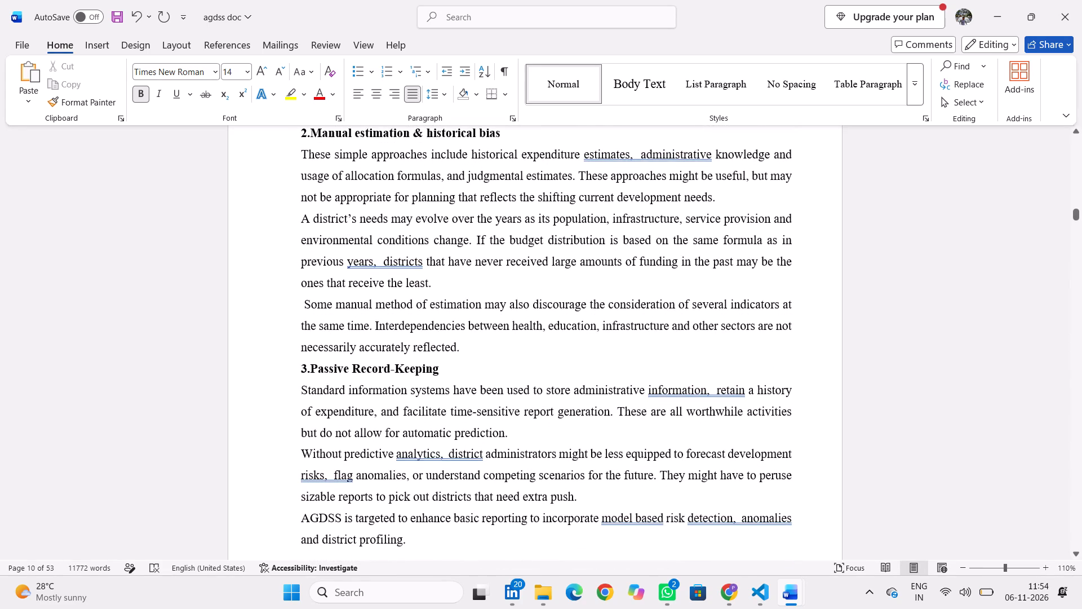
left_click(308, 302)
key("Left")
key("BackSpace")
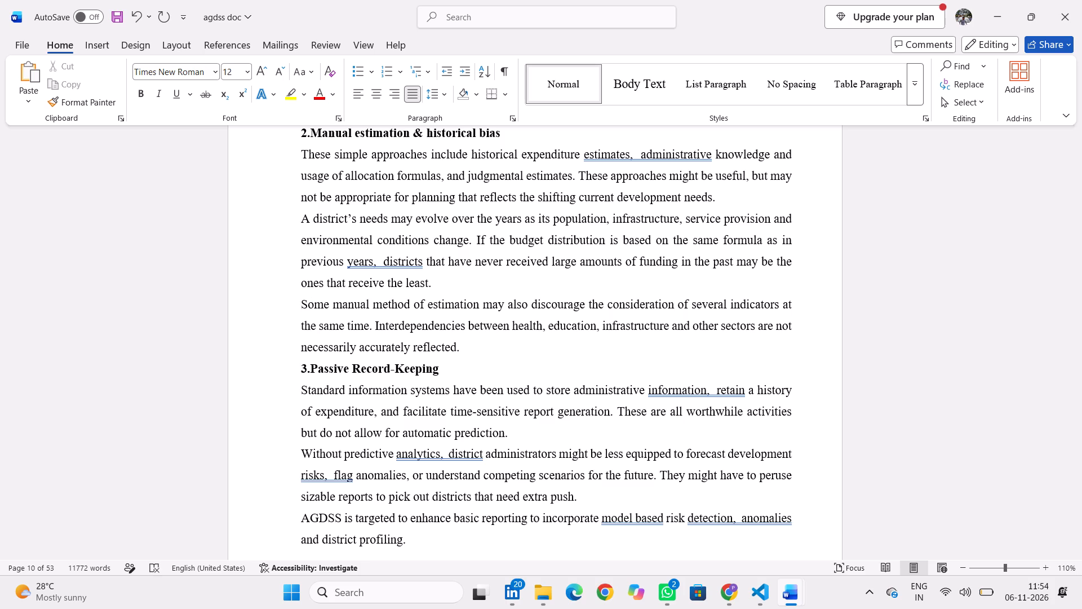
Check the paragraphs of the Passive Record-Keeping and No Mathematical Optimization subsections for spacing and formatting problems.
scroll(388, 367, "down", 2)
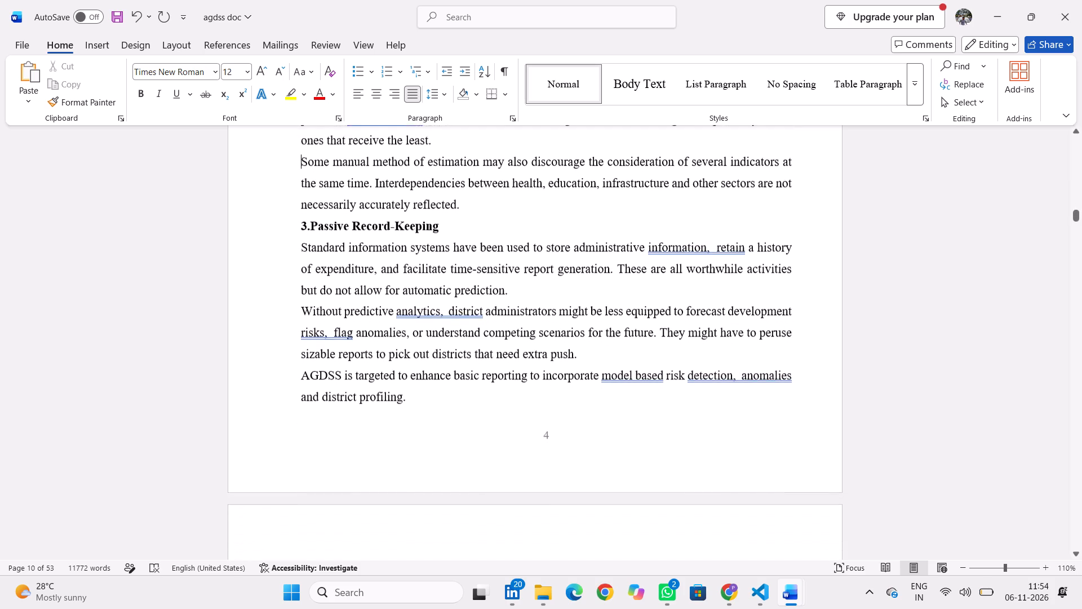
scroll(388, 367, "down", 3)
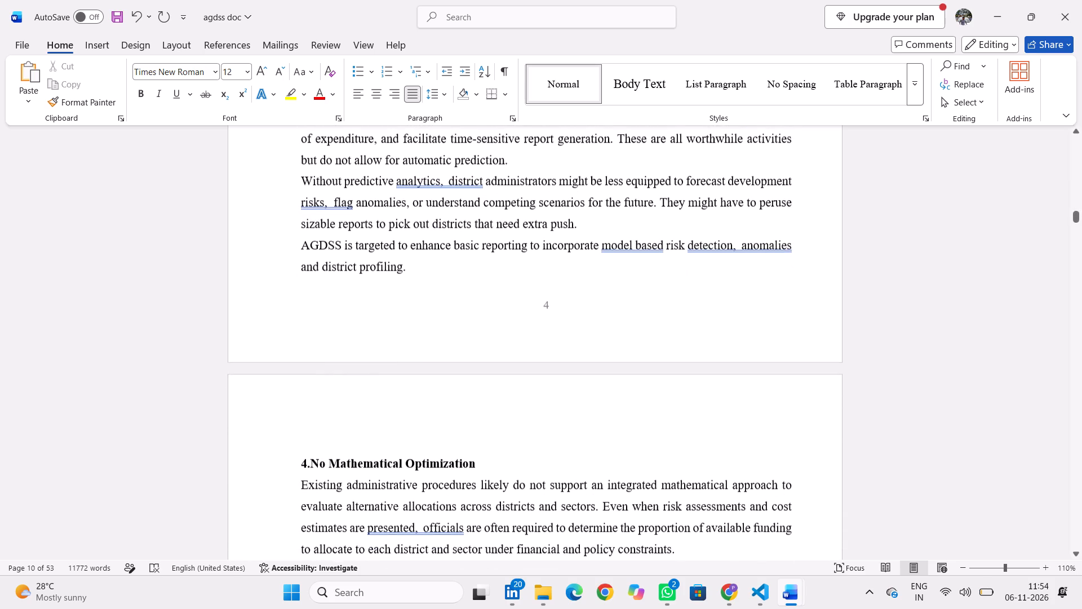
scroll(388, 367, "down", 3)
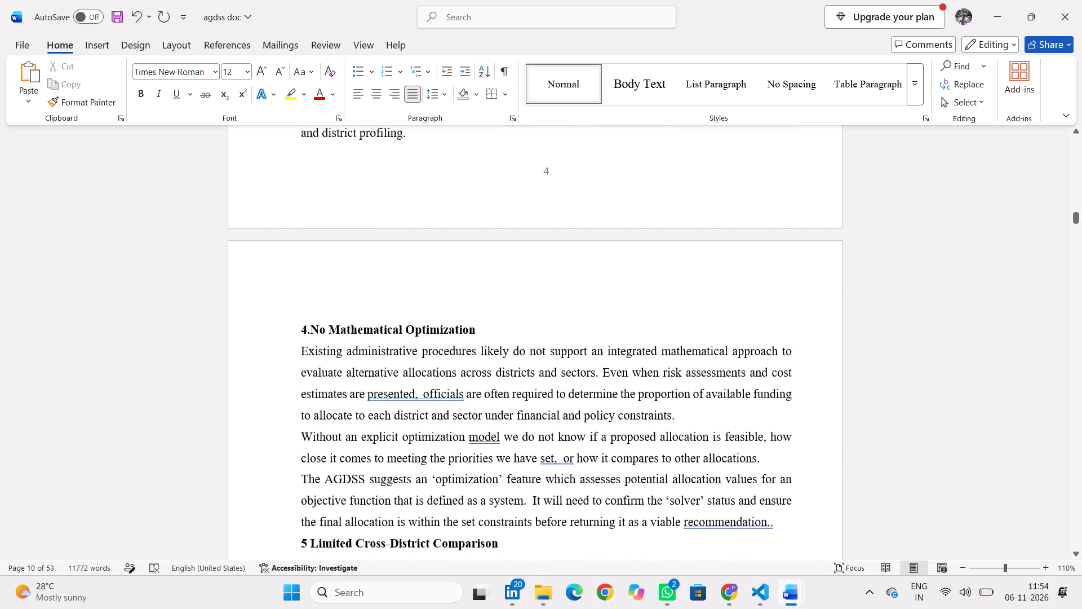
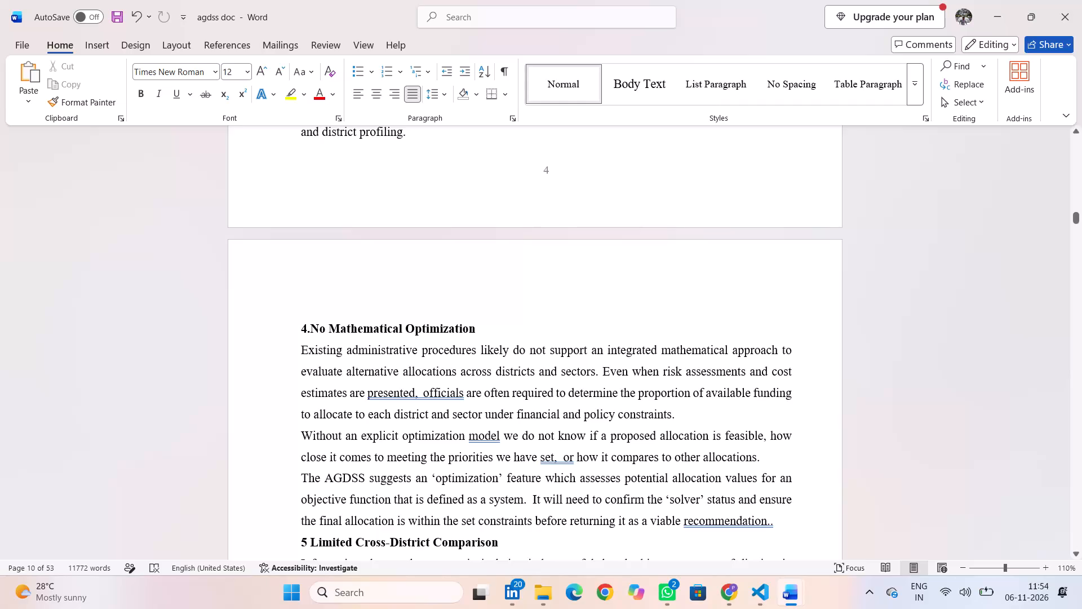
Make the "Summary:" label bold at the start of the closing paragraph after the Limited Interactive Policy Analysis subsection.
scroll(466, 327, "down", 1)
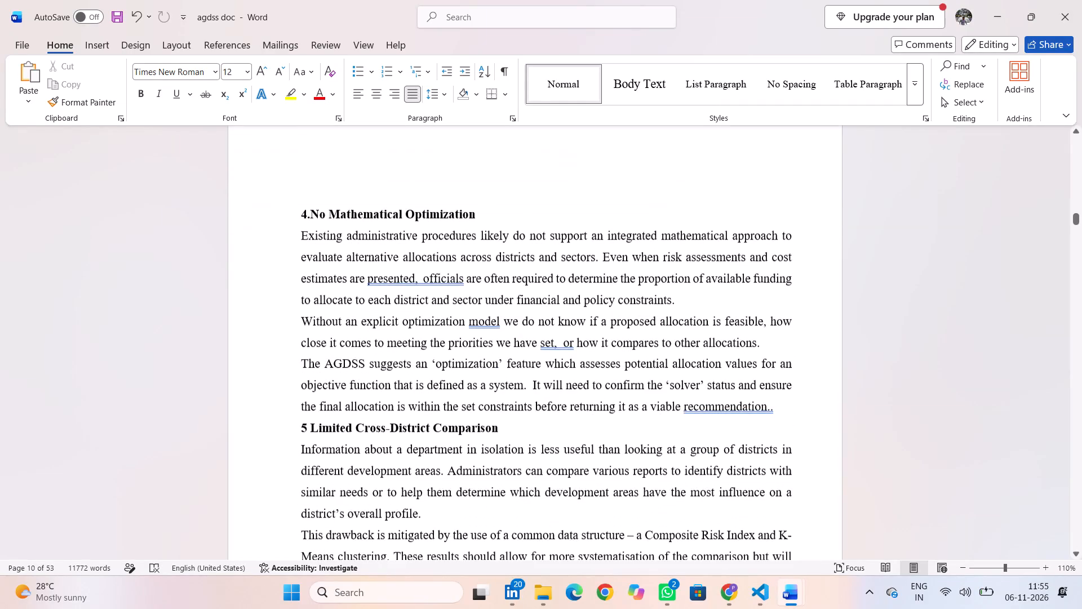
scroll(466, 327, "down", 3)
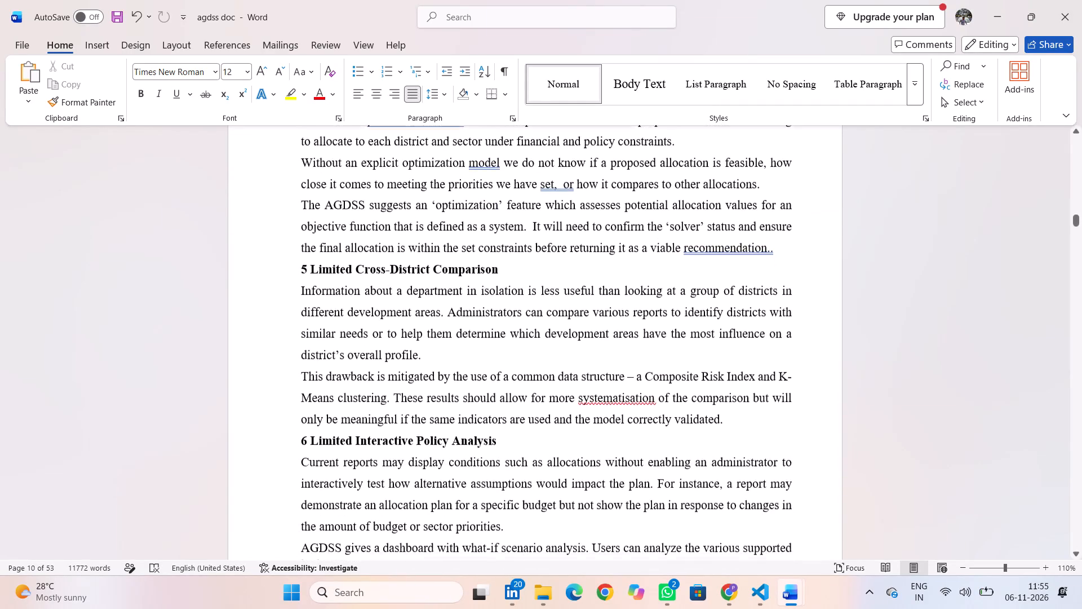
scroll(466, 327, "down", 2)
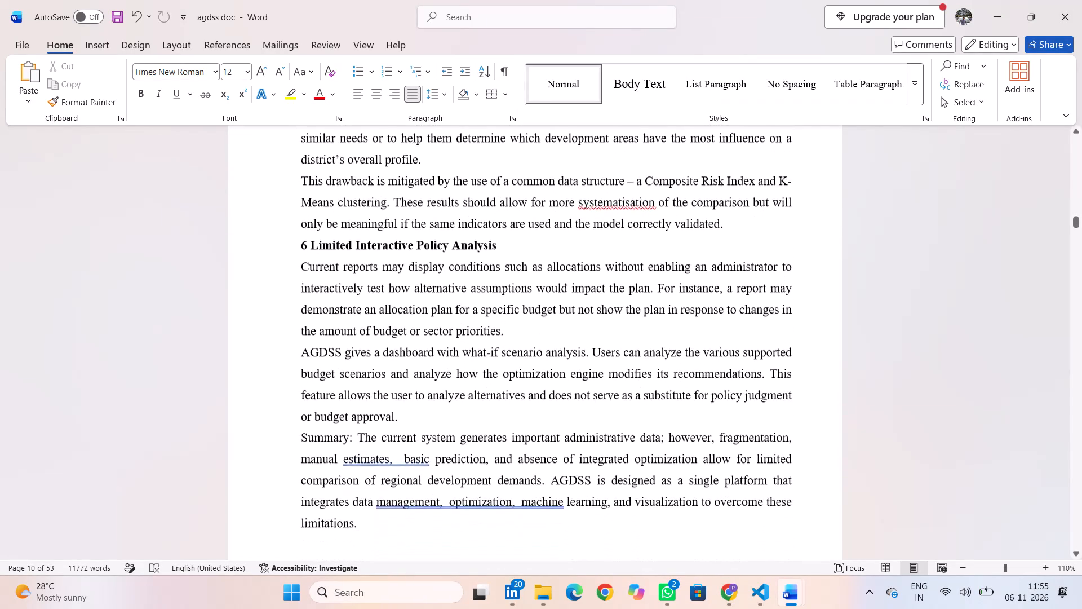
scroll(466, 327, "down", 3)
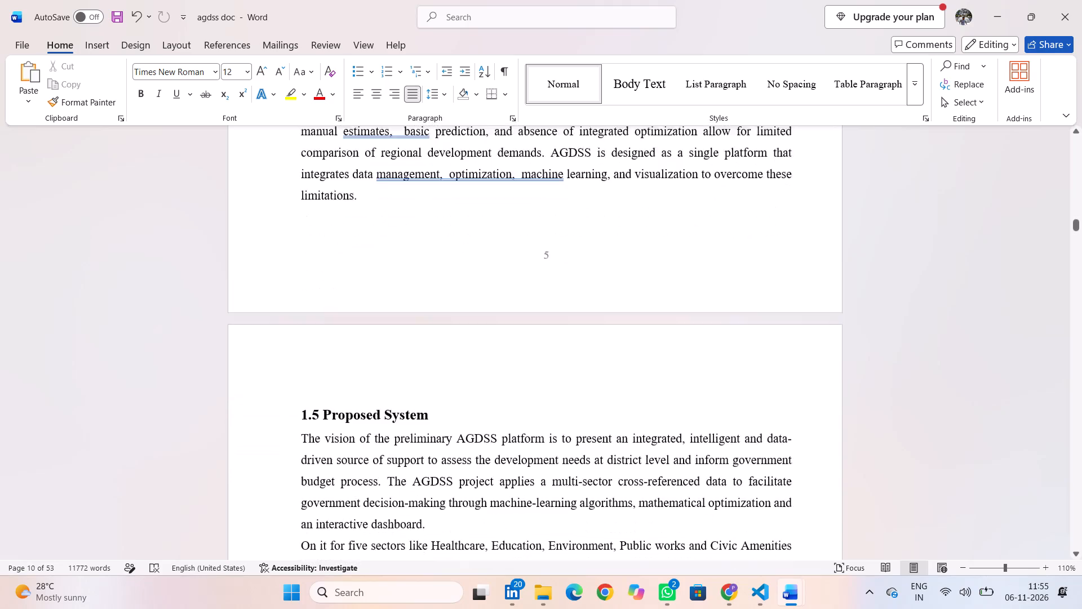
scroll(466, 327, "down", 1)
scroll(466, 327, "up", 1)
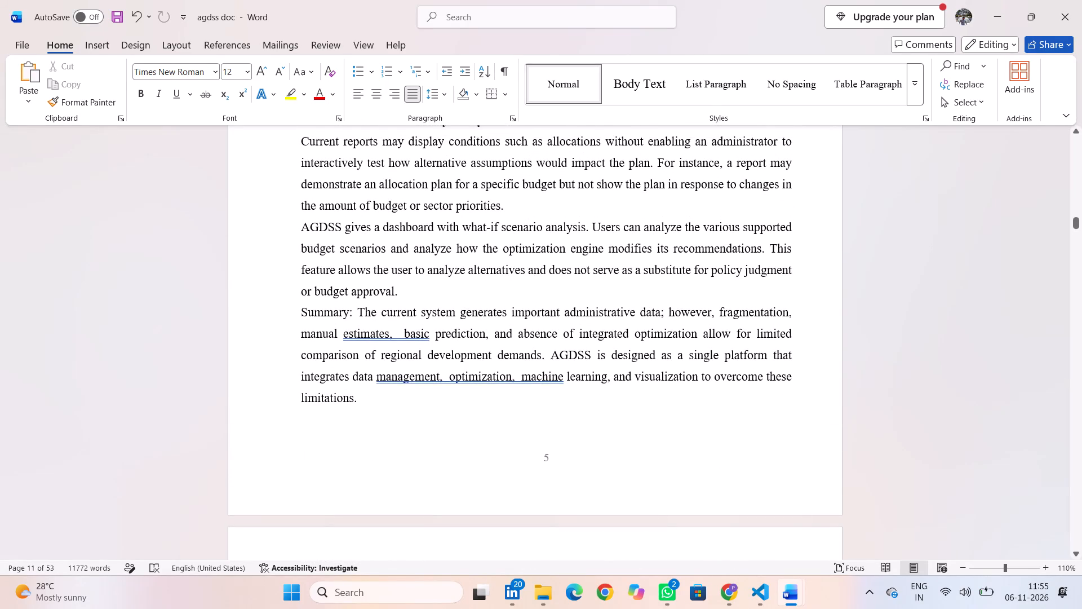
left_click_drag(354, 312, 305, 311)
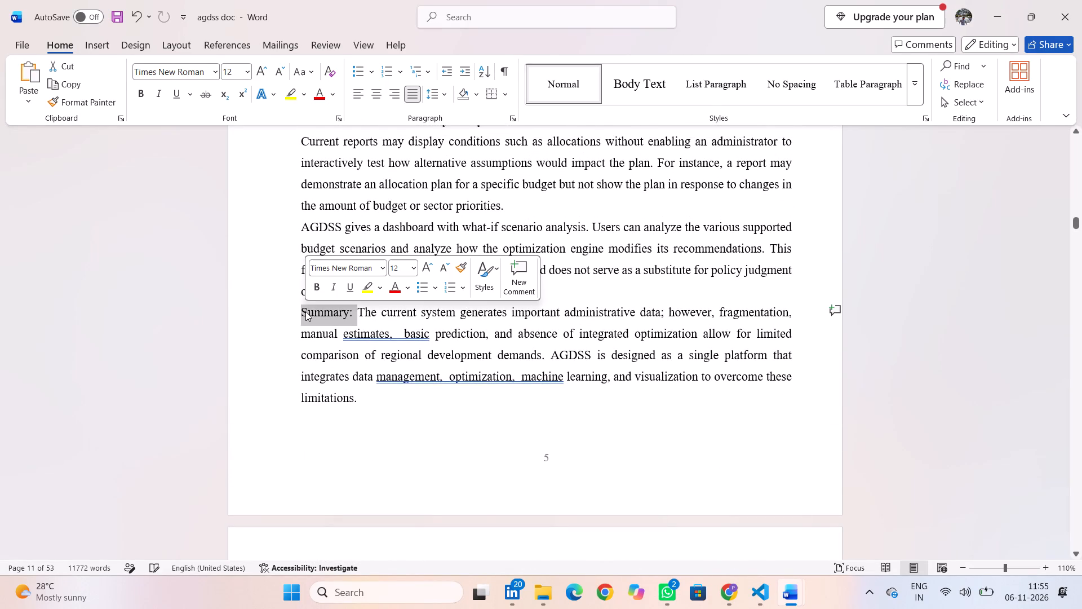
left_click(310, 292)
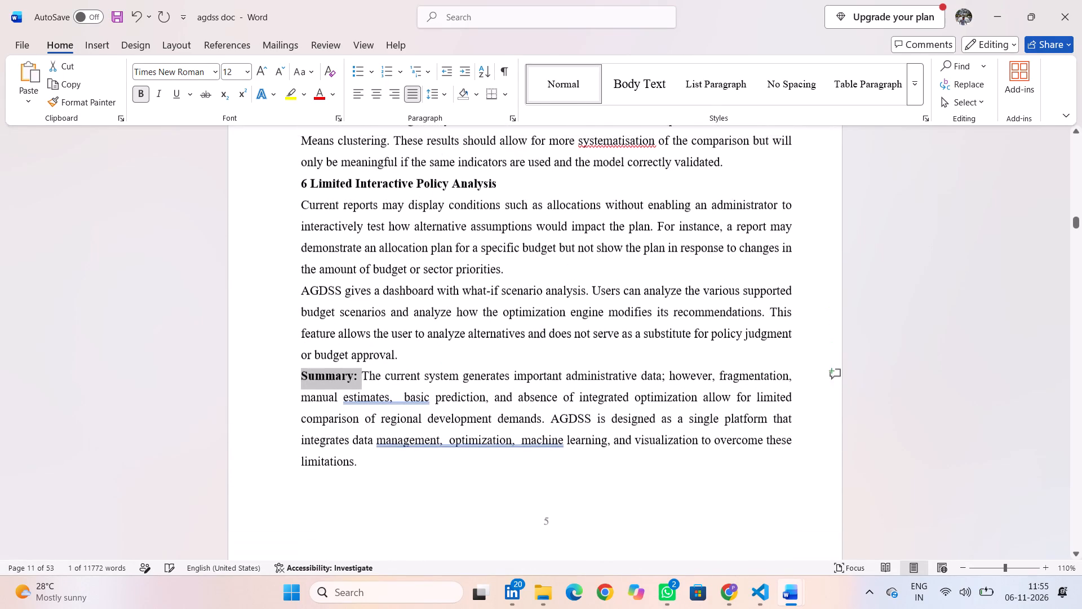
Review section 1.5 Proposed System through the Executive Decision Dashboard subsection for spacing and formatting problems.
scroll(422, 408, "down", 1)
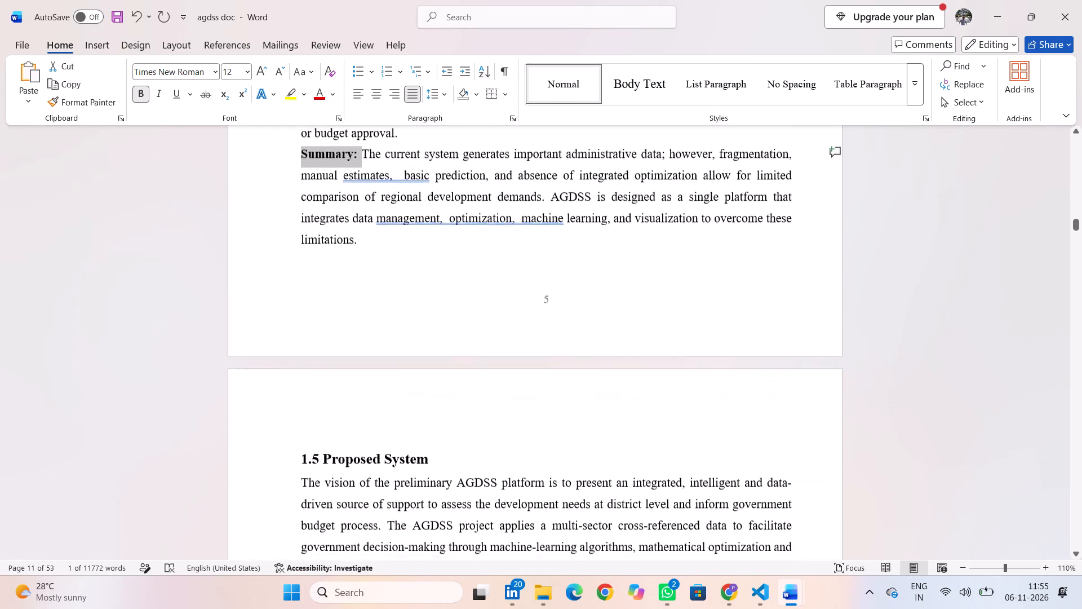
scroll(422, 408, "down", 3)
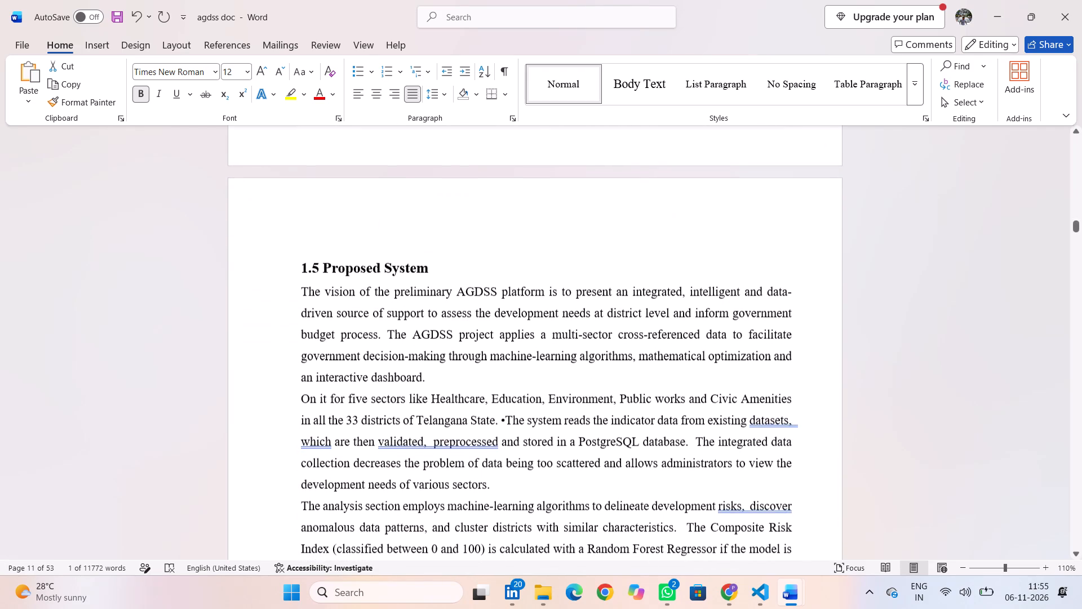
scroll(422, 408, "down", 3)
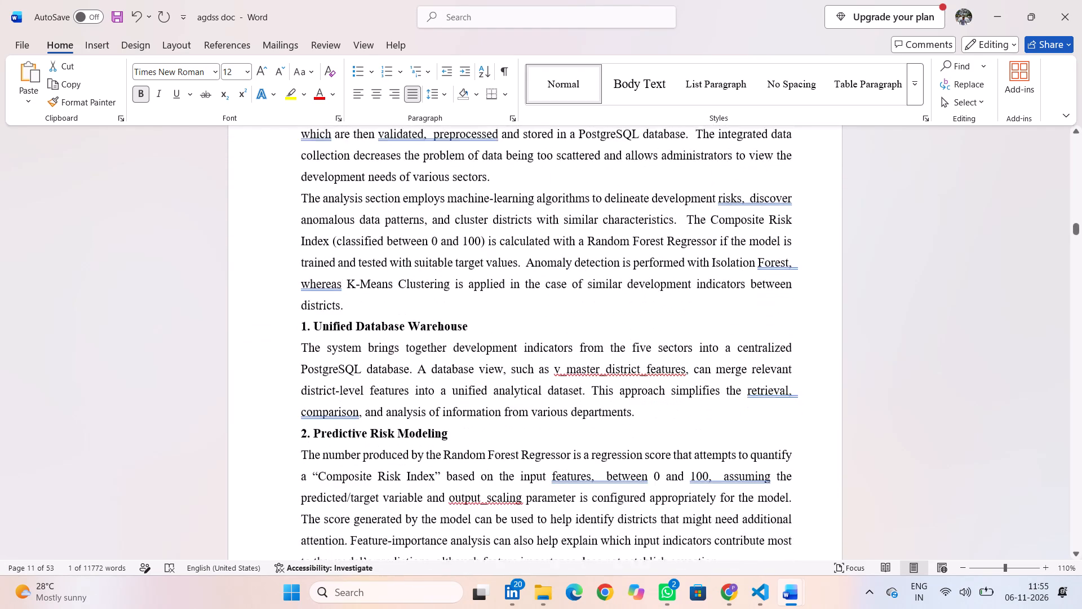
scroll(422, 408, "down", 2)
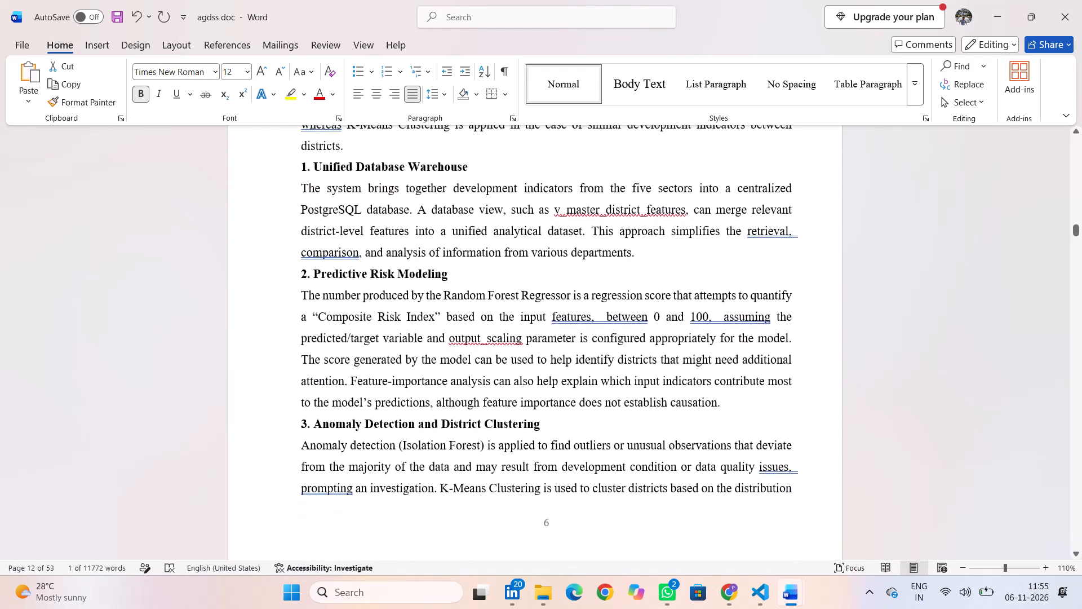
scroll(422, 408, "down", 2)
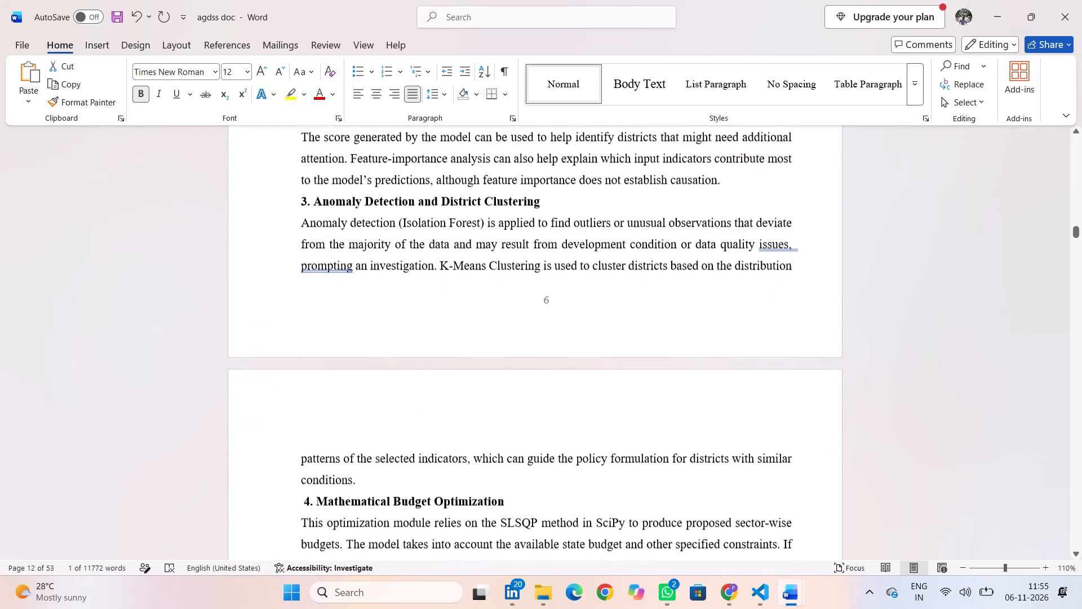
scroll(422, 408, "down", 3)
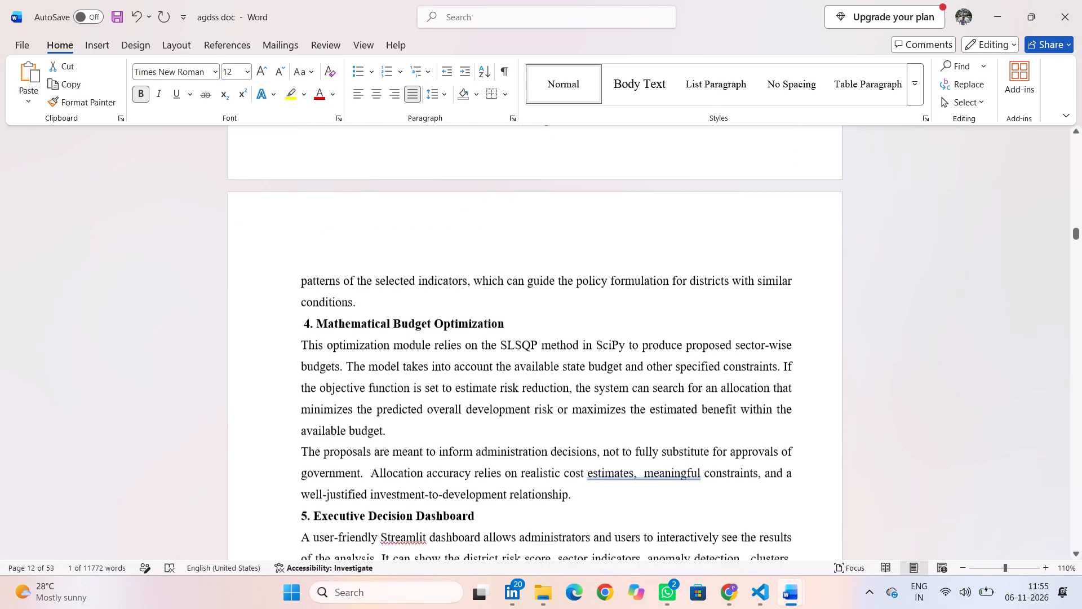
scroll(422, 408, "down", 3)
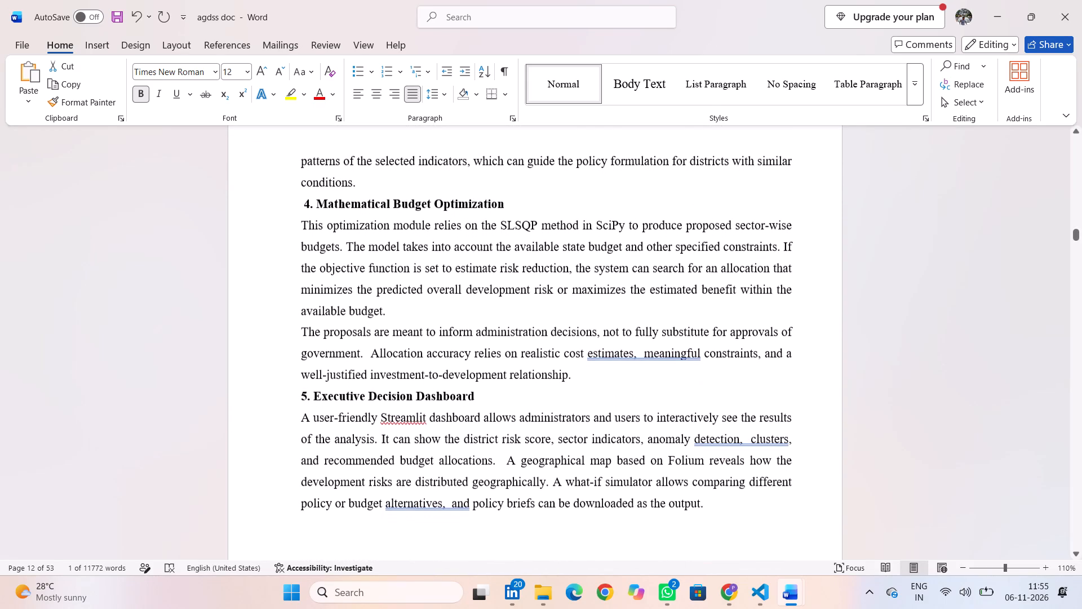
scroll(422, 408, "down", 3)
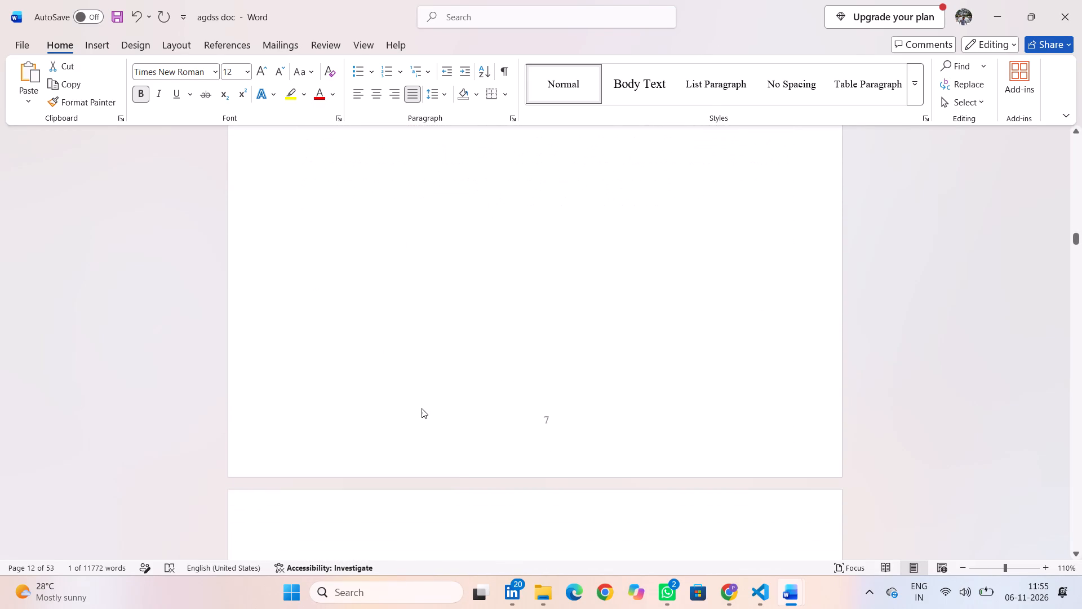
Review Chapter 2 Requirement Engineering from its introduction and hardware requirements through the software requirements table and the subsections below it.
scroll(422, 408, "down", 3)
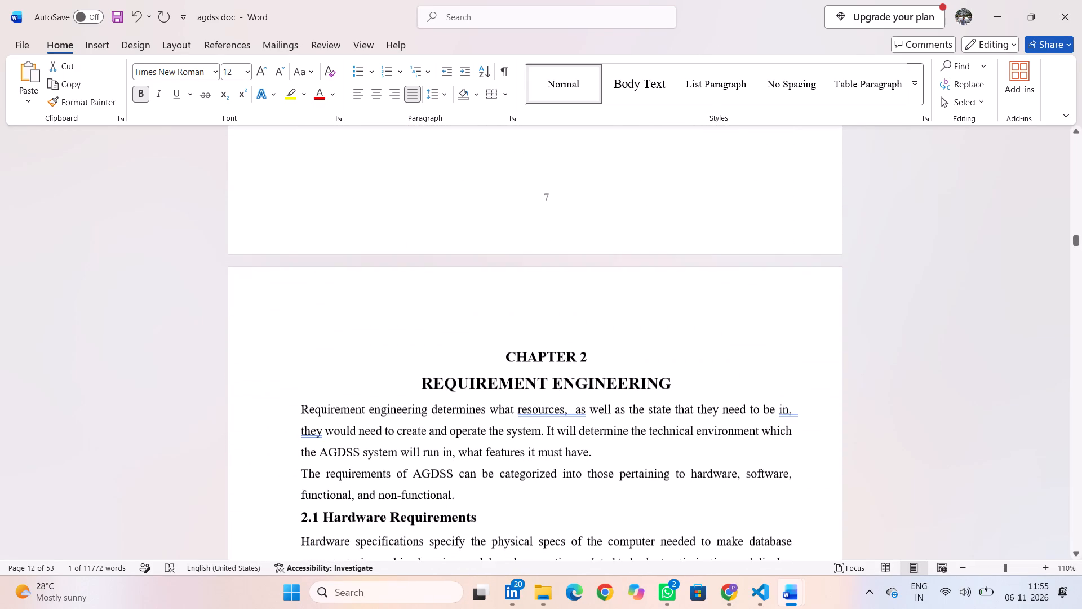
scroll(422, 408, "down", 2)
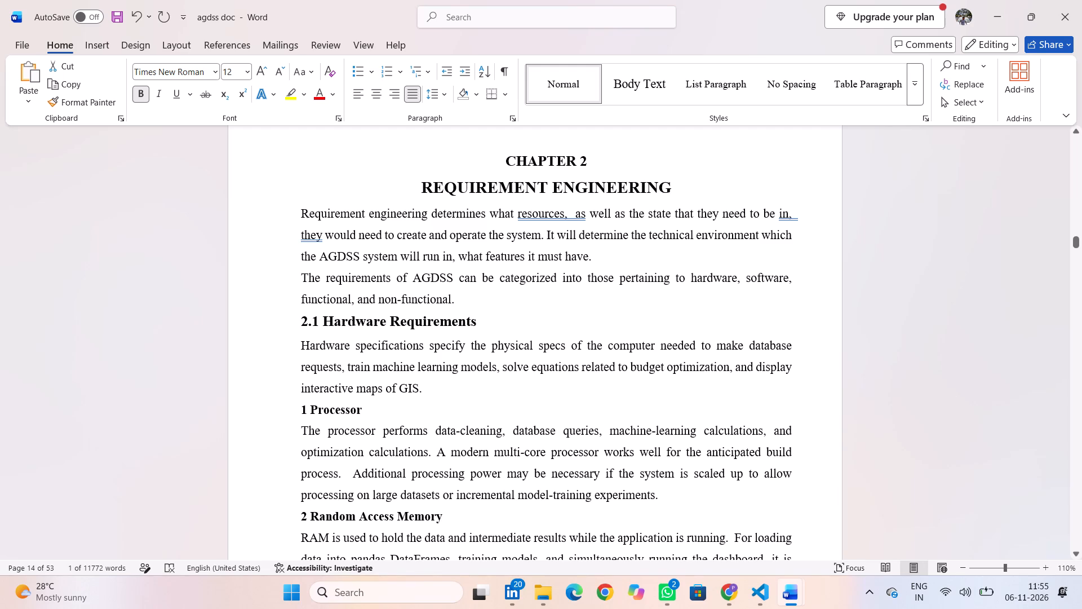
scroll(455, 342, "down", 2)
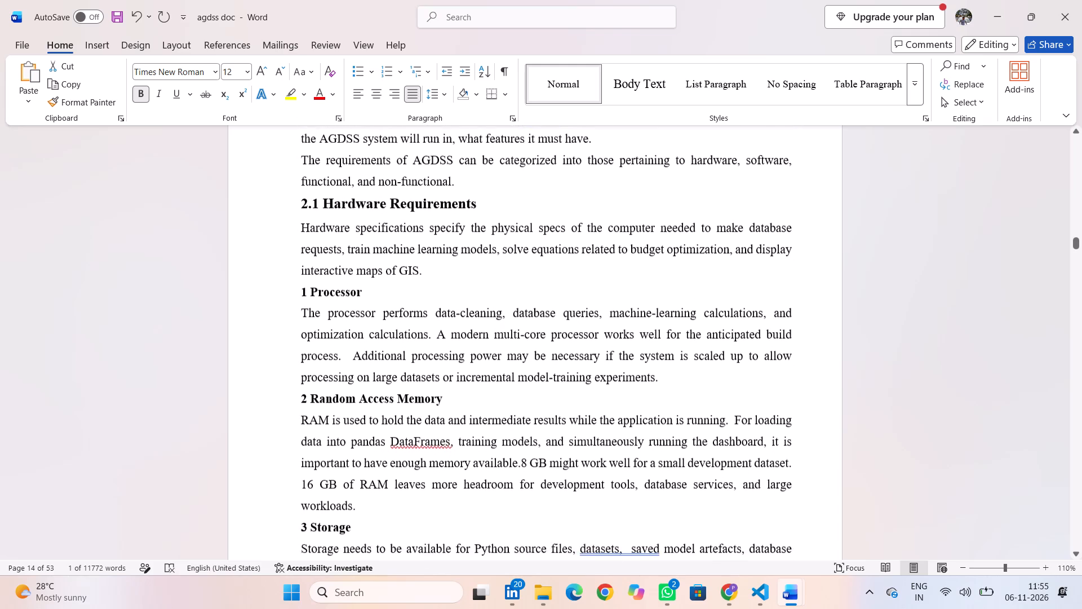
scroll(455, 342, "down", 3)
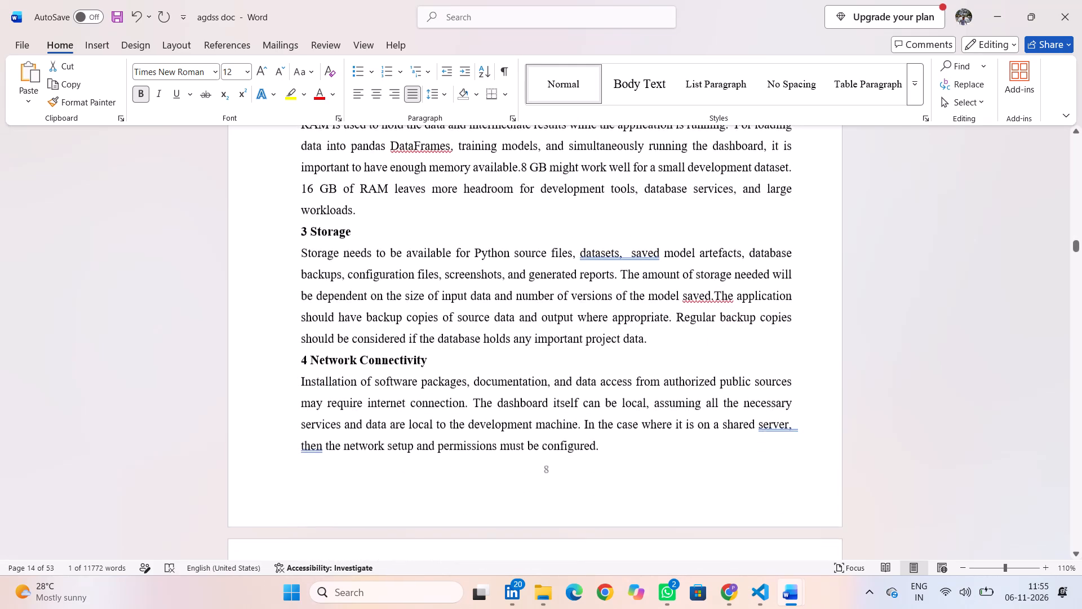
scroll(455, 342, "down", 3)
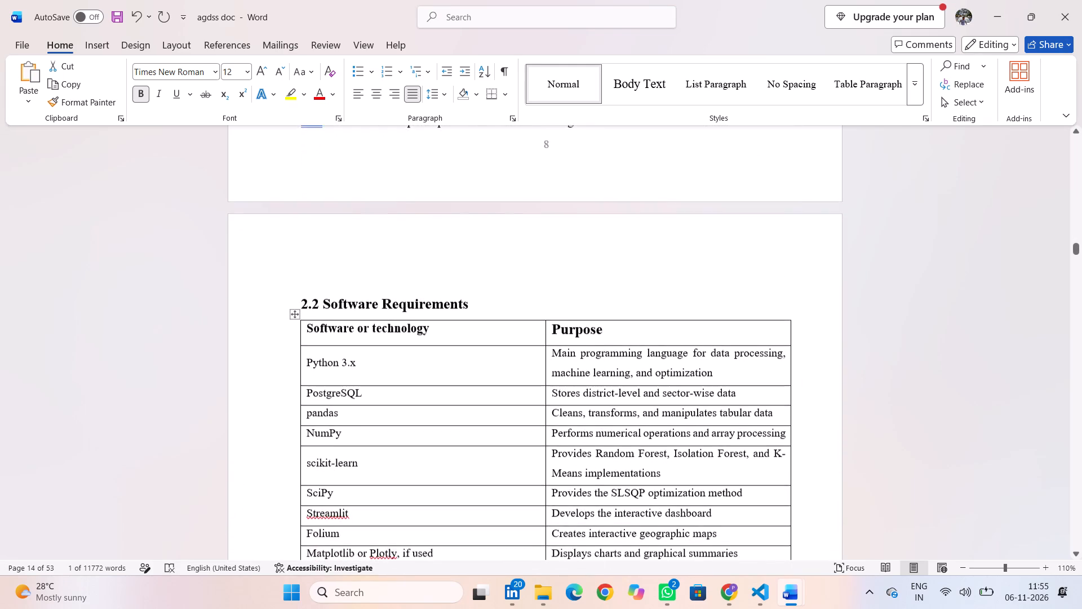
scroll(455, 342, "down", 1)
scroll(460, 290, "down", 1)
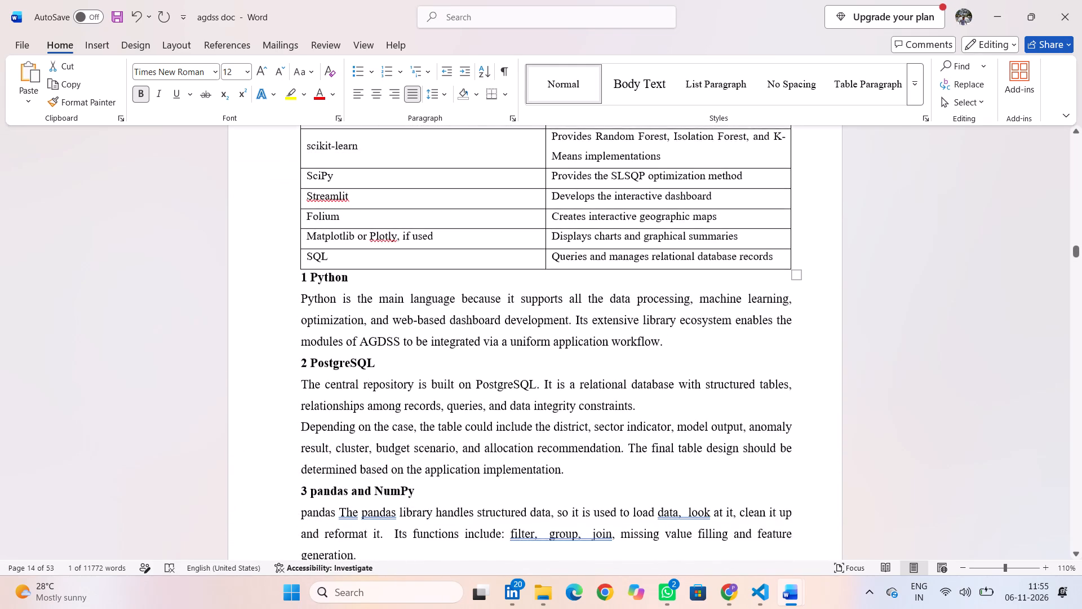
scroll(460, 290, "down", 1)
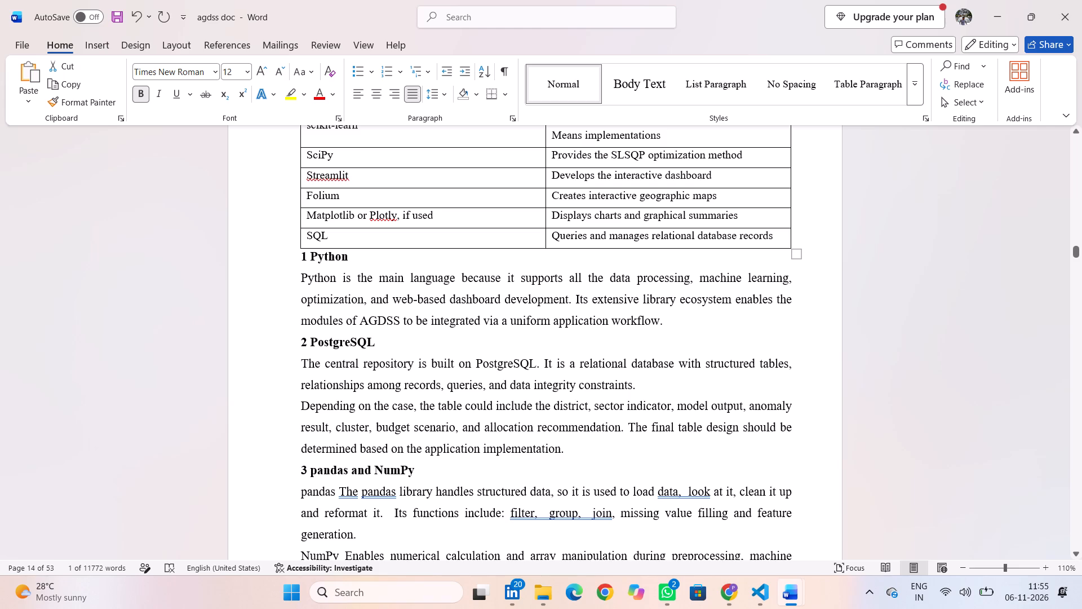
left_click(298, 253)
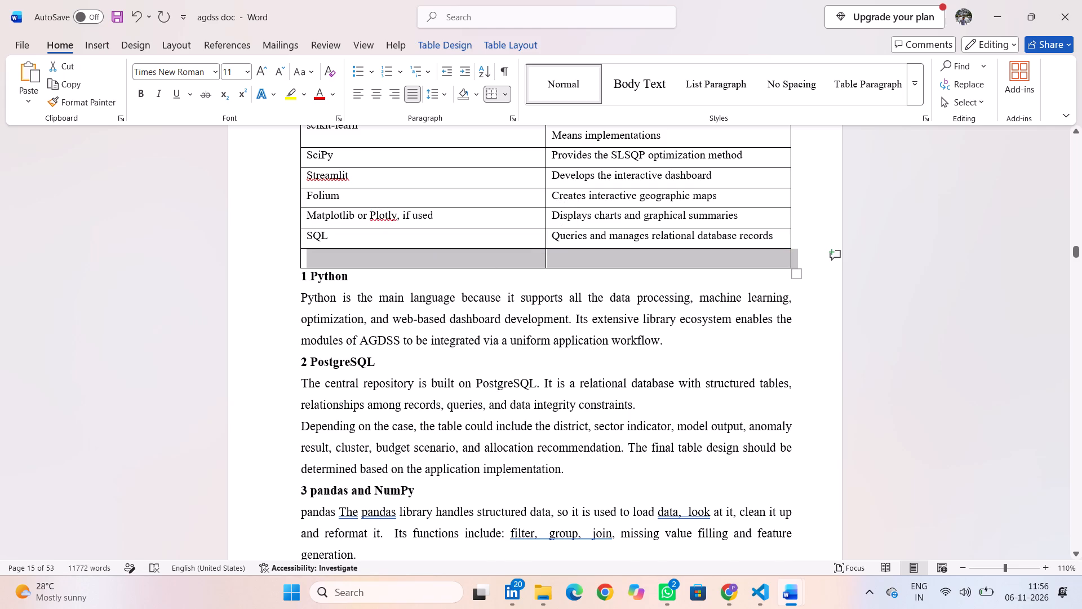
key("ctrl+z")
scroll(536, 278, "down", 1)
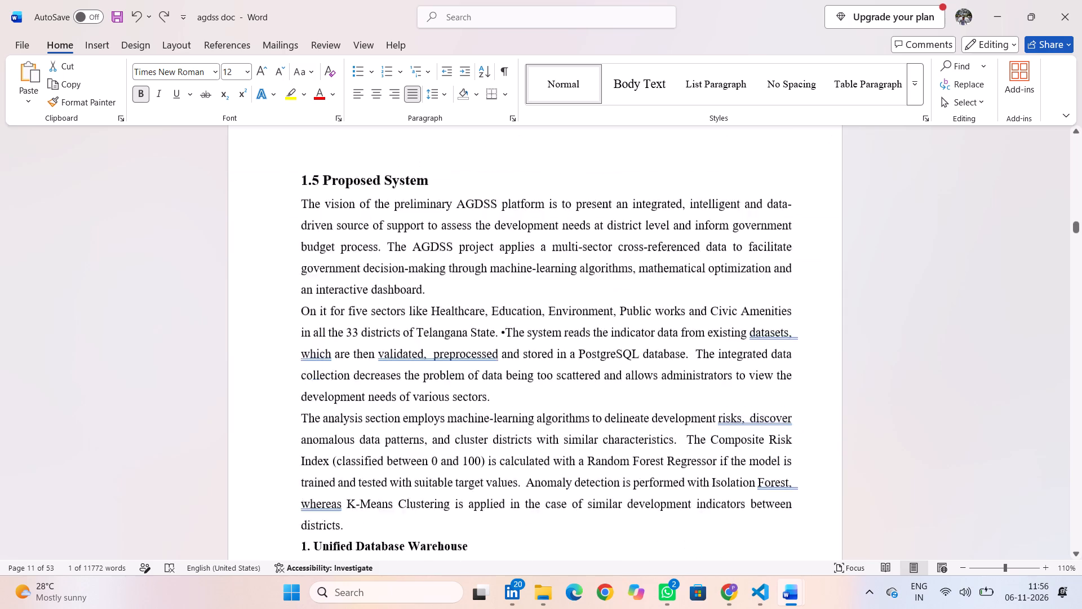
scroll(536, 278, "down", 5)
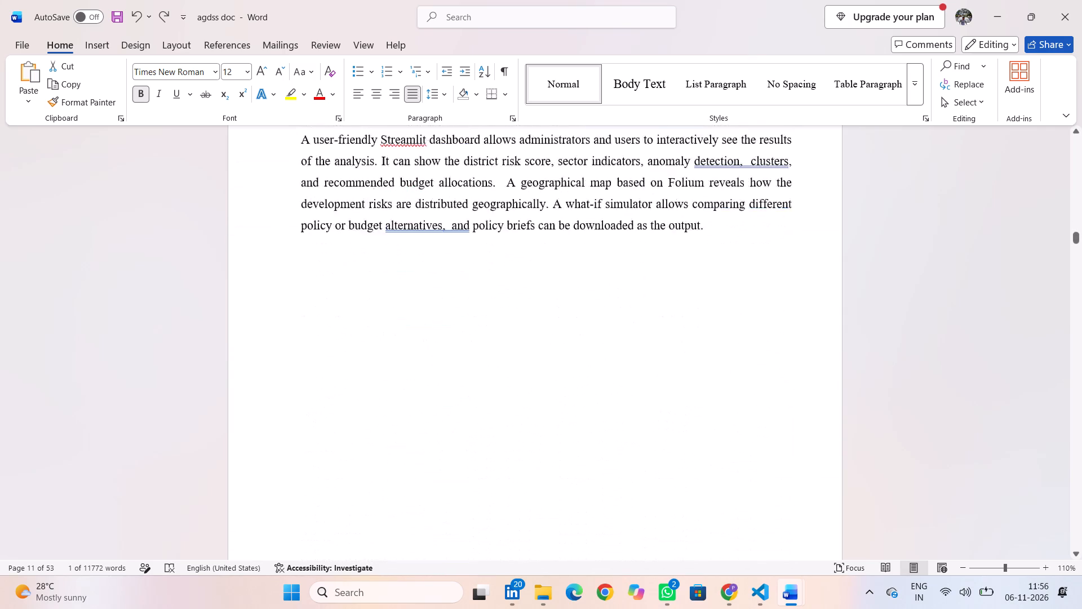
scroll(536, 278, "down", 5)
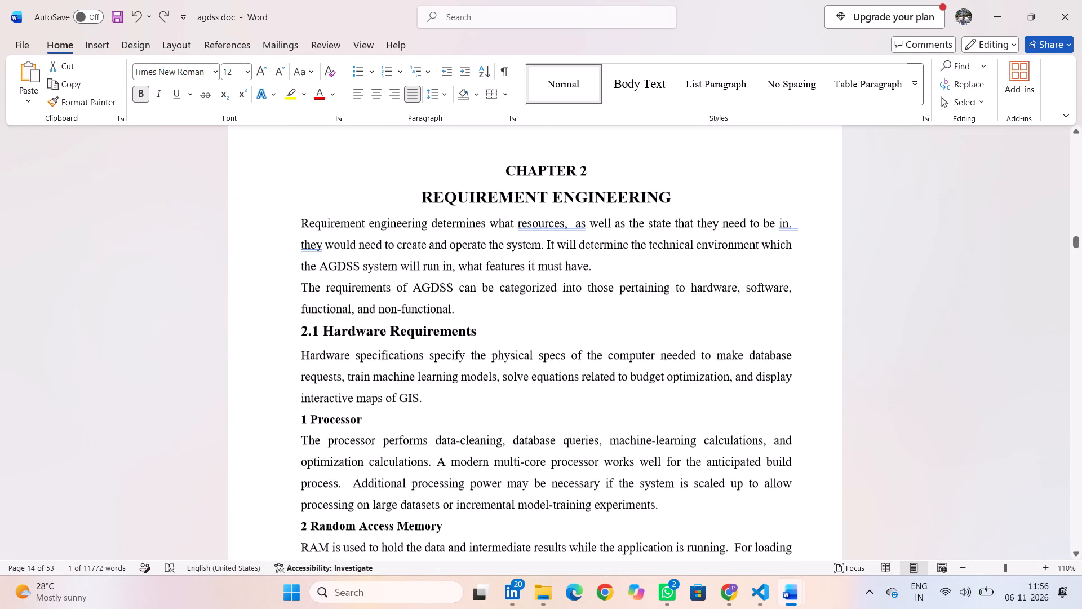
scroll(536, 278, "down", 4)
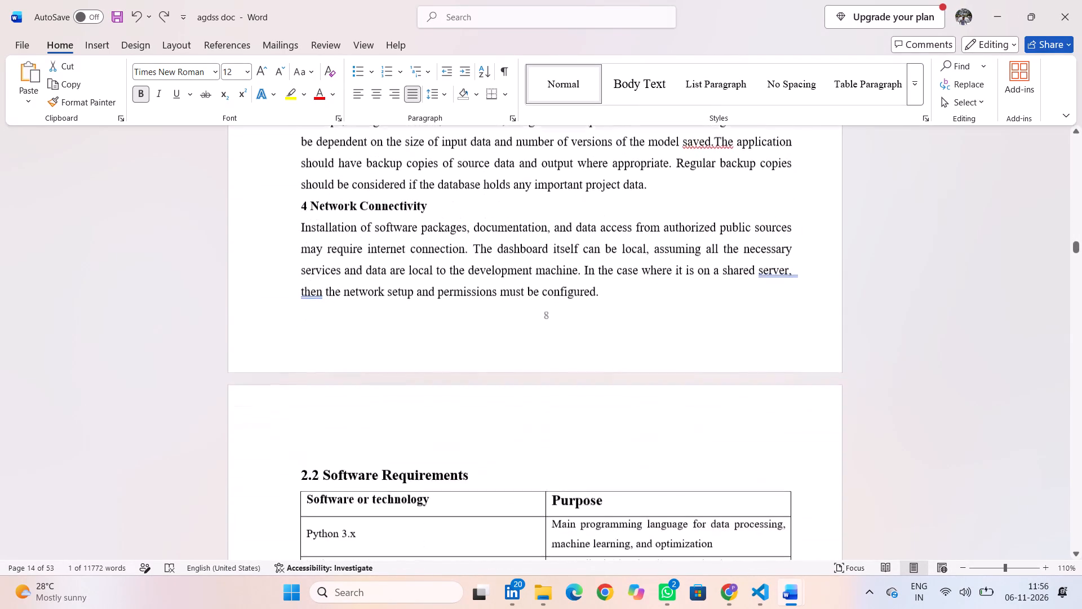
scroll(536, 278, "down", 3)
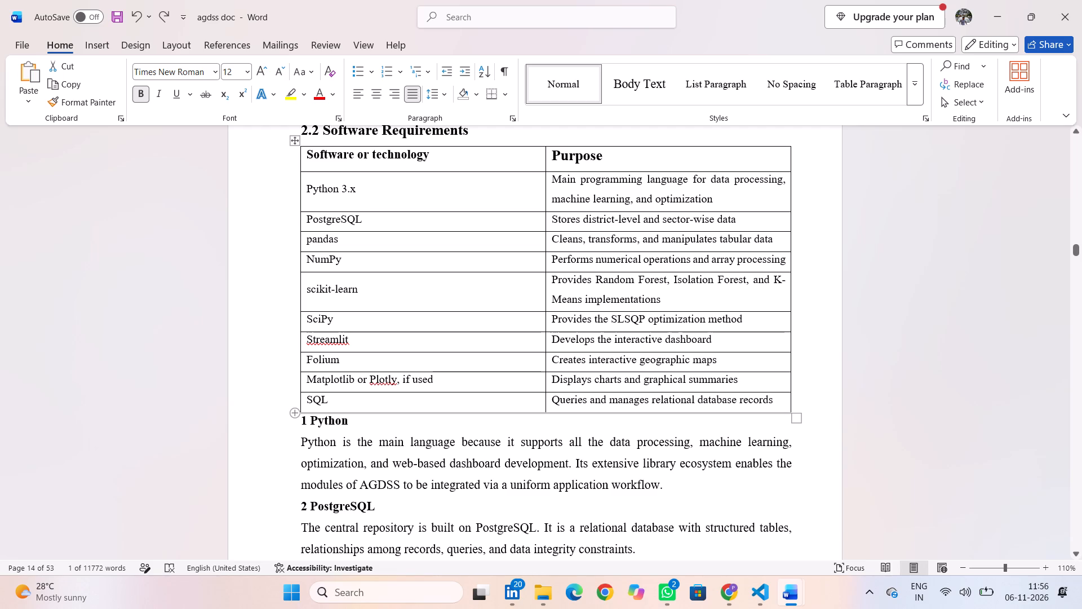
Add a caption line reading "Table 1;" directly below the Software Requirements table, above the "1 Python" heading.
left_click(303, 420)
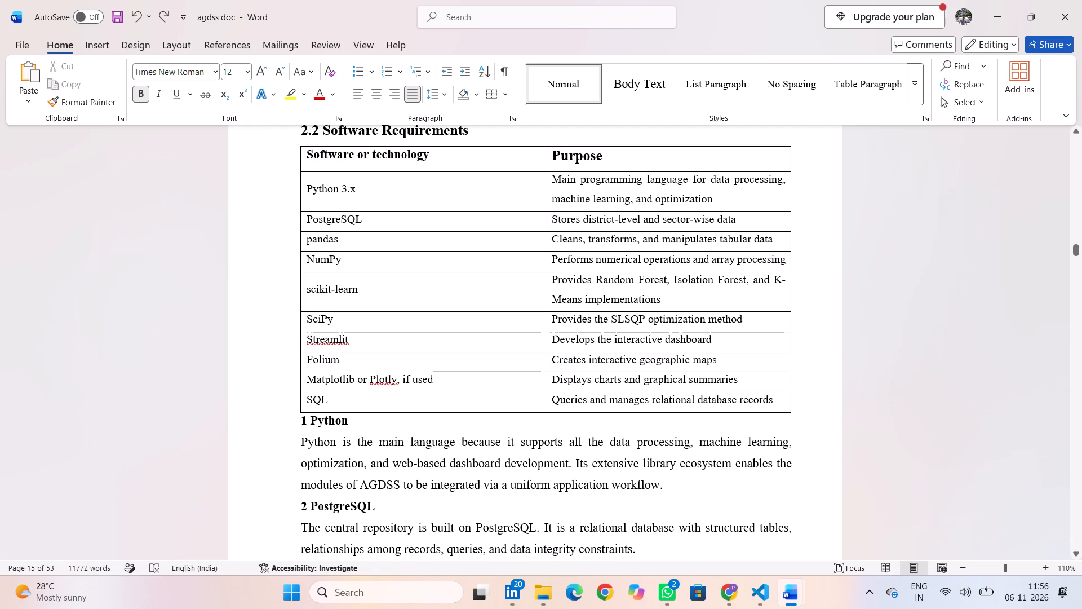
key("Return")
key("Up")
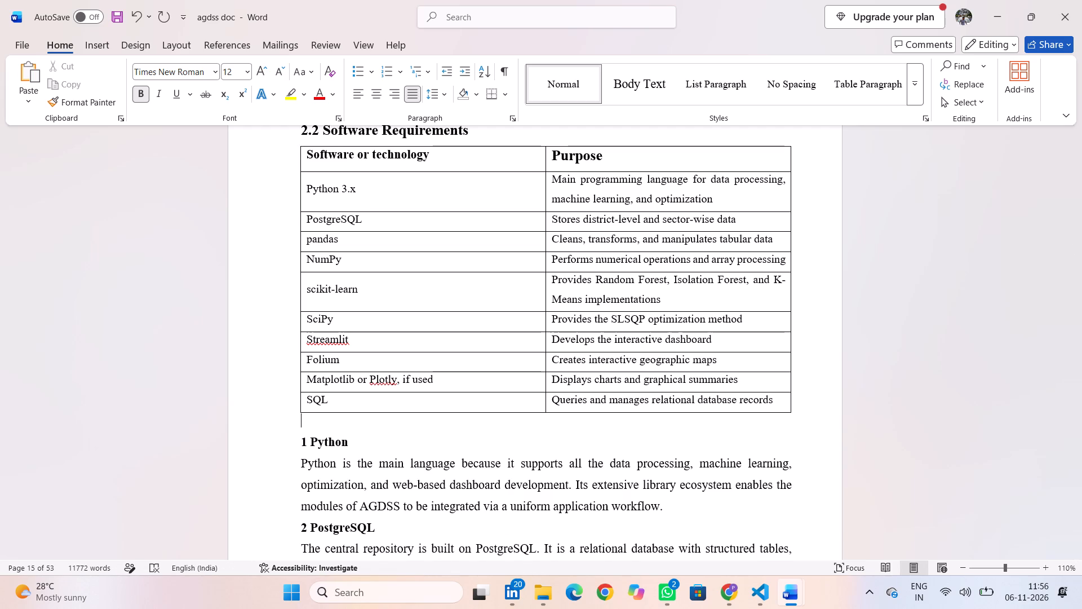
type("tal")
key("BackSpace")
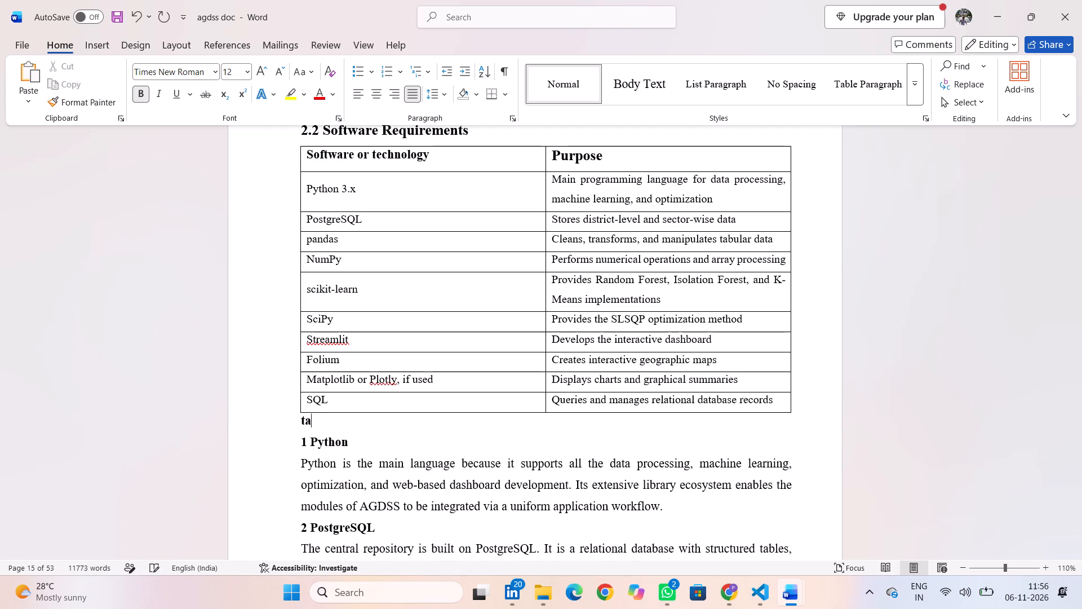
type("ble")
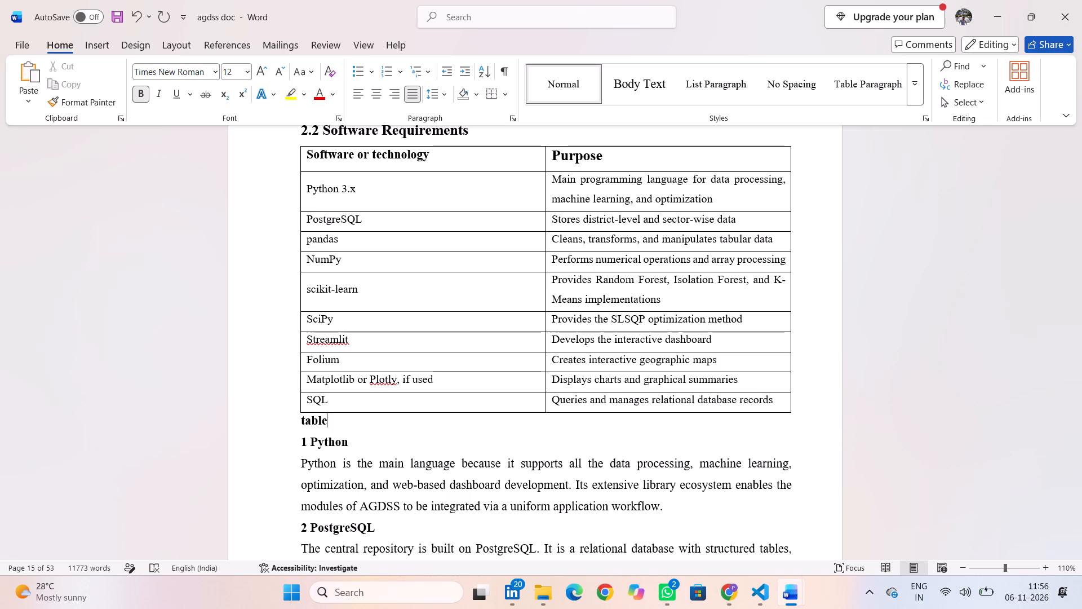
key("space")
type("1")
key("semicolon")
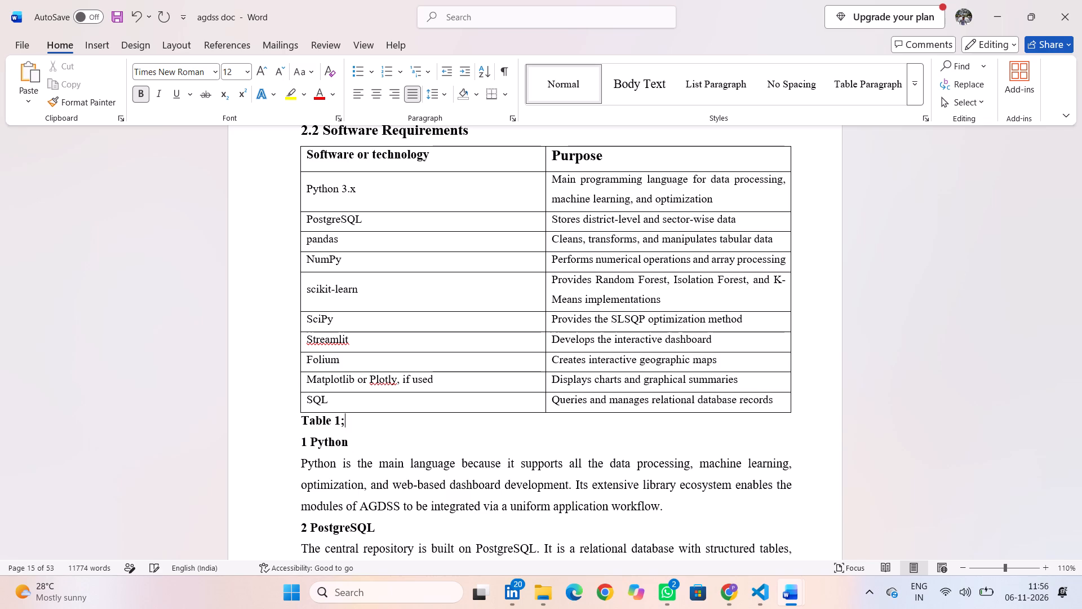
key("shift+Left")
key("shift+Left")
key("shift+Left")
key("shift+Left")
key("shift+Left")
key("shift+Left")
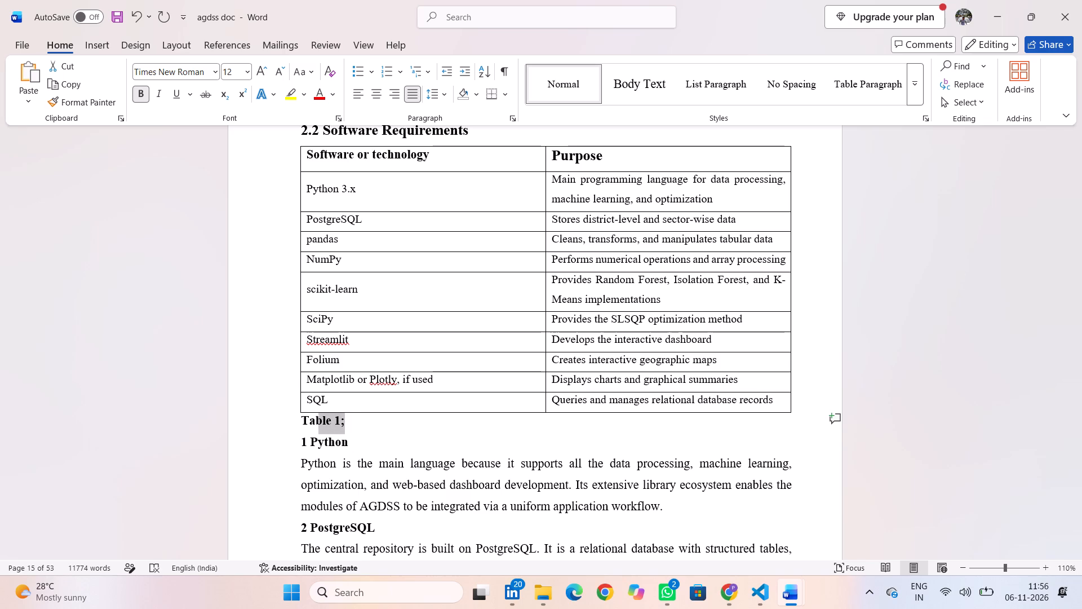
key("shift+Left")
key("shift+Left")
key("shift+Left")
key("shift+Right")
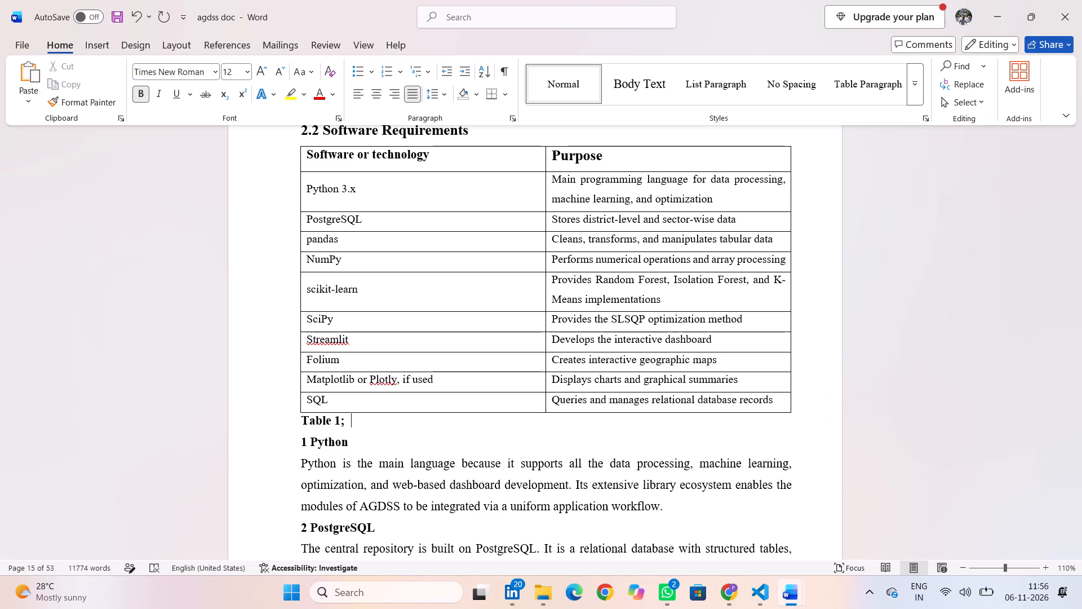
Format the "Table 1;" caption below the Software Requirements table as non-bold, 11 pt and centred.
key("shift+Left")
key("shift+Left")
key("shift+Left")
key("shift+Left")
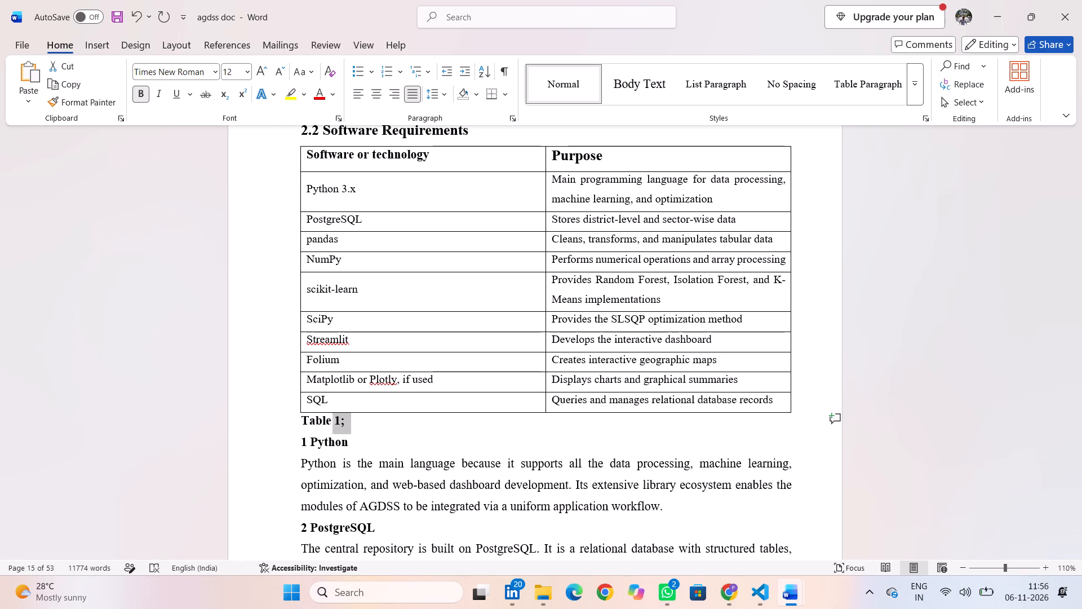
key("shift+Left")
key("shift+Left")
key("shift+Left")
key("shift+Left")
key("shift+Left")
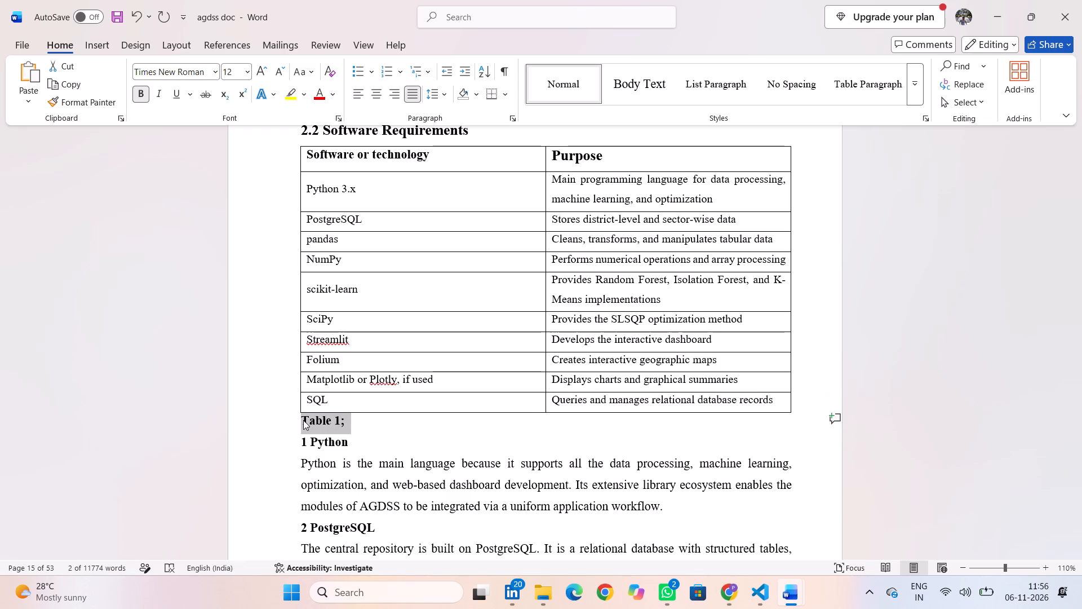
left_click(140, 90)
left_click(249, 70)
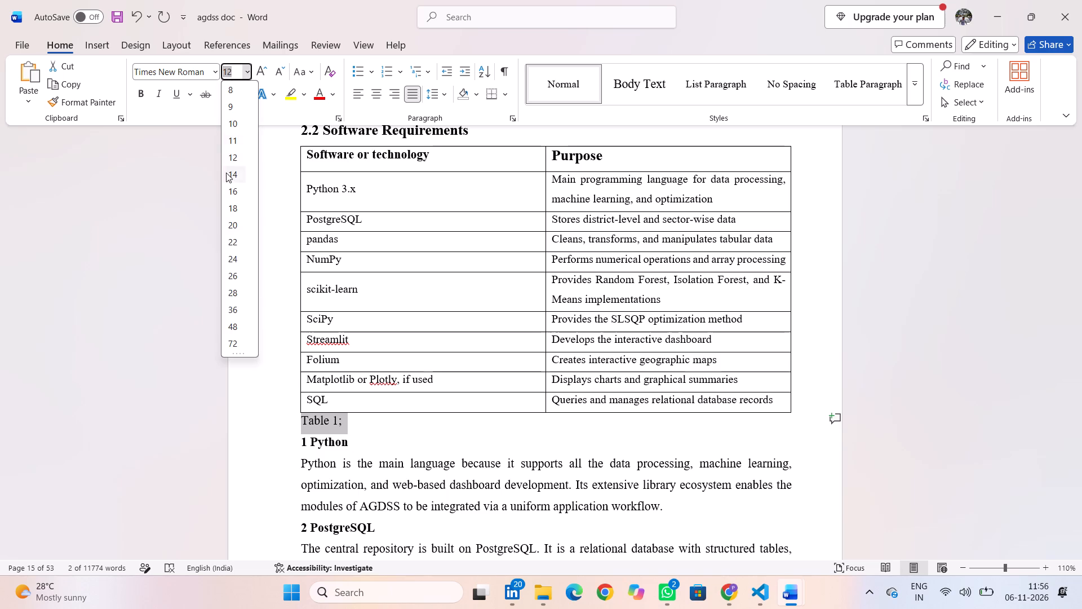
left_click(237, 143)
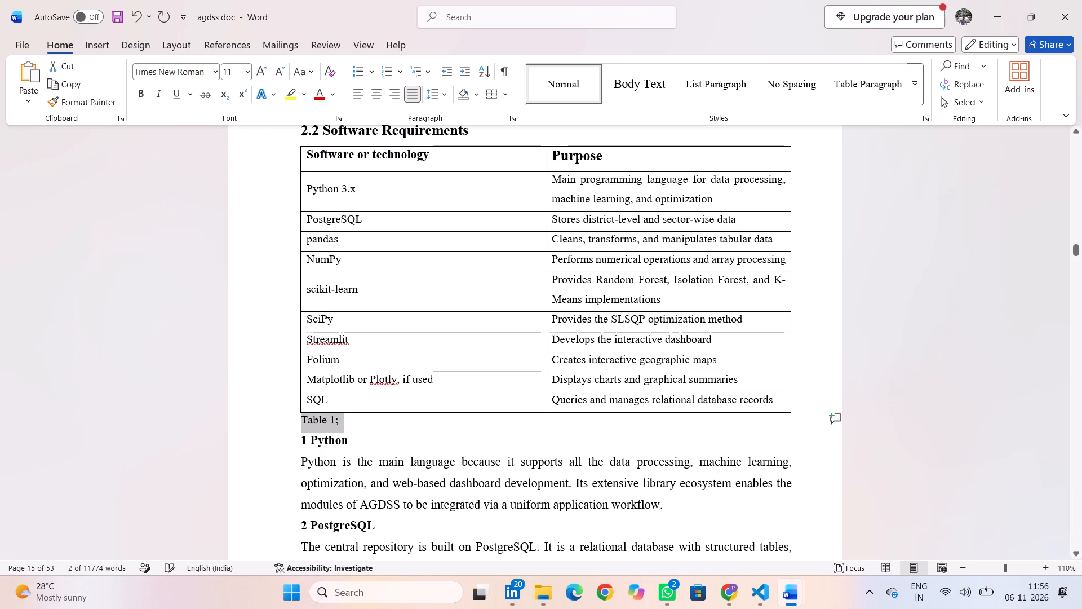
left_click(376, 90)
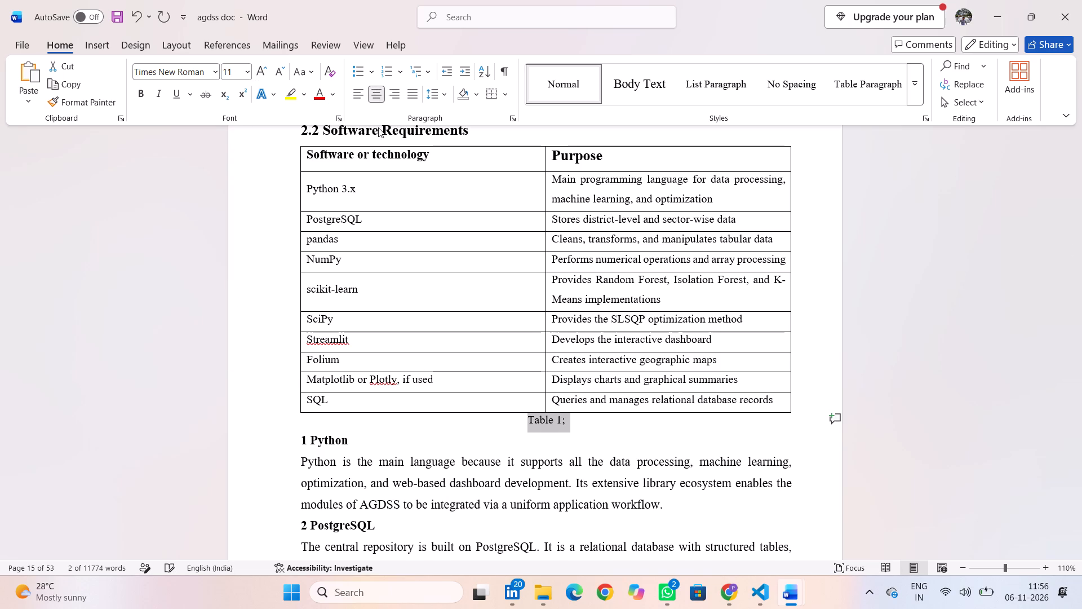
left_click(579, 425)
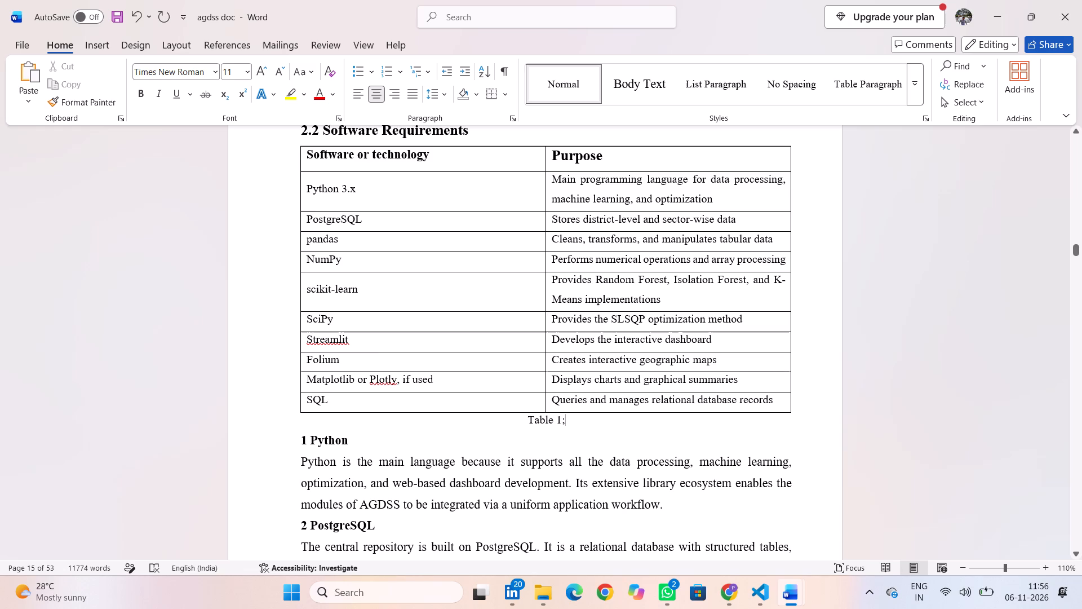
Review the rest of Chapter 2, from the Python subsection through Streamlit, and the opening of Chapter 3.
scroll(374, 436, "down", 3)
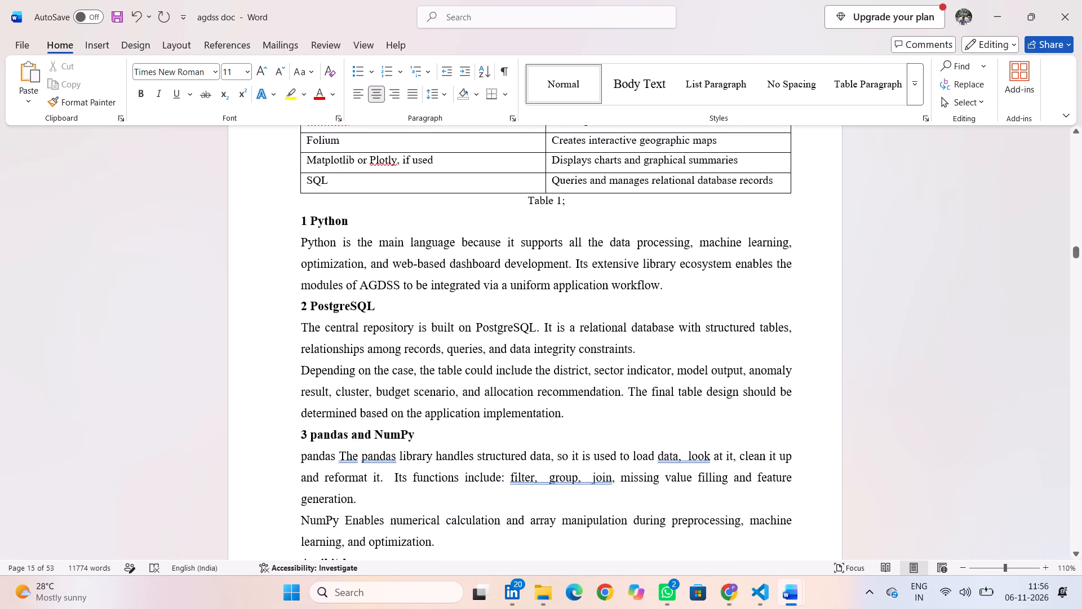
scroll(374, 436, "down", 3)
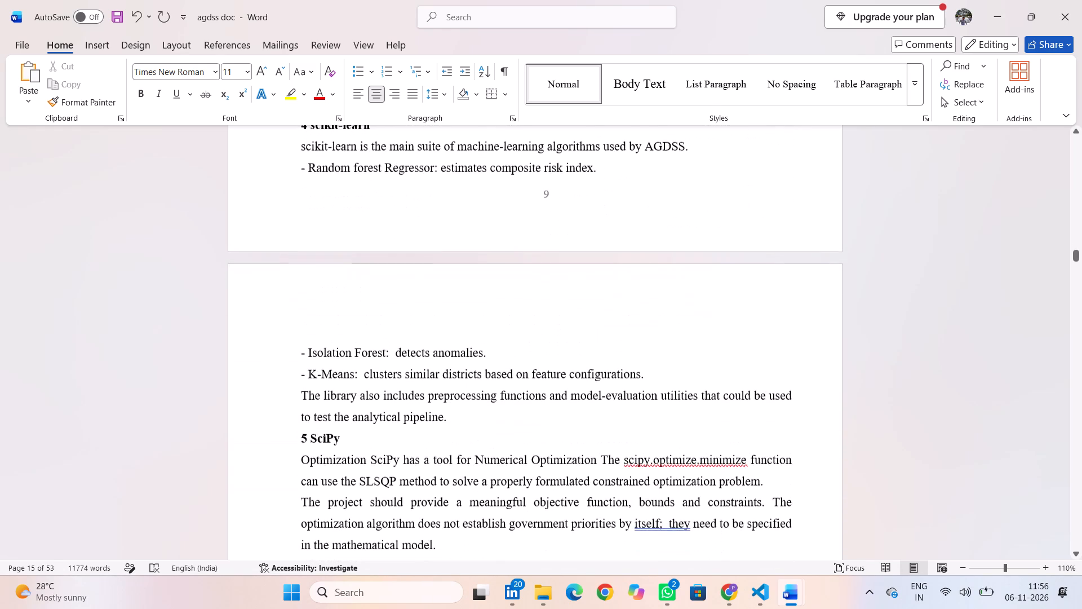
scroll(374, 436, "down", 3)
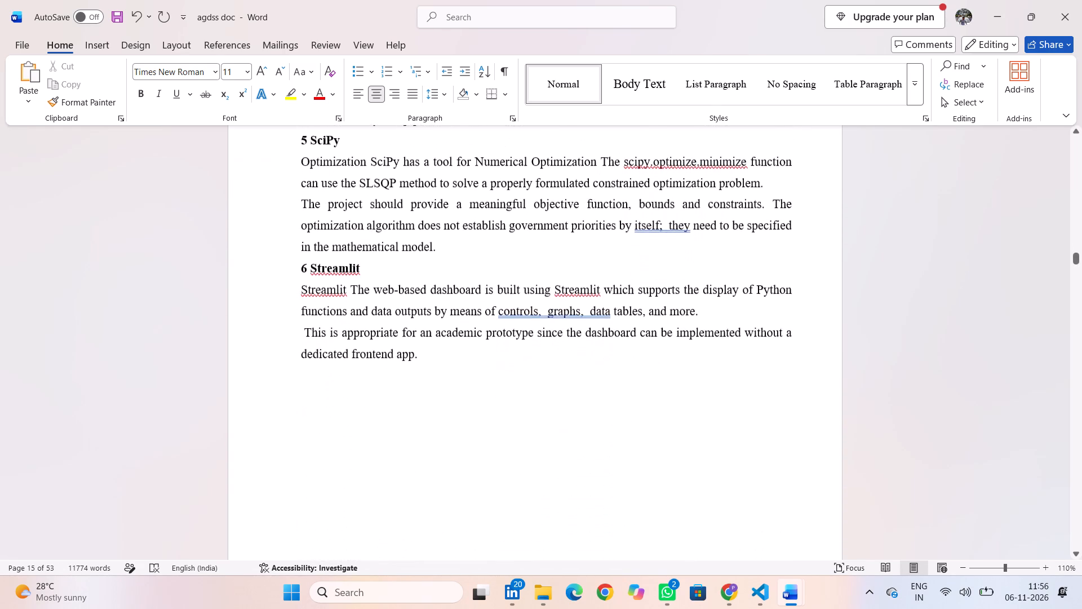
scroll(374, 436, "down", 2)
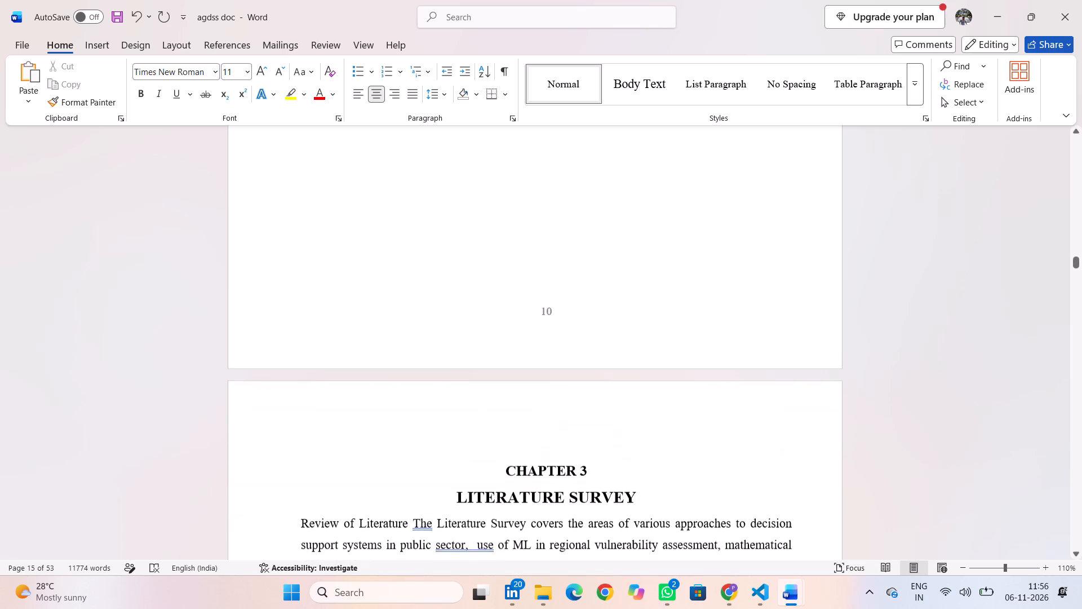
scroll(374, 436, "down", 2)
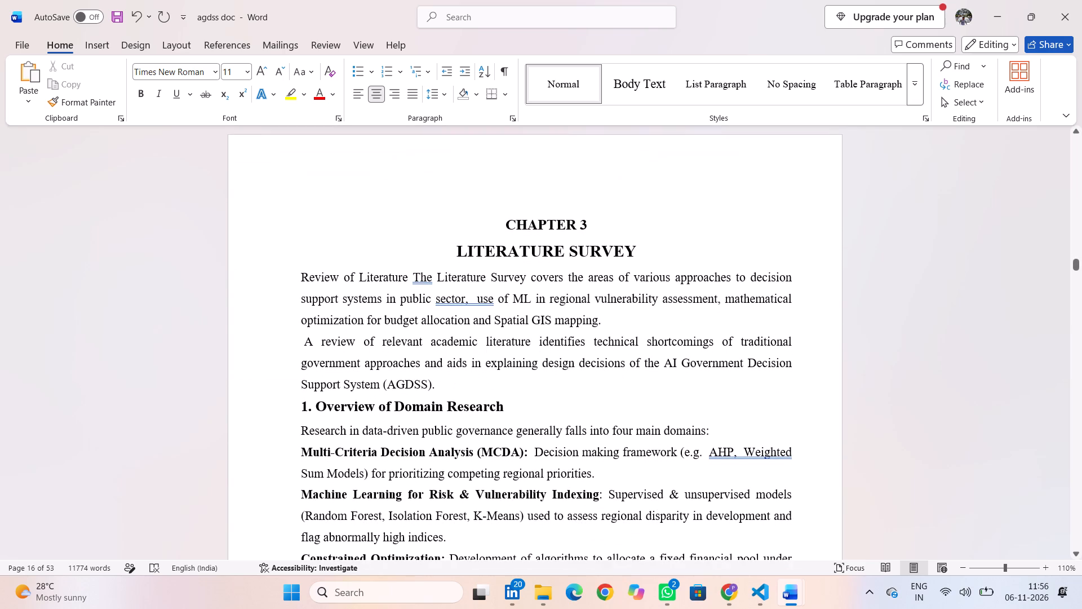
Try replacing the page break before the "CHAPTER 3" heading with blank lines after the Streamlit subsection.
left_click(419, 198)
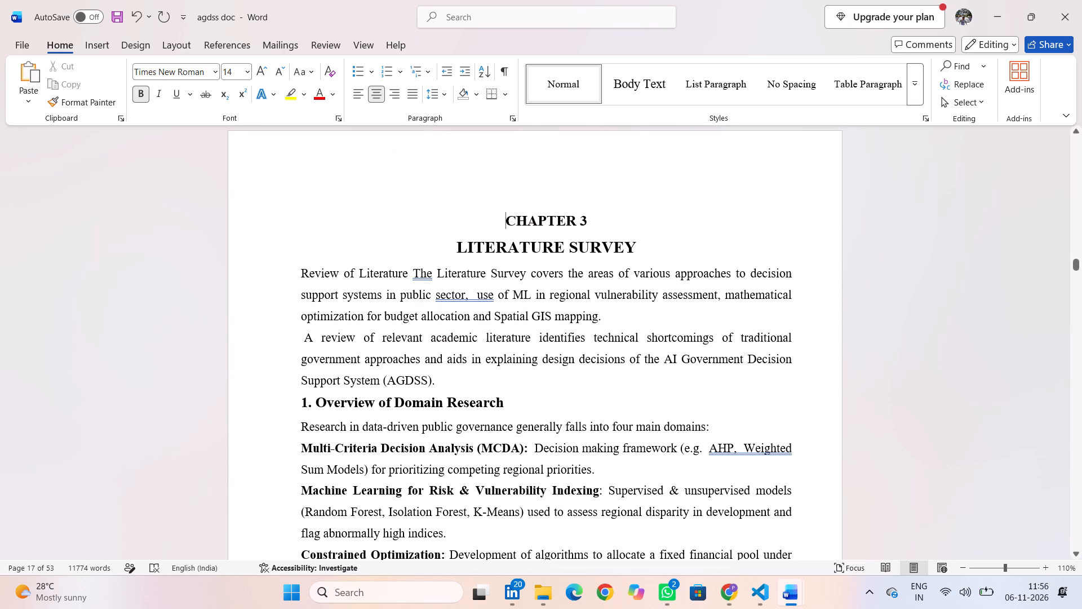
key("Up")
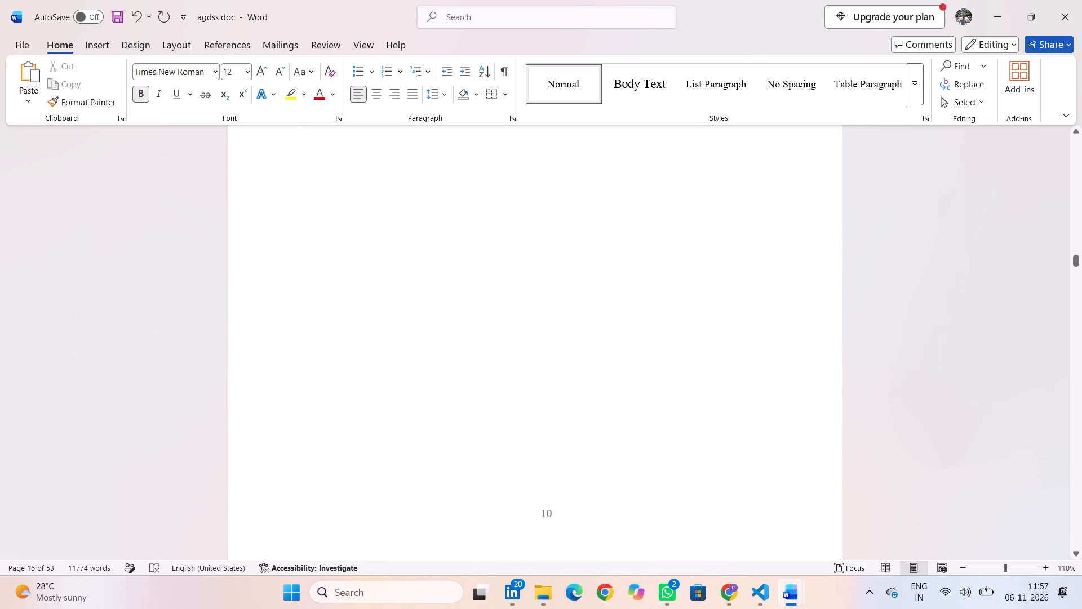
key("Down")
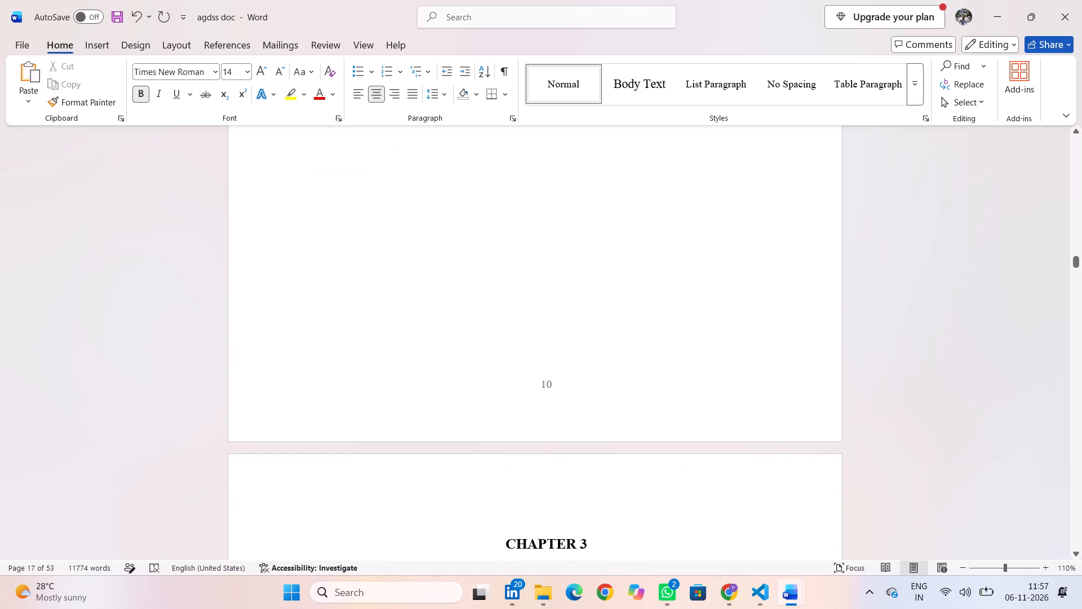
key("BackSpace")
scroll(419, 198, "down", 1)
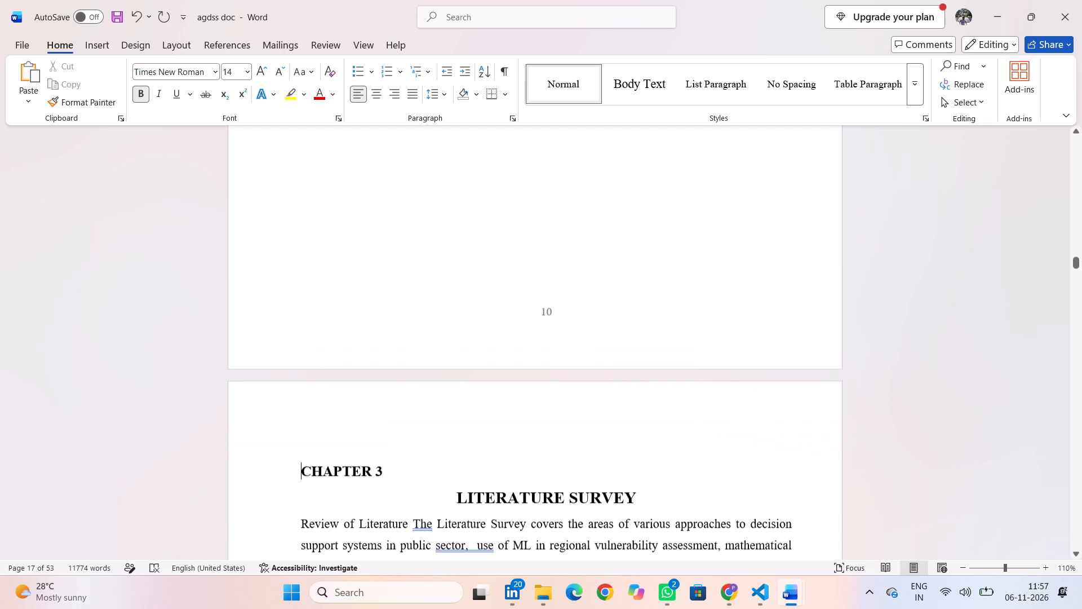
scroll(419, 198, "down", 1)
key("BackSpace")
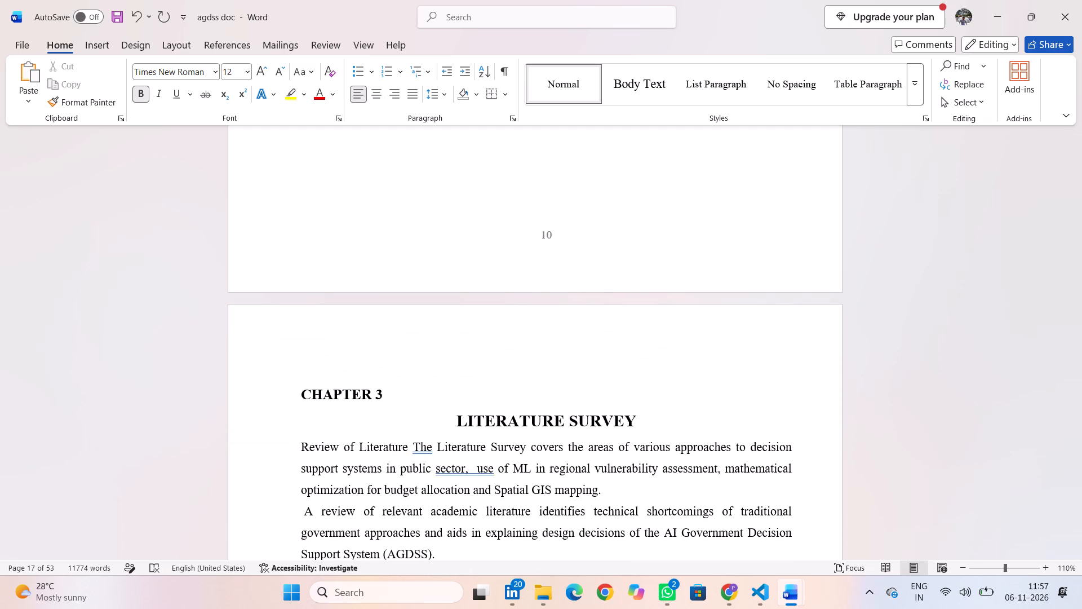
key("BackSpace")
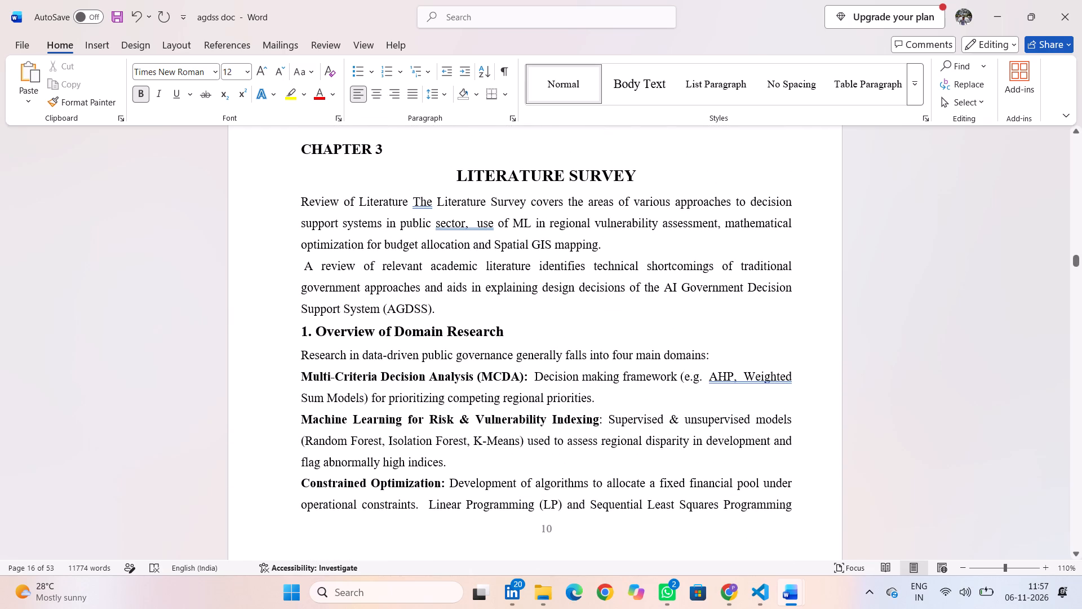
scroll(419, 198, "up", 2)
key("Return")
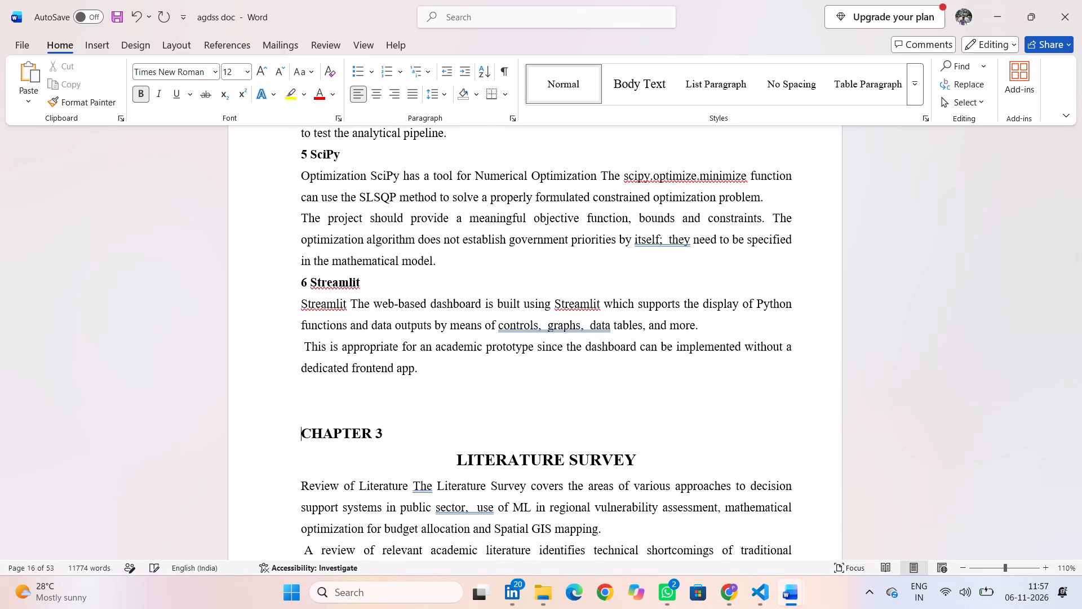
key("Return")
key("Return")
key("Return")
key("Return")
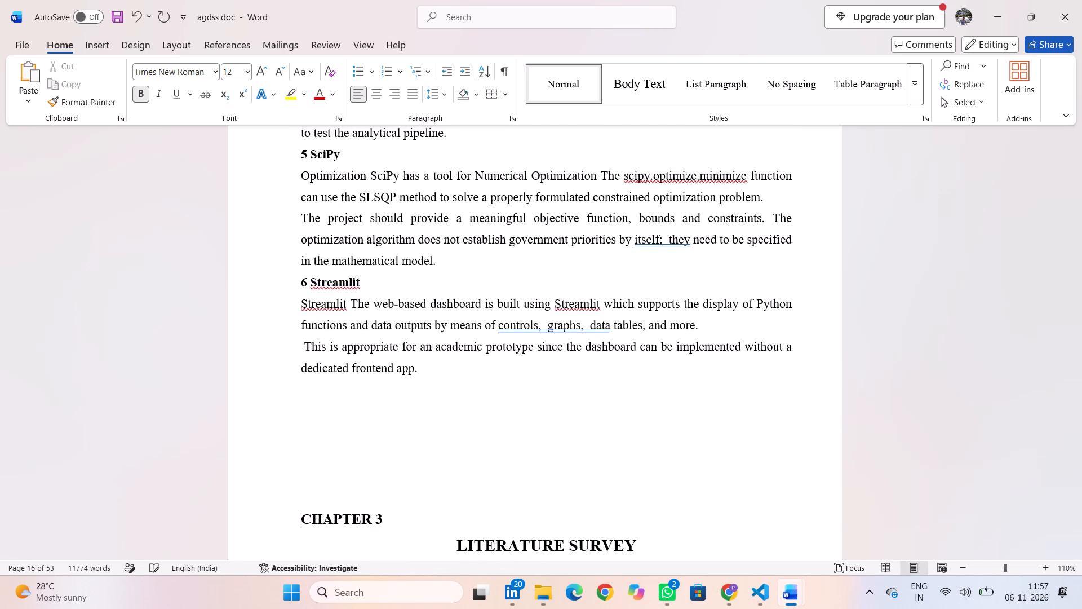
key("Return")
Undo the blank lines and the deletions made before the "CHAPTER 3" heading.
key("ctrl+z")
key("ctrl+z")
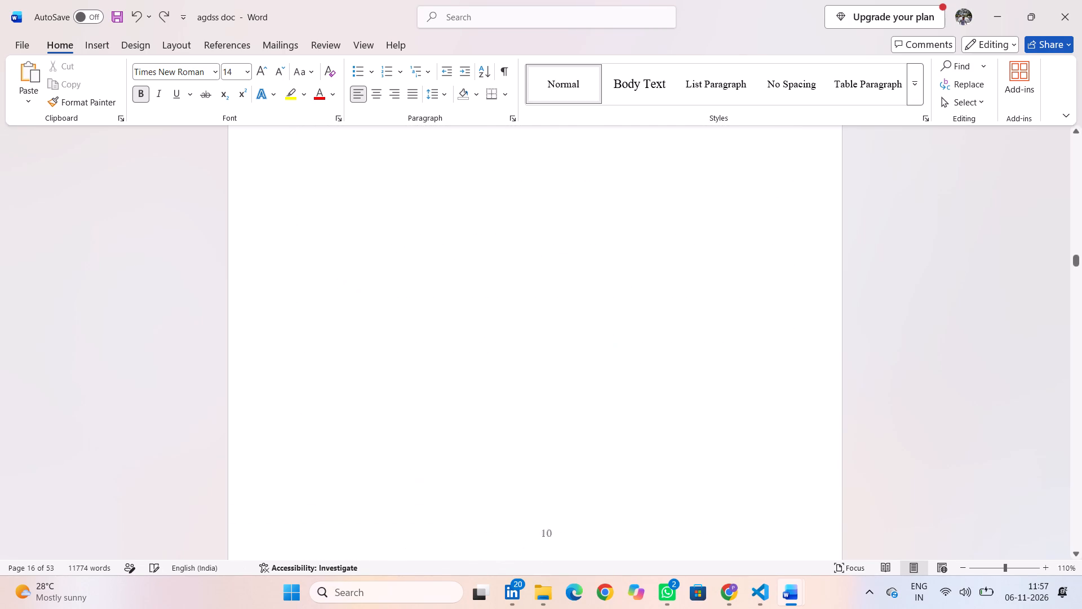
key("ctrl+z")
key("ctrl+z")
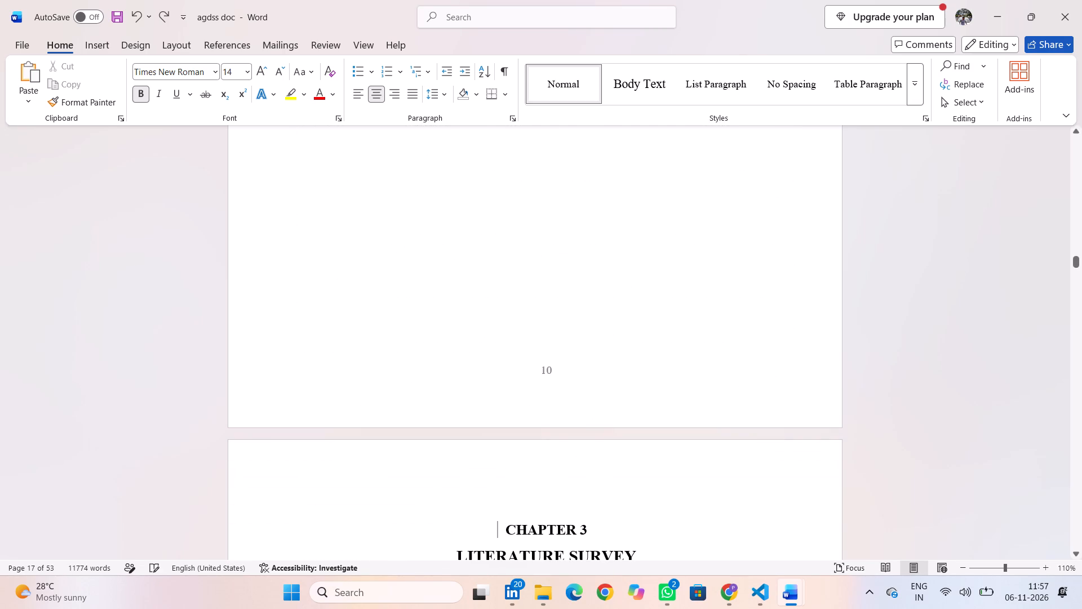
Review Chapter 3 Literature Survey from its introduction through Studies 1 and 2 and the Random Forest Regressor text for formatting problems.
scroll(456, 325, "down", 3)
scroll(456, 325, "up", 2)
scroll(392, 337, "down", 1)
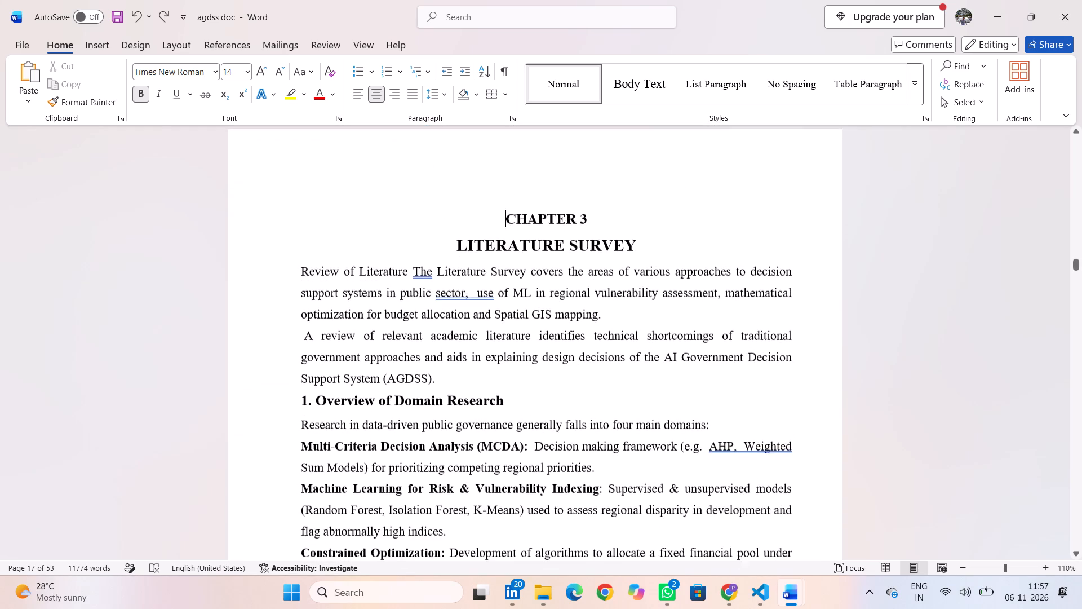
scroll(392, 337, "down", 2)
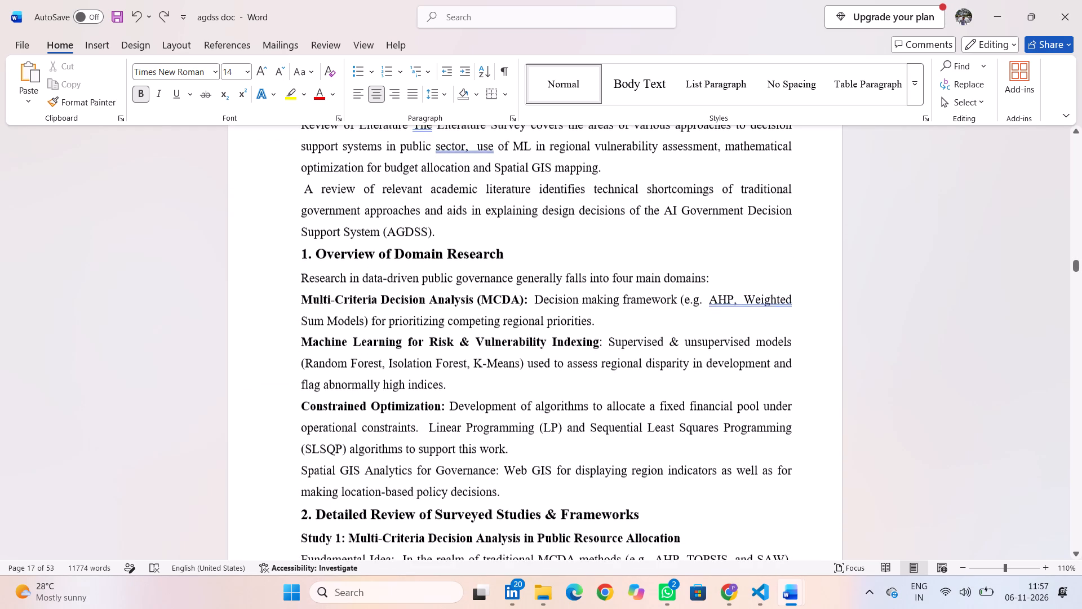
scroll(392, 337, "down", 3)
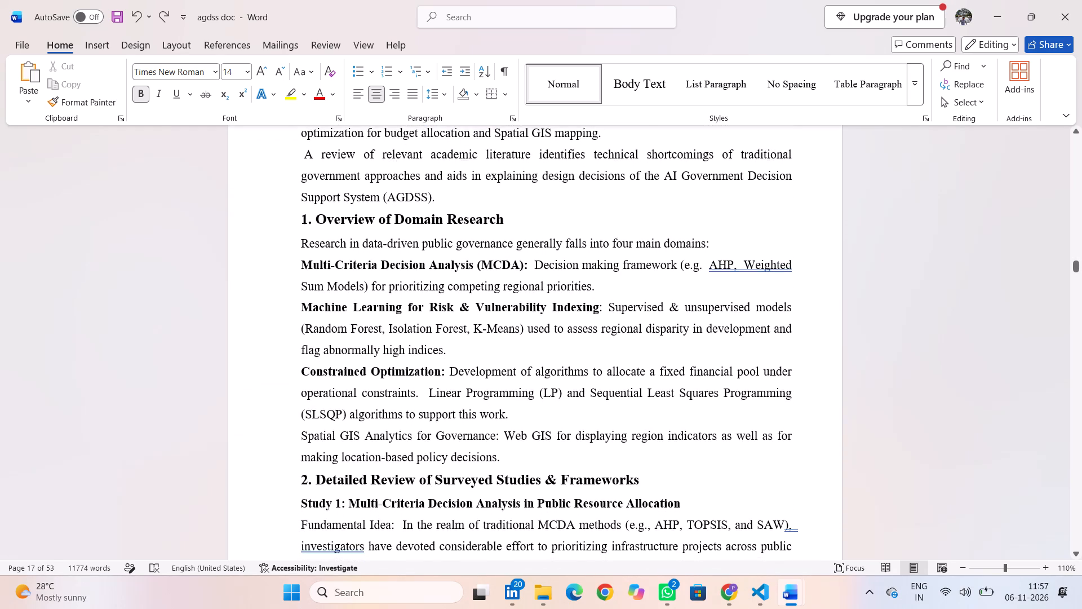
scroll(392, 337, "down", 2)
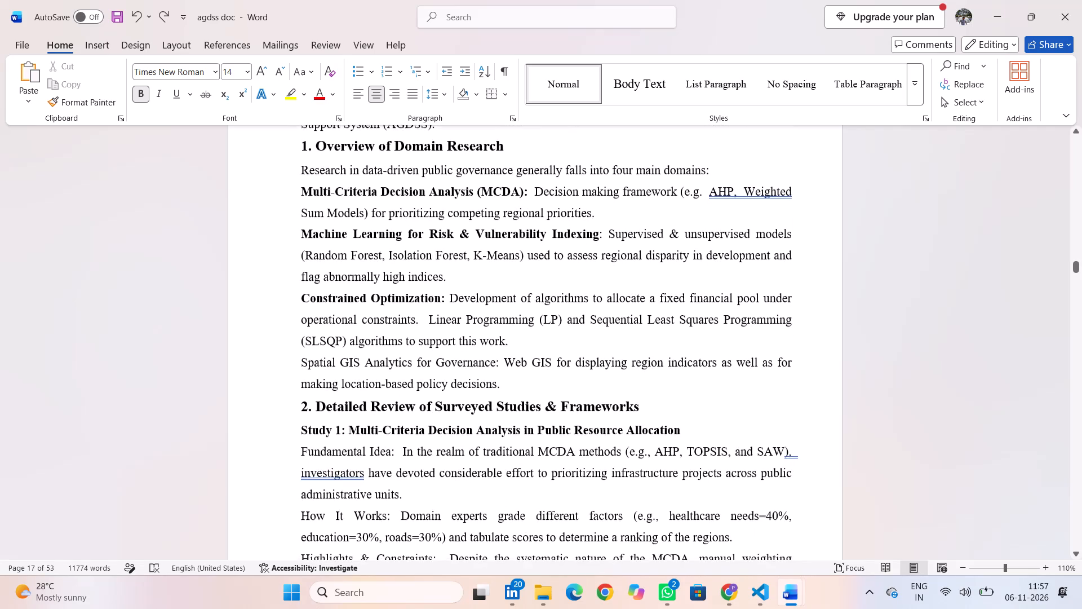
scroll(392, 337, "down", 3)
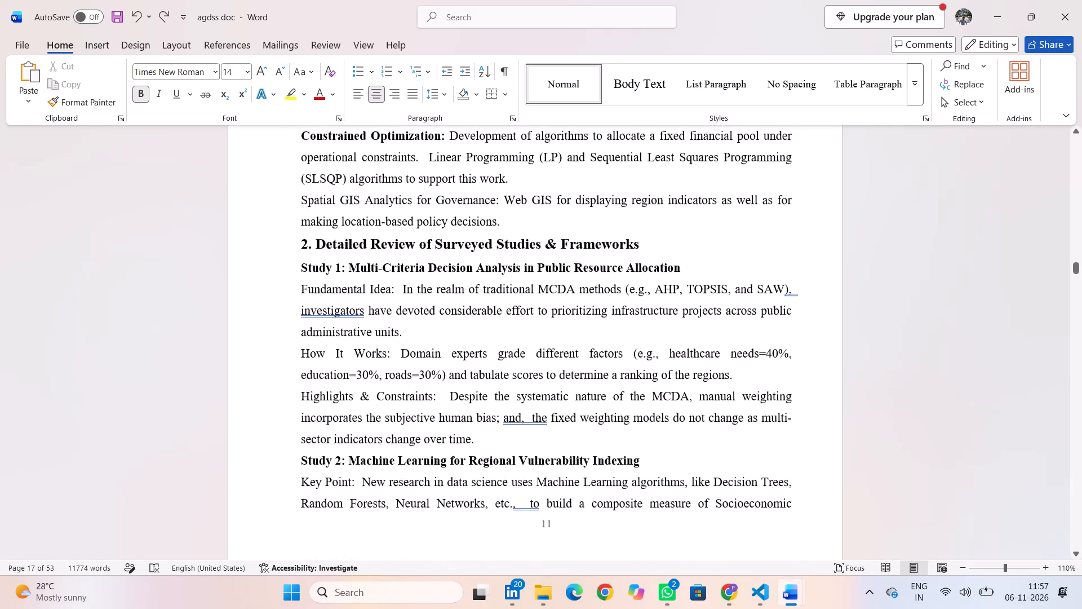
scroll(392, 337, "down", 4)
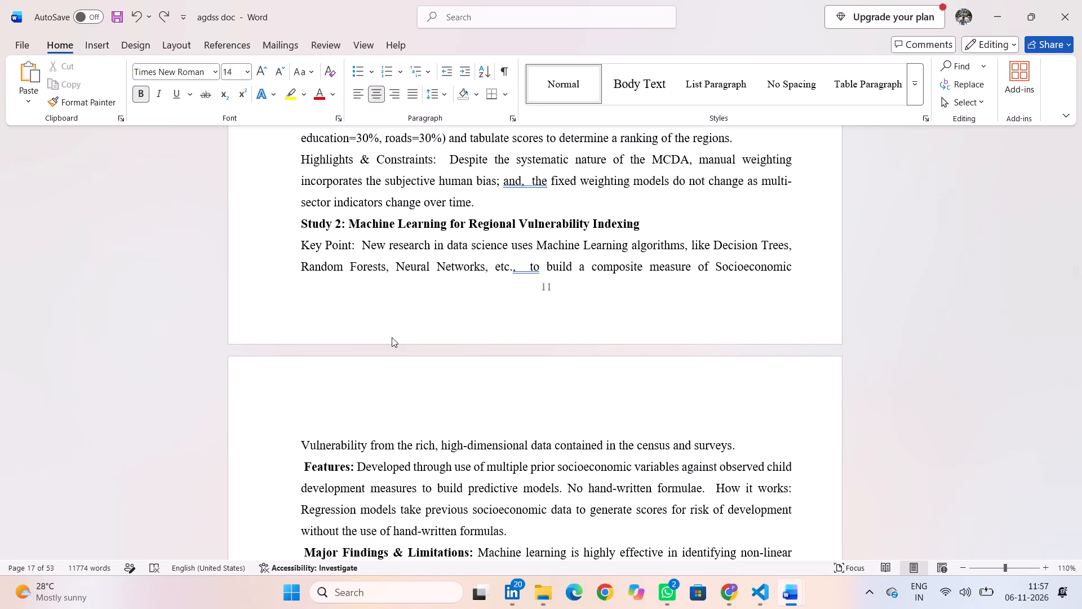
scroll(392, 337, "down", 4)
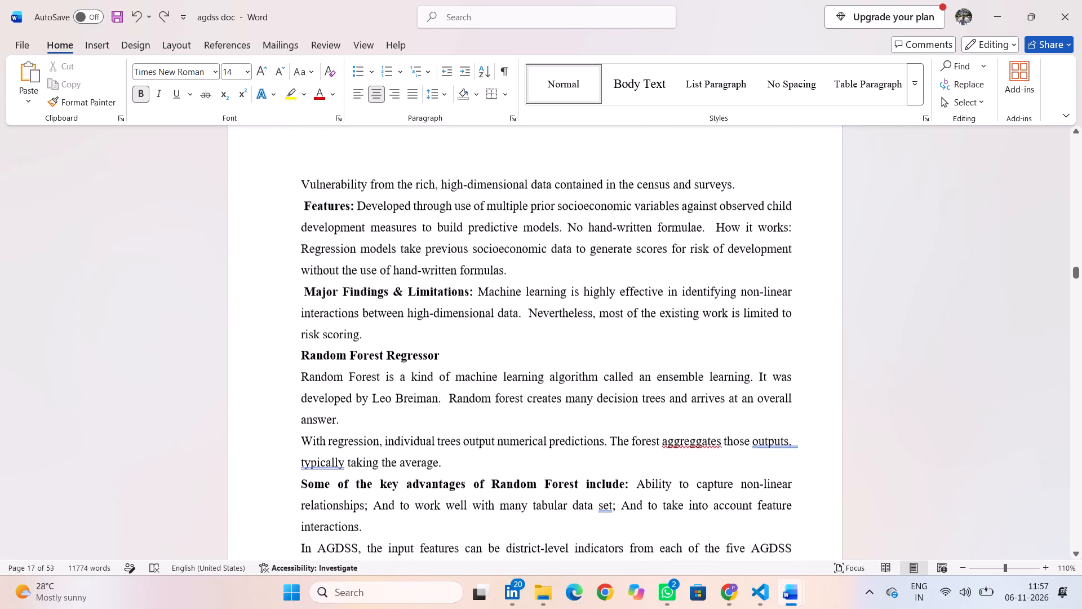
scroll(392, 337, "down", 2)
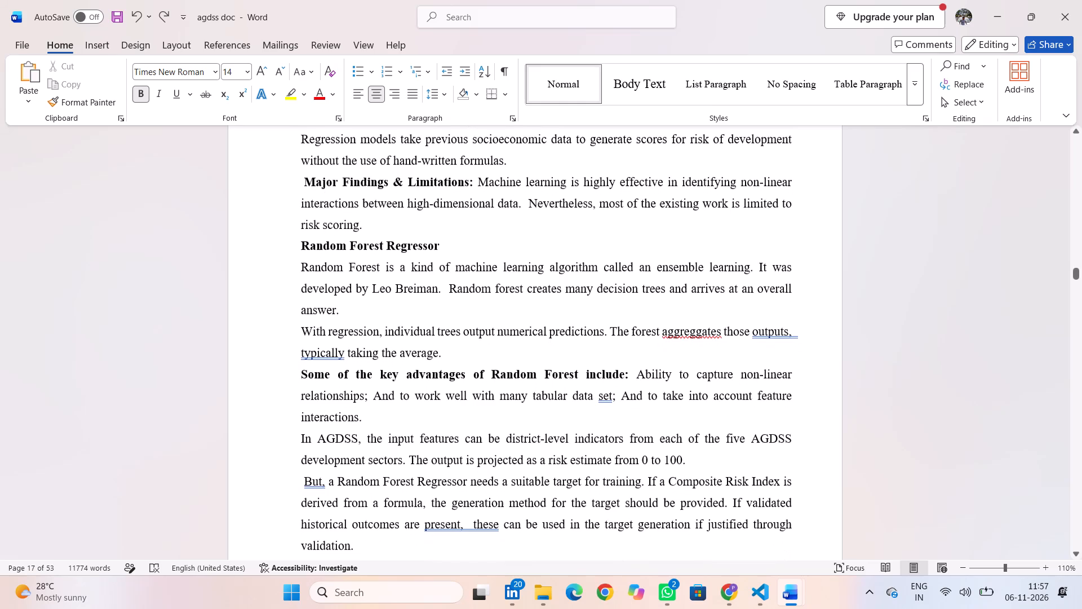
scroll(392, 337, "down", 1)
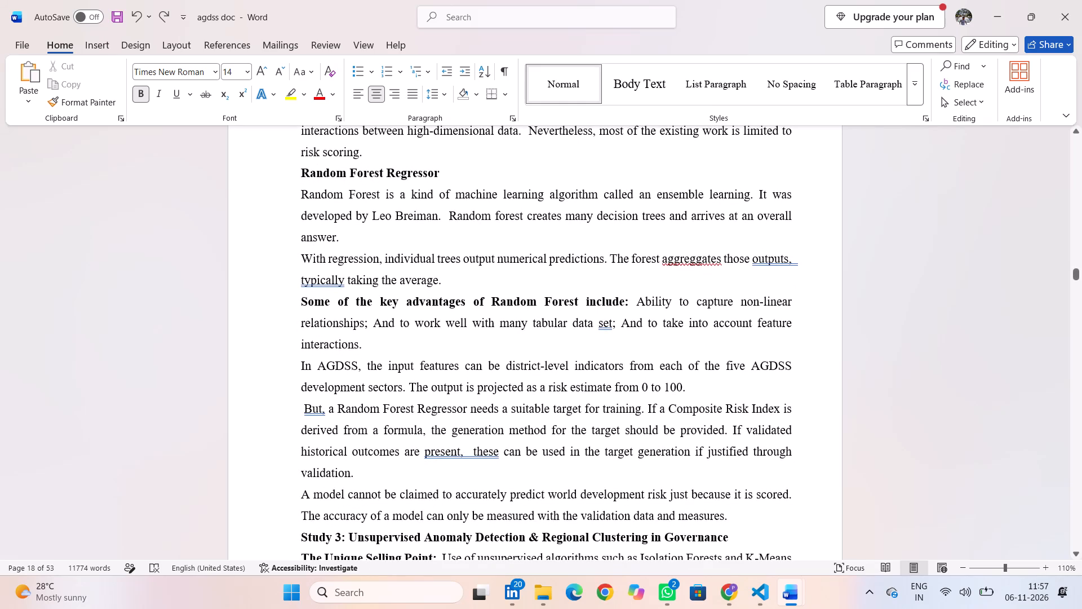
scroll(392, 337, "down", 2)
Review Chapter 3 from the Random Forest Regressor text through Studies 3 and 4 and the Identified Research Gaps section for formatting problems.
scroll(392, 337, "down", 2)
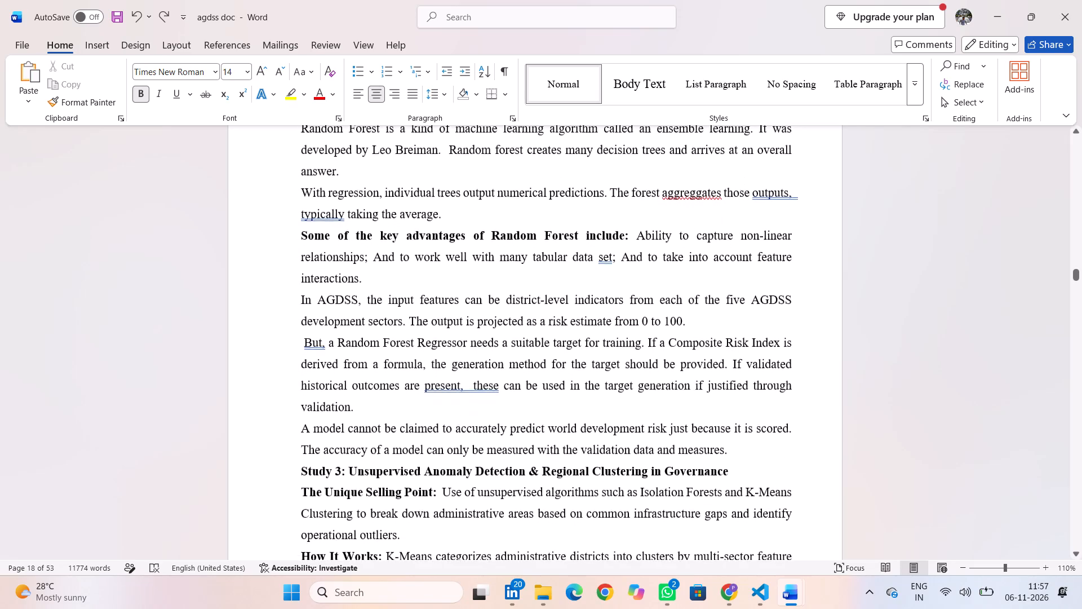
scroll(392, 337, "down", 2)
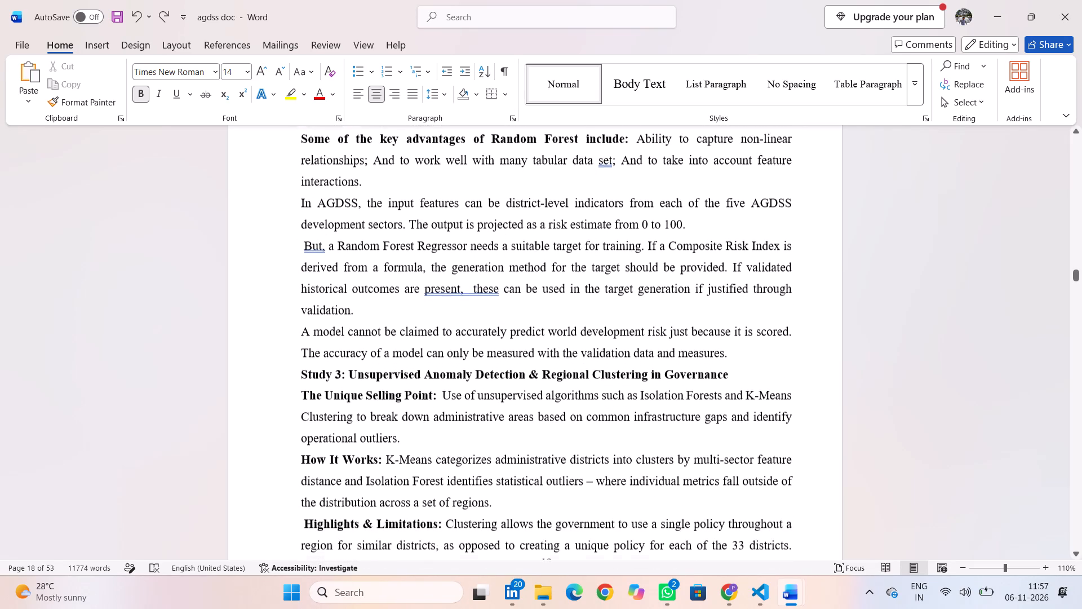
scroll(392, 337, "down", 1)
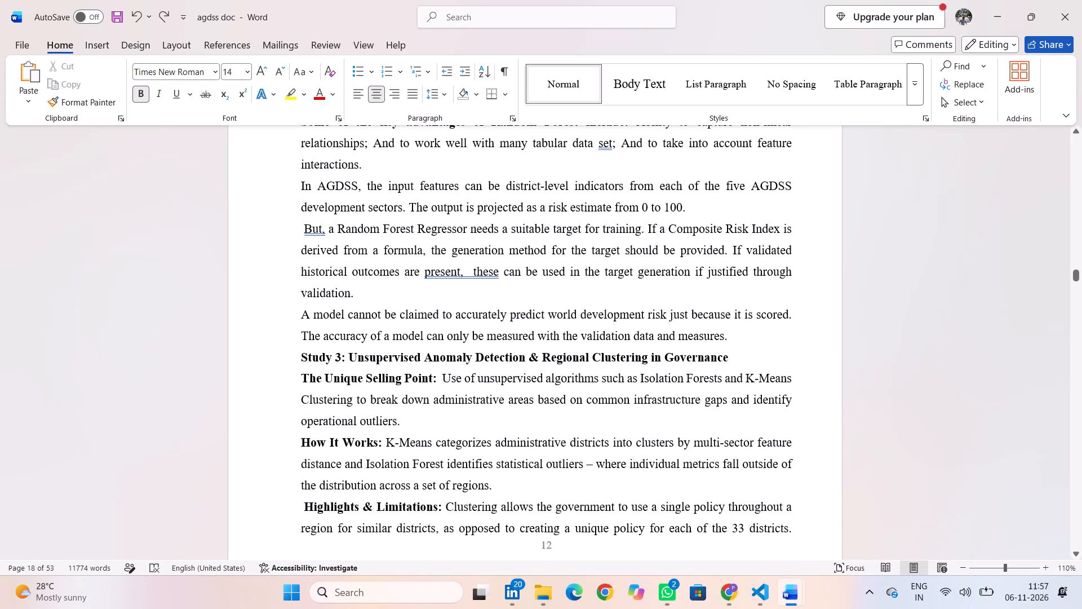
scroll(392, 337, "down", 1)
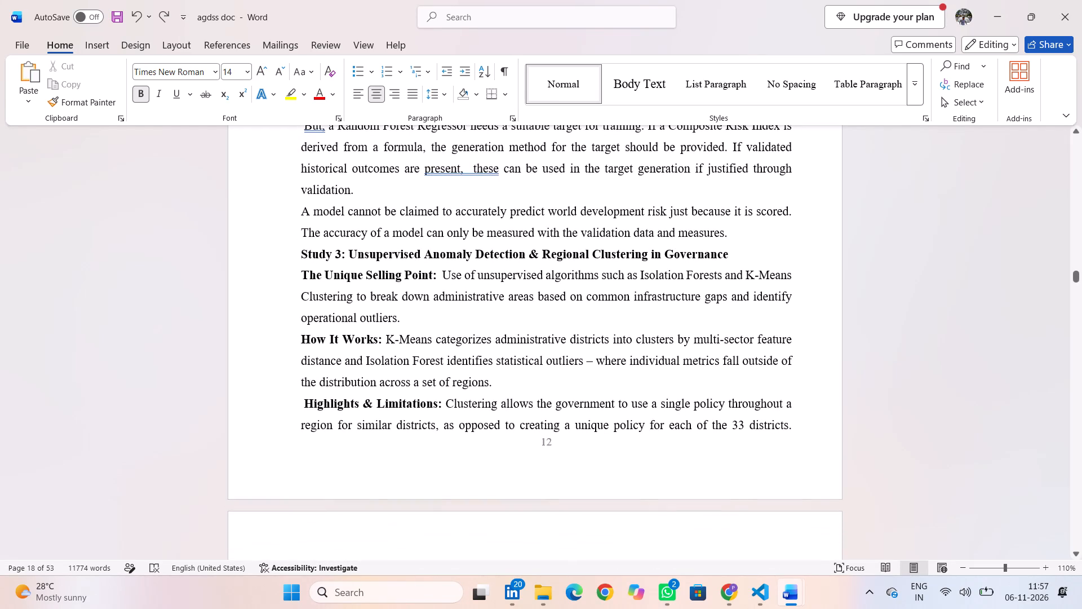
scroll(434, 363, "down", 2)
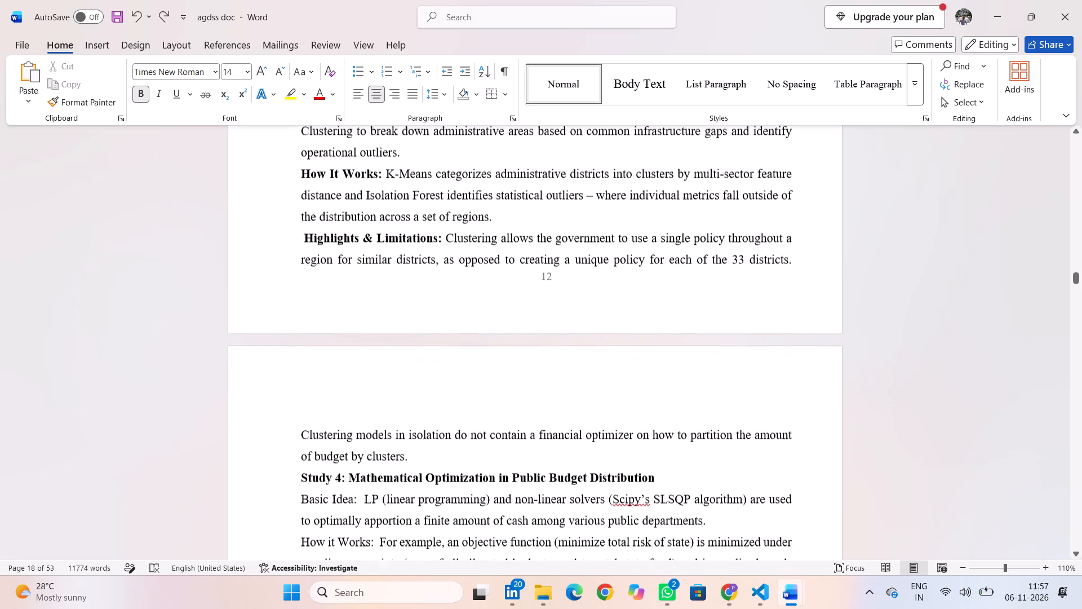
scroll(434, 363, "down", 2)
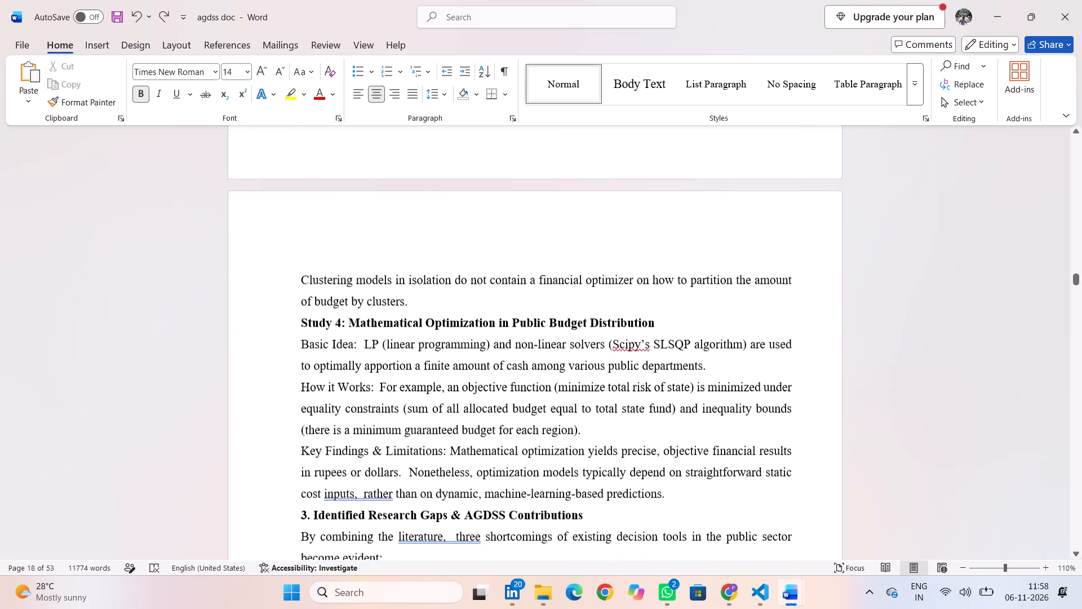
scroll(434, 363, "down", 2)
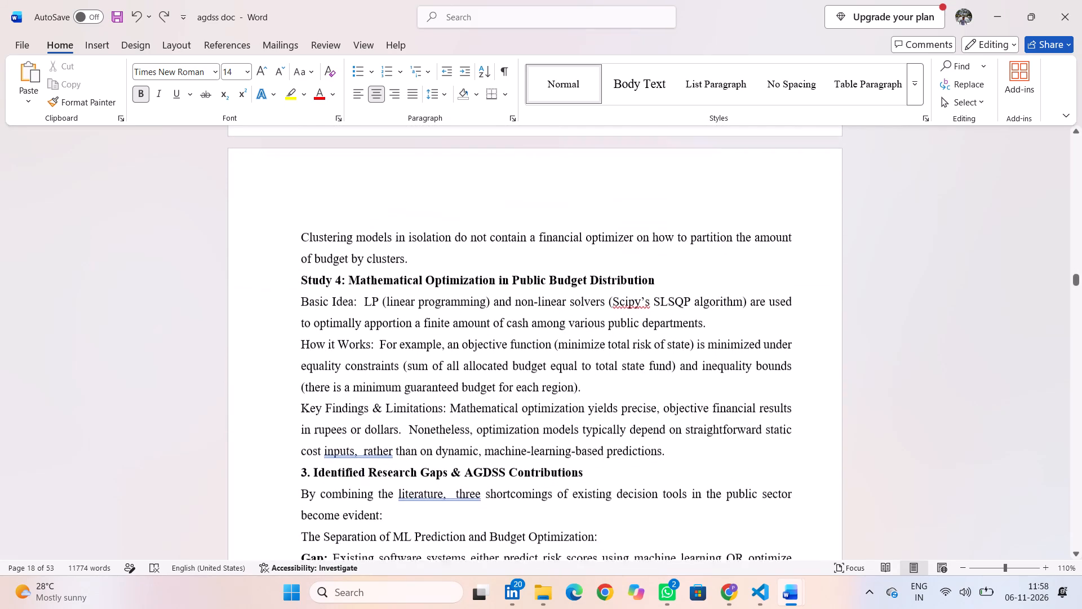
scroll(434, 363, "down", 2)
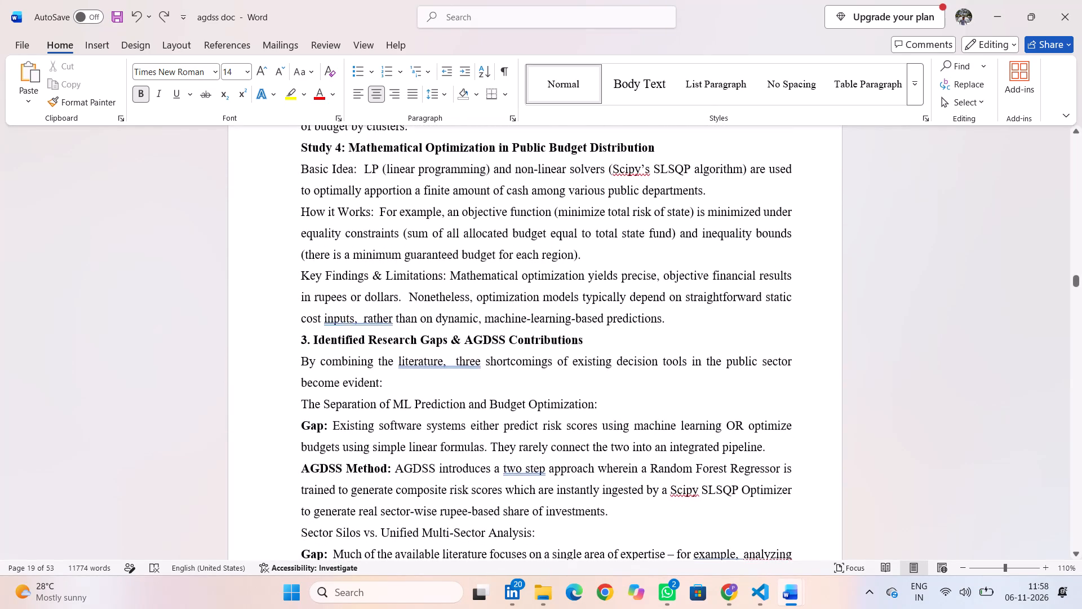
scroll(434, 363, "down", 1)
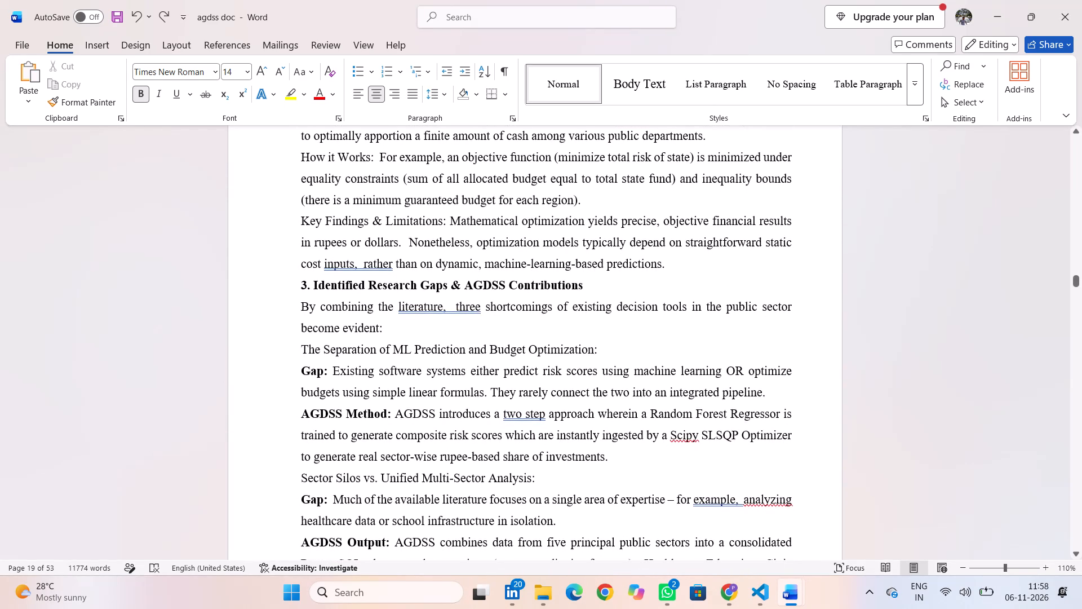
scroll(434, 363, "down", 3)
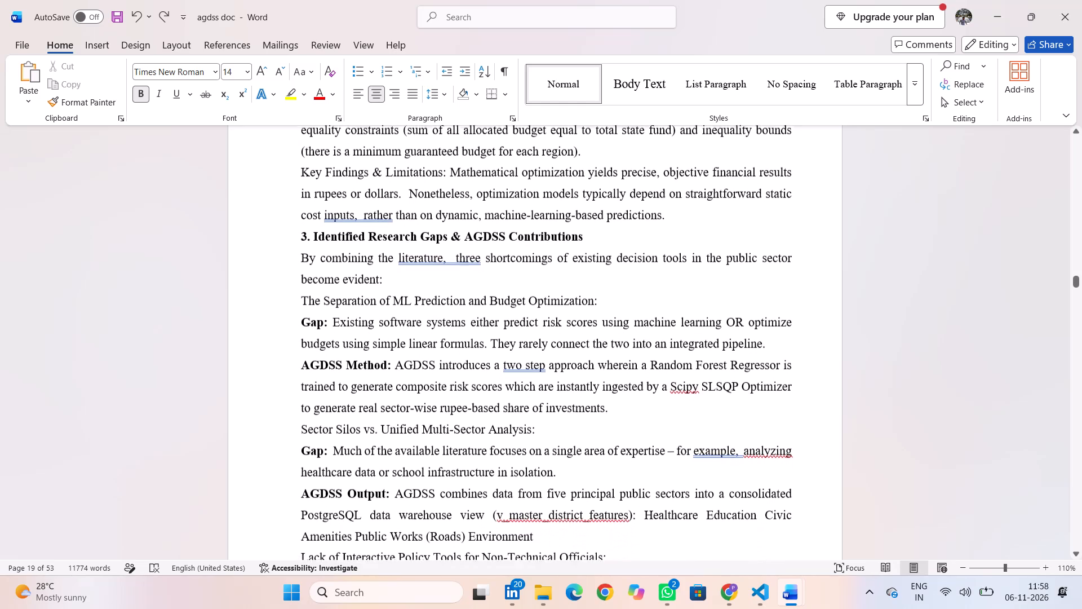
scroll(434, 363, "down", 1)
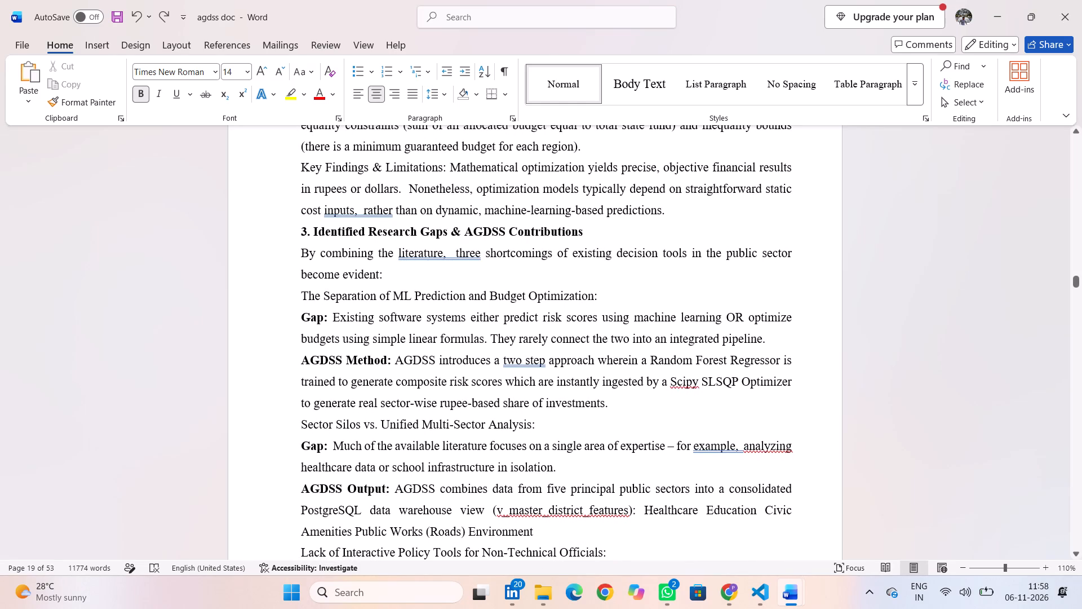
Make the subheading "The Separation of ML Prediction and Budget Optimization:" bold.
left_click_drag(301, 295, 601, 299)
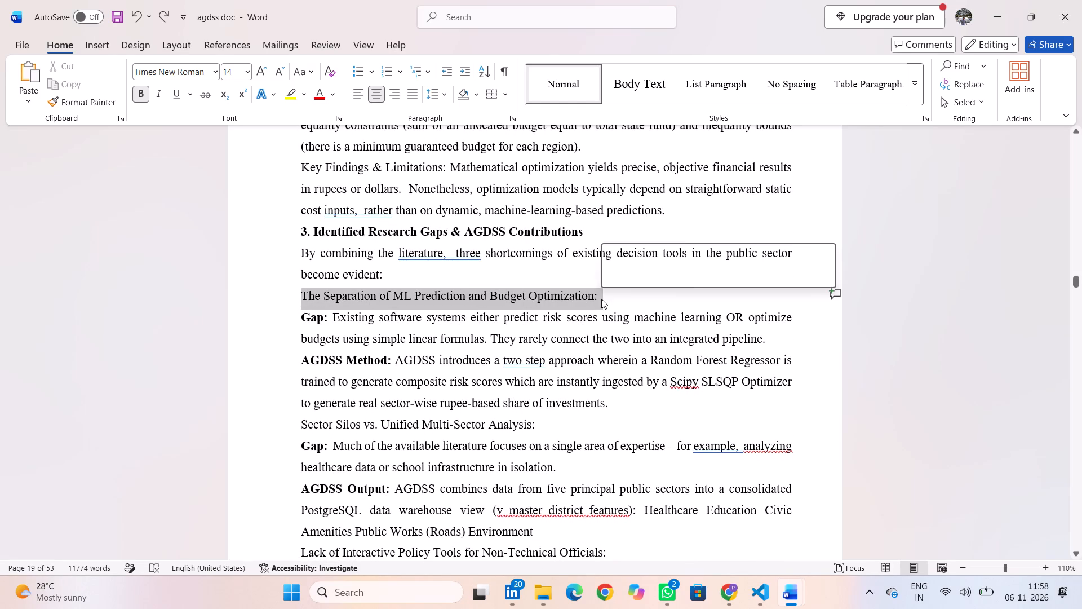
left_click(614, 270)
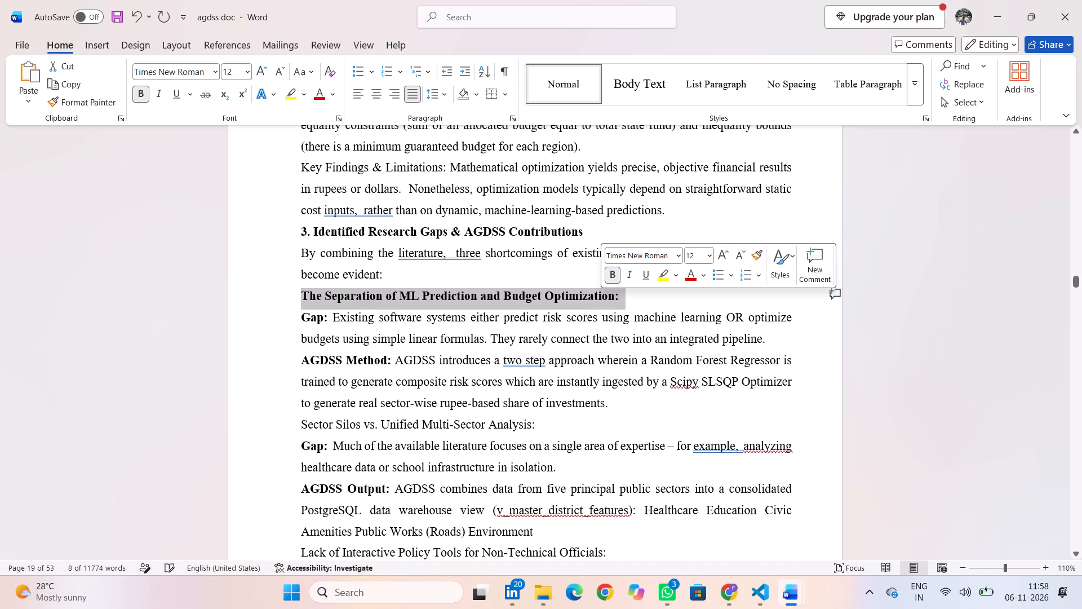
left_click(557, 264)
Check the formatting of the remaining research-gap subheadings down to the Streamlit Dashboard paragraph.
scroll(533, 327, "down", 2)
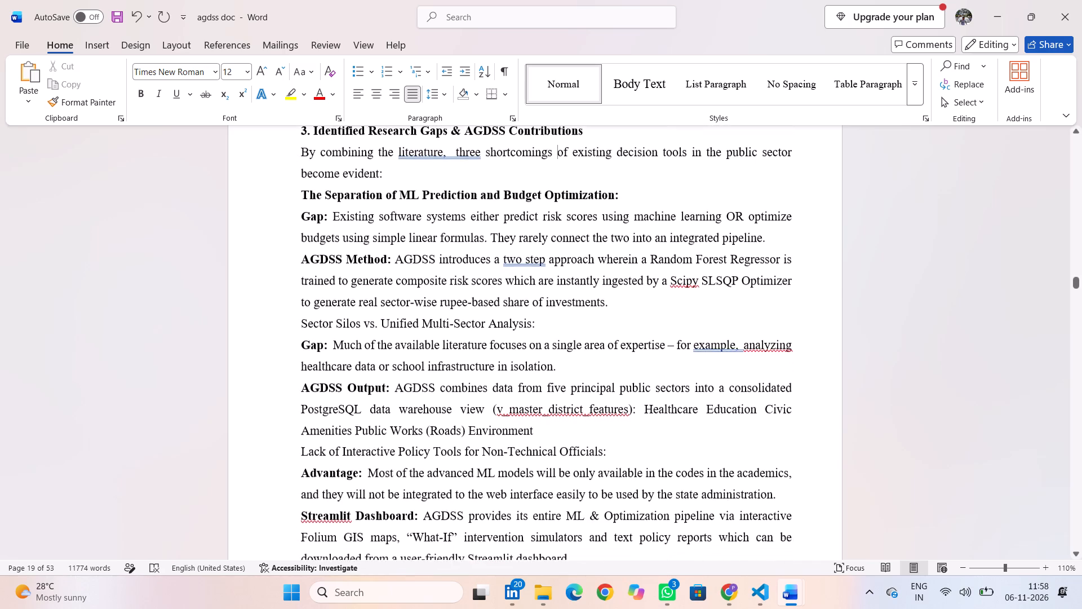
scroll(533, 327, "down", 1)
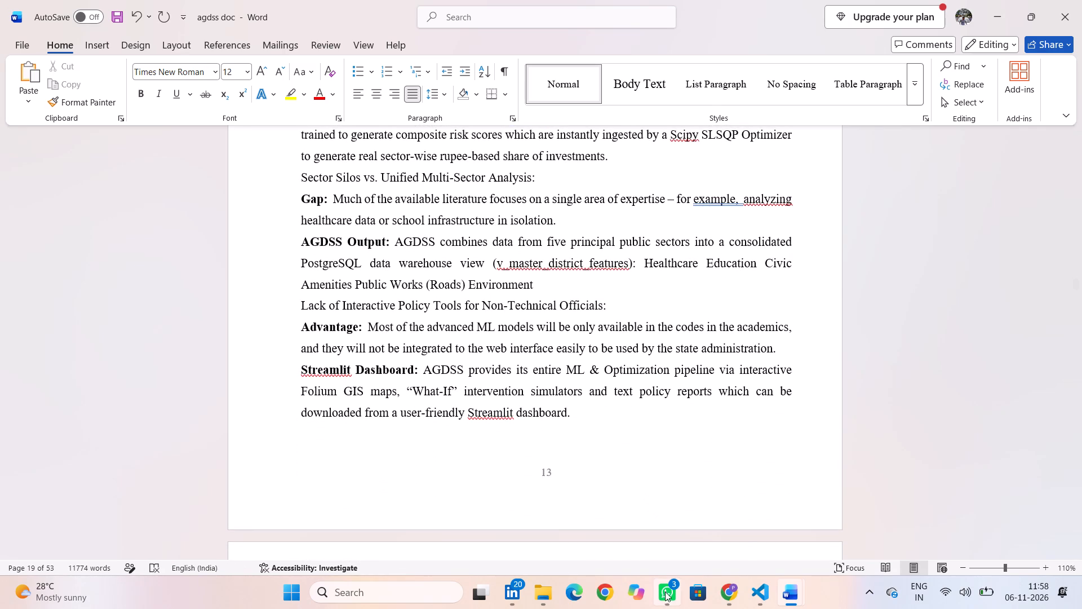
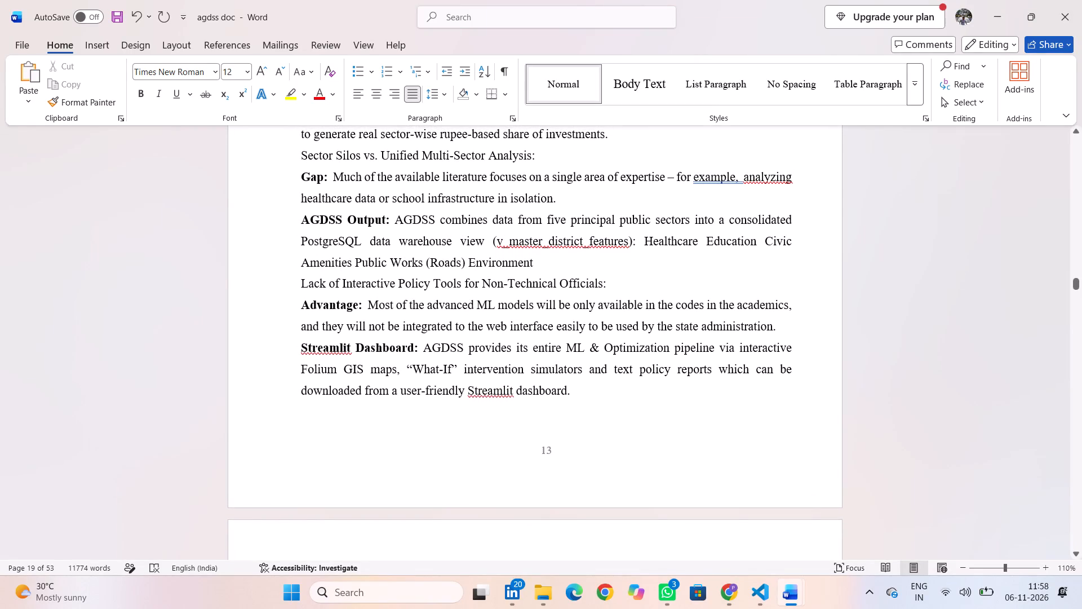
Bold the subheading "Lack of Interactive Policy Tools for Non-Technical Officials:" near the end of Chapter 3.
left_click_drag(295, 285, 629, 290)
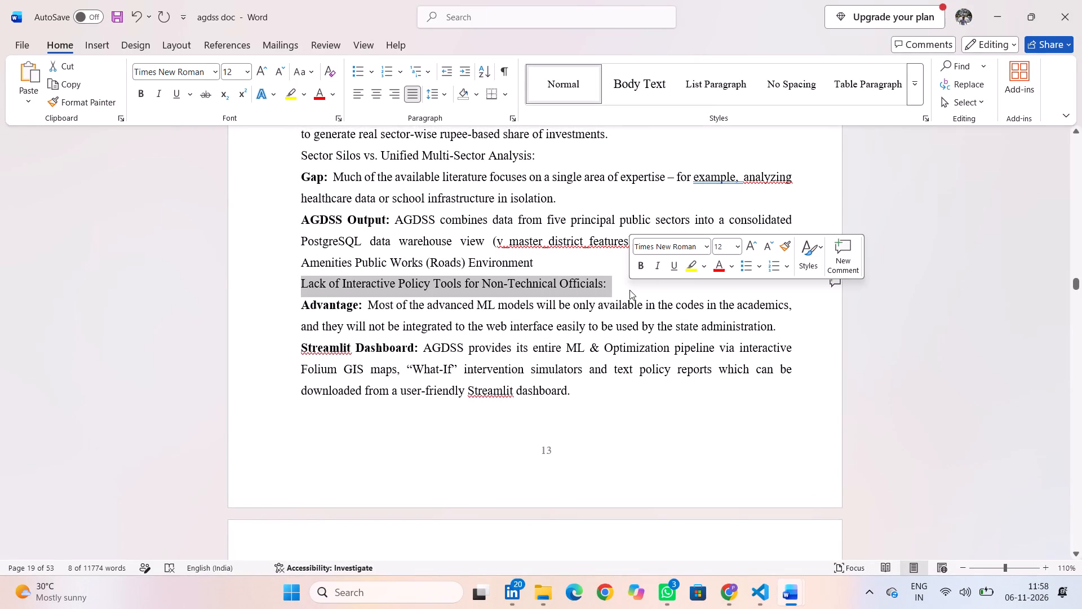
left_click(643, 264)
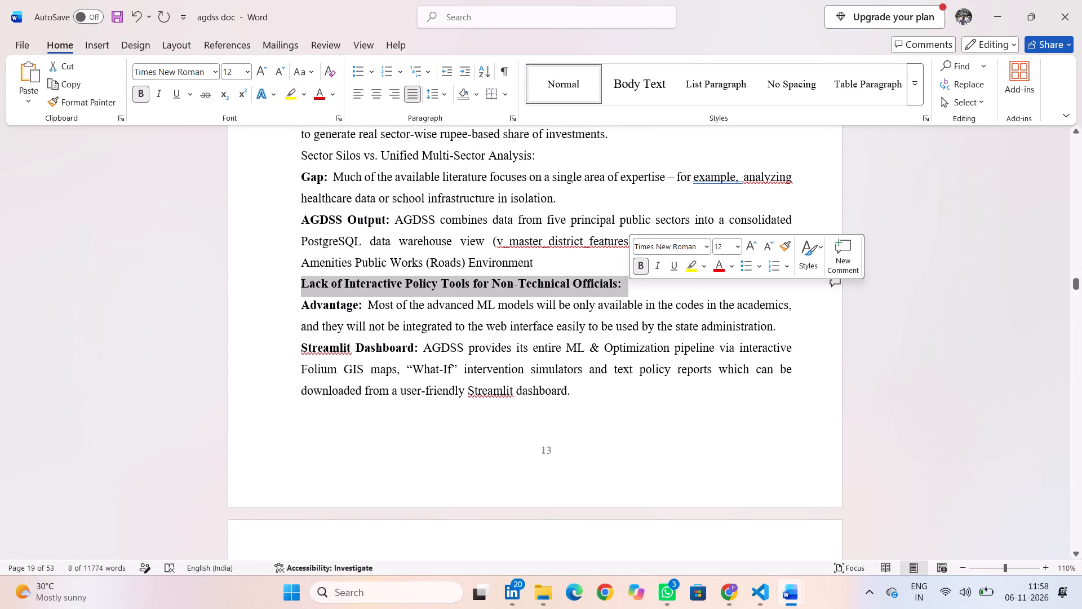
Place the cursor in the blank space above the "CHAPTER 4" heading.
scroll(501, 333, "down", 3)
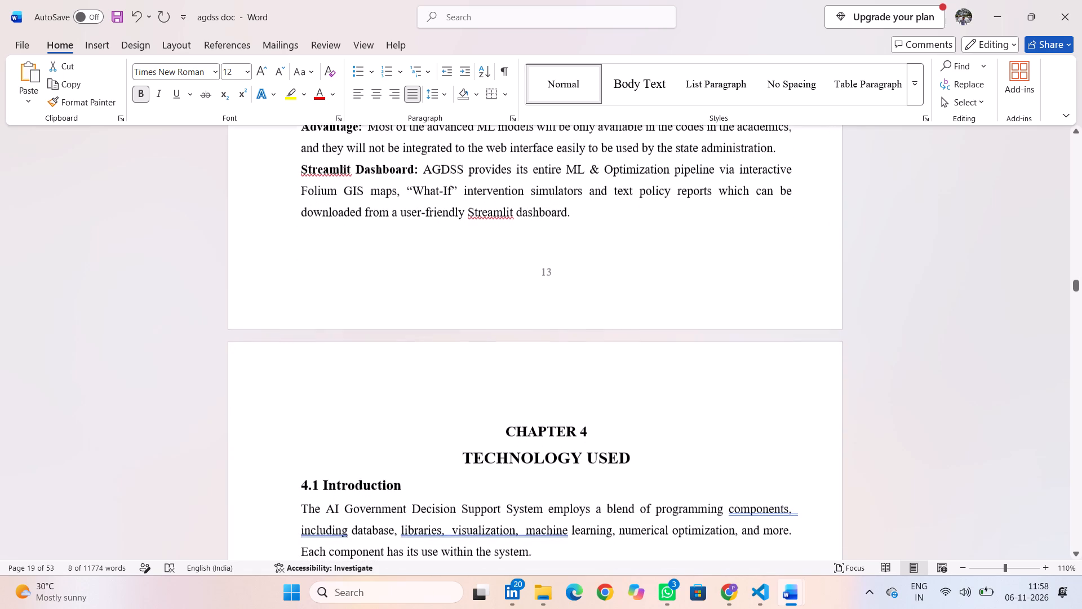
scroll(501, 333, "down", 2)
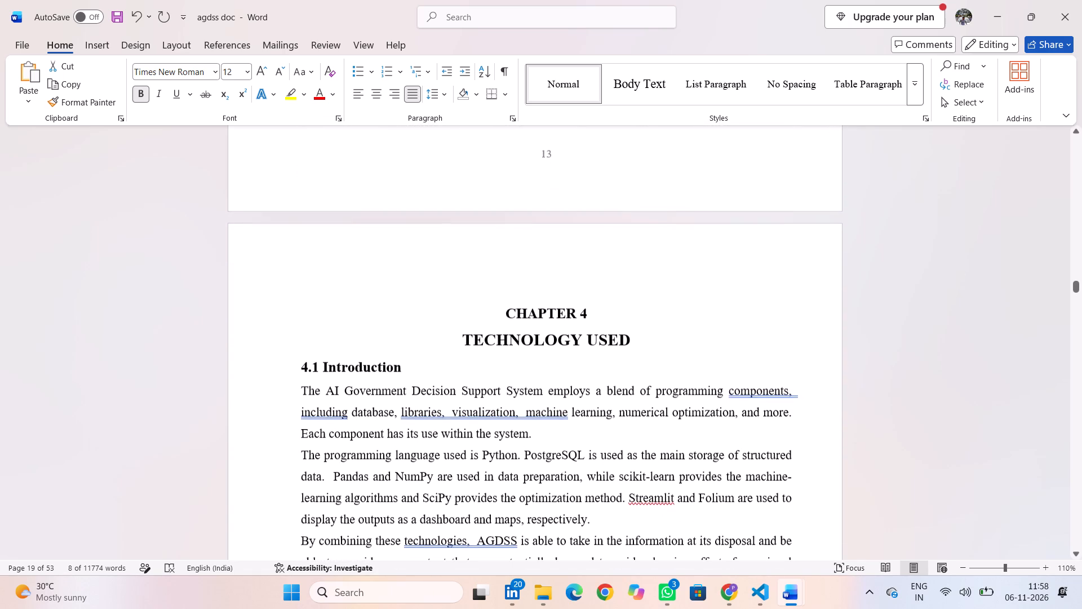
left_click(499, 265)
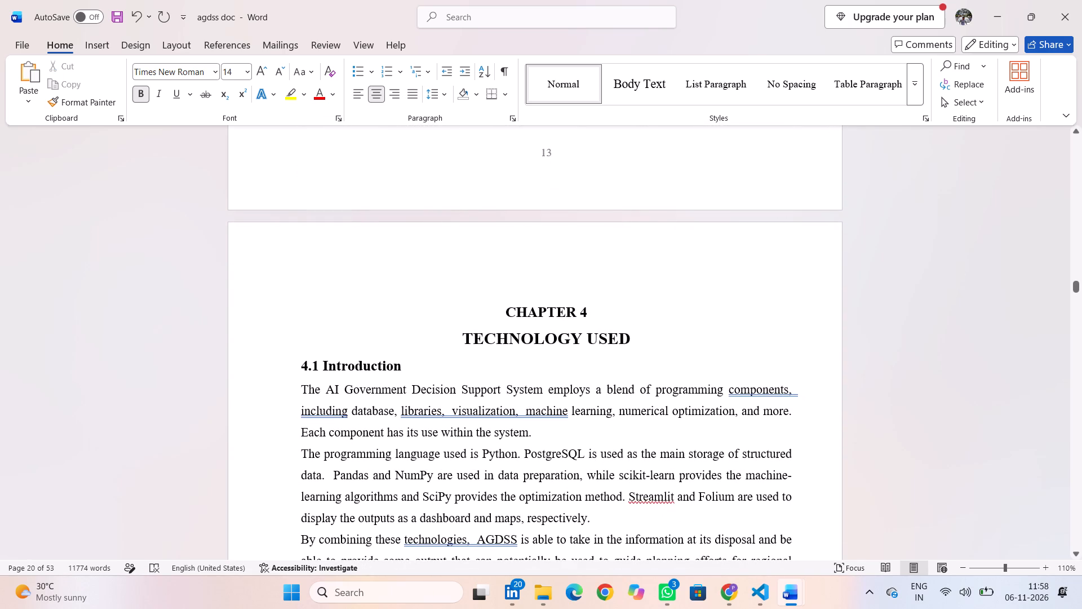
Review Chapter 4 Technology Used from the 4.1 Introduction through the 4.3 PostgreSQL section for spacing and heading problems.
key("Up")
scroll(499, 265, "down", 1)
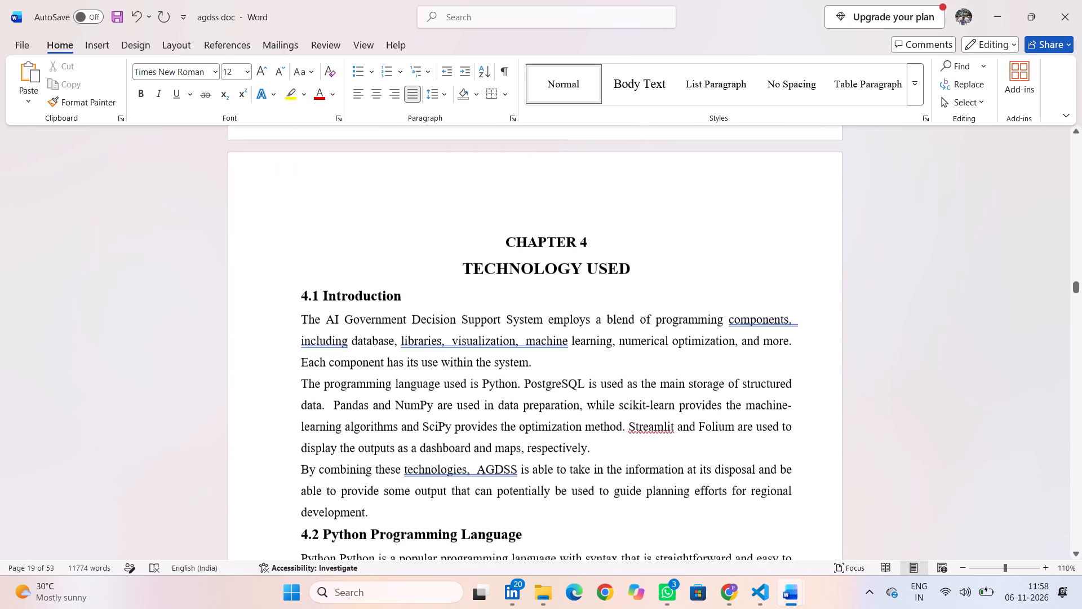
scroll(499, 265, "down", 3)
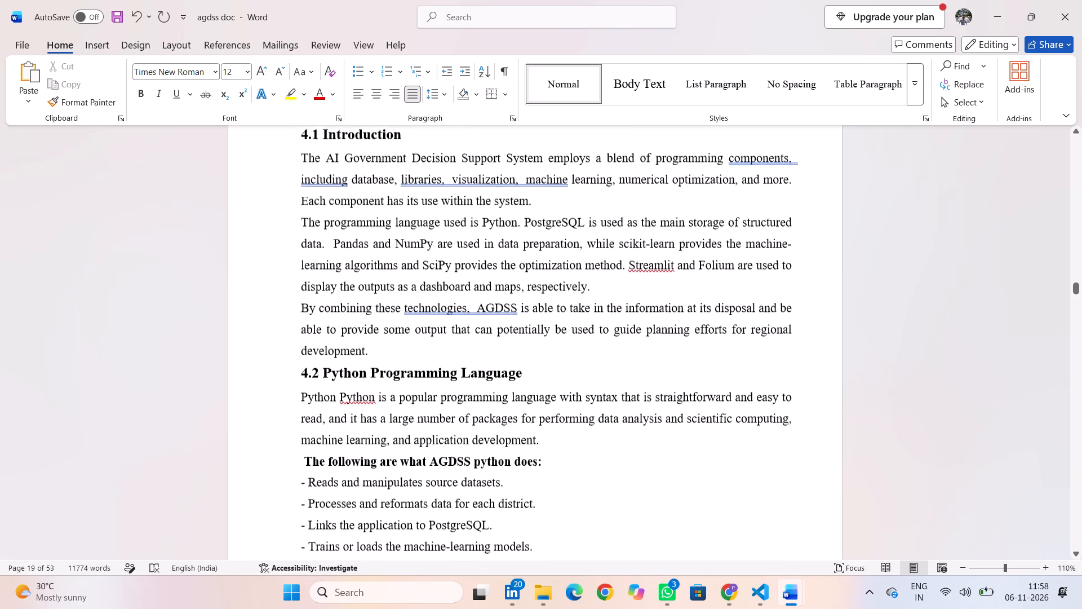
scroll(499, 265, "down", 3)
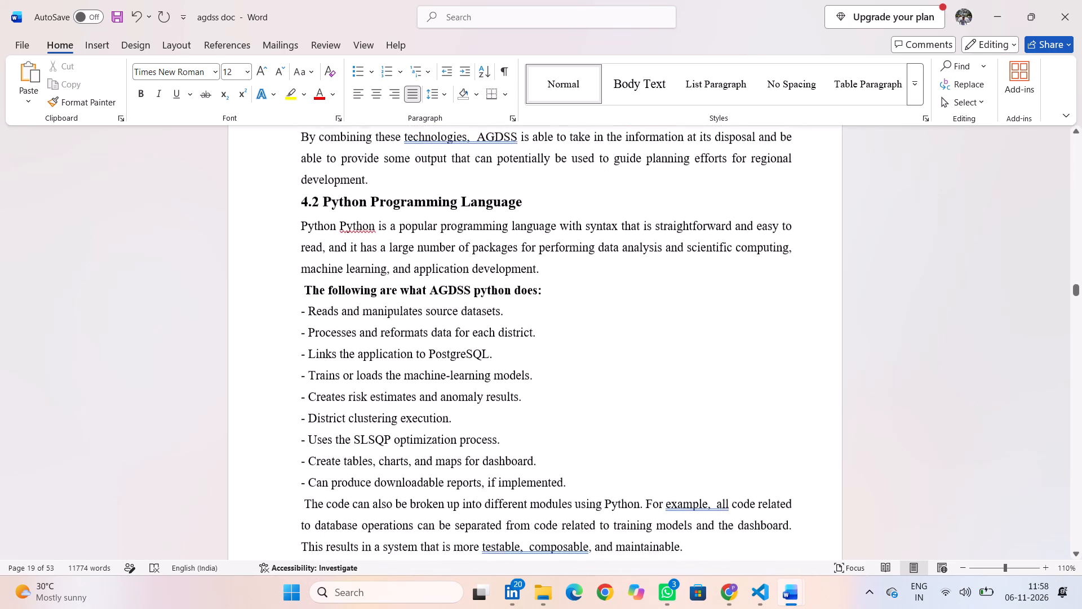
scroll(499, 265, "down", 3)
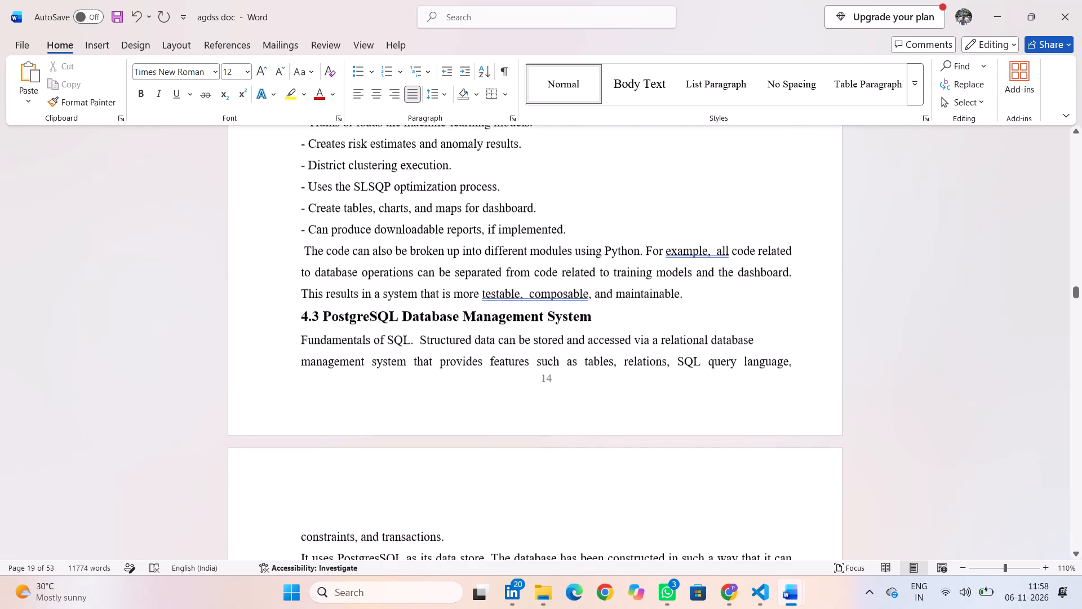
scroll(499, 265, "down", 4)
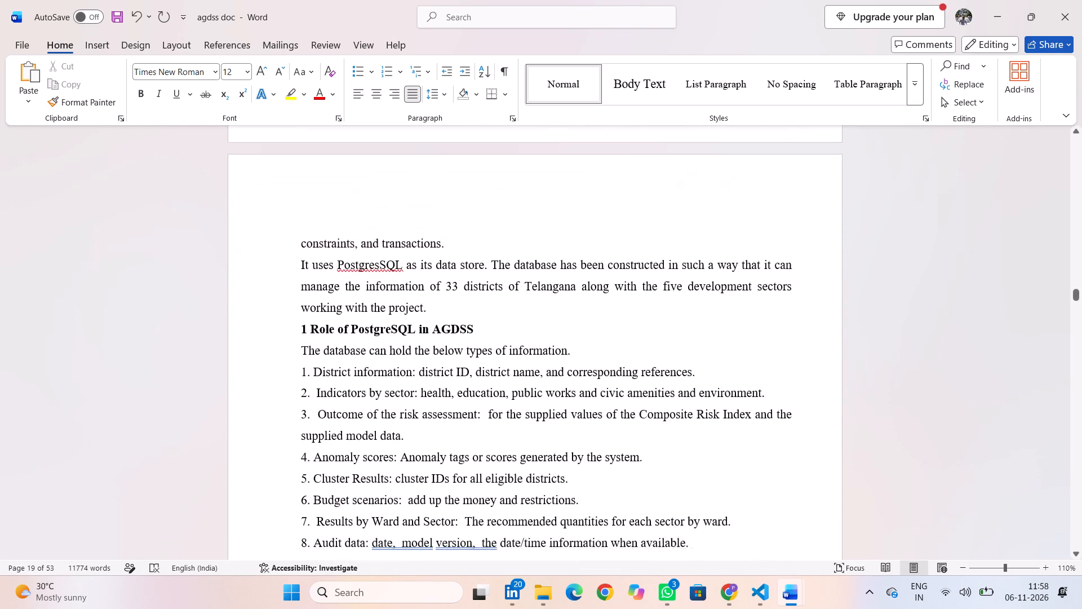
scroll(499, 265, "down", 3)
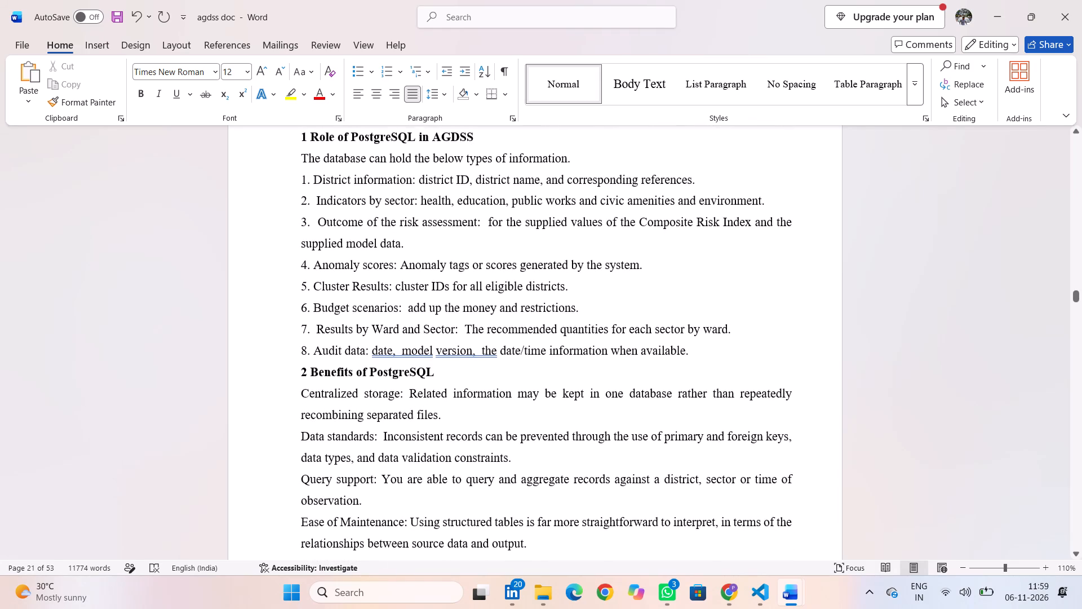
scroll(499, 265, "down", 3)
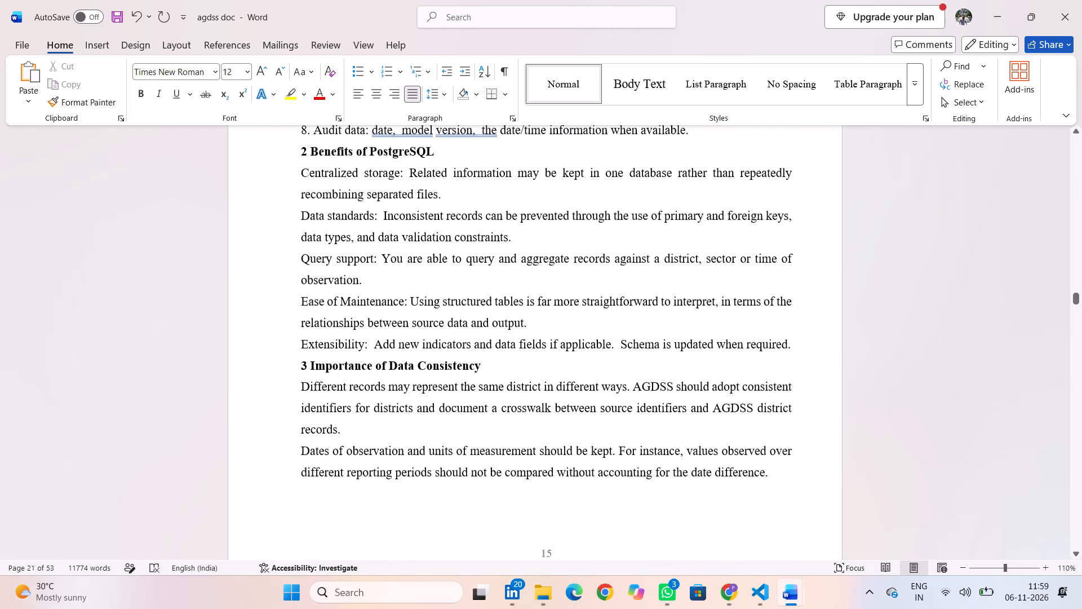
scroll(499, 265, "down", 3)
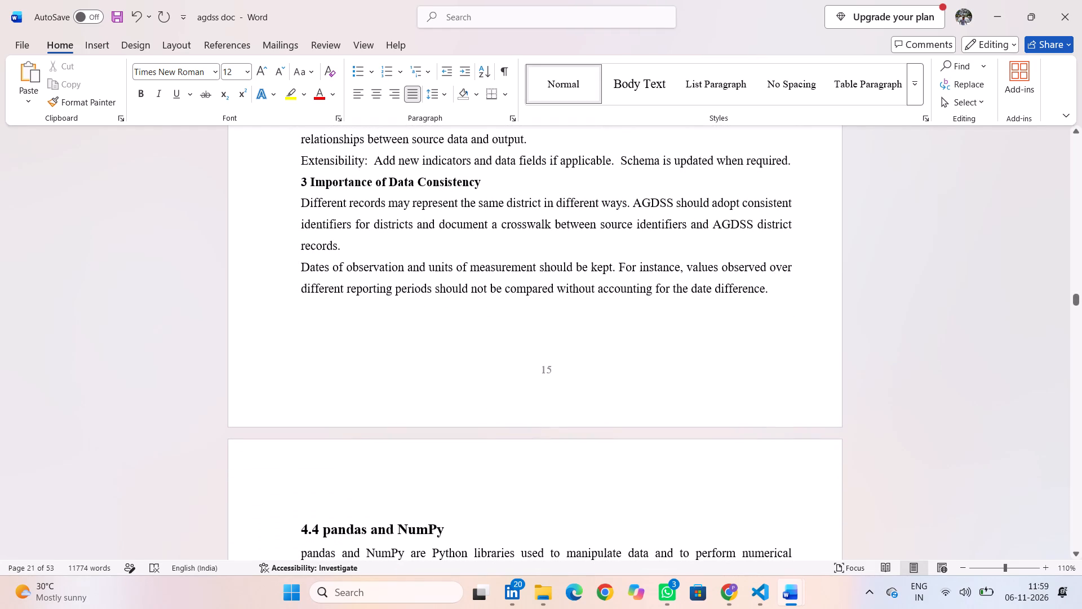
scroll(499, 265, "down", 1)
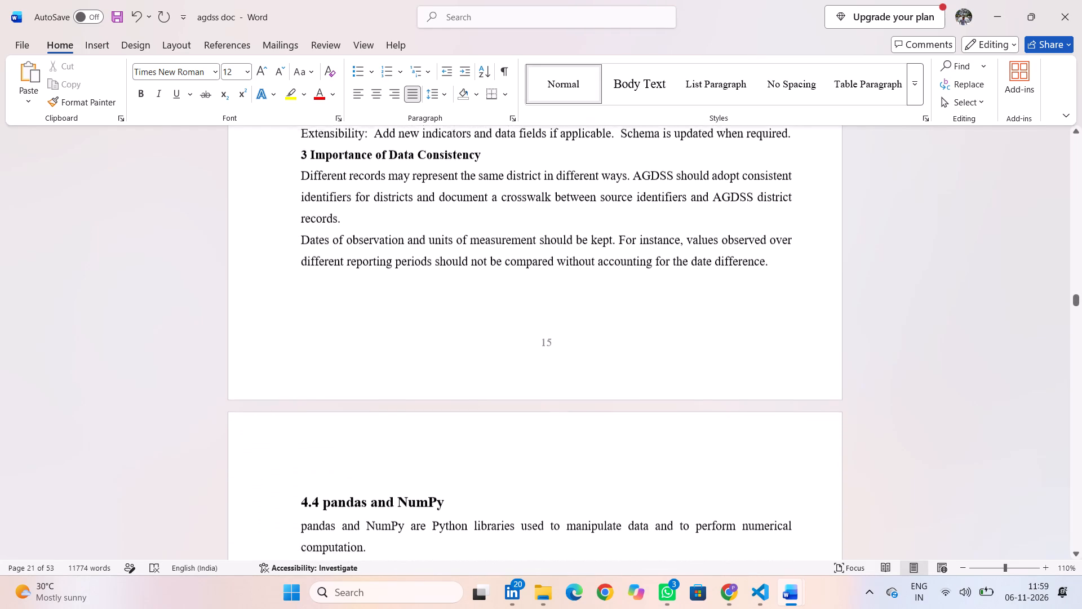
scroll(499, 265, "down", 1)
Capitalize the first letter of "pandas" in the section 4.4 heading and in its "1 pandas" subheading.
left_click(331, 457)
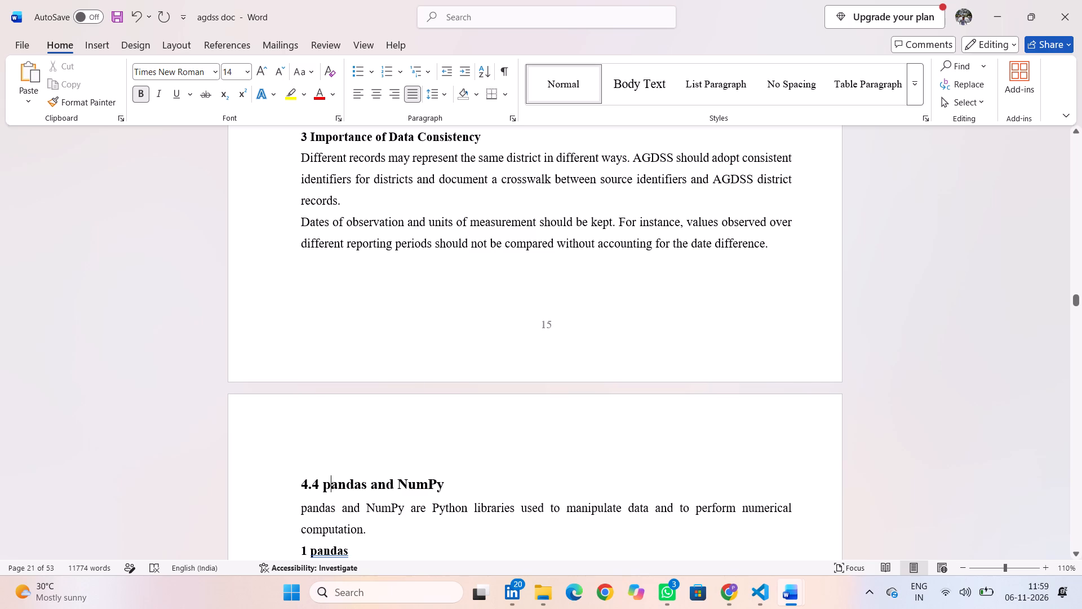
scroll(431, 363, "down", 3)
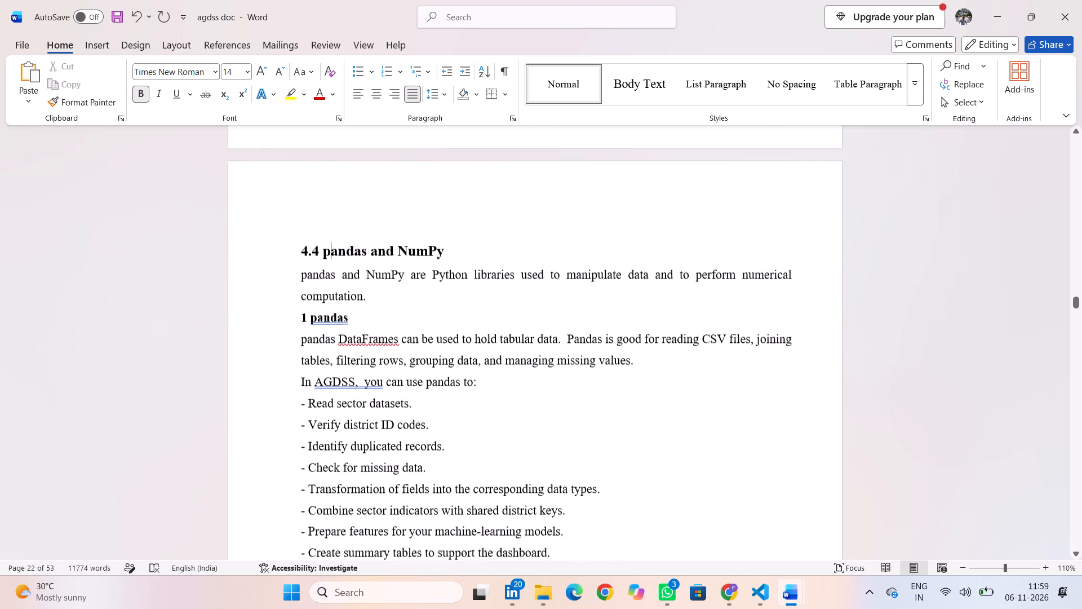
scroll(431, 363, "down", 2)
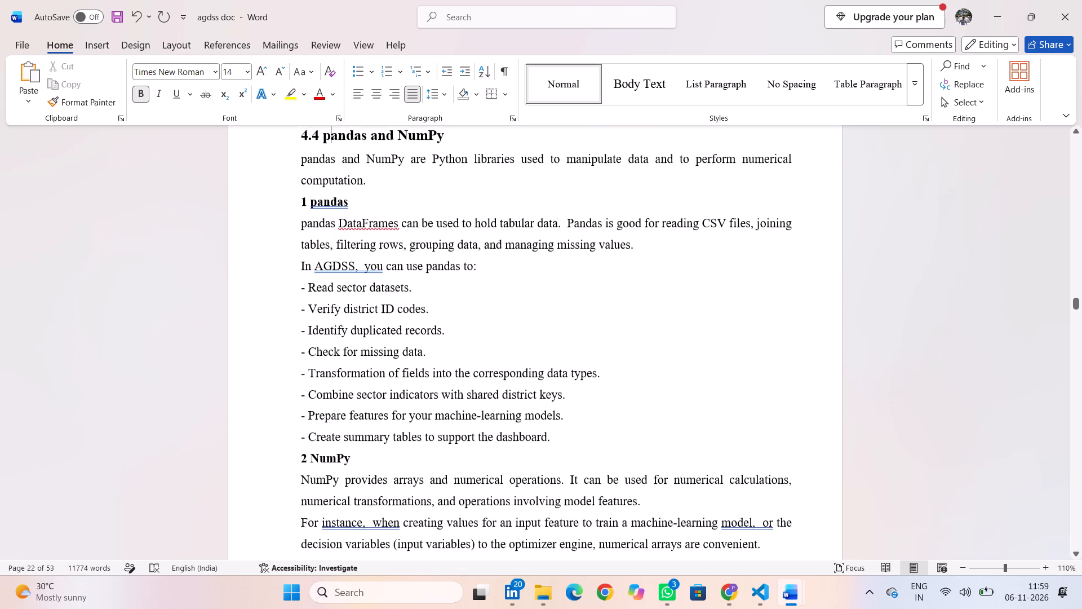
scroll(431, 363, "down", 2)
scroll(431, 363, "up", 1)
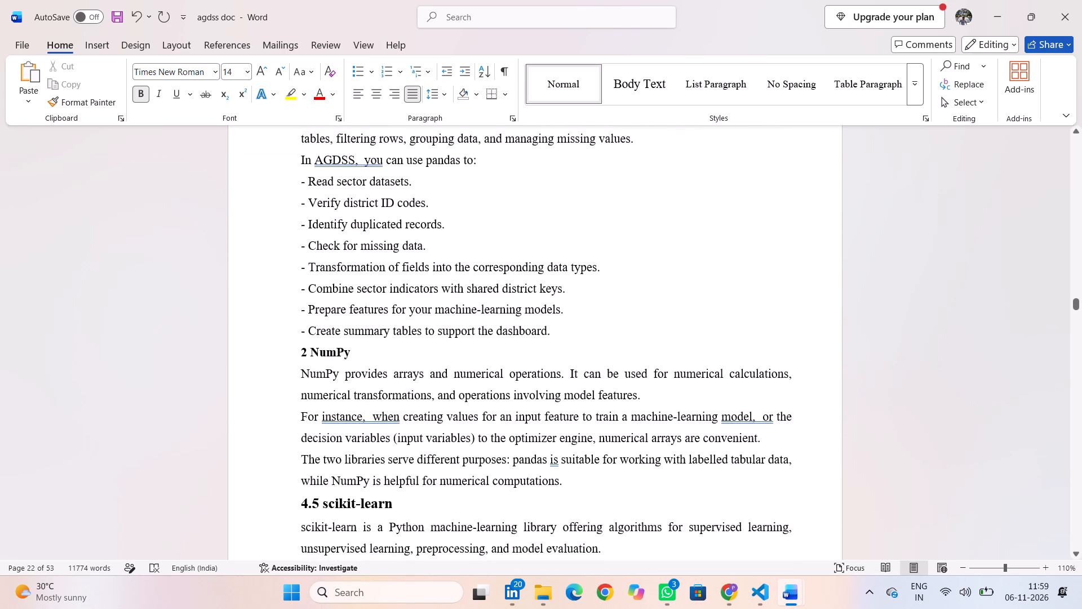
scroll(431, 363, "up", 1)
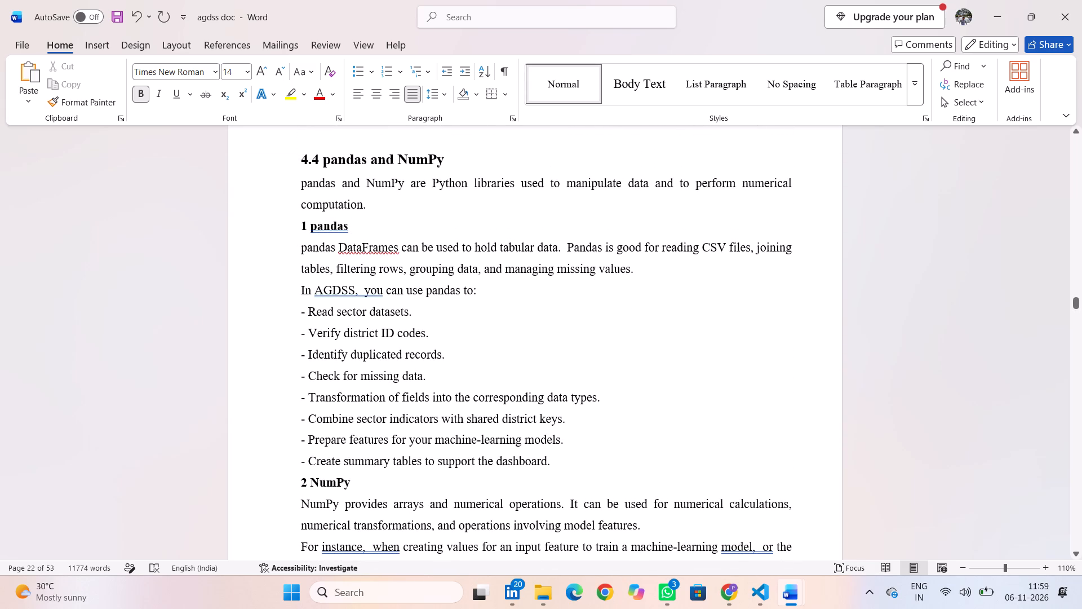
left_click(317, 225)
key("BackSpace")
key("shift+p")
scroll(317, 225, "down", 1)
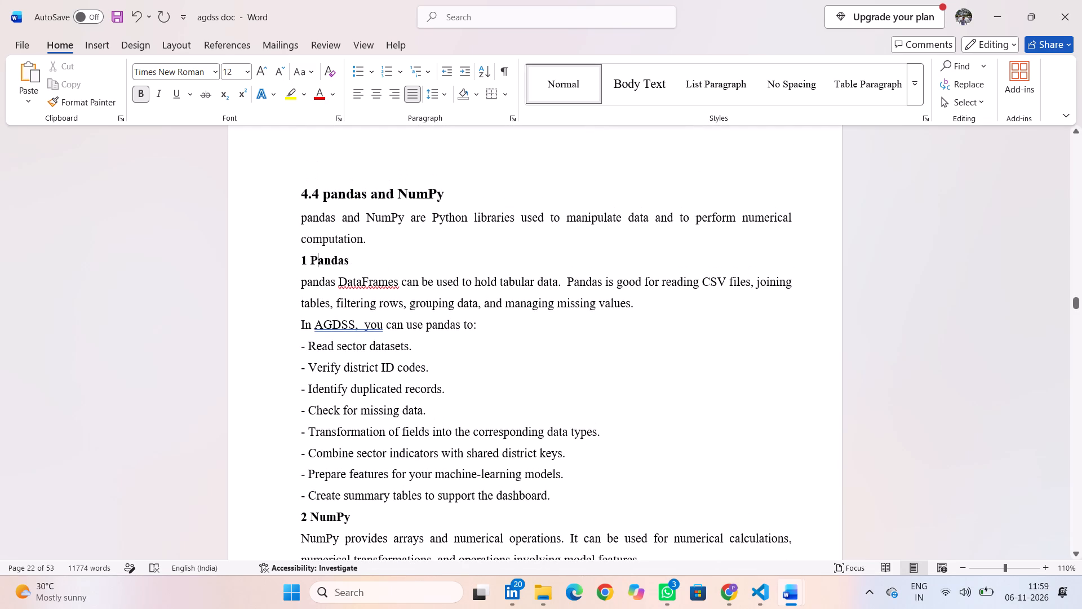
left_click(331, 193)
key("BackSpace")
key("shift+p")
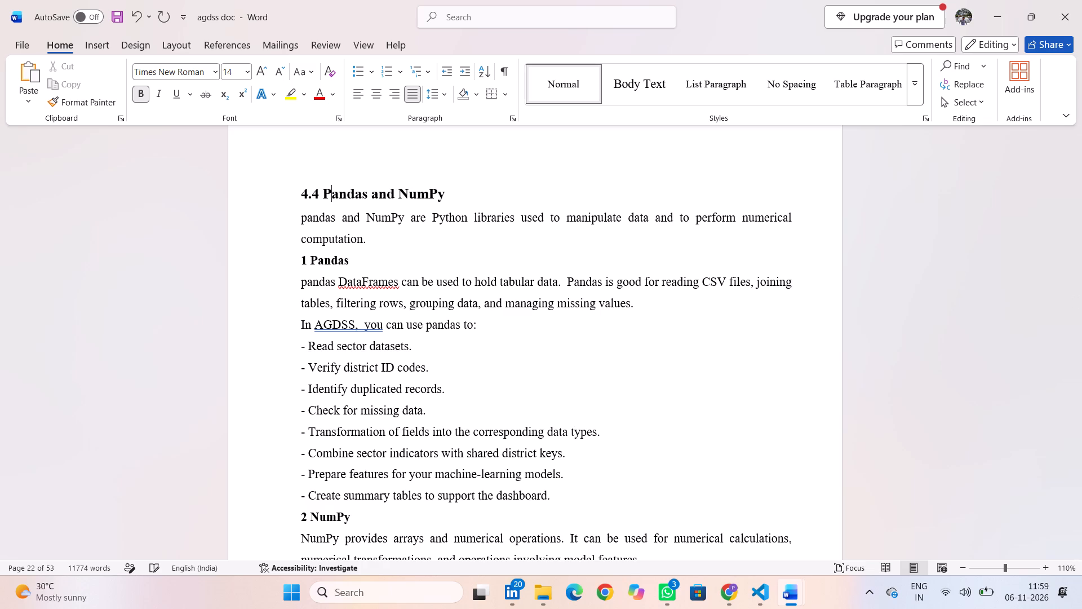
Capitalize the section 4.5 heading so it reads "4.5 Scikit-learn".
scroll(331, 193, "up", 4)
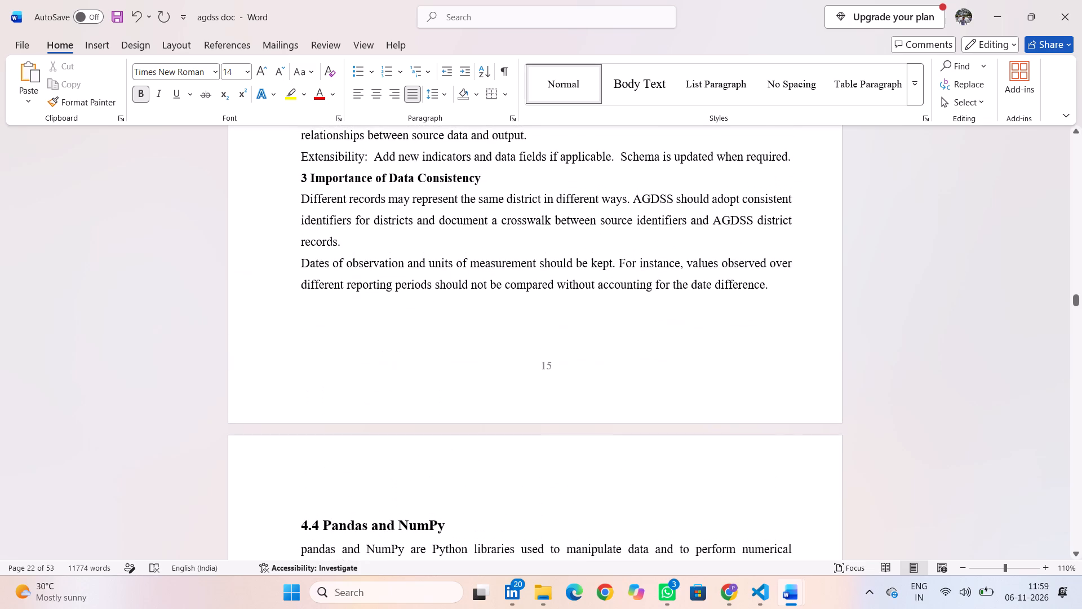
scroll(330, 192, "up", 3)
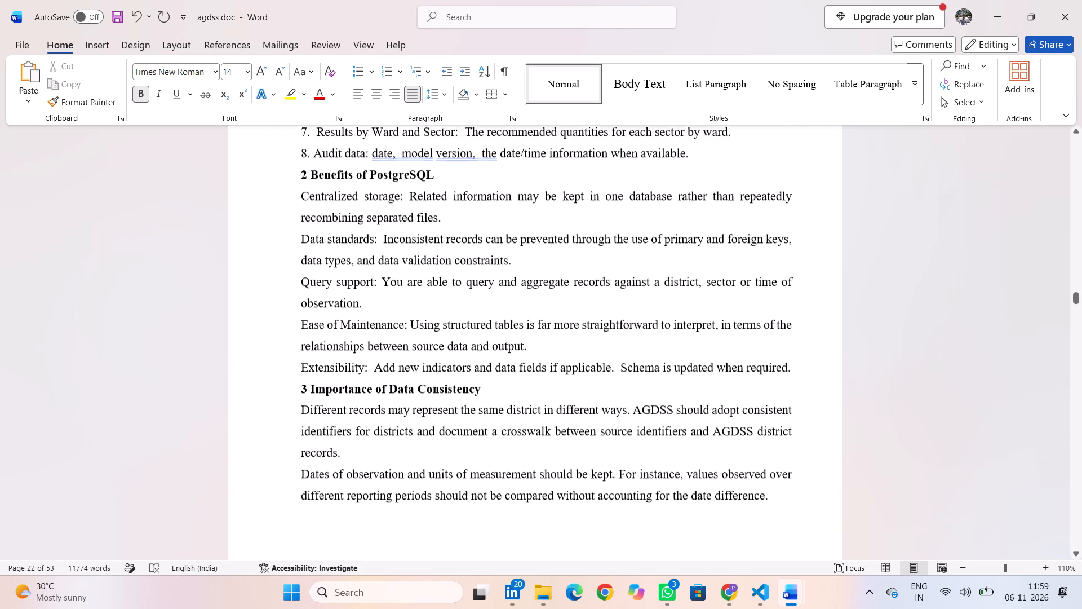
scroll(330, 192, "up", 2)
scroll(330, 192, "right", 1)
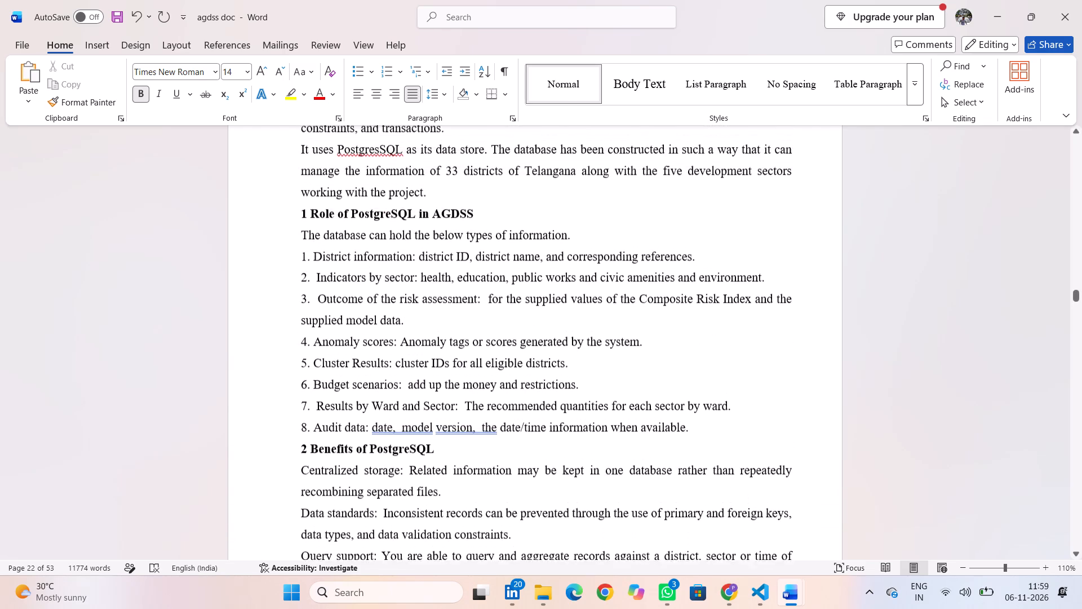
scroll(330, 192, "right", 1)
scroll(330, 192, "down", 3)
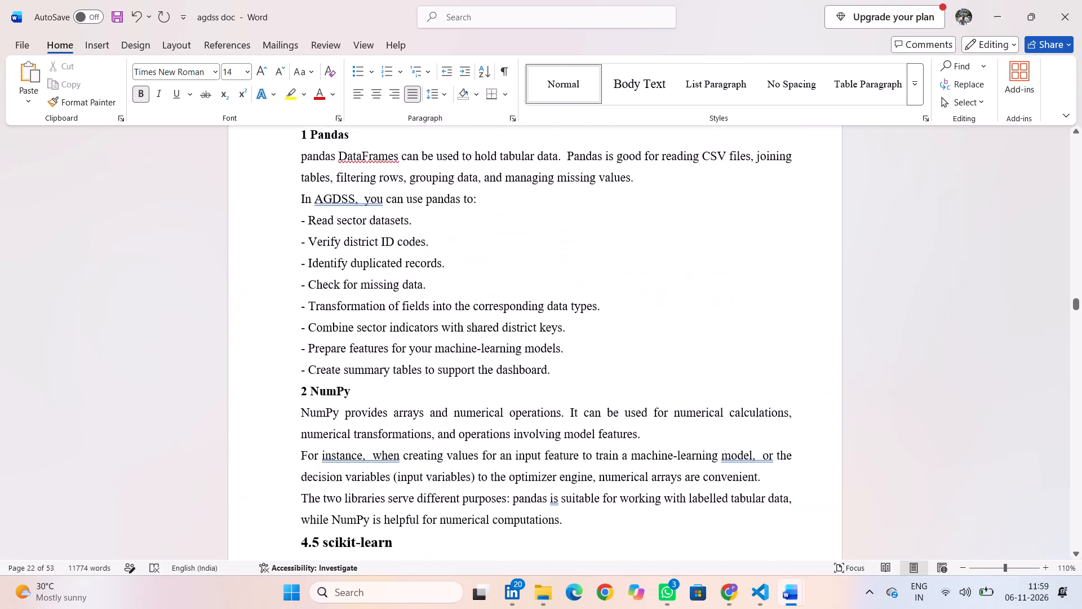
scroll(330, 192, "down", 2)
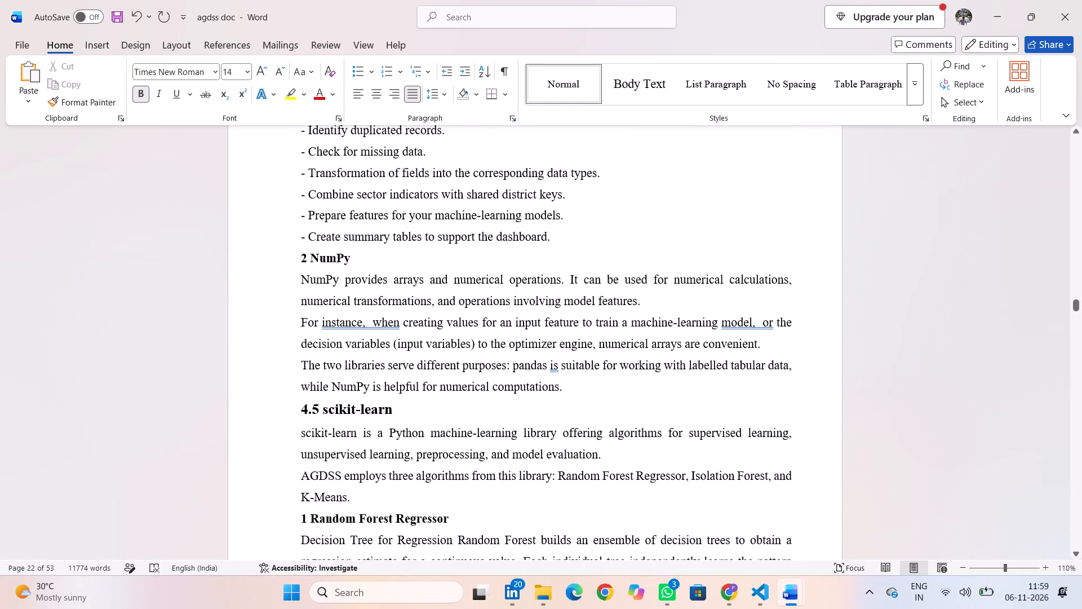
left_click(330, 406)
key("BackSpace")
key("shift+s")
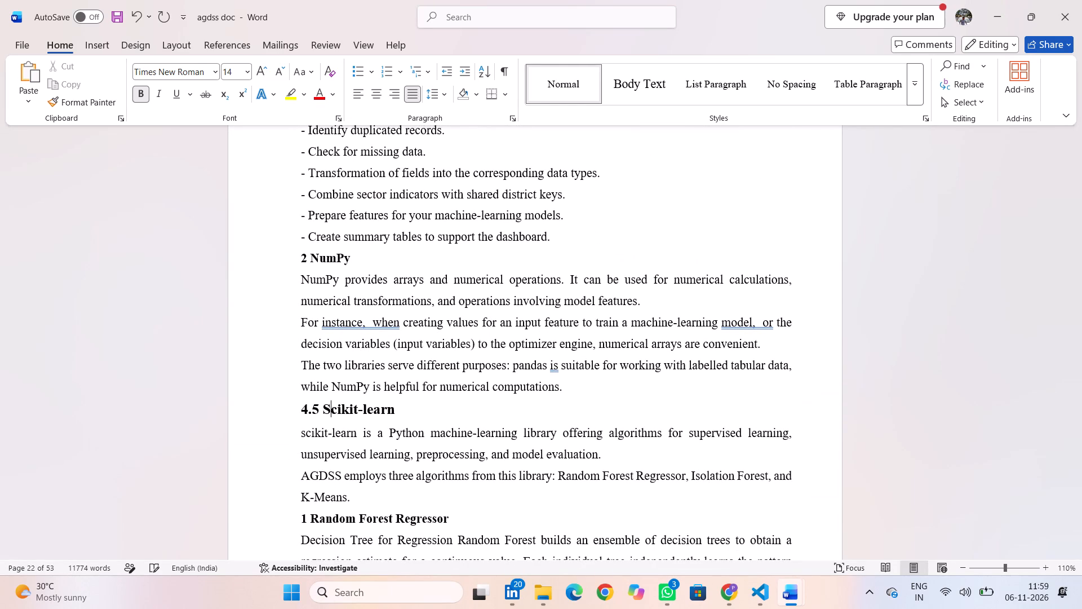
Review section 4.5 Scikit-learn, covering the Random Forest Regressor, Isolation Forest and K-Means Clustering text, for spacing and heading problems.
scroll(330, 406, "down", 2)
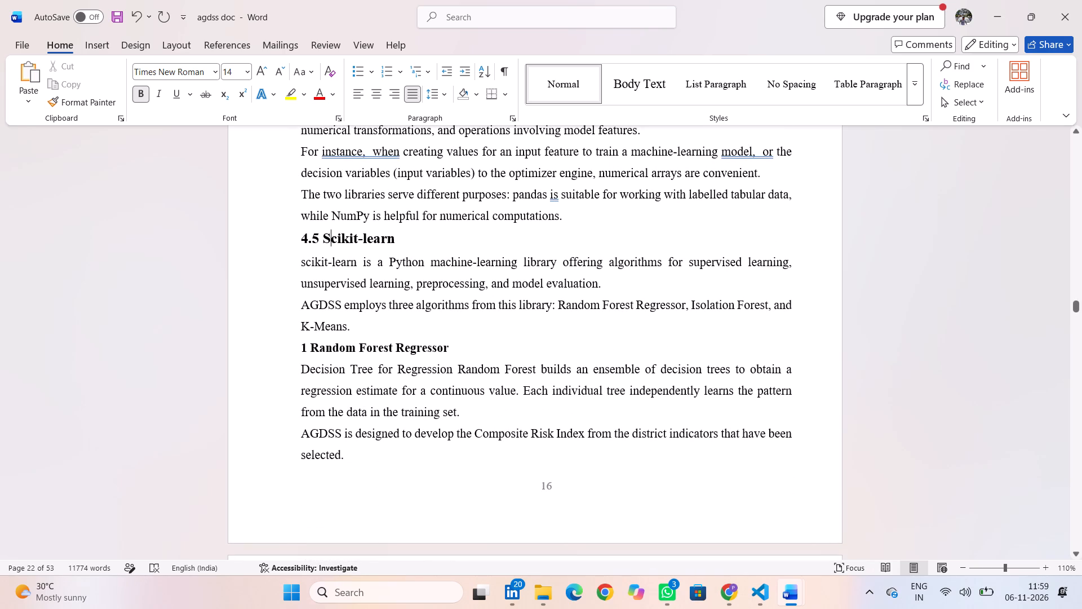
scroll(345, 361, "down", 3)
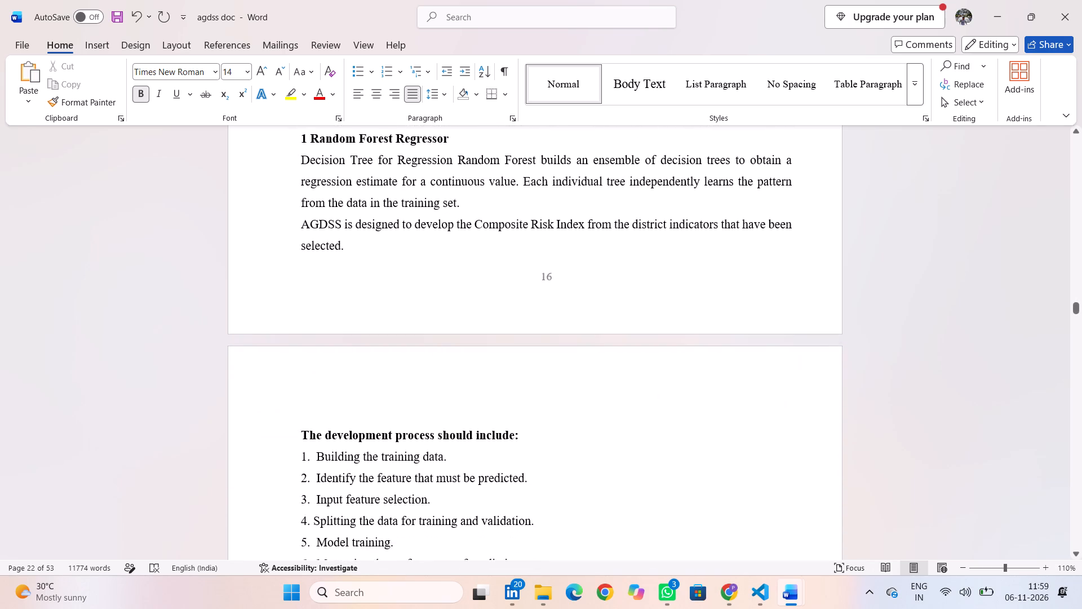
scroll(345, 361, "down", 3)
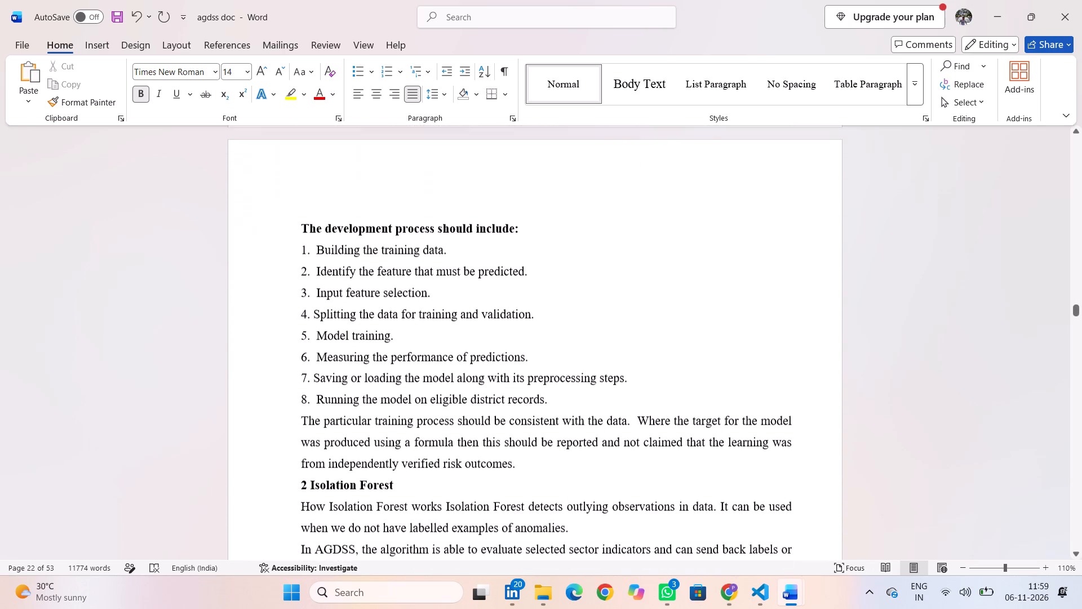
scroll(345, 361, "down", 2)
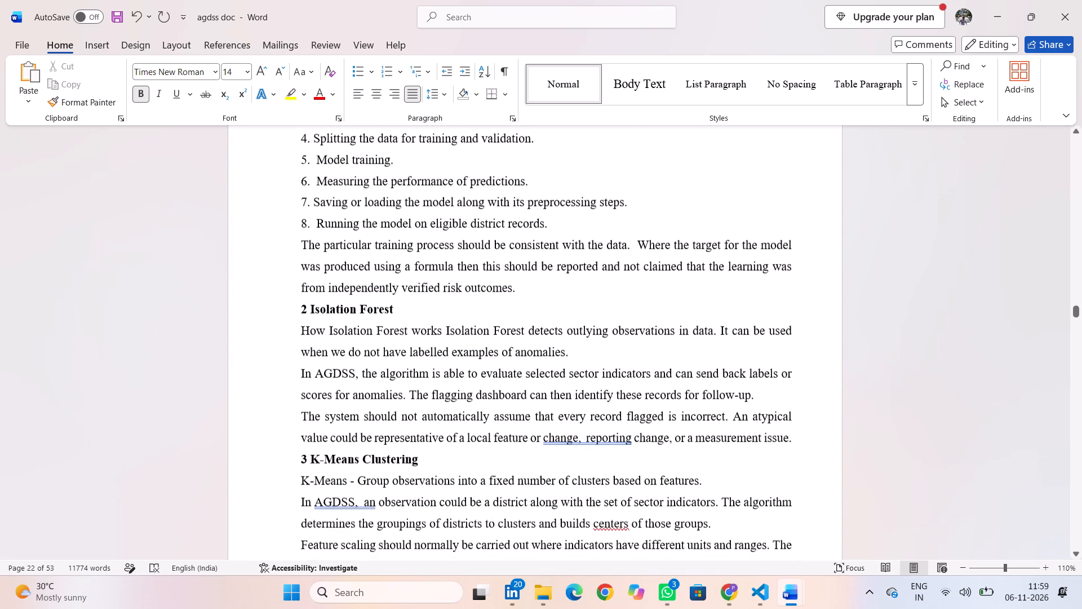
scroll(345, 361, "down", 2)
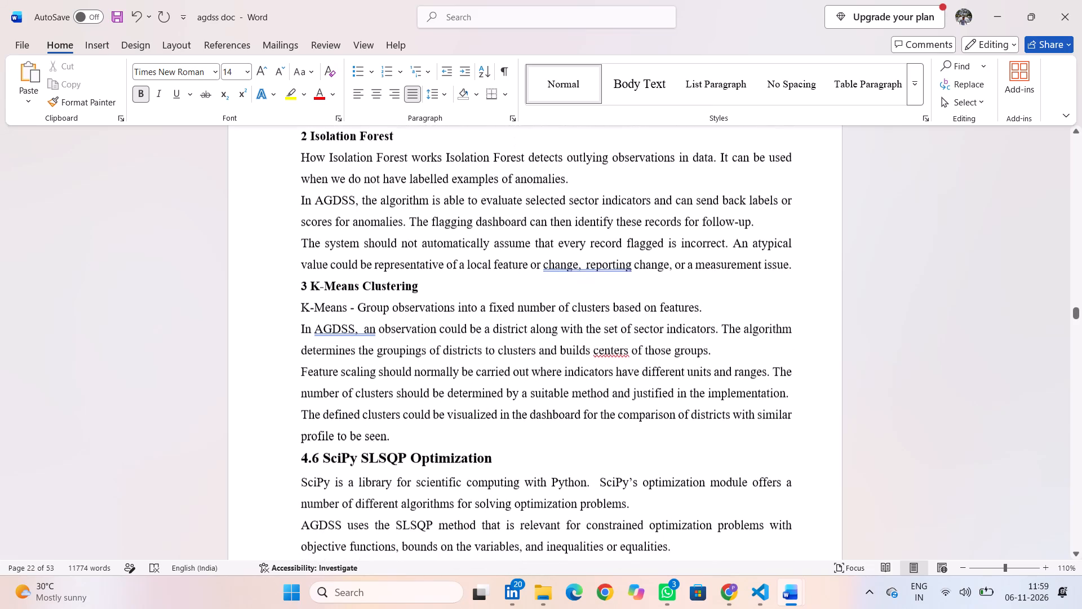
scroll(345, 361, "down", 2)
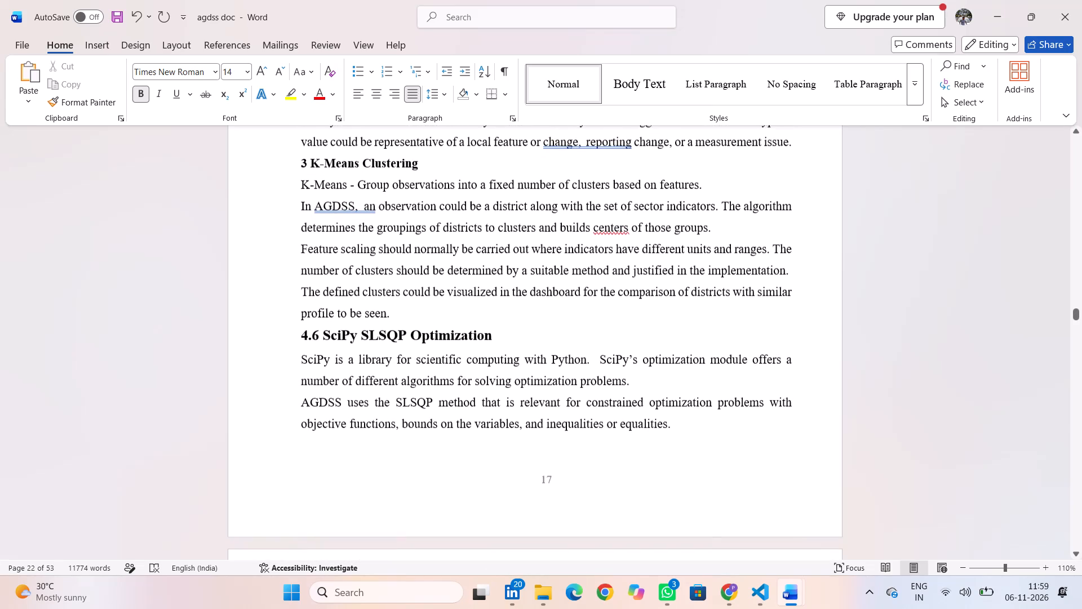
scroll(345, 361, "down", 1)
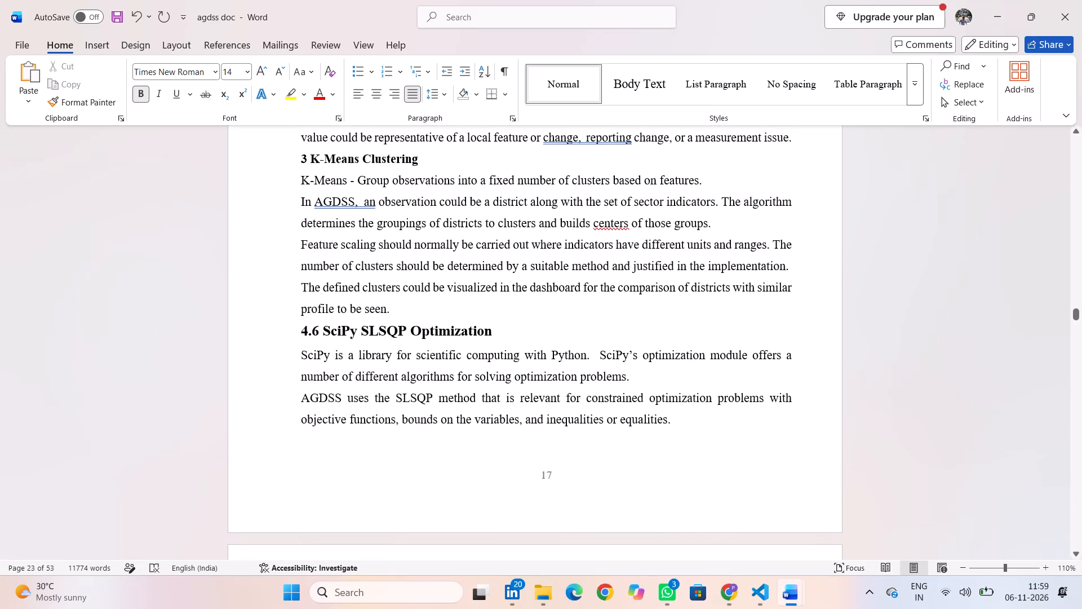
Review section 4.6 SciPy SLSQP Optimization, including its budget constraint formulas, workflow list and objective function text, for formatting problems.
scroll(345, 361, "down", 2)
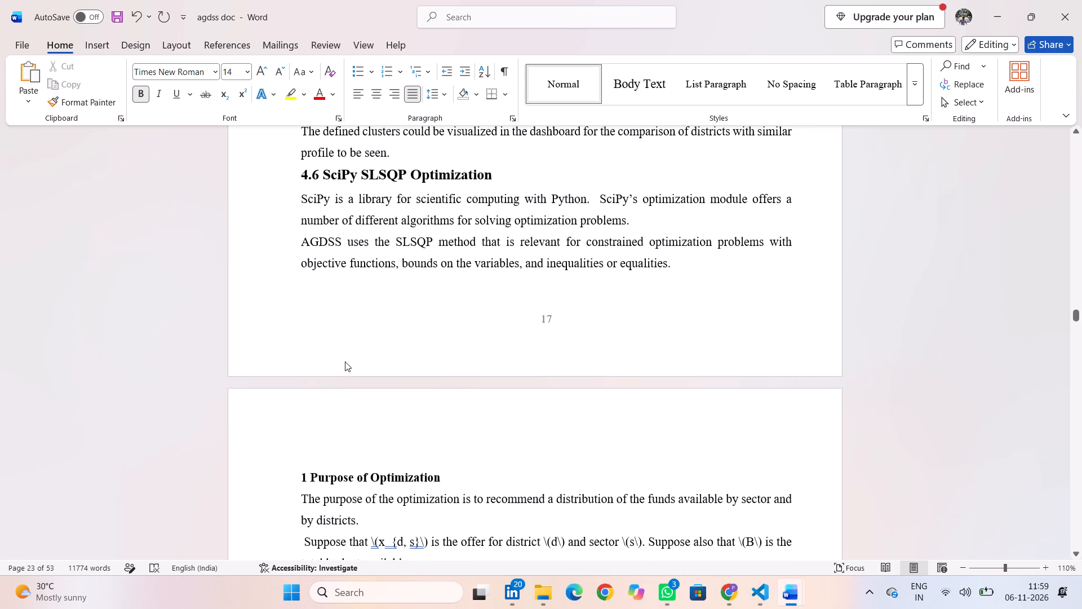
scroll(345, 361, "down", 2)
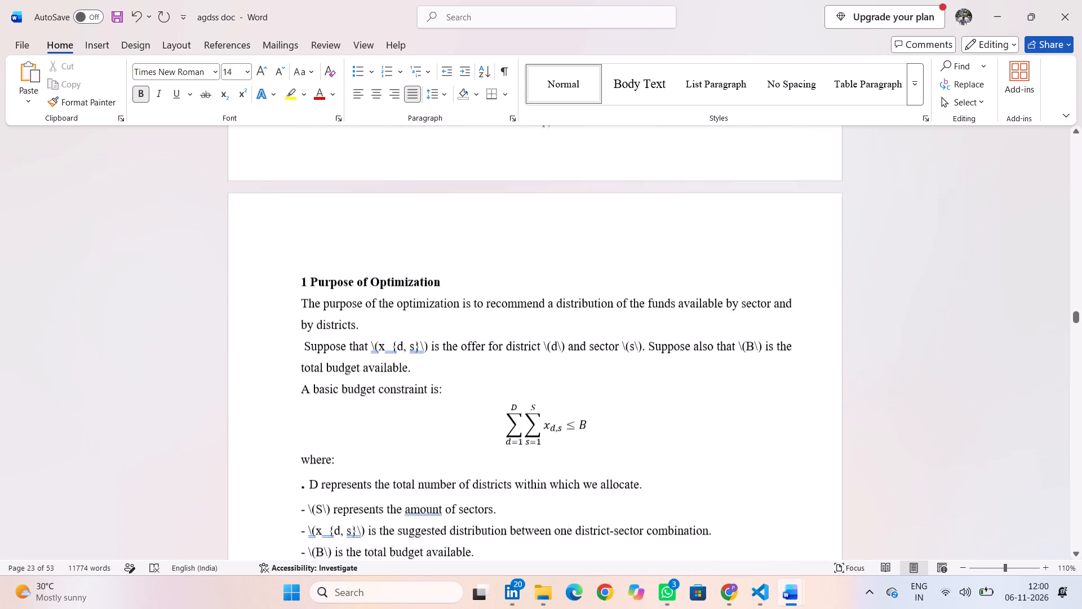
scroll(345, 361, "down", 4)
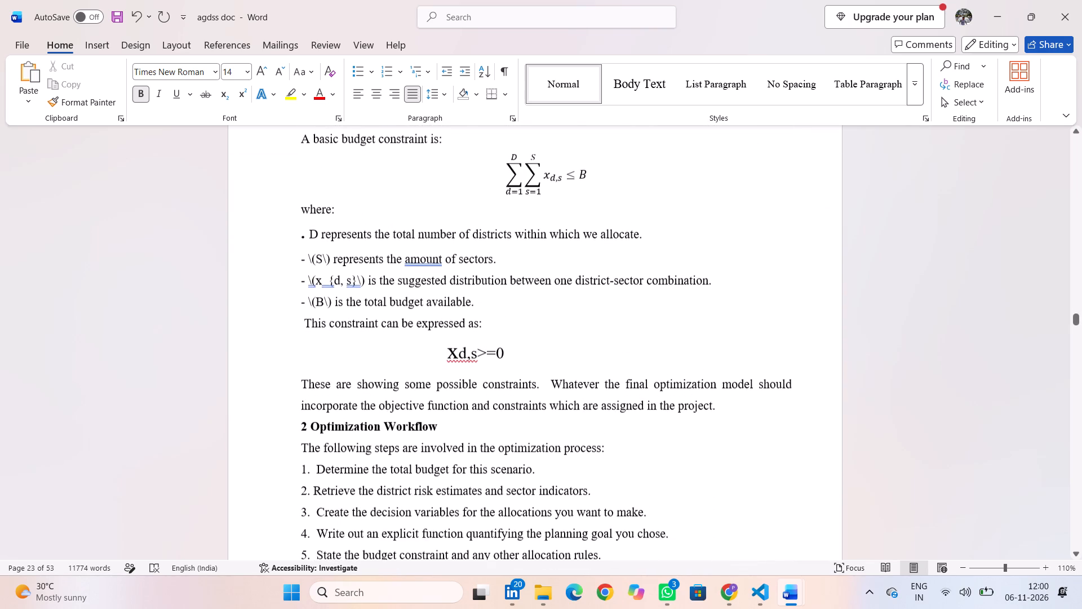
scroll(345, 361, "down", 1)
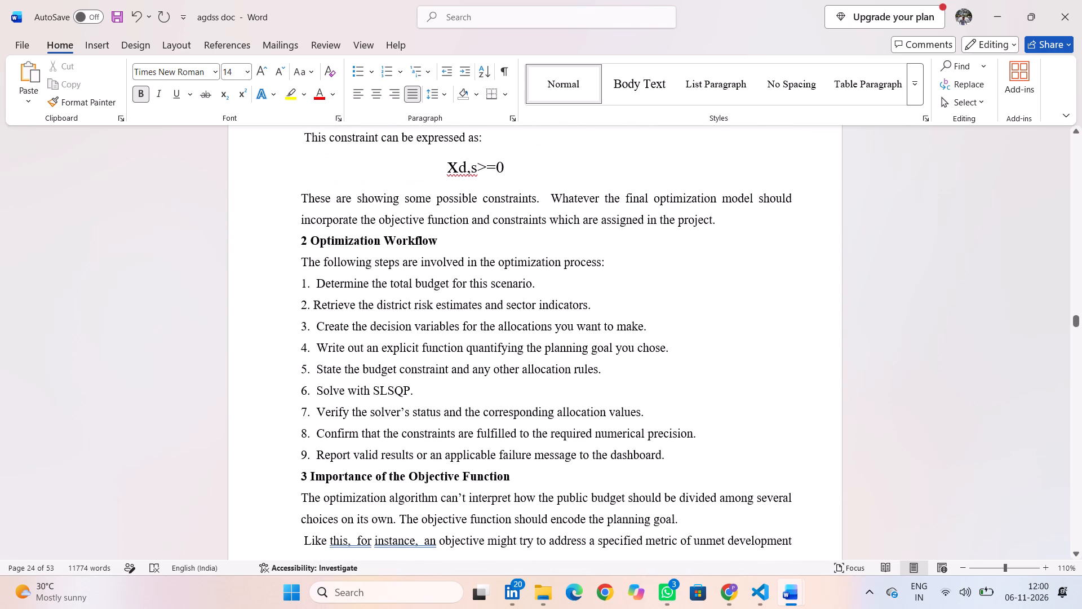
scroll(345, 361, "down", 2)
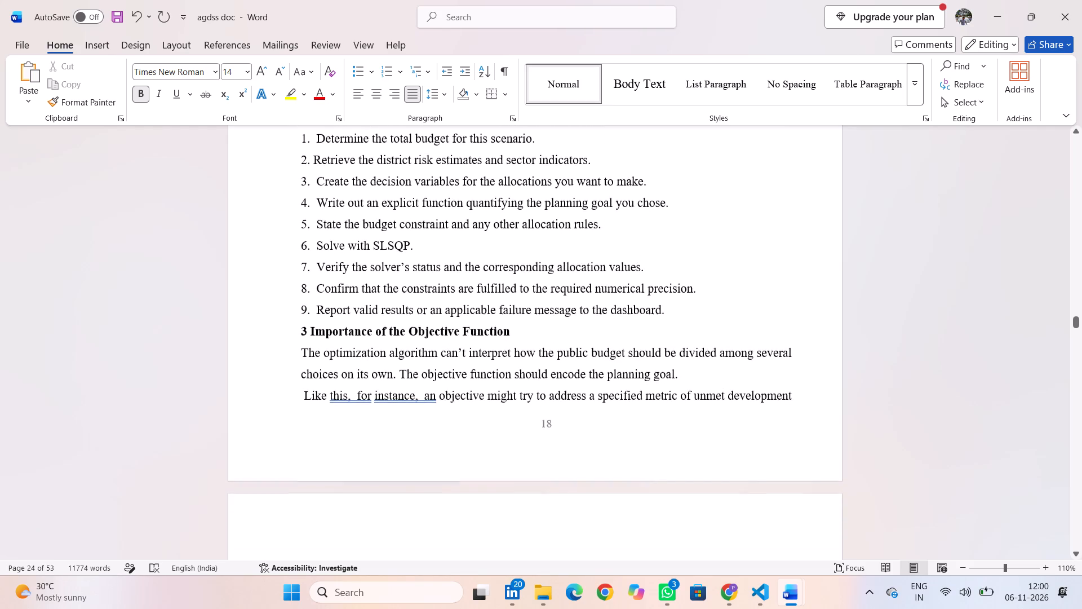
scroll(345, 361, "down", 3)
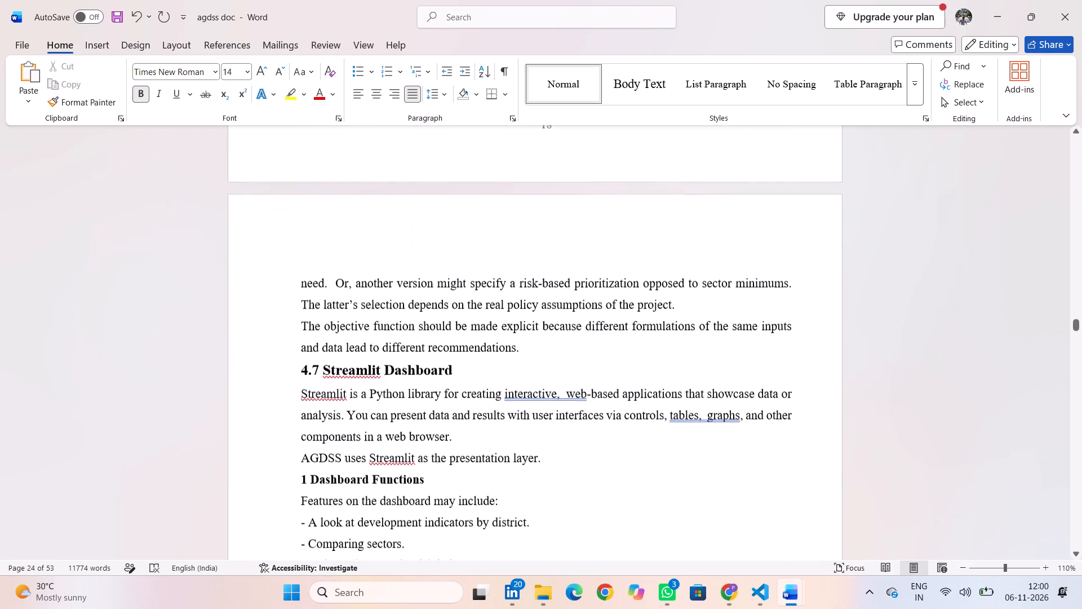
Review sections 4.7 Streamlit Dashboard, 4.8 Folium Geographic Visualization and 4.9 Technology Integration for spacing and heading problems.
scroll(345, 361, "down", 2)
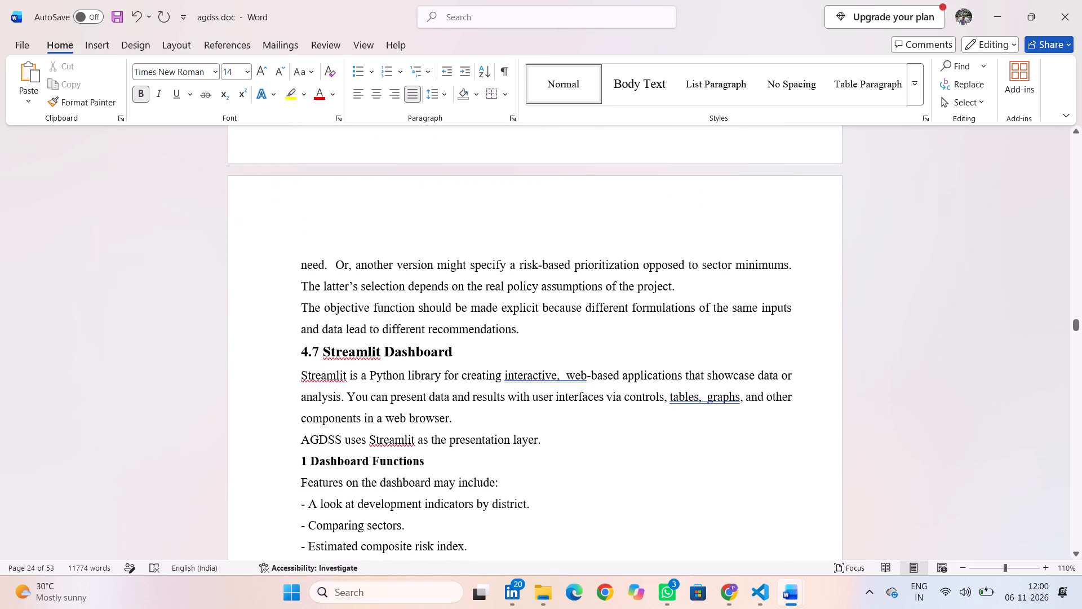
scroll(345, 361, "down", 2)
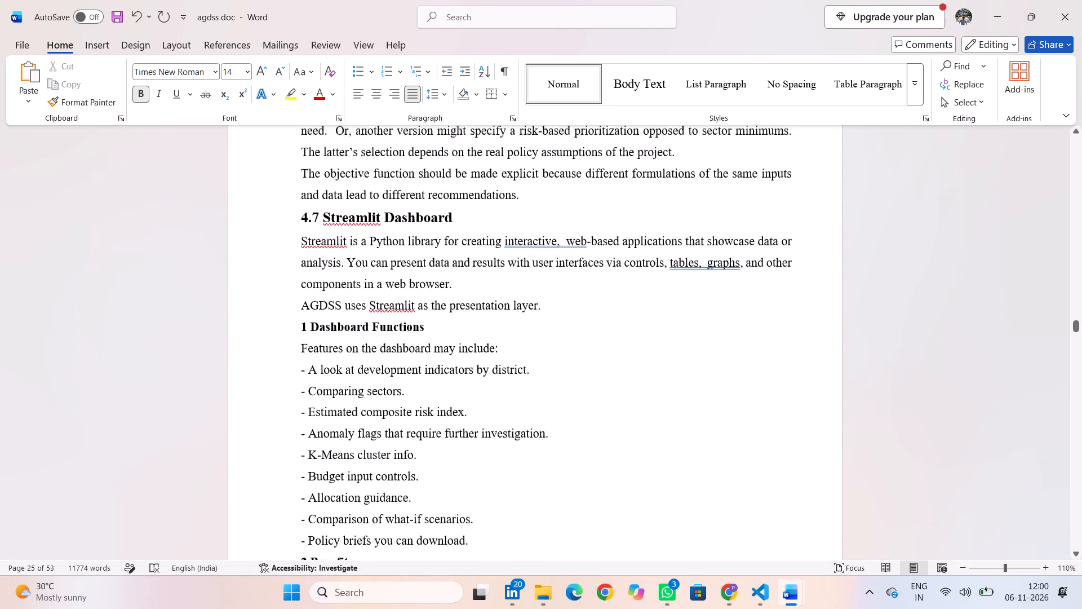
scroll(345, 361, "down", 2)
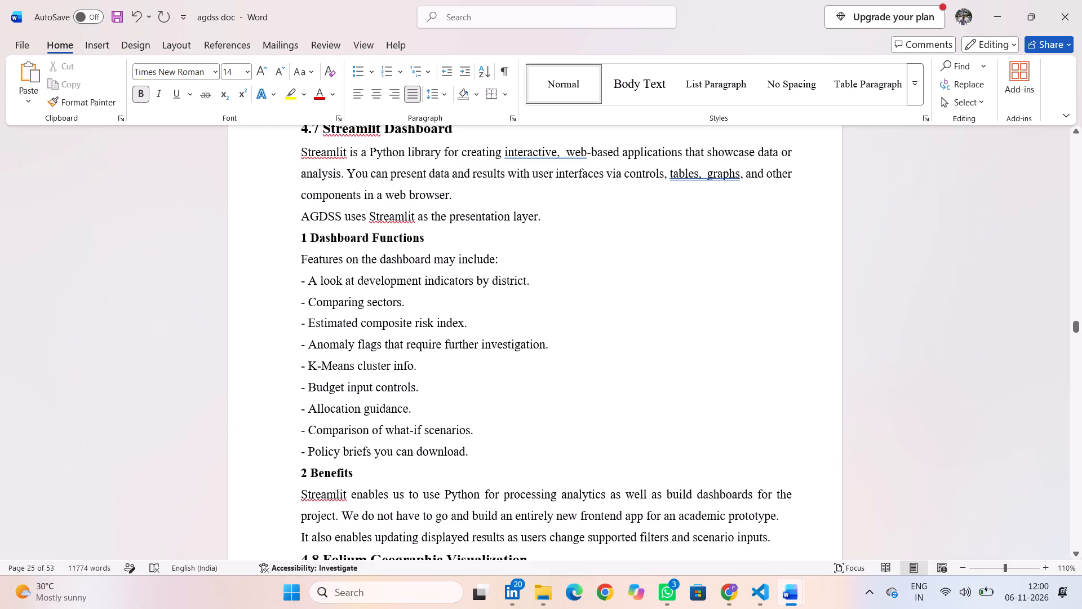
scroll(345, 361, "down", 3)
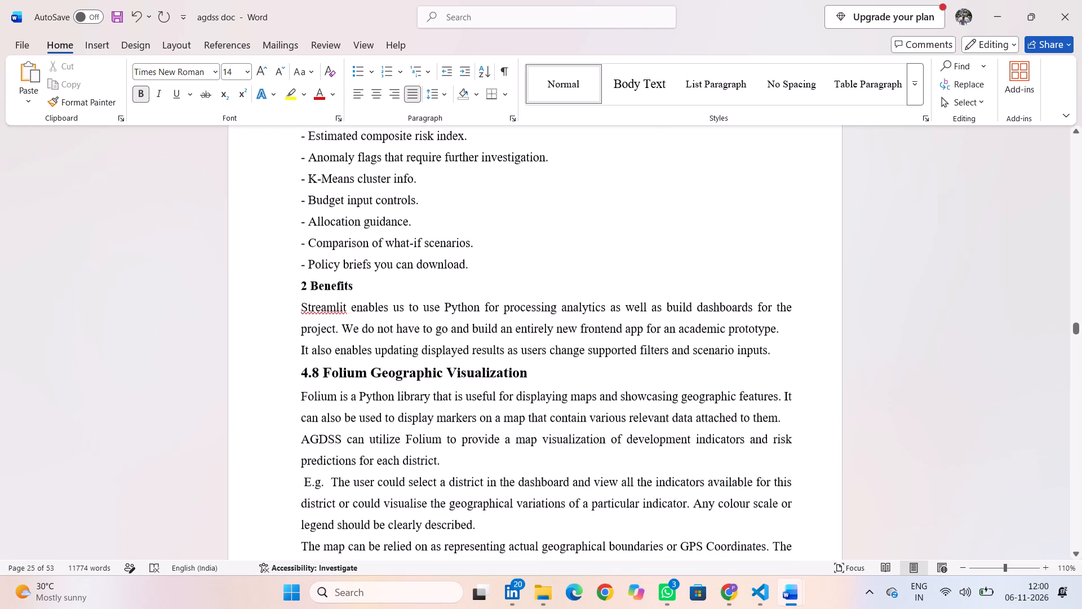
scroll(345, 361, "down", 3)
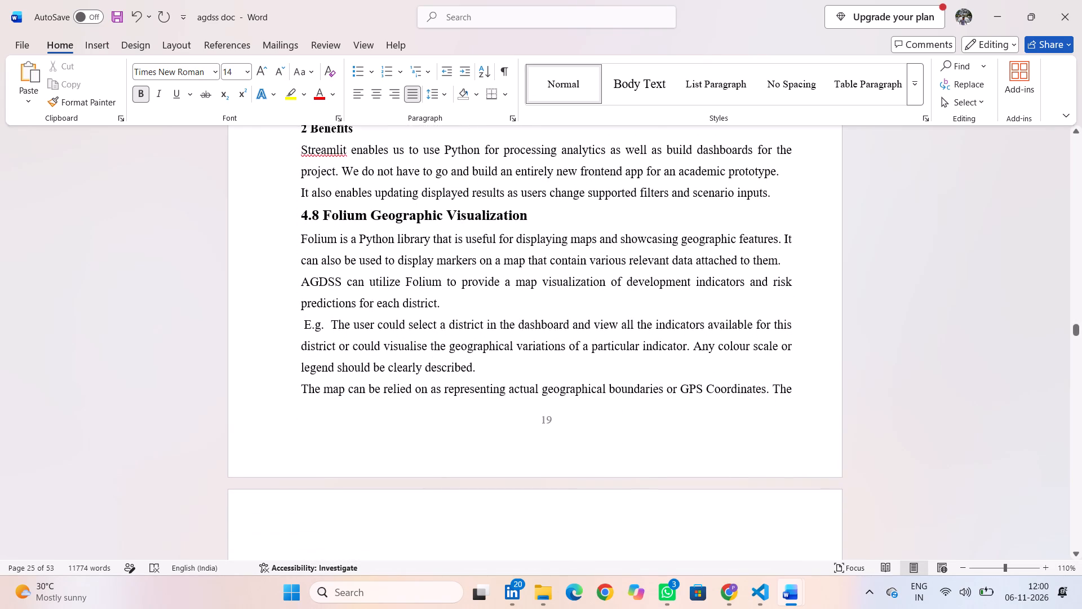
scroll(345, 361, "down", 4)
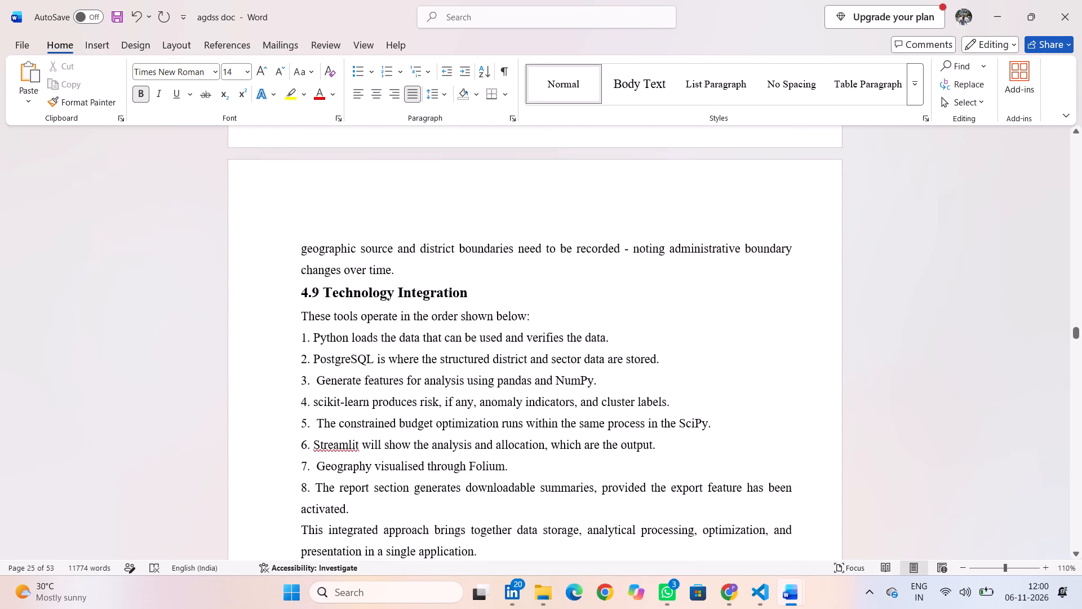
scroll(345, 361, "down", 5)
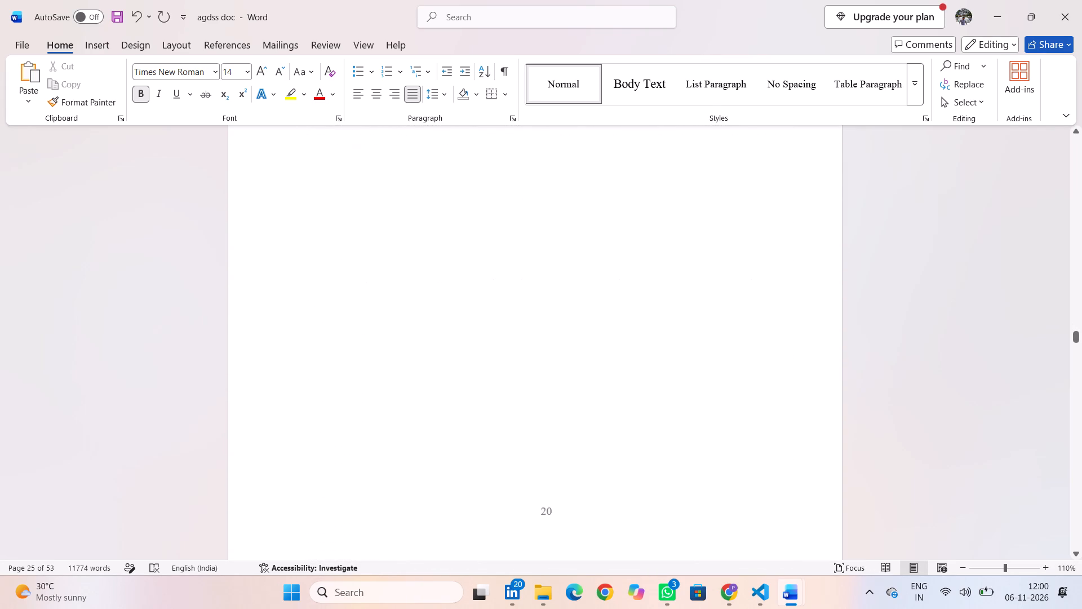
Review the Chapter 5 title and section 5.1 Use-Case Diagram, from the system actors through the figure and its caption.
scroll(345, 361, "down", 3)
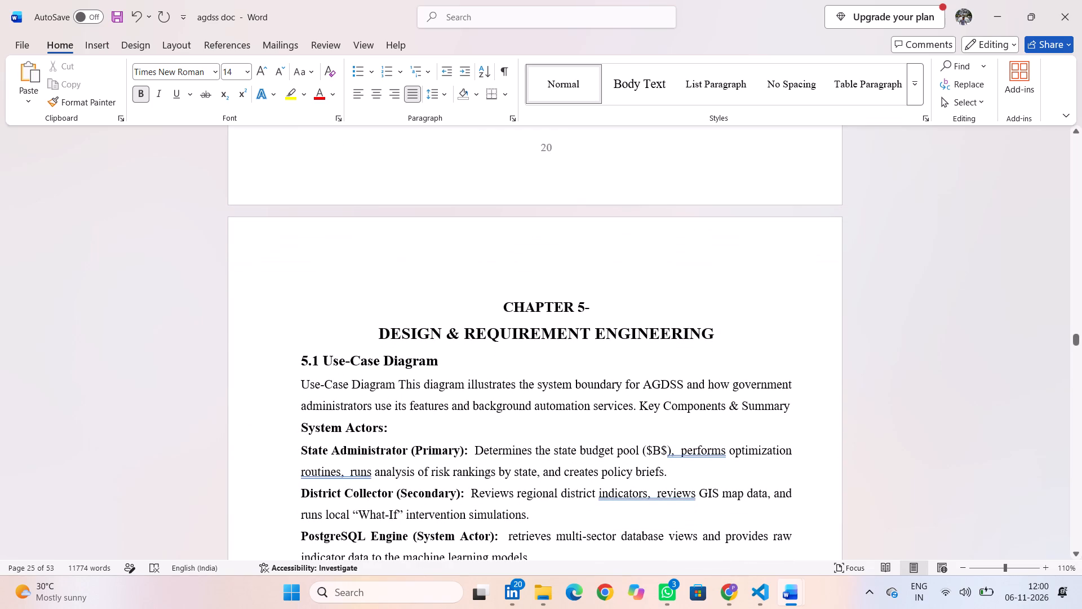
scroll(345, 361, "down", 3)
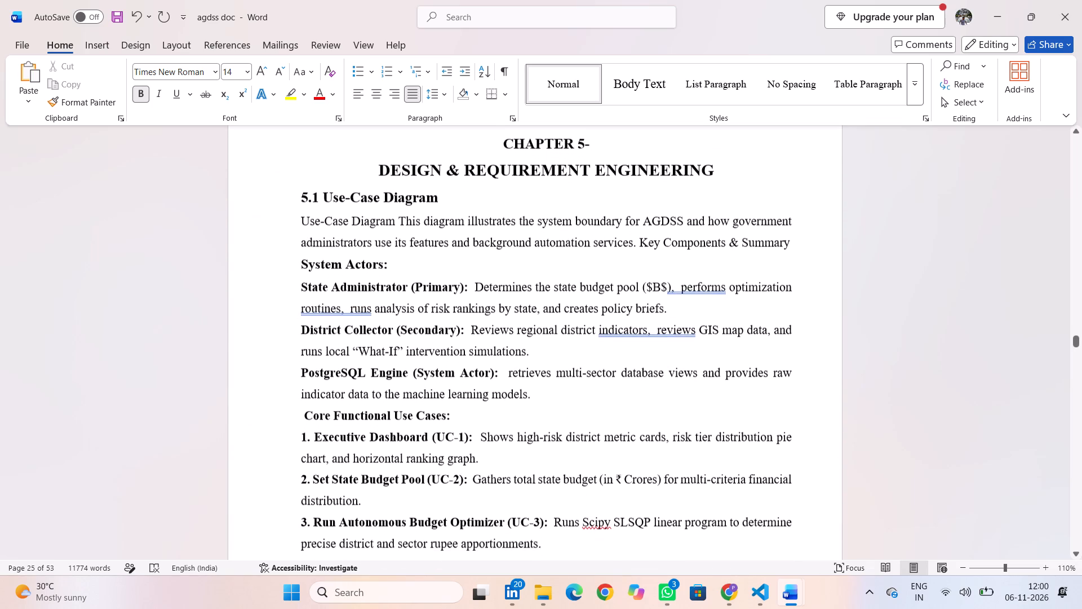
scroll(345, 361, "down", 1)
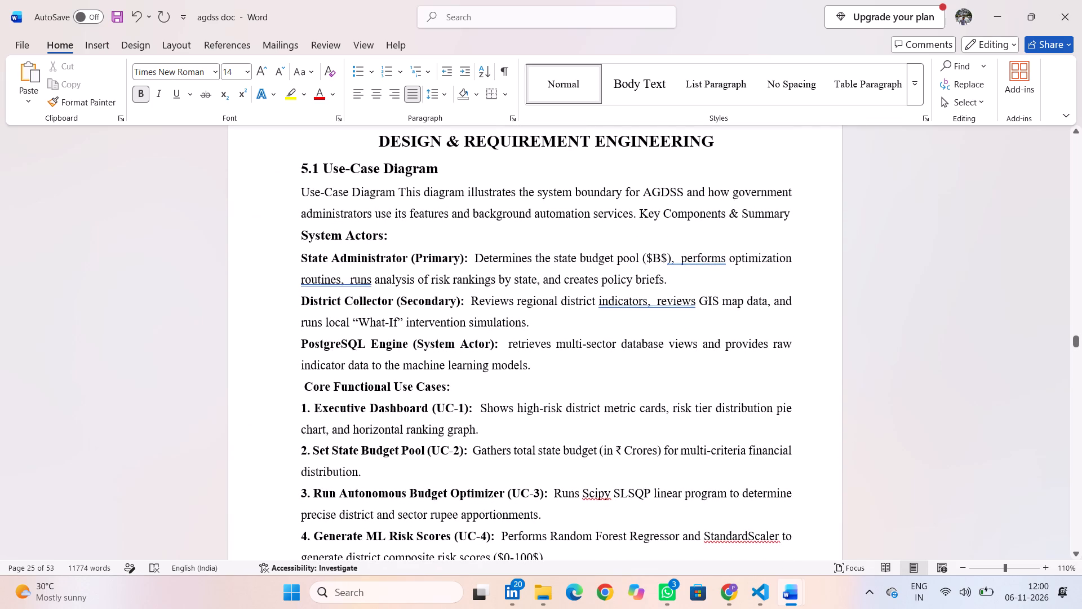
scroll(447, 326, "down", 1)
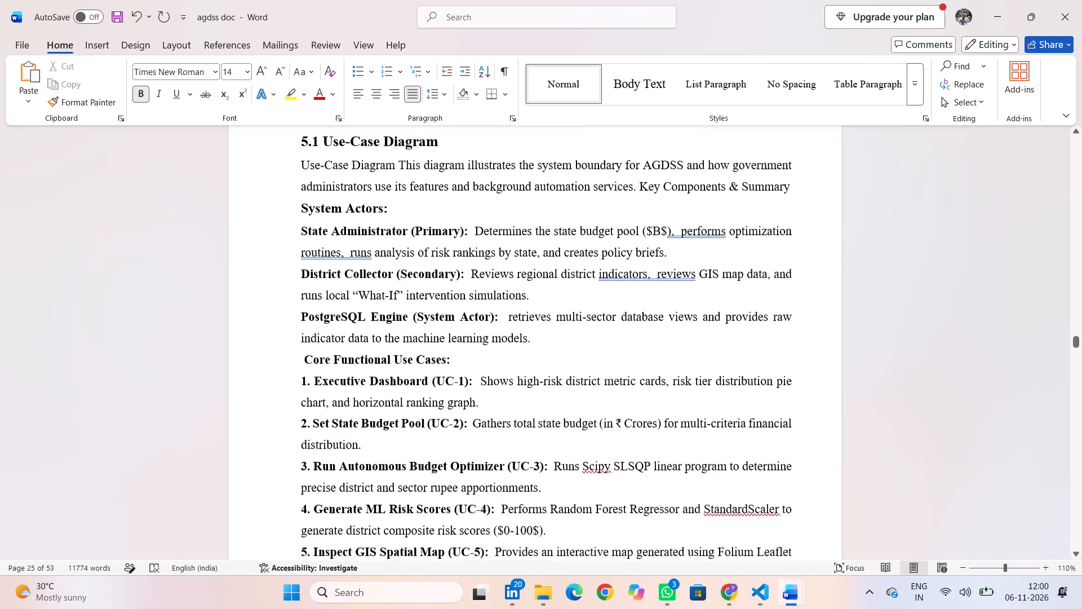
scroll(447, 326, "down", 3)
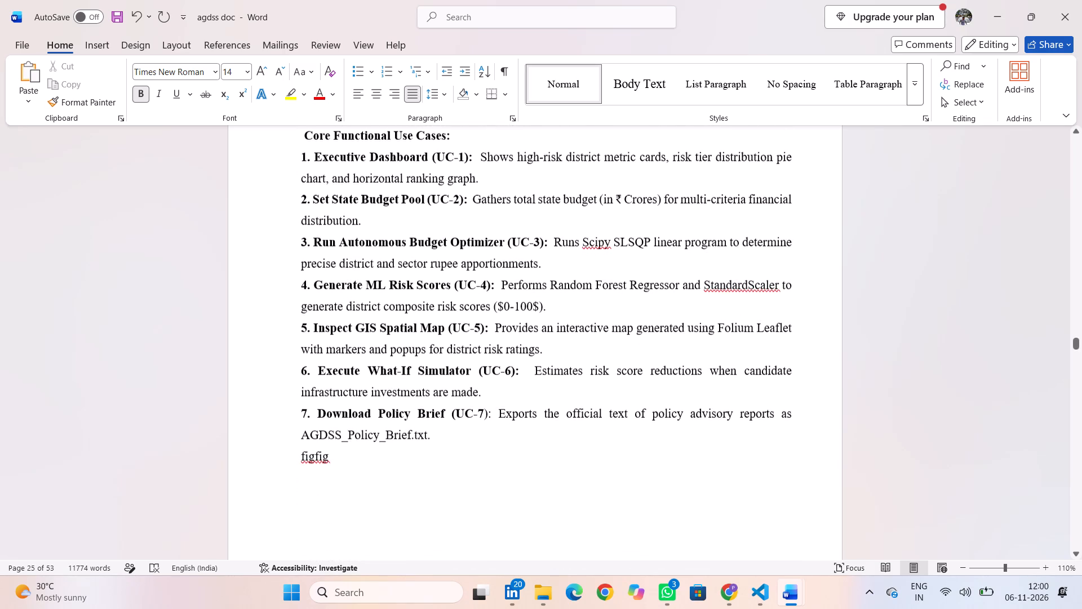
scroll(447, 326, "down", 5)
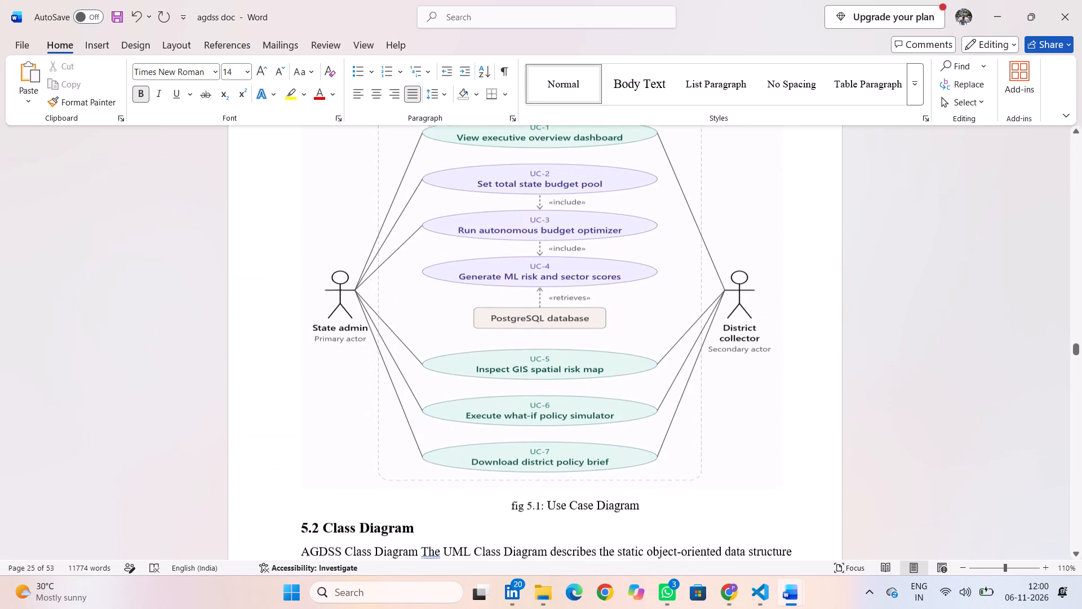
Review section 5.2 Class Diagram, checking the core classes list, the diagram, its caption and the Class Relationships text.
scroll(447, 326, "down", 2)
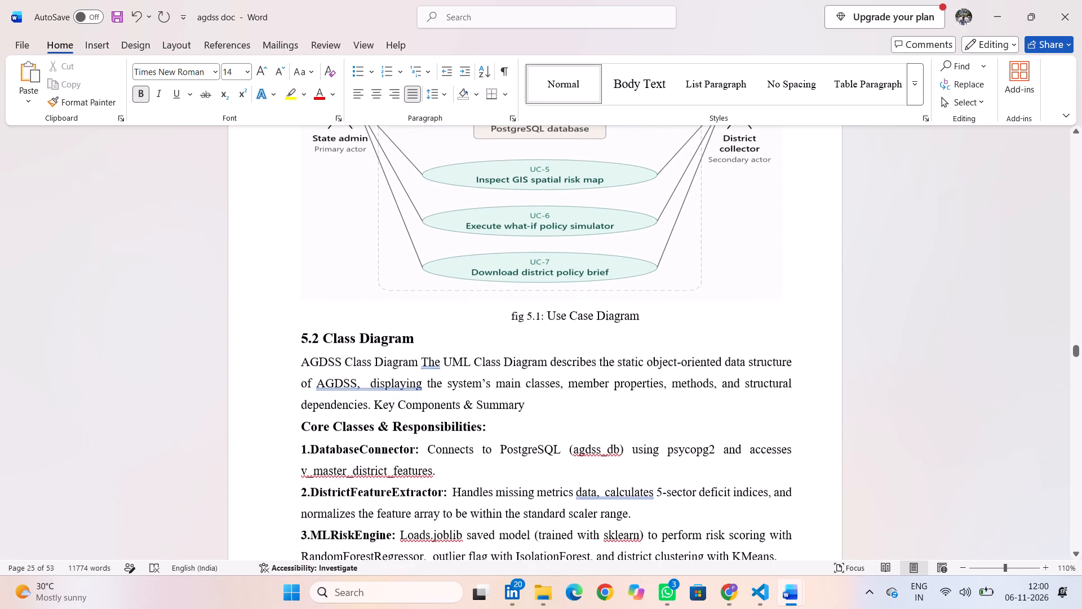
scroll(447, 326, "down", 1)
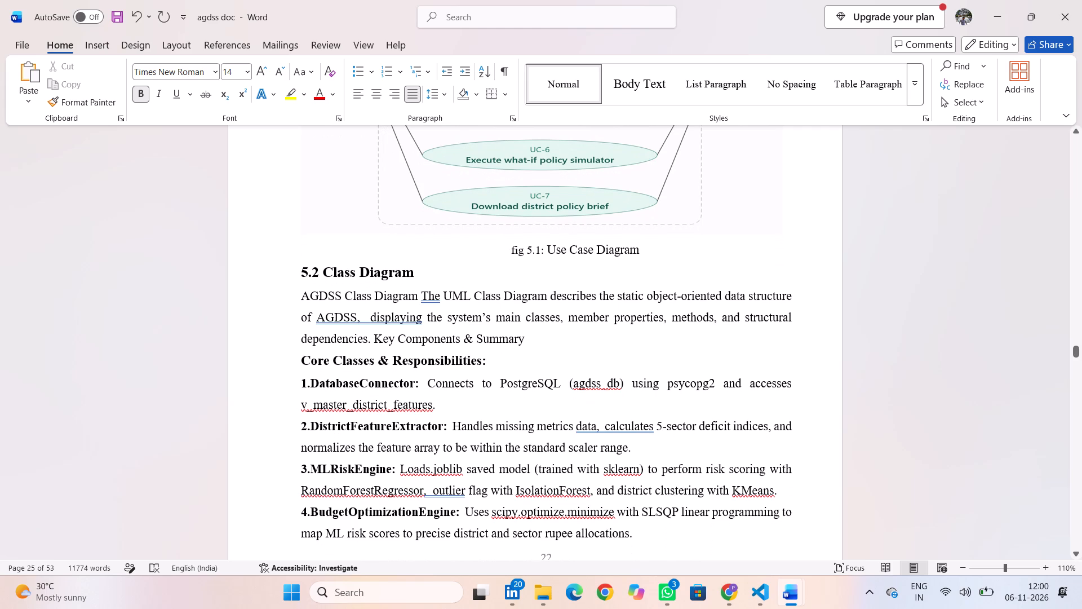
scroll(447, 326, "down", 1)
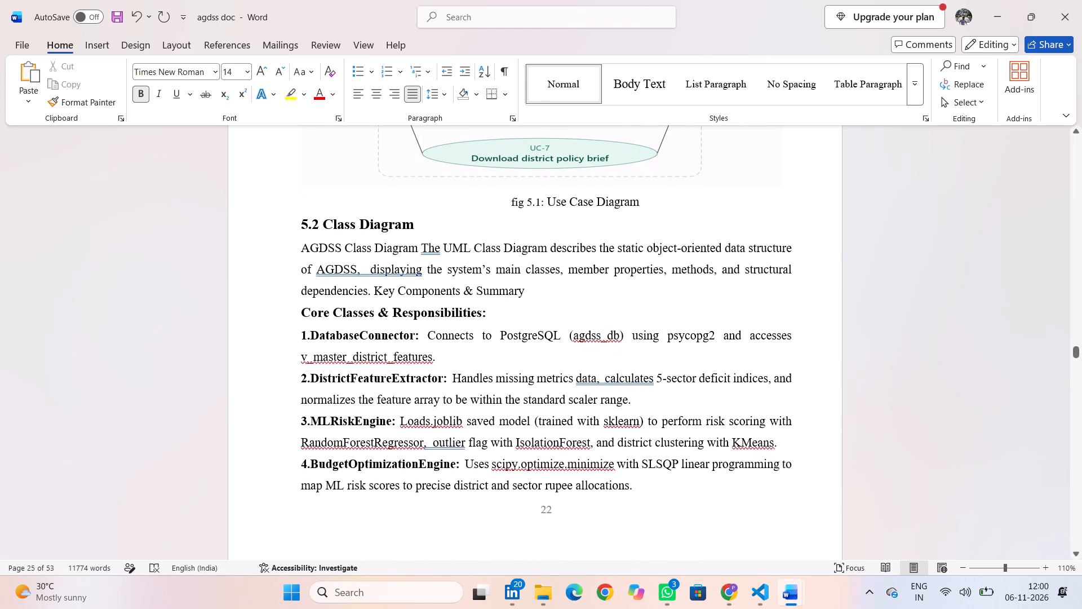
scroll(445, 283, "down", 2)
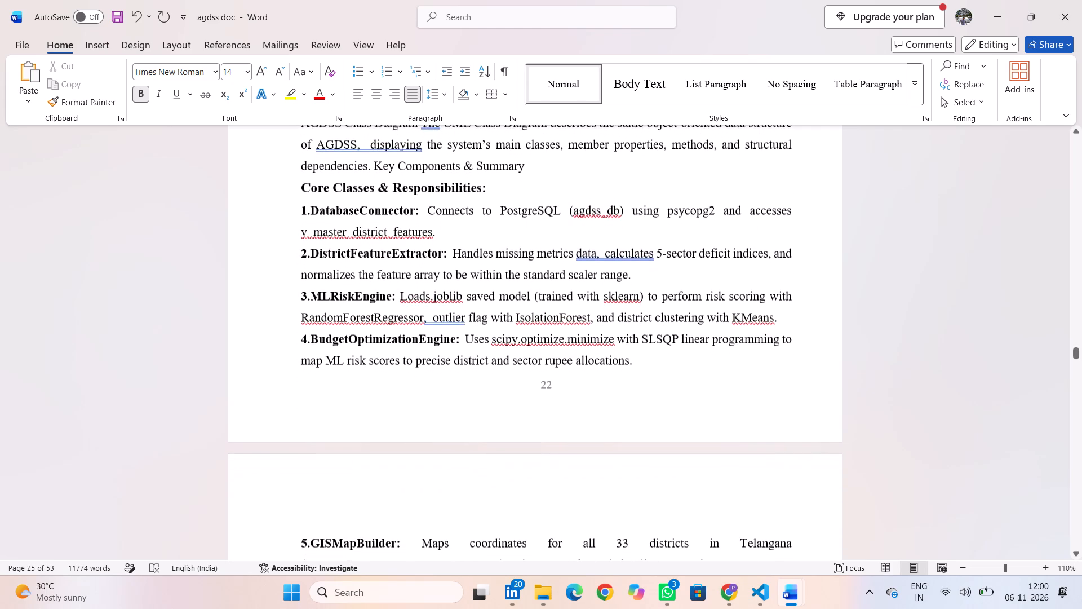
scroll(367, 266, "down", 4)
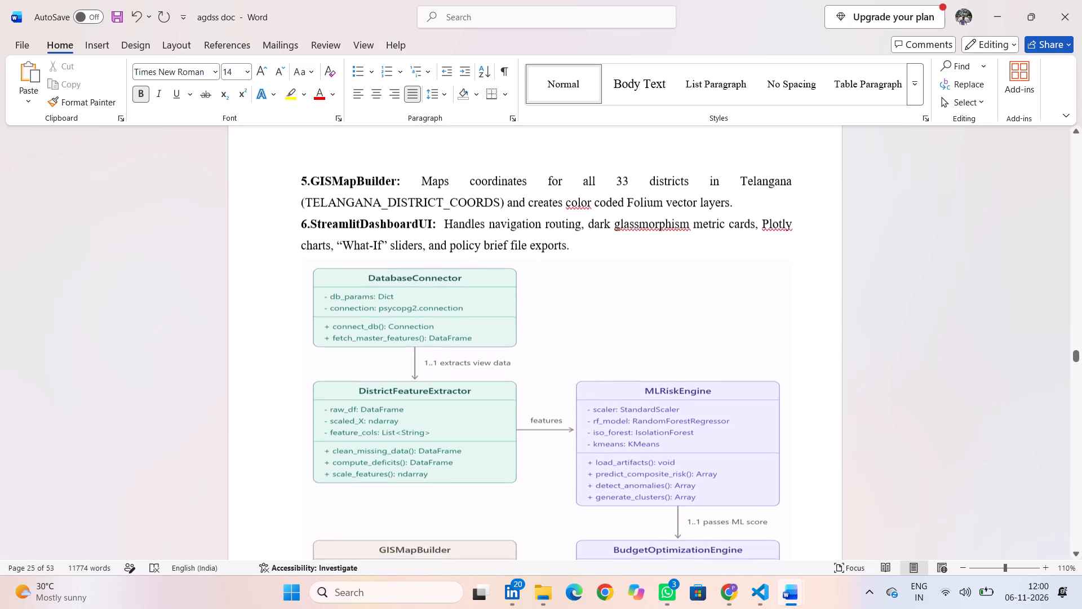
scroll(367, 266, "down", 5)
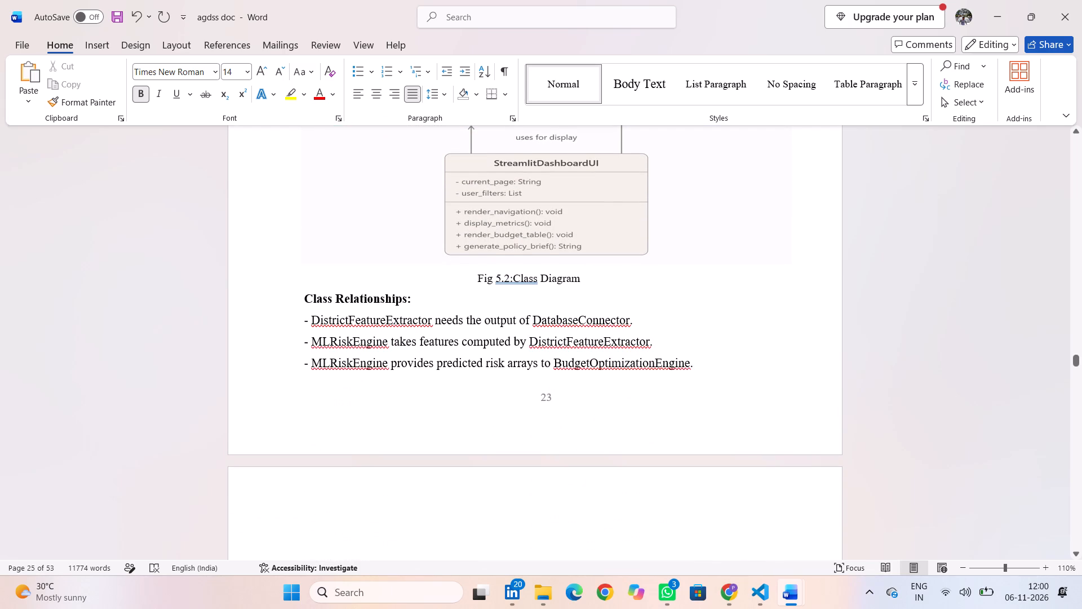
Examine section 5.3 Activity Diagram, from its headings through the flow diagram to the Fig 5.3 caption, for layout problems.
scroll(380, 316, "down", 2)
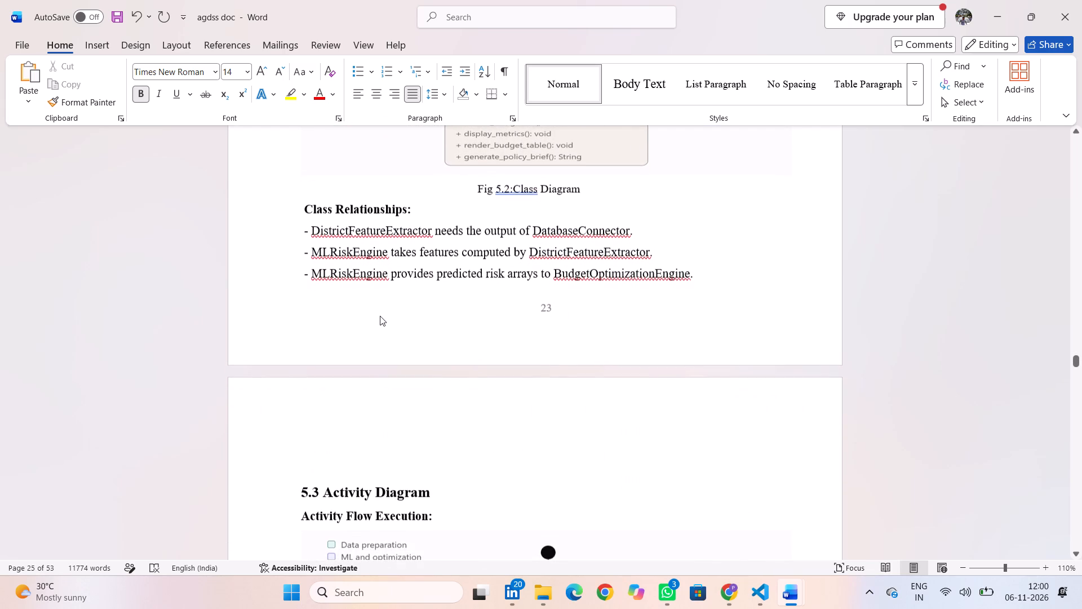
scroll(380, 316, "down", 3)
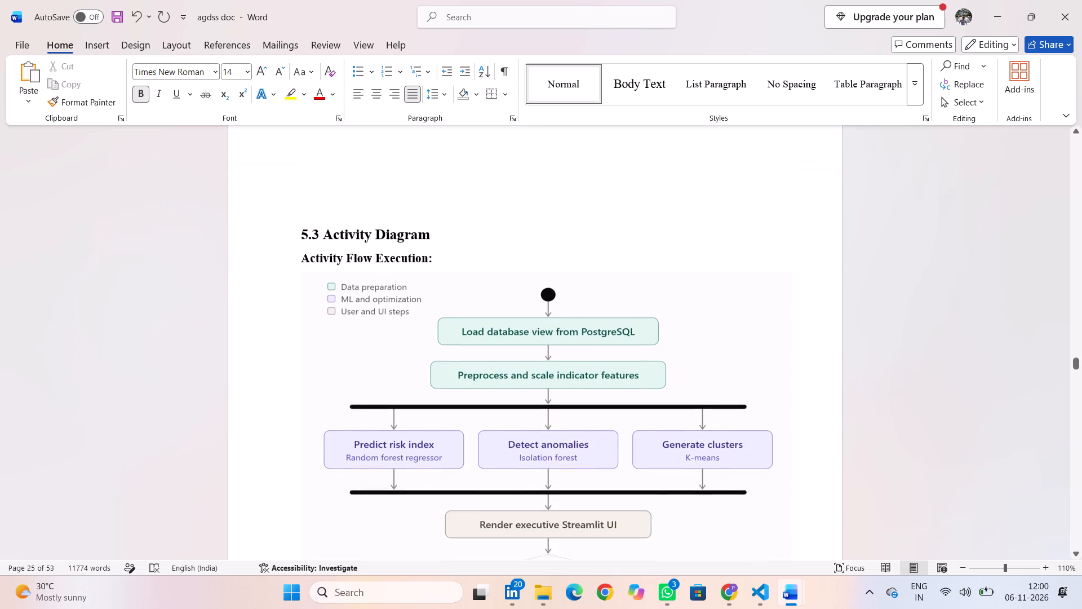
scroll(380, 316, "down", 5)
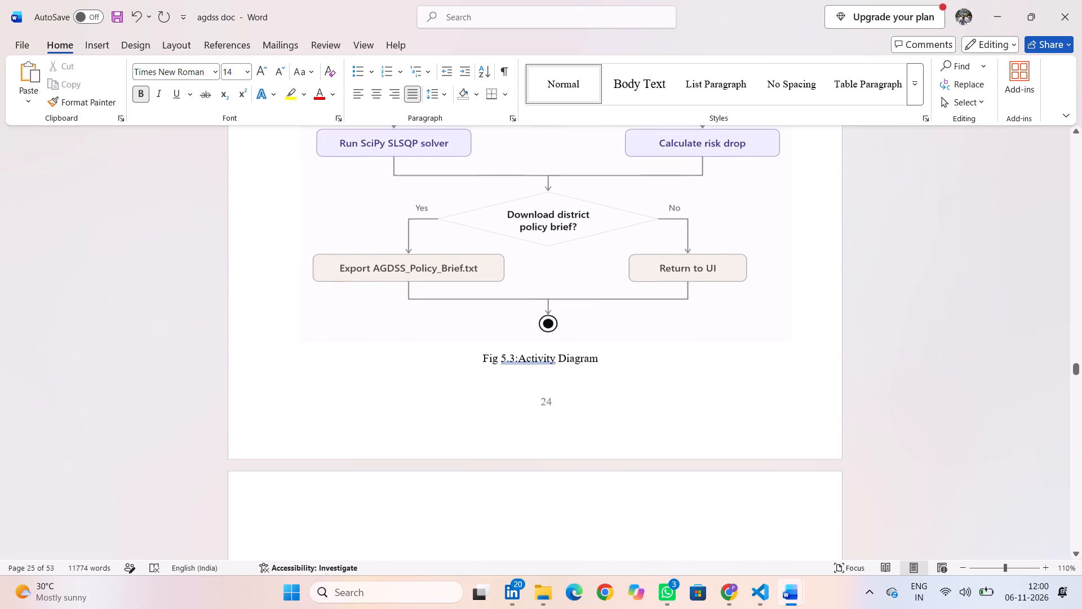
Review section 5.4 Sequence Diagram, from the preceding Sequence Message Ordering text through the flow steps and diagram to the Fig 5.4 caption.
scroll(380, 316, "down", 2)
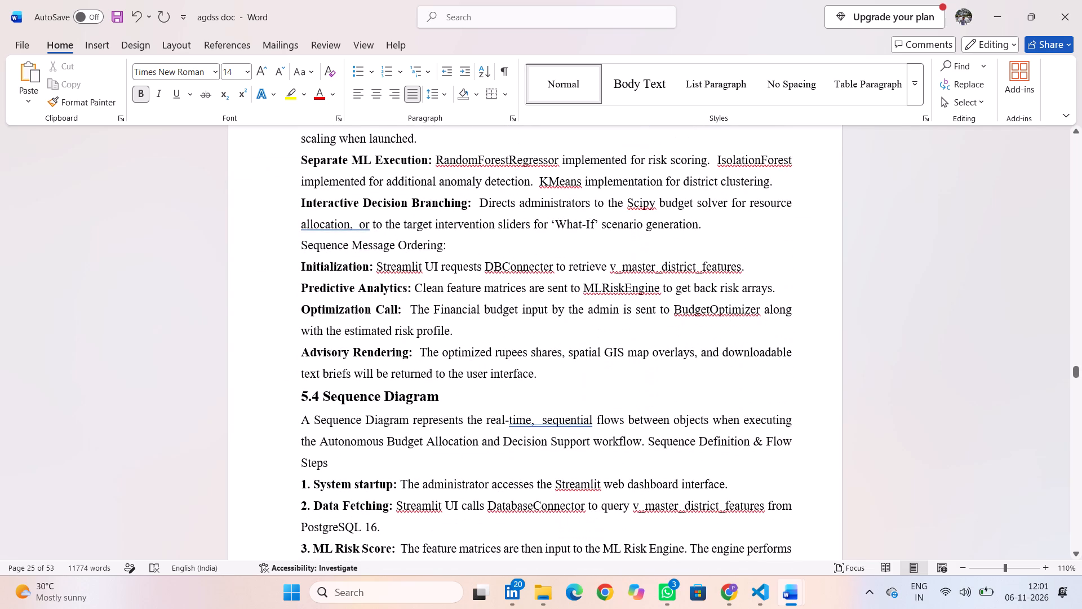
scroll(380, 316, "down", 1)
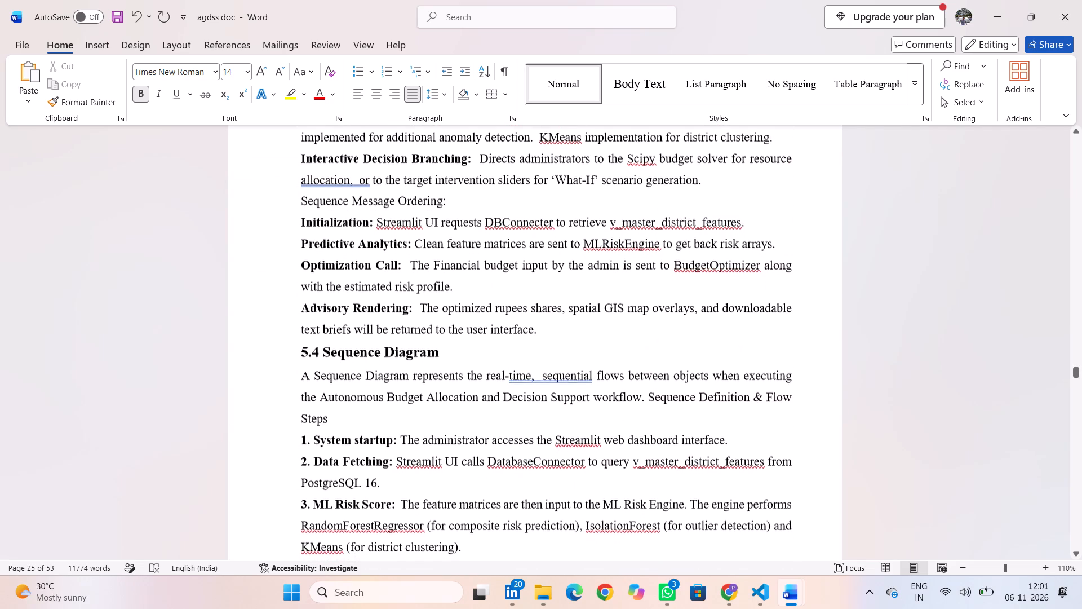
scroll(380, 316, "down", 2)
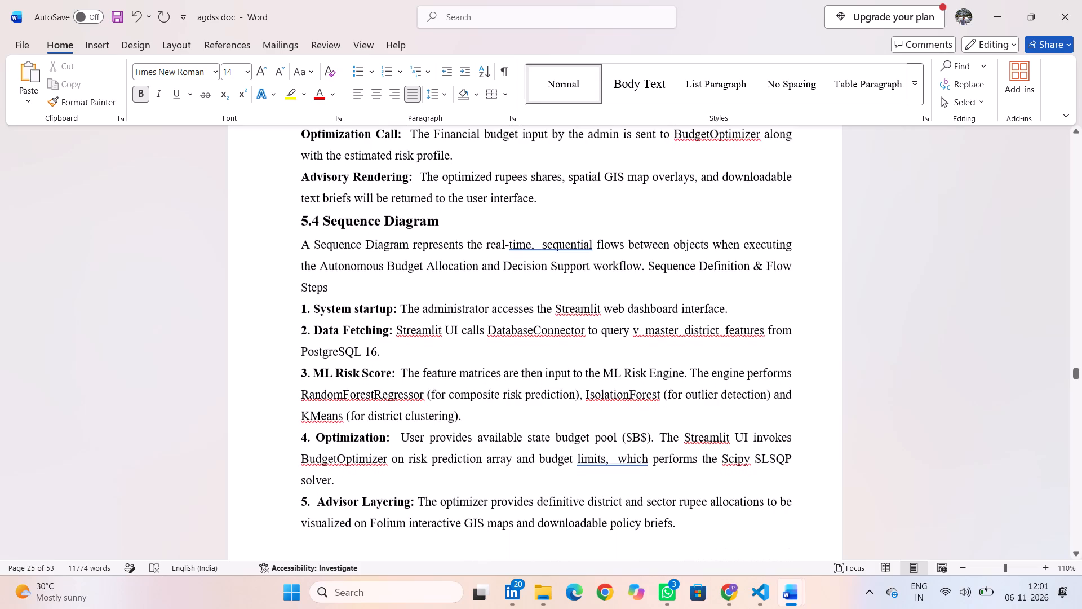
scroll(380, 316, "down", 2)
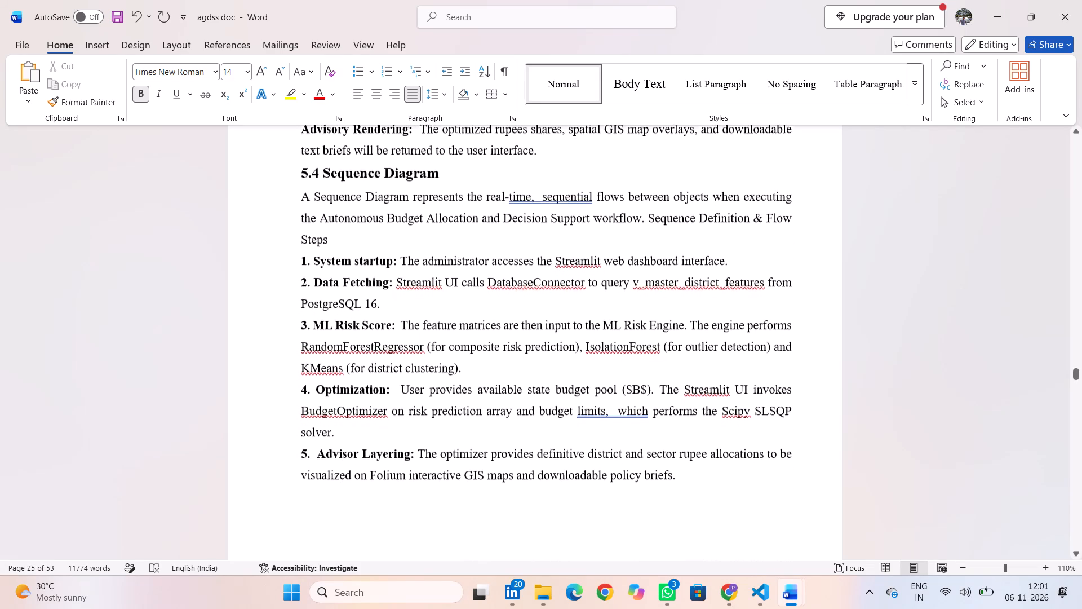
scroll(380, 316, "down", 3)
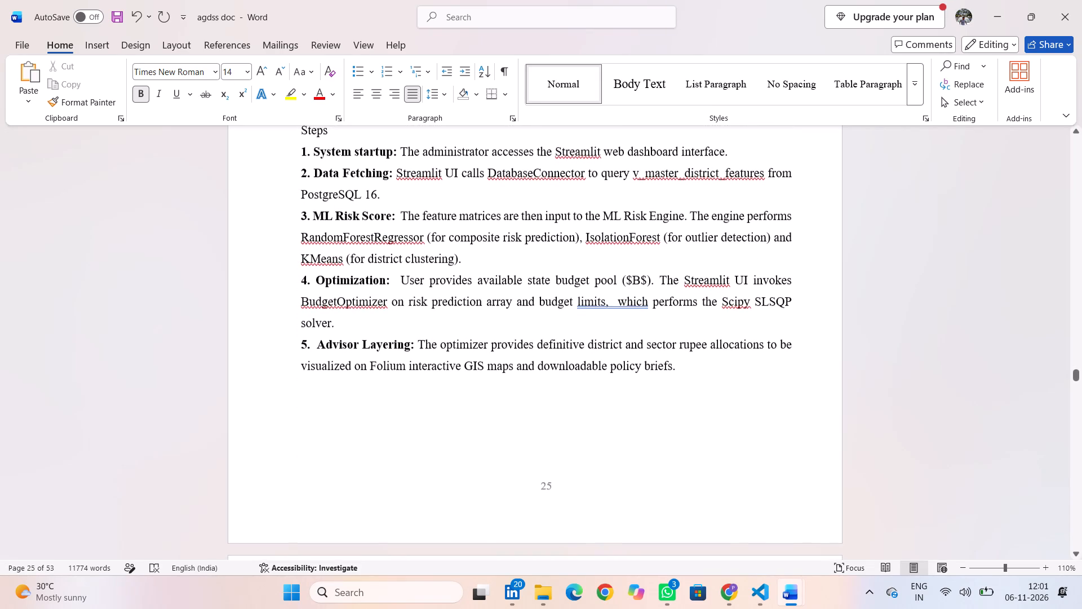
scroll(380, 316, "down", 2)
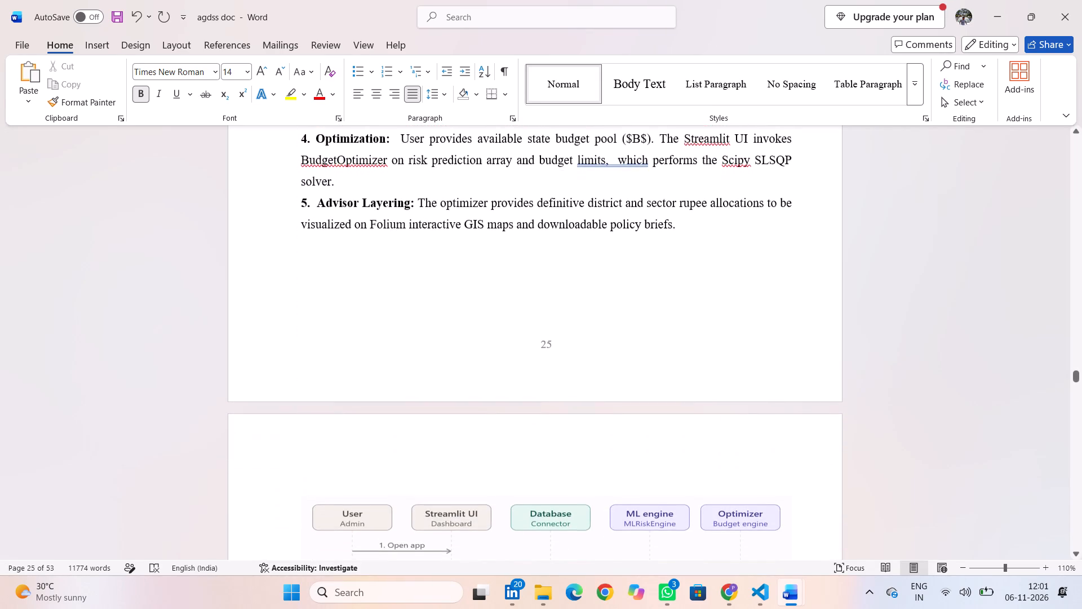
scroll(380, 316, "down", 3)
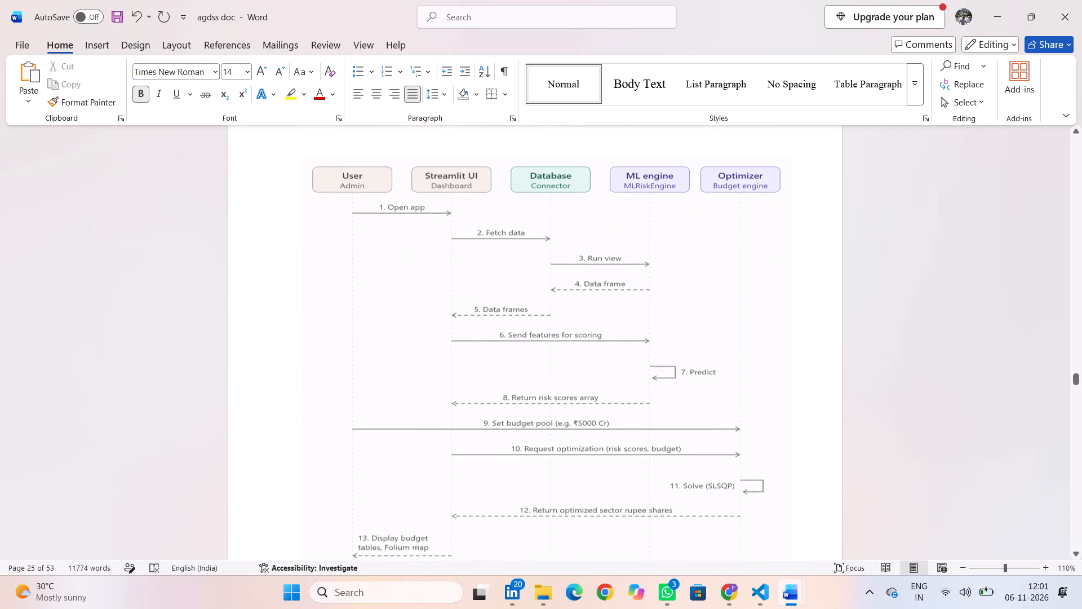
scroll(380, 316, "down", 3)
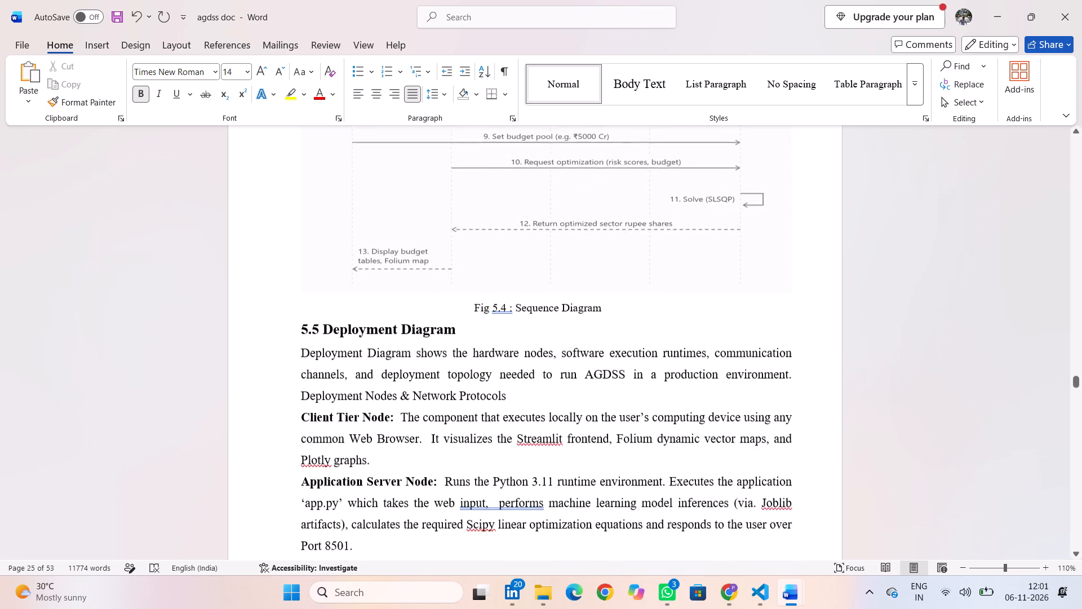
Review section 5.5 Deployment Diagram, checking the node descriptions, the page break before the figure and the Fig 5.5 caption.
scroll(380, 316, "down", 3)
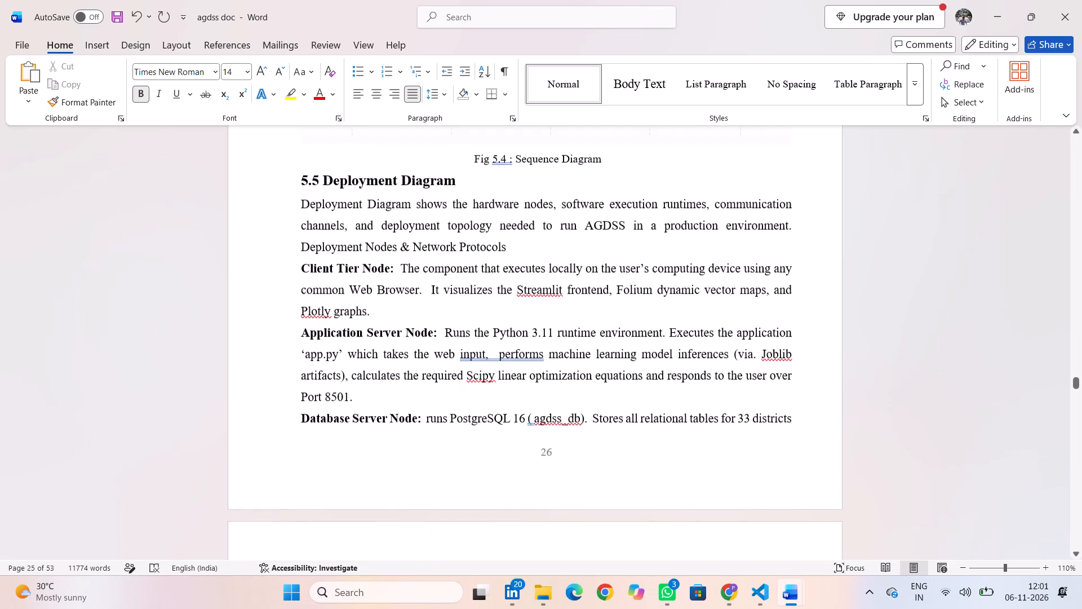
scroll(380, 316, "down", 3)
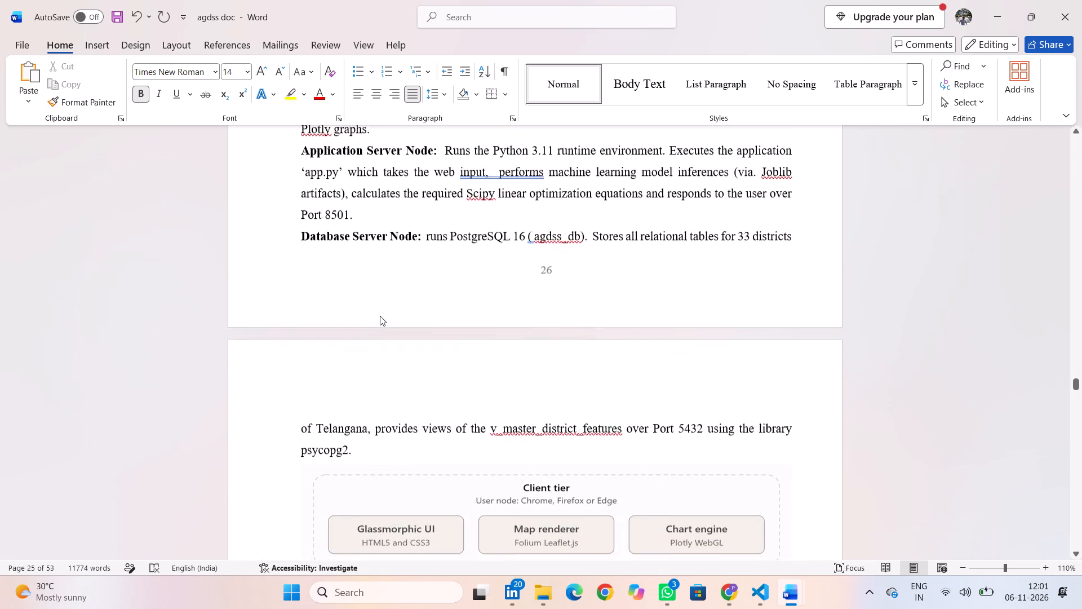
scroll(380, 316, "down", 2)
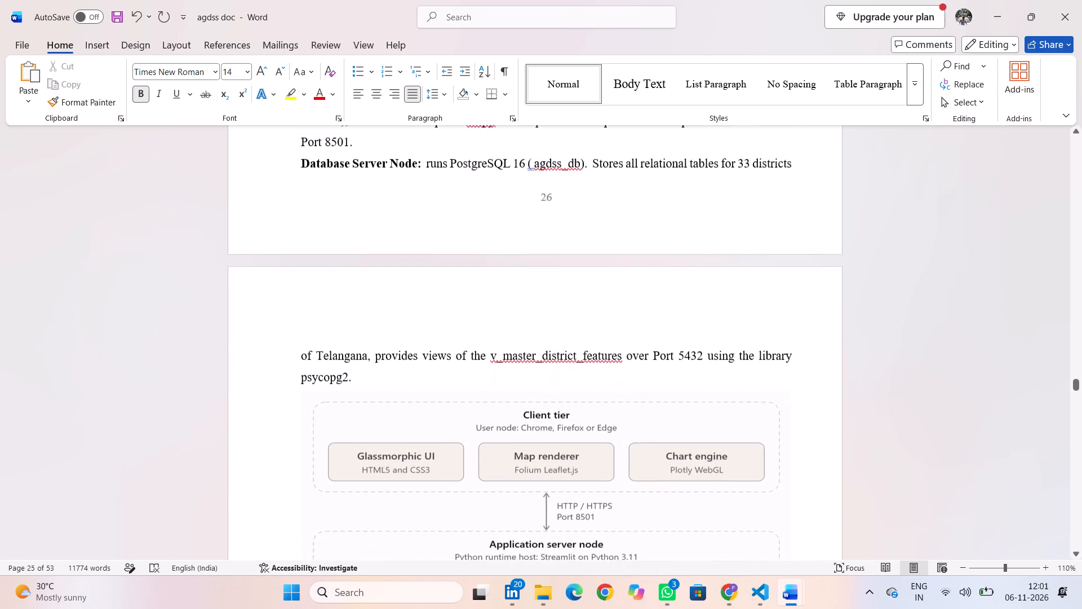
scroll(380, 316, "down", 5)
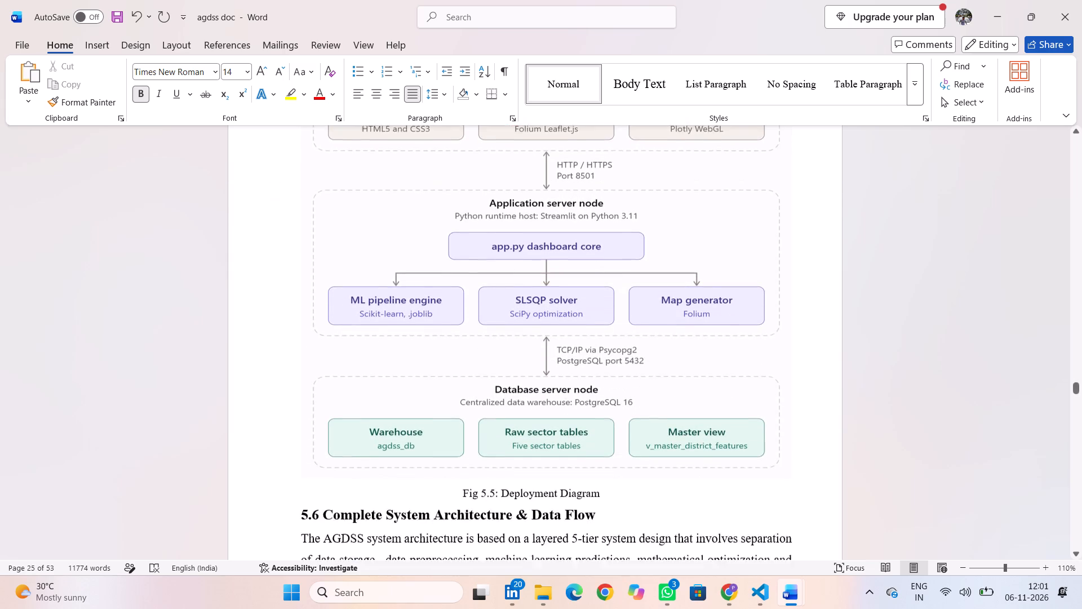
Review section 5.6 Complete System Architecture & Data Flow, from its introduction through Layers 1 to 3, for spacing and heading formatting.
scroll(380, 316, "down", 6)
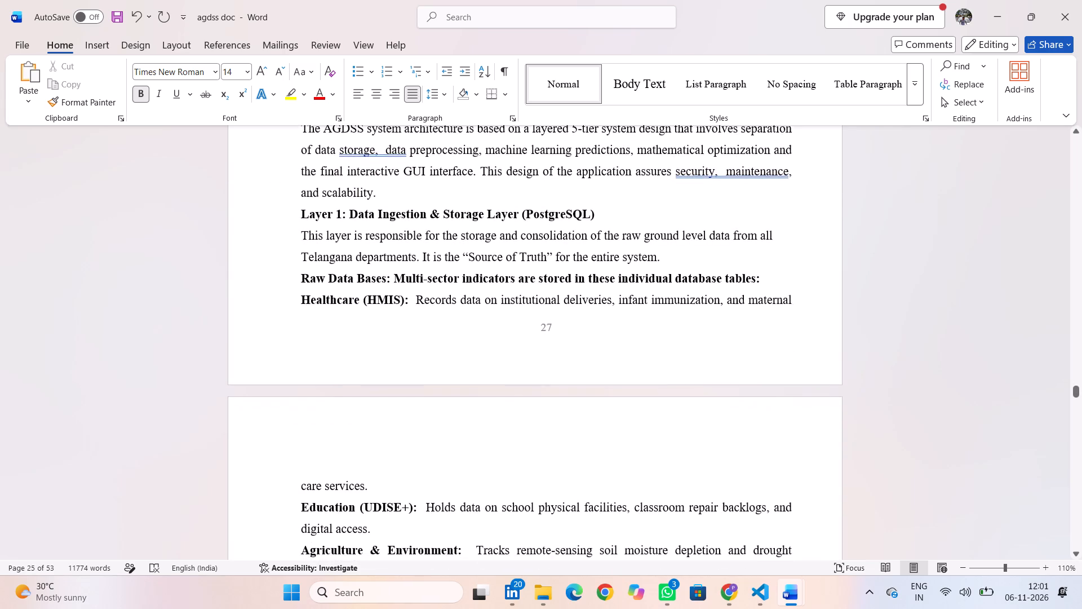
scroll(380, 316, "down", 2)
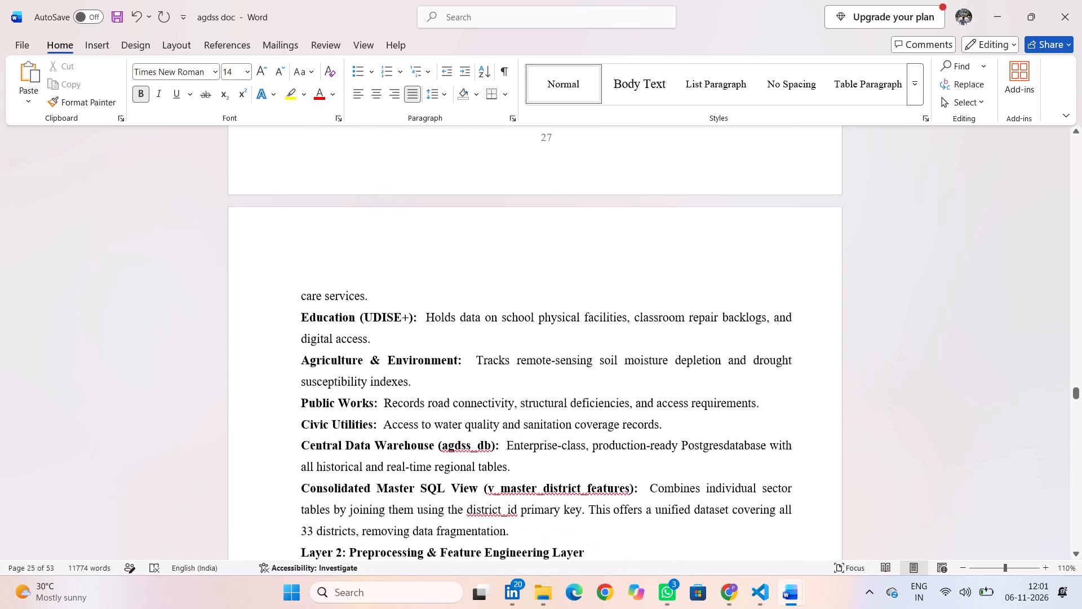
scroll(380, 316, "down", 3)
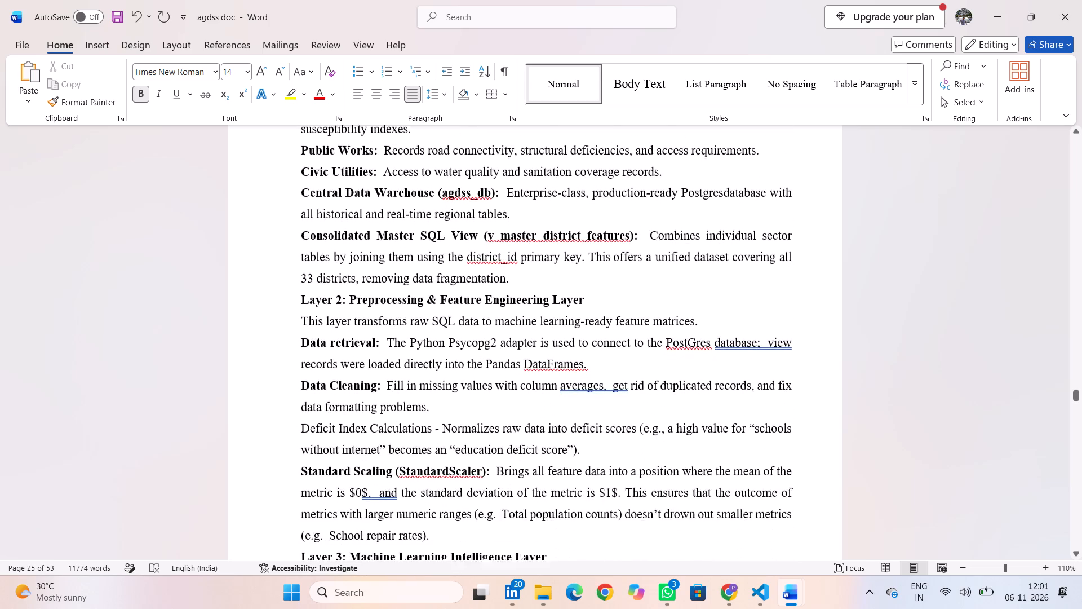
scroll(380, 316, "down", 3)
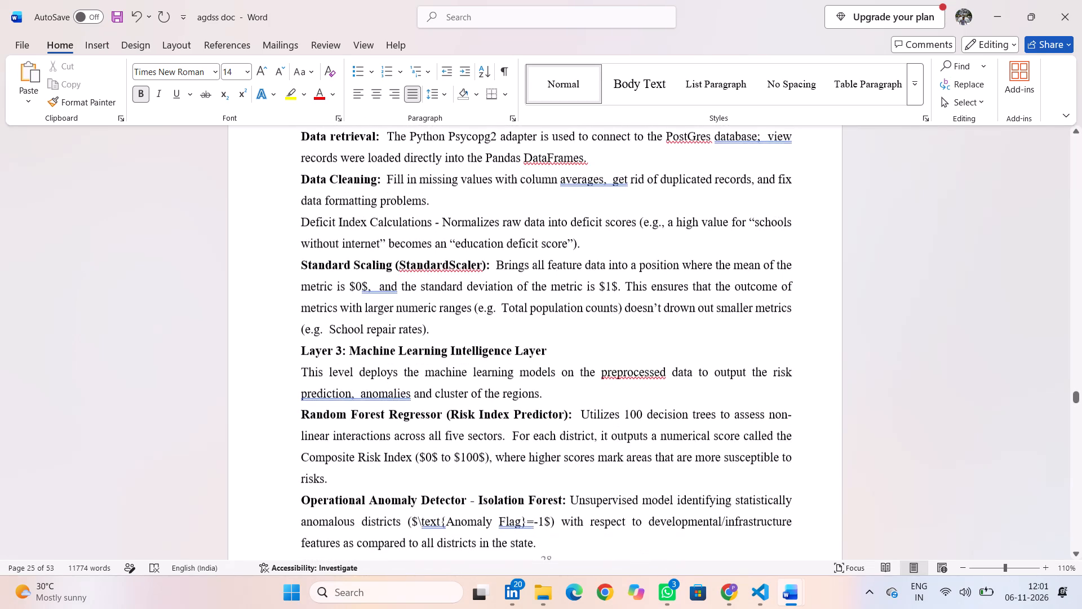
scroll(380, 316, "down", 4)
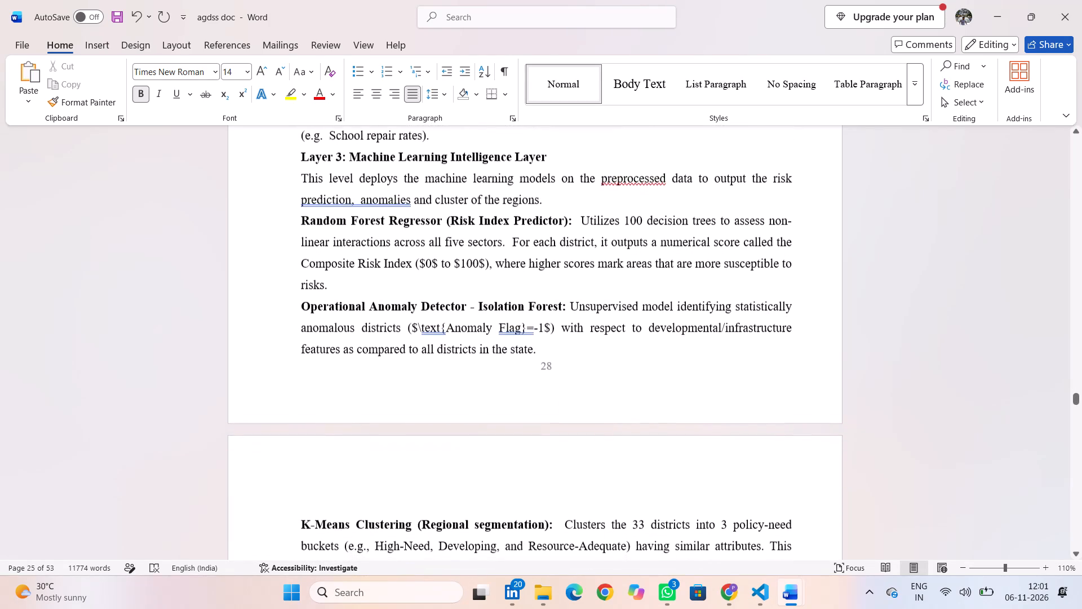
Examine the K-Means Clustering, Layer 4 and Layer 5 text of section 5.6, including the budget equation and bold sub-headings.
scroll(380, 316, "down", 4)
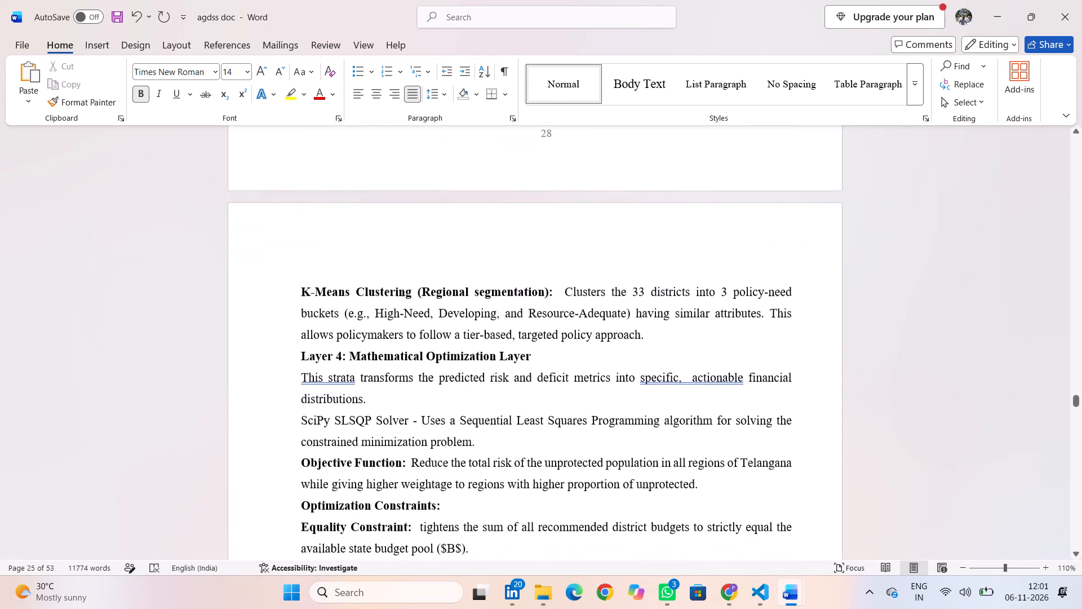
scroll(380, 316, "down", 3)
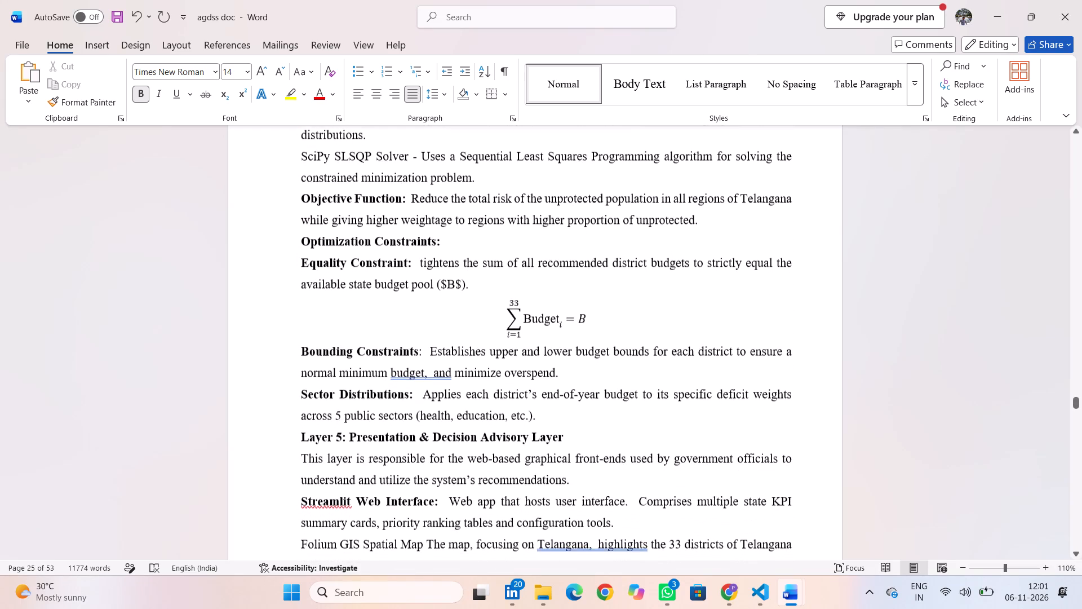
scroll(380, 316, "down", 3)
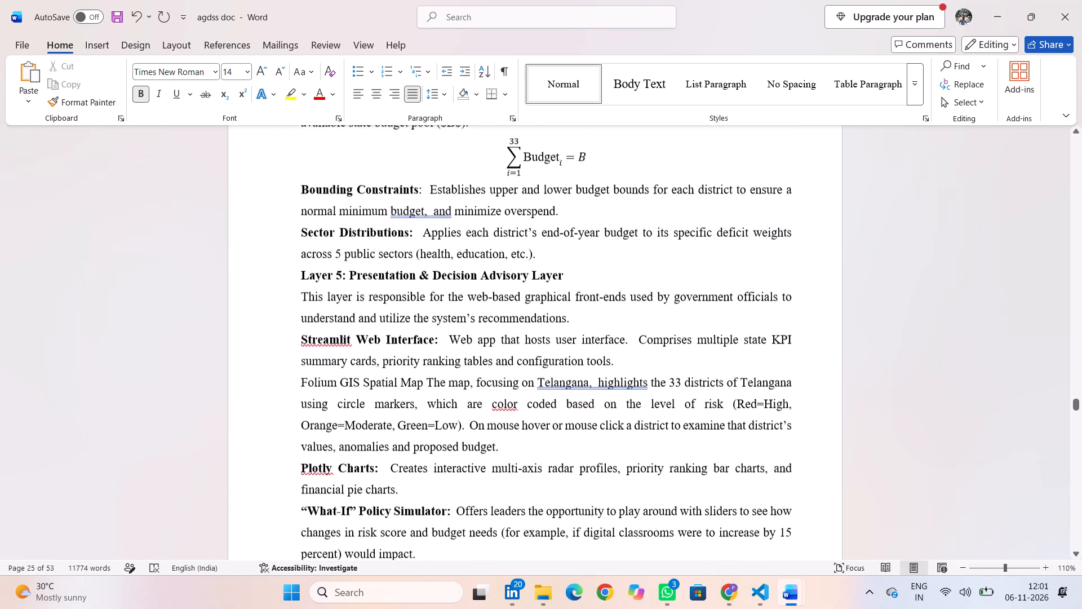
scroll(380, 316, "down", 2)
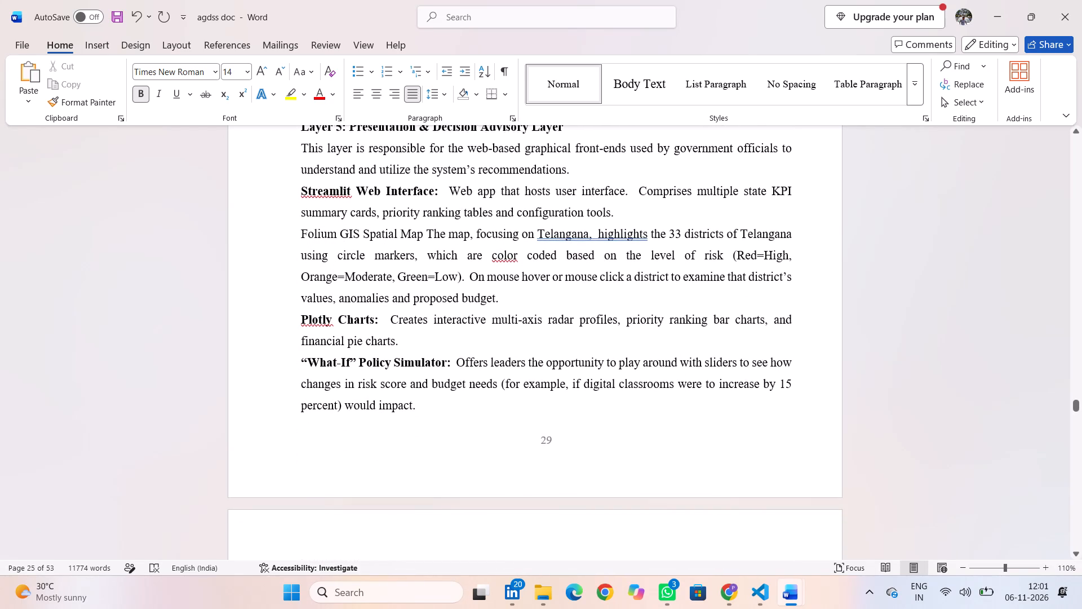
scroll(380, 316, "down", 2)
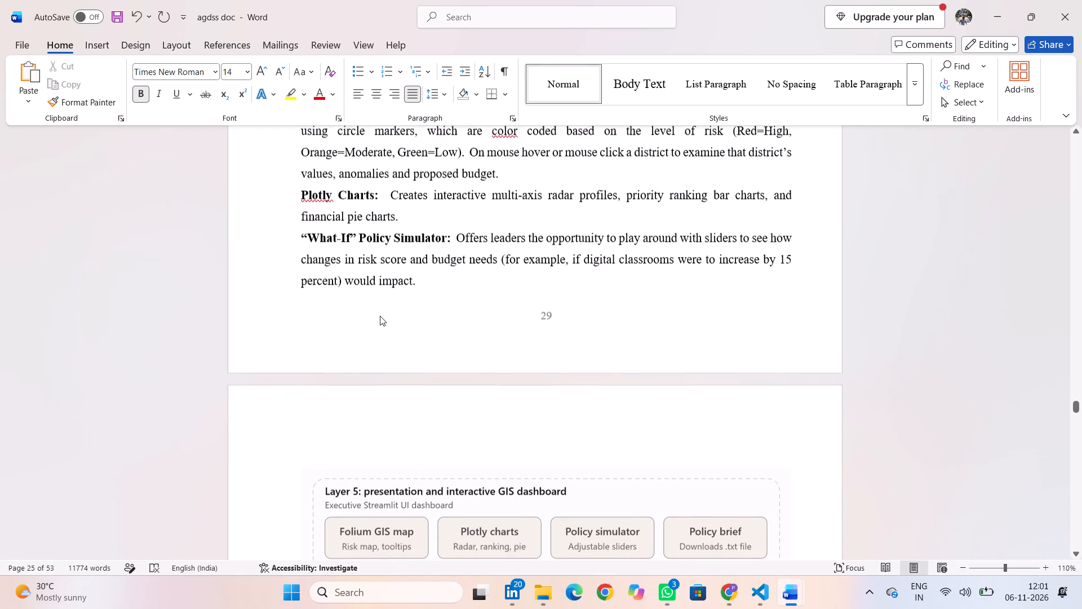
scroll(380, 316, "right", 1)
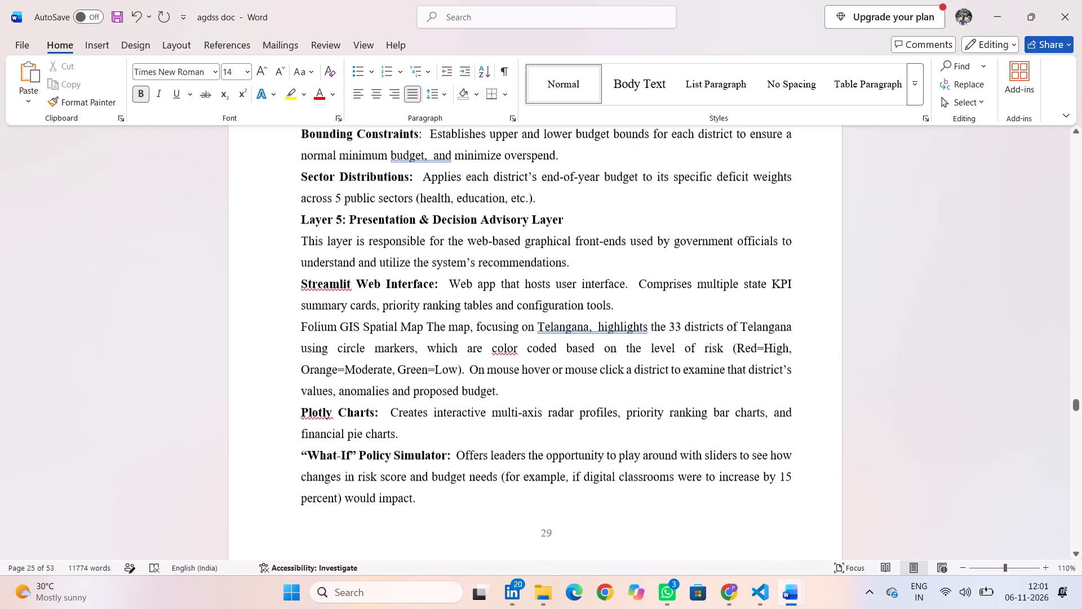
scroll(380, 316, "right", 1)
Check the five-layer architecture figure and its Fig 5.6 caption for layout and formatting problems.
scroll(380, 316, "down", 3)
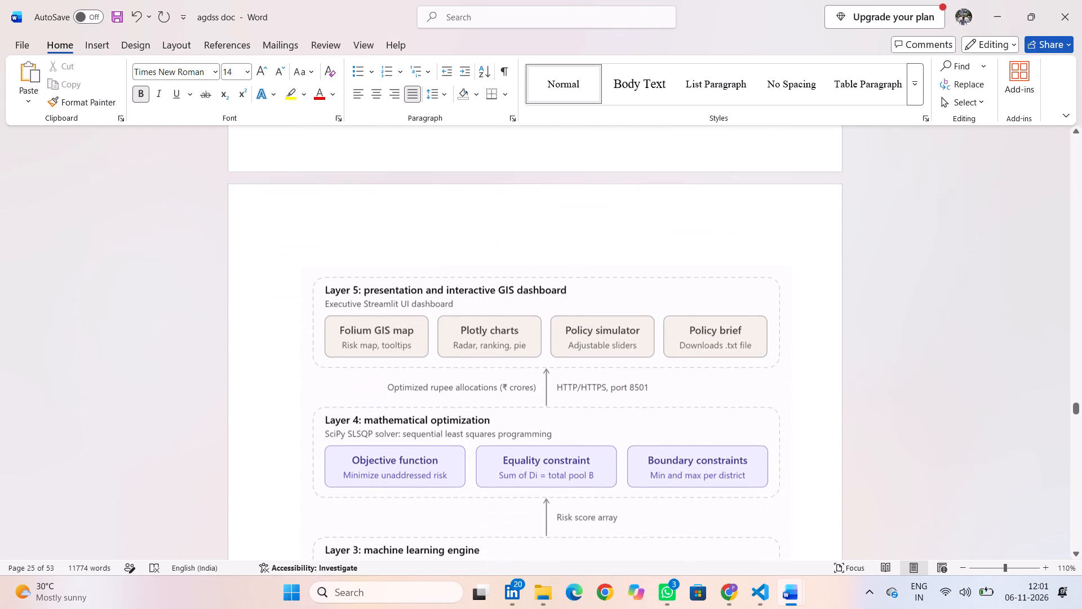
scroll(380, 316, "down", 3)
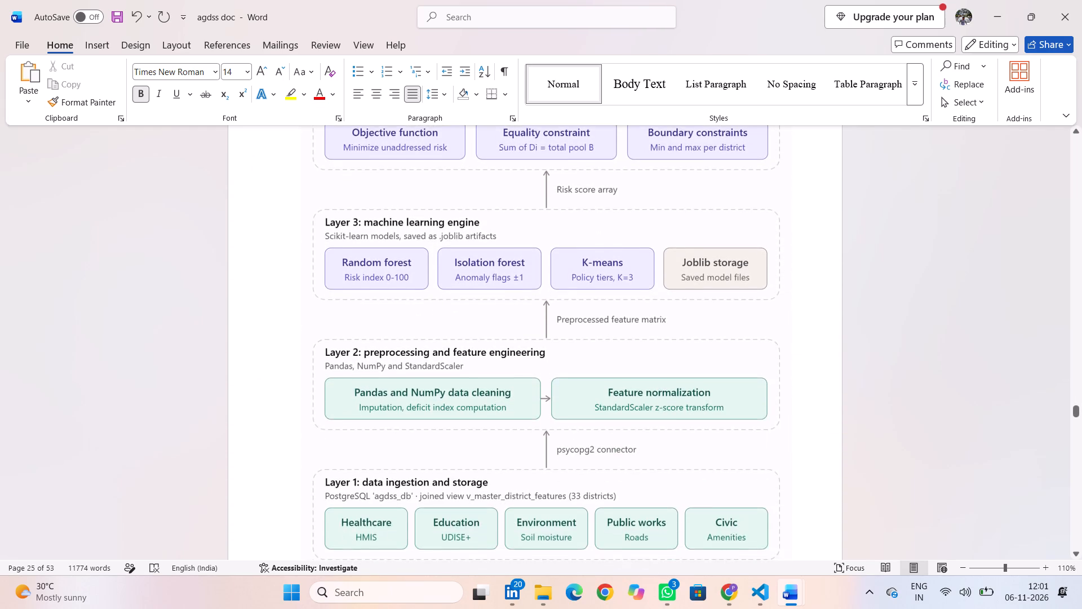
scroll(380, 316, "down", 4)
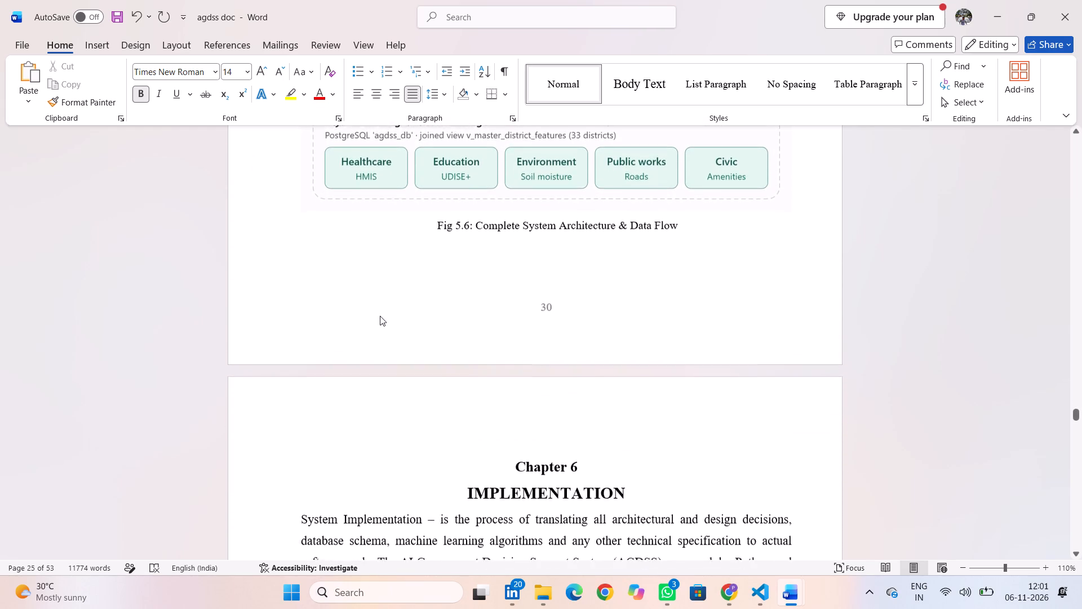
Review the Chapter 6 IMPLEMENTATION title, module list and section 6.1 with its program code for spacing and heading problems.
scroll(380, 316, "down", 3)
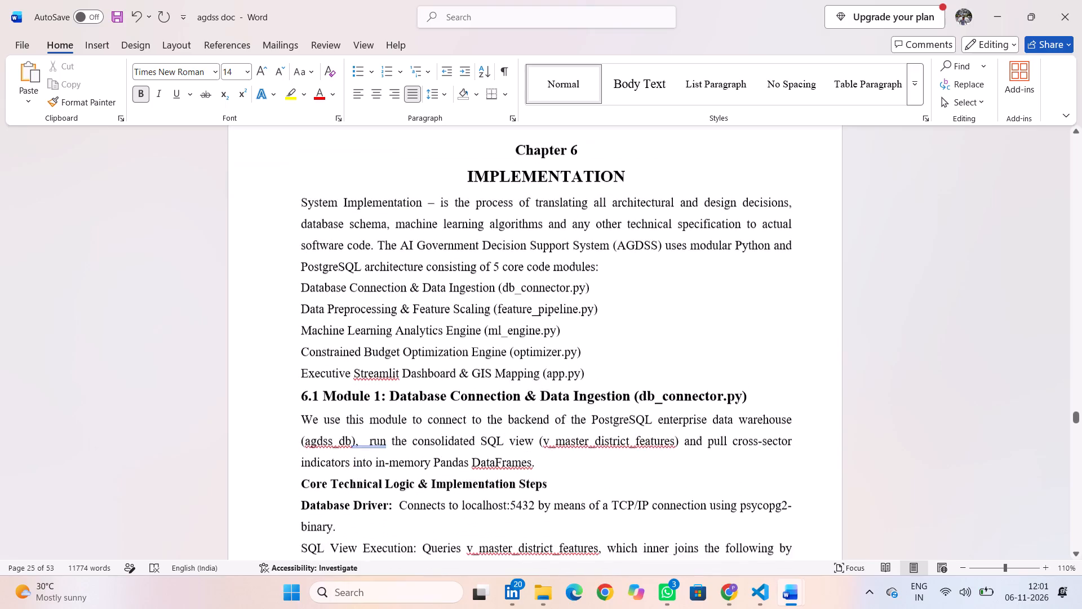
scroll(380, 316, "down", 1)
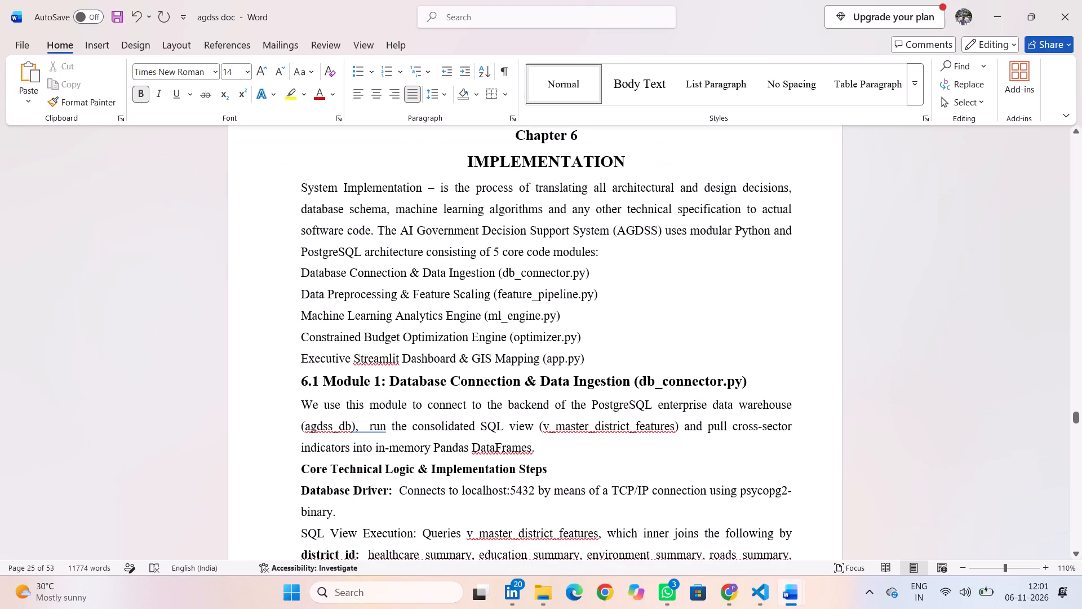
scroll(380, 316, "down", 2)
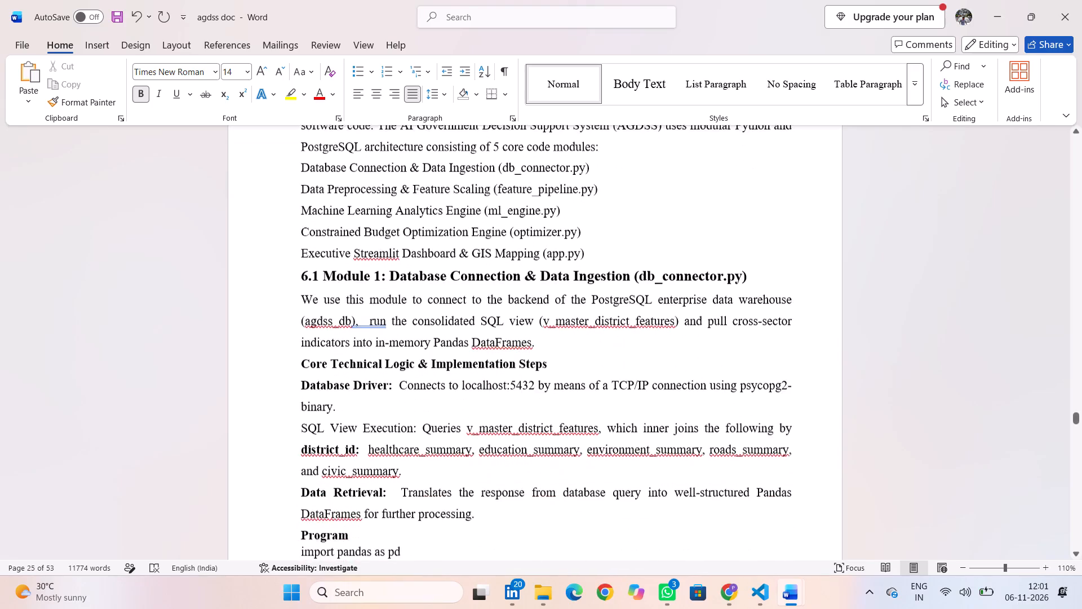
scroll(380, 316, "down", 3)
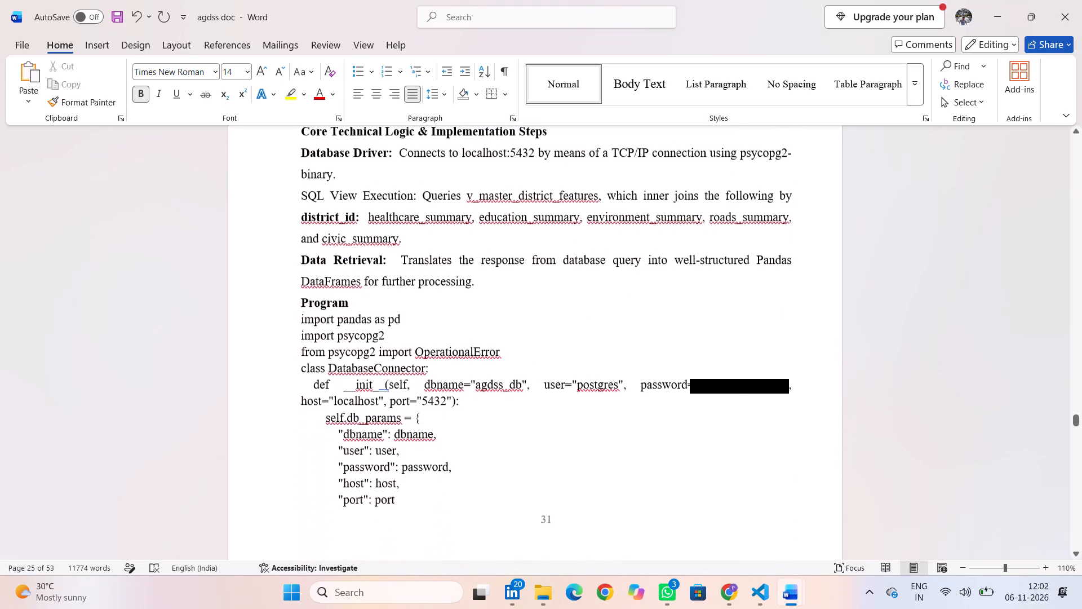
scroll(380, 316, "down", 4)
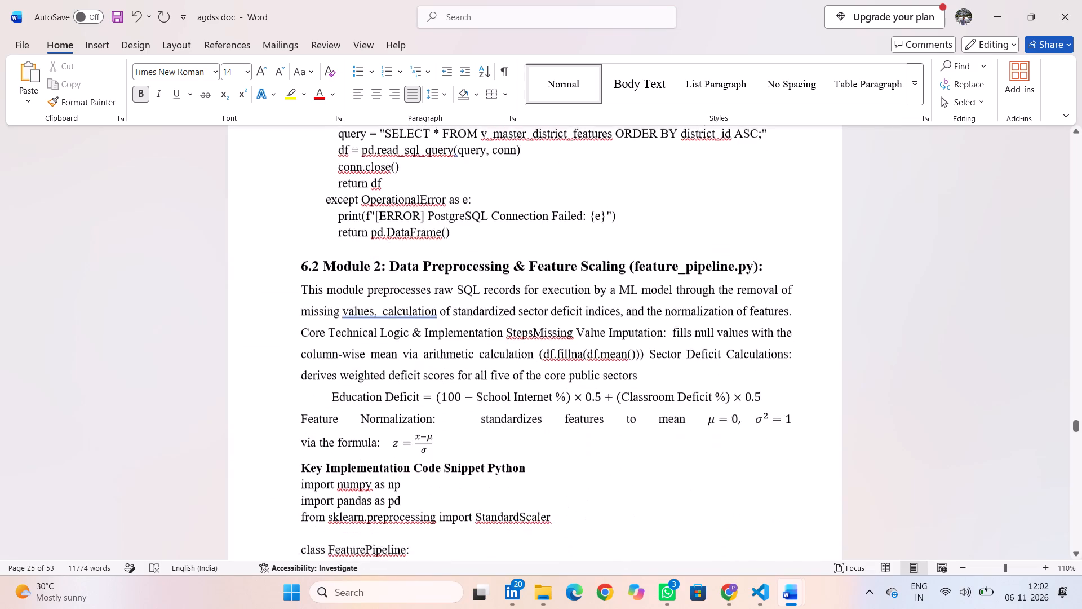
Skim the rest of Chapter 6 from section 6.2 Module 2 onward, checking the module descriptions and code snippets.
scroll(380, 316, "down", 10)
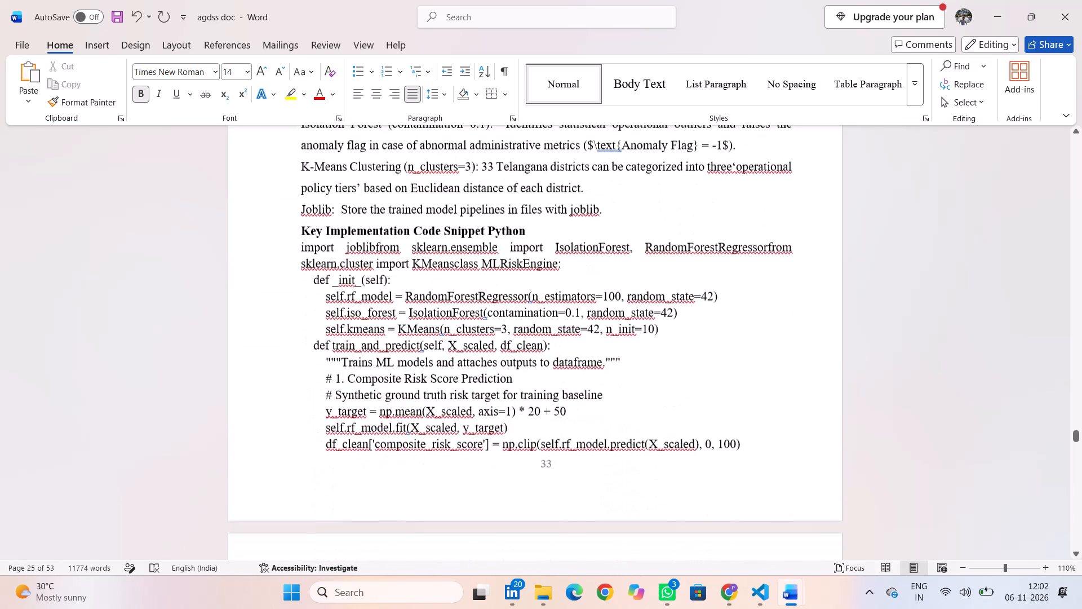
scroll(380, 316, "down", 6)
Review the Chapter 7 SOFTWARE TESTING title, introduction and section 7.1 Overview of Testing Strategy for spacing and heading consistency.
scroll(380, 316, "down", 1)
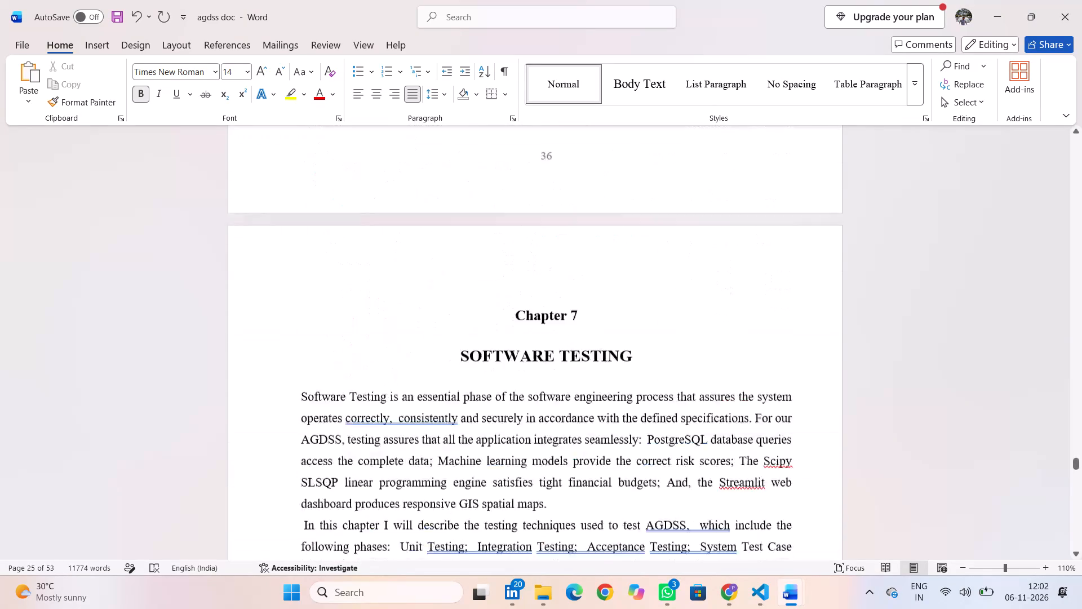
scroll(380, 316, "down", 1)
scroll(380, 316, "up", 3)
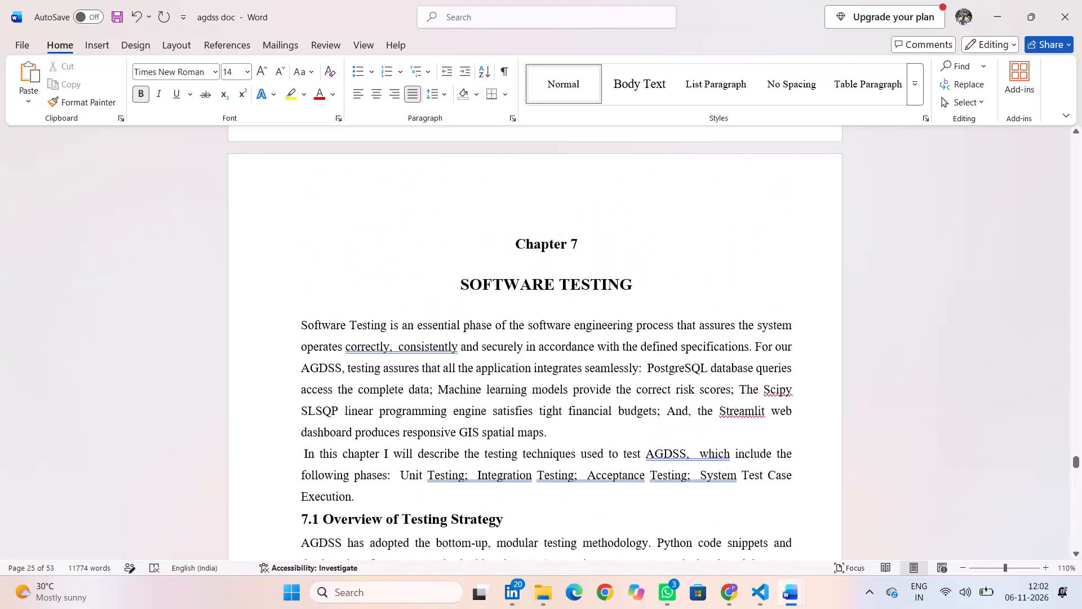
scroll(380, 316, "down", 2)
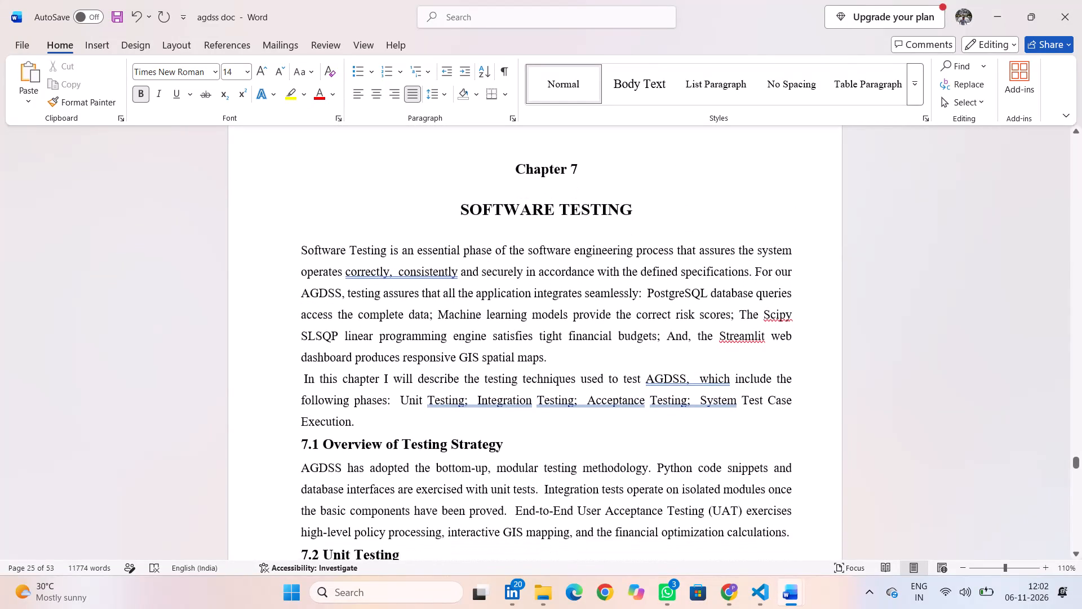
Review section 7.2 Unit Testing and its four tested modules for spacing, heading and formatting problems.
scroll(380, 316, "down", 3)
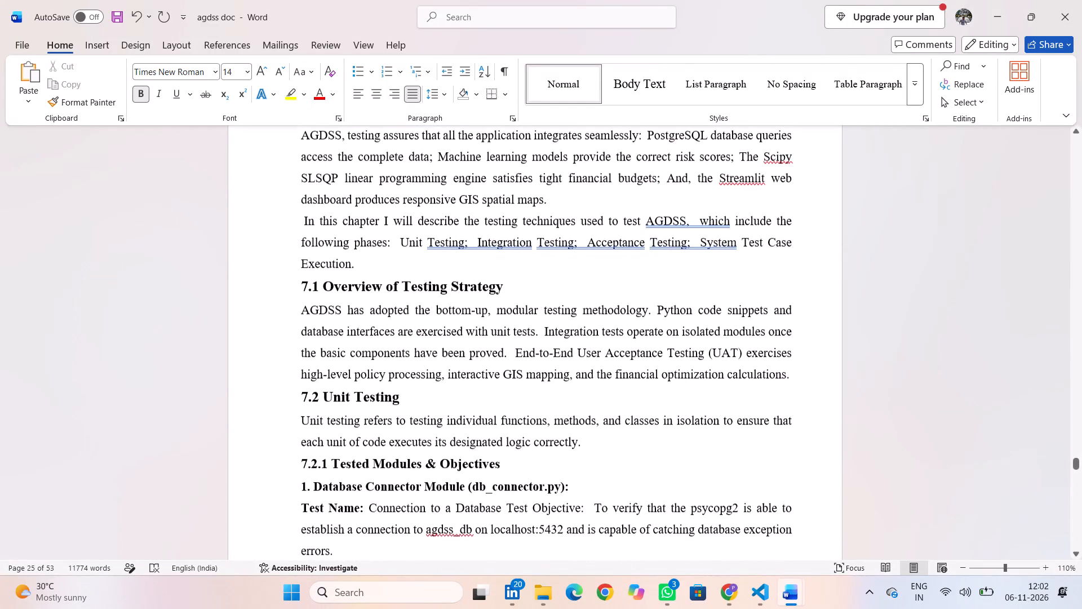
scroll(380, 316, "down", 2)
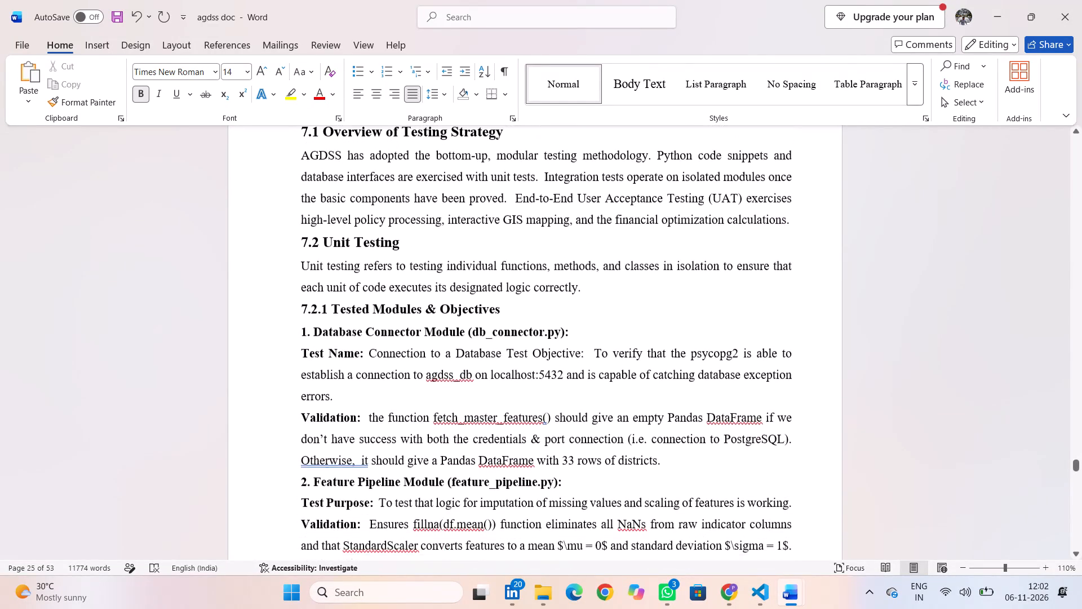
scroll(380, 316, "down", 3)
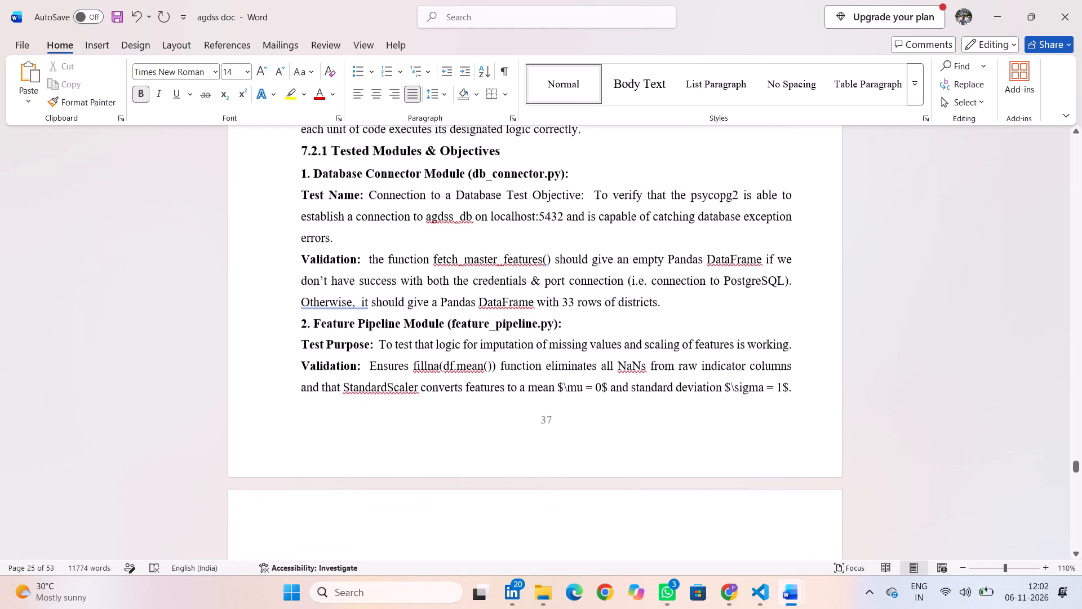
scroll(380, 316, "down", 3)
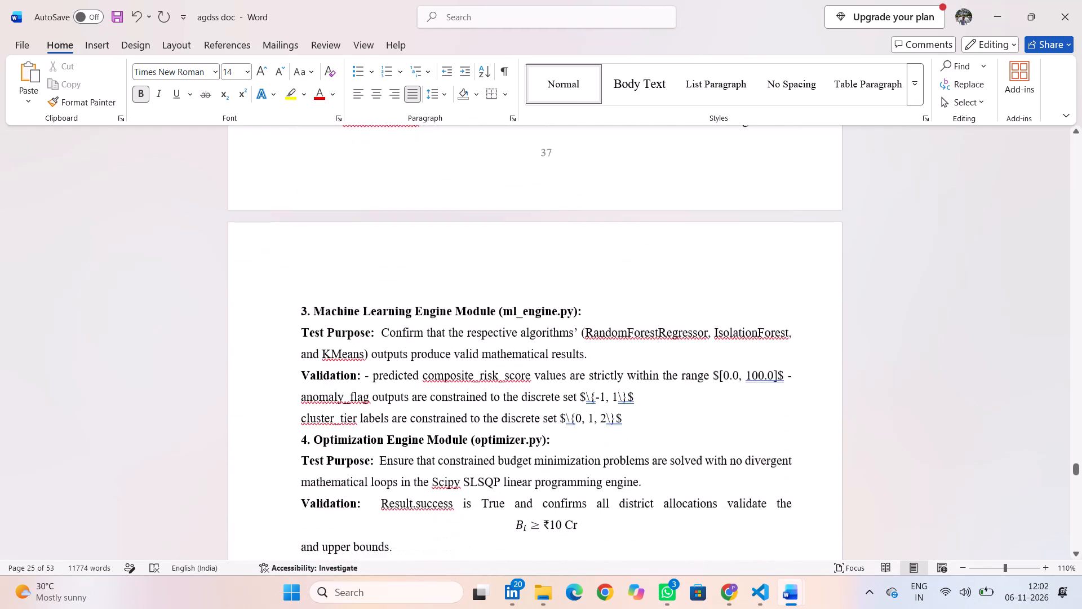
scroll(380, 316, "down", 3)
Check section 7.3 Integration Testing and the Interface 1 to 4 descriptions for spacing, symbol and heading problems.
scroll(380, 316, "down", 1)
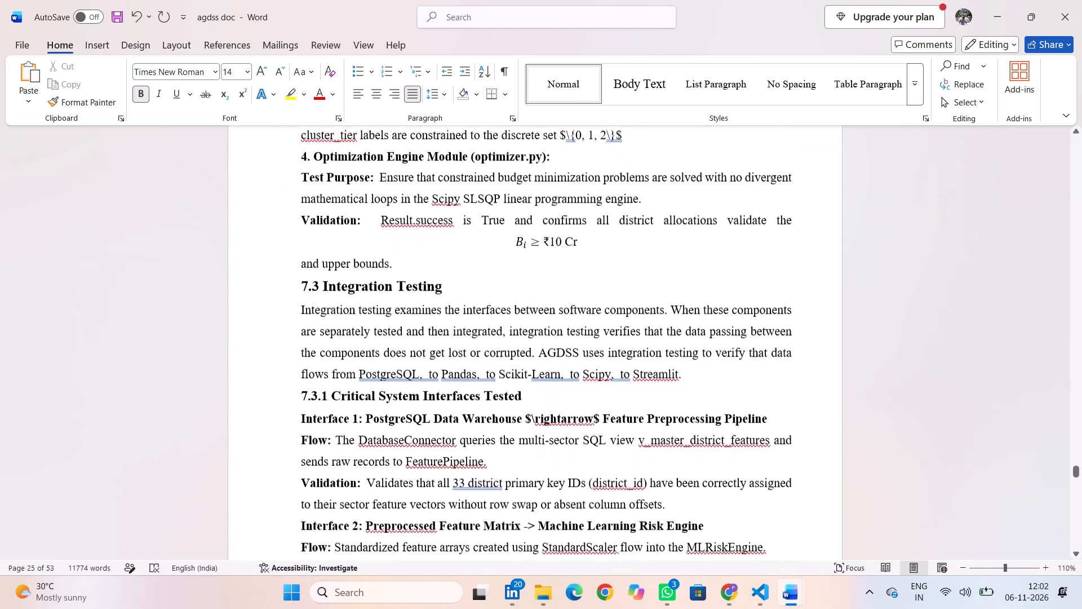
scroll(380, 316, "down", 3)
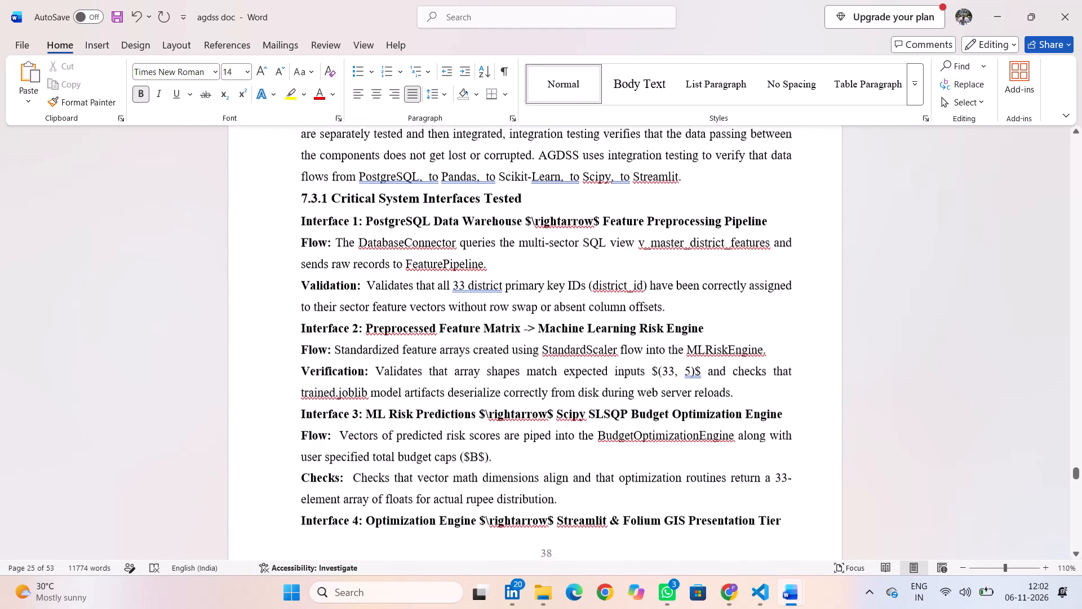
scroll(380, 316, "down", 2)
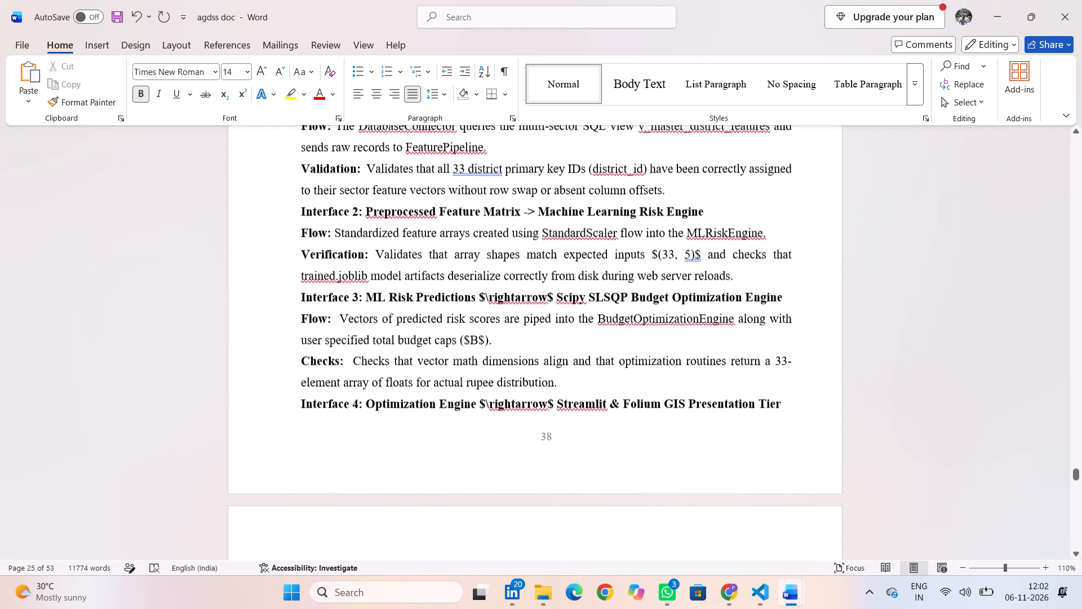
scroll(390, 290, "down", 3)
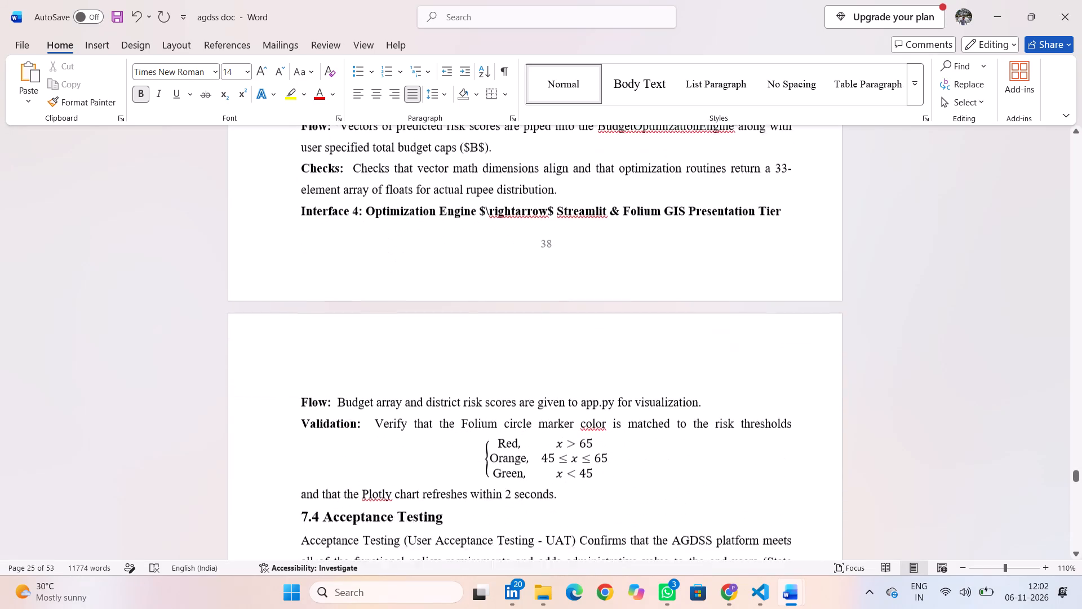
Review section 7.4 Acceptance Testing and the numbered acceptance criteria for numbering, spacing and equation layout.
scroll(390, 290, "down", 3)
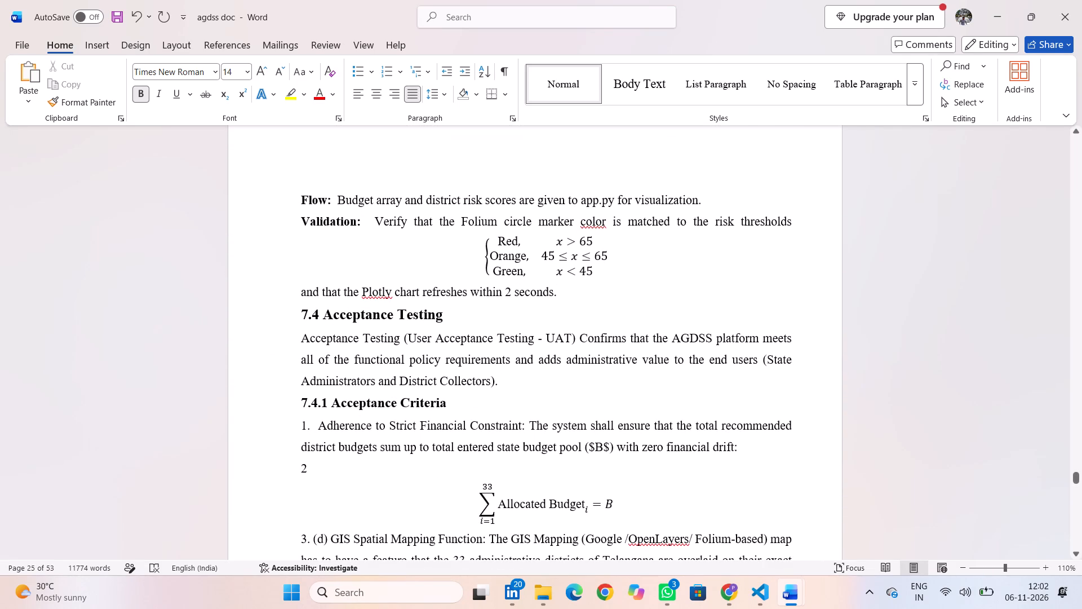
scroll(390, 290, "down", 2)
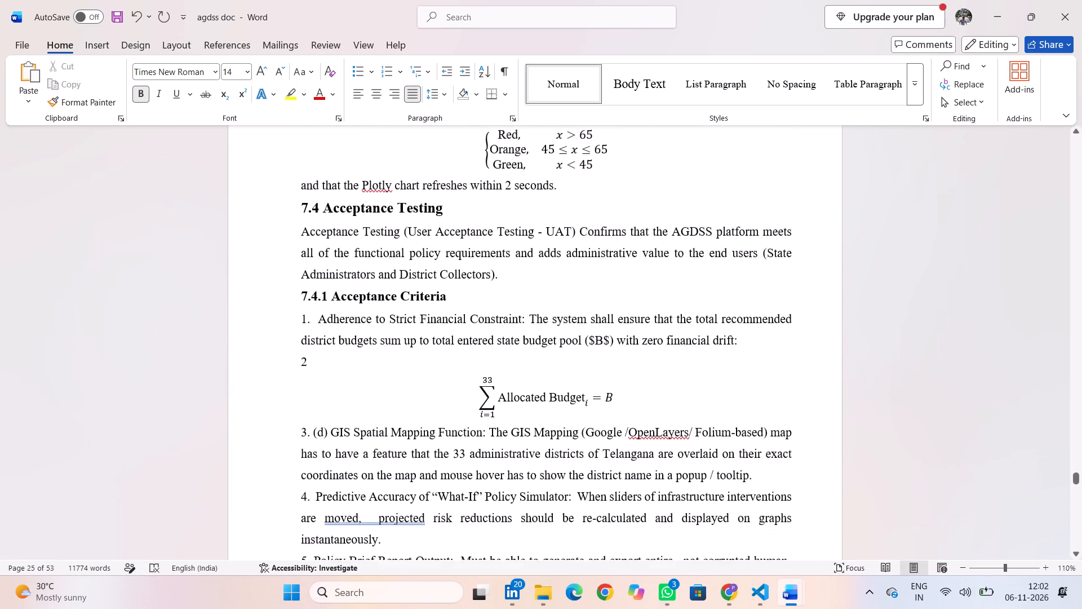
scroll(390, 290, "down", 3)
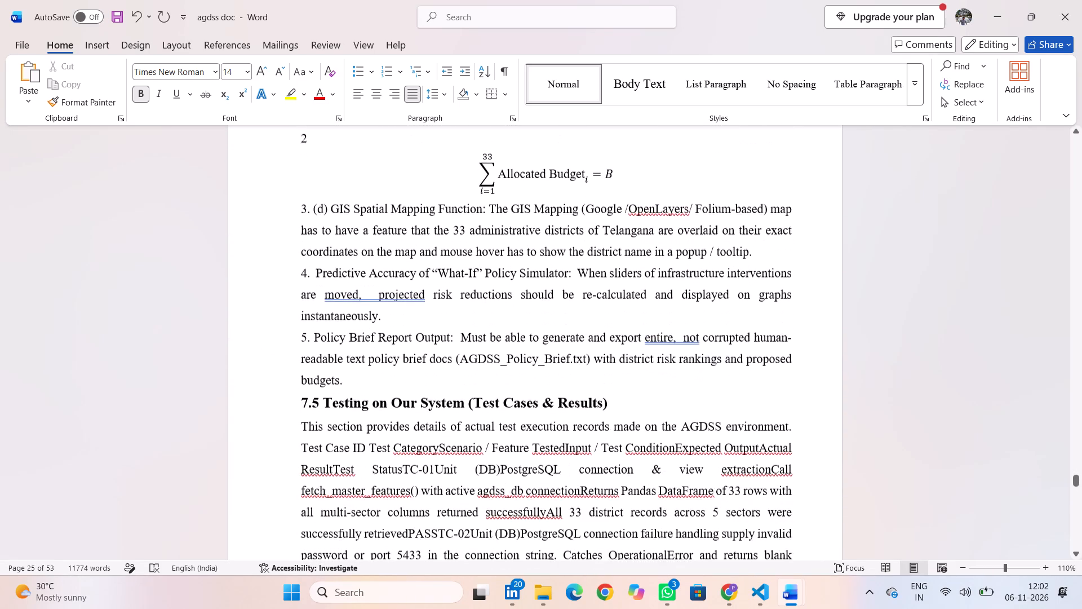
scroll(390, 290, "down", 3)
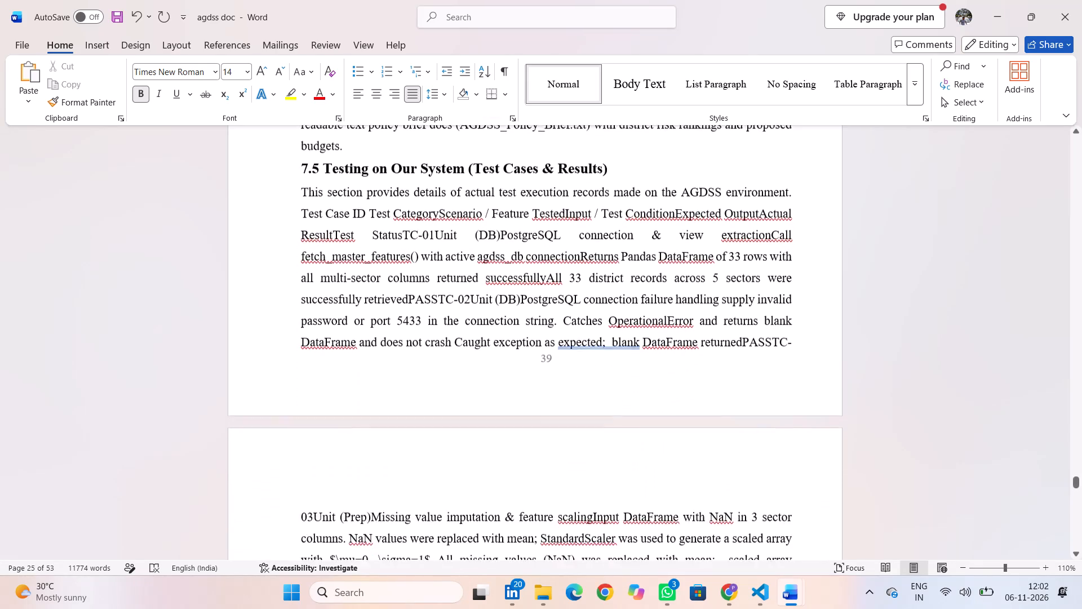
scroll(390, 290, "down", 4)
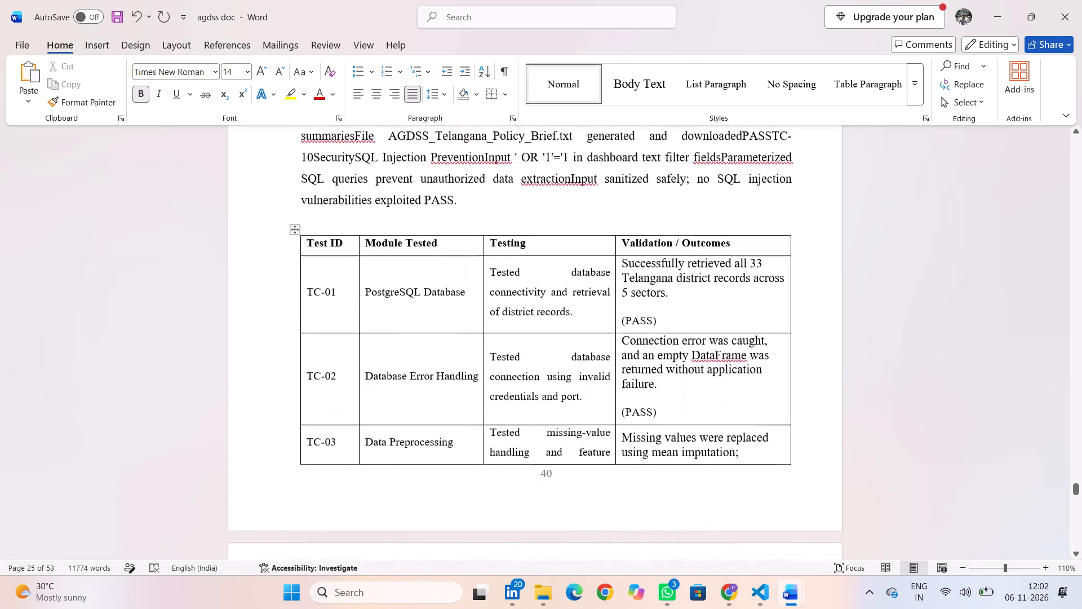
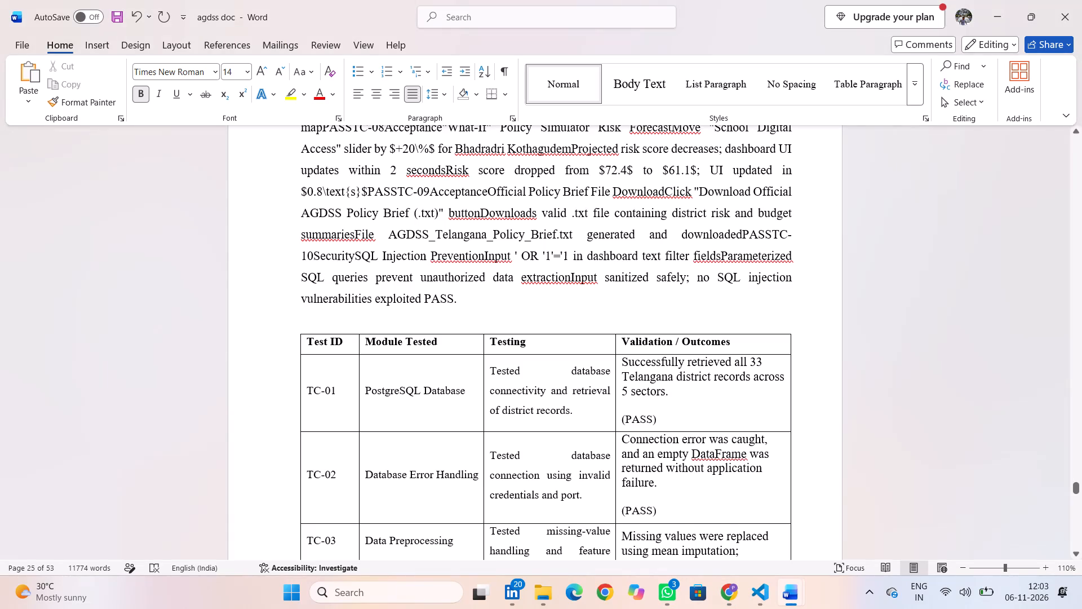
left_click(349, 317)
key("ctrl+v")
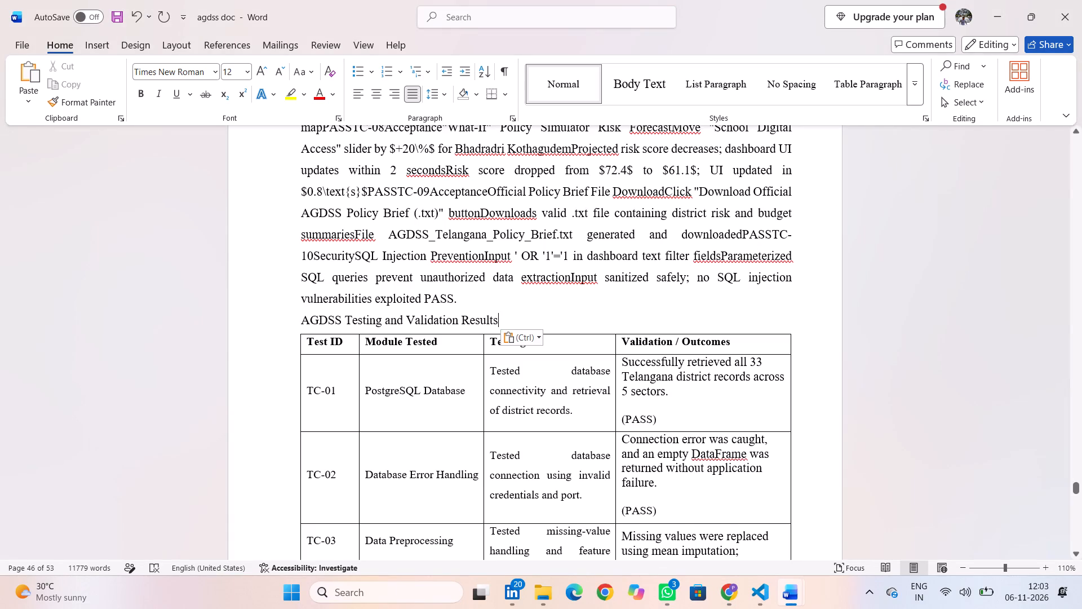
left_click_drag(499, 319, 302, 319)
left_click(312, 295)
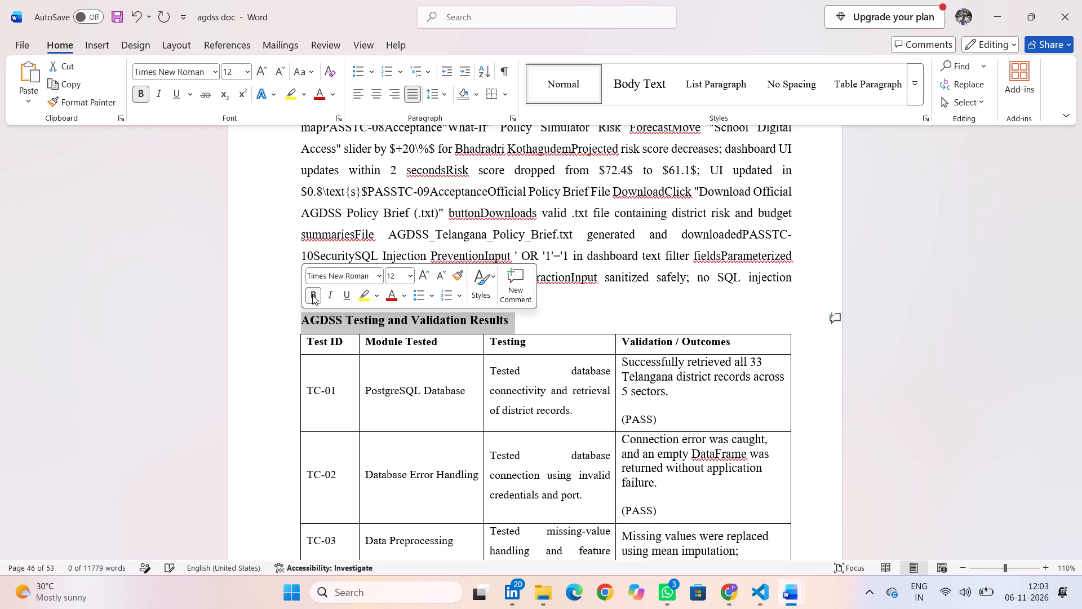
left_click(284, 307)
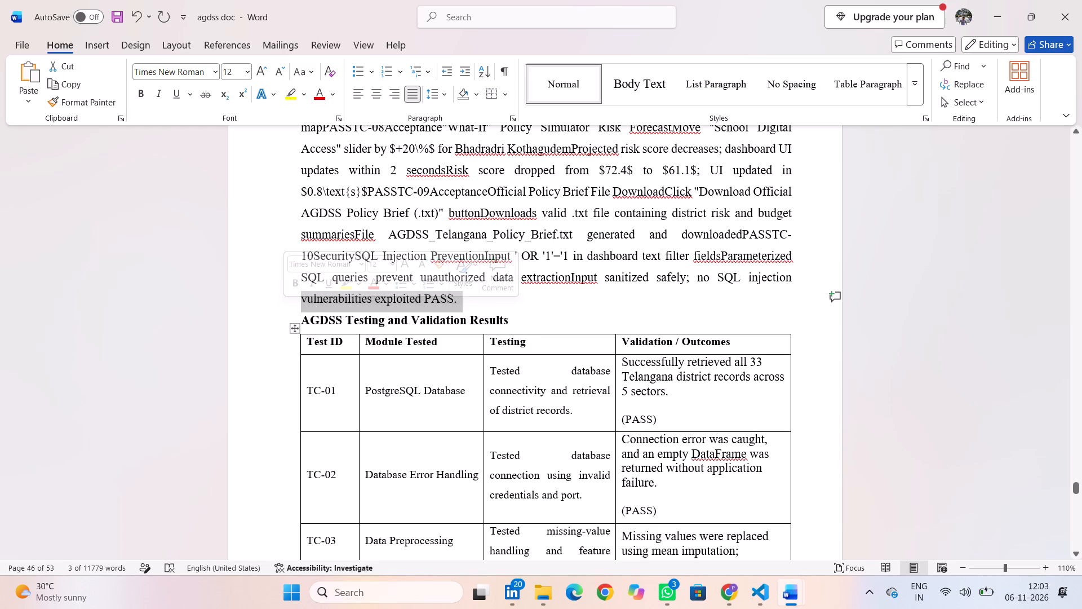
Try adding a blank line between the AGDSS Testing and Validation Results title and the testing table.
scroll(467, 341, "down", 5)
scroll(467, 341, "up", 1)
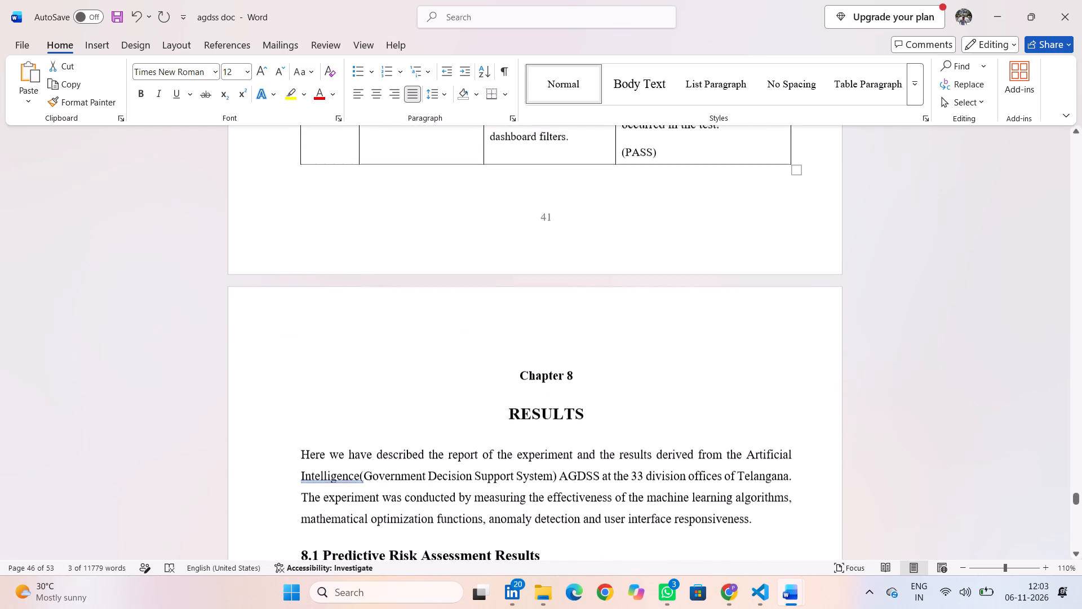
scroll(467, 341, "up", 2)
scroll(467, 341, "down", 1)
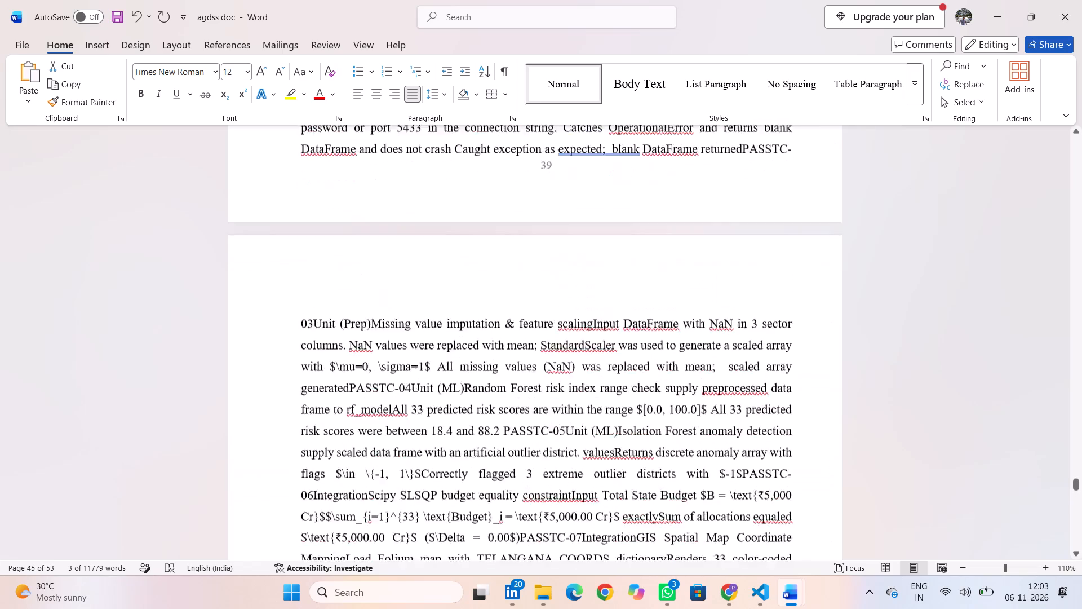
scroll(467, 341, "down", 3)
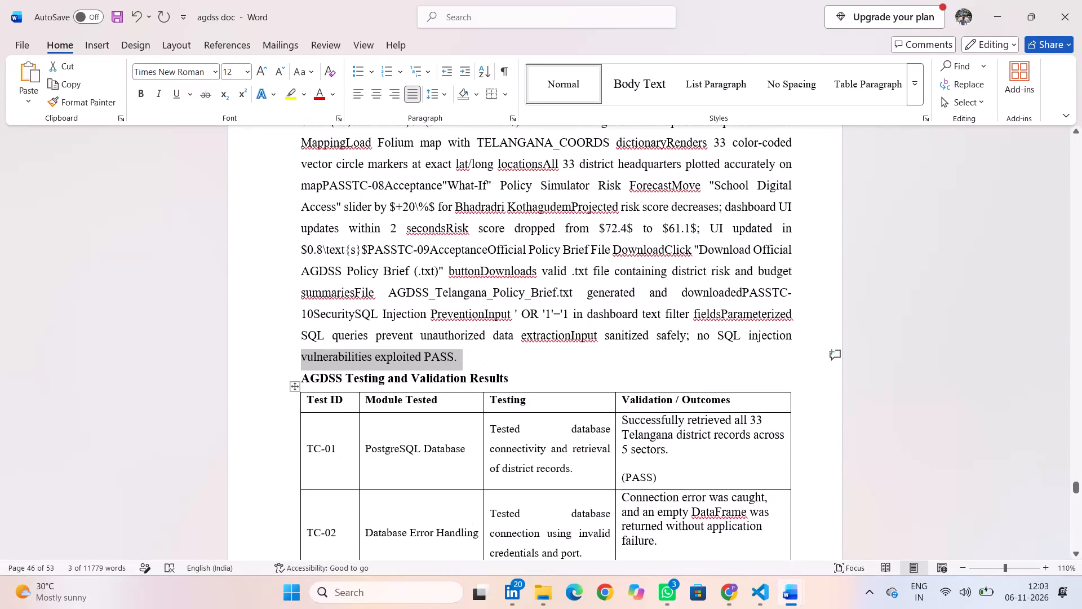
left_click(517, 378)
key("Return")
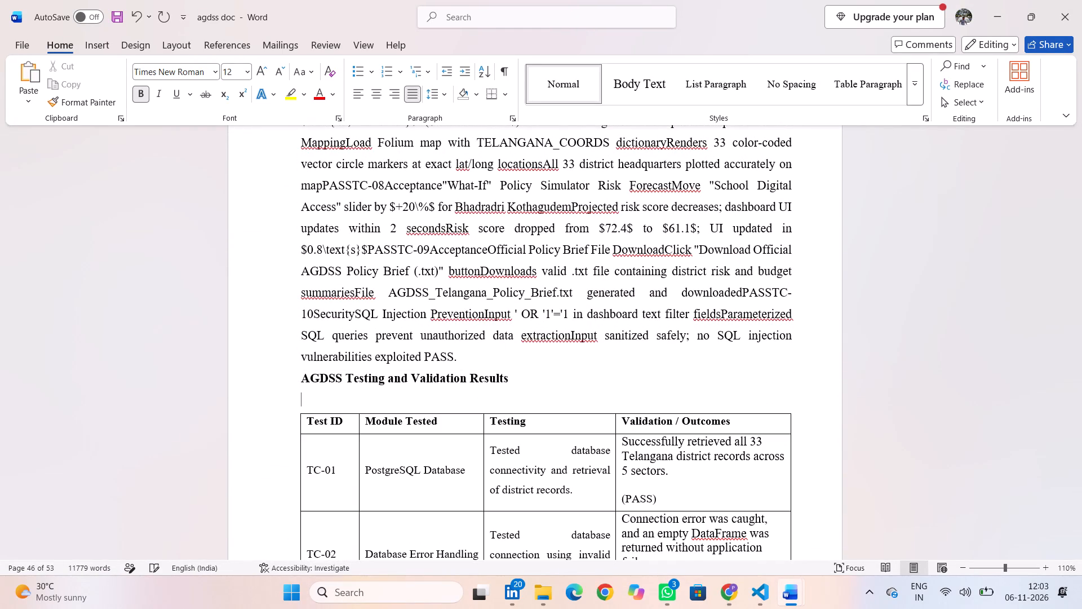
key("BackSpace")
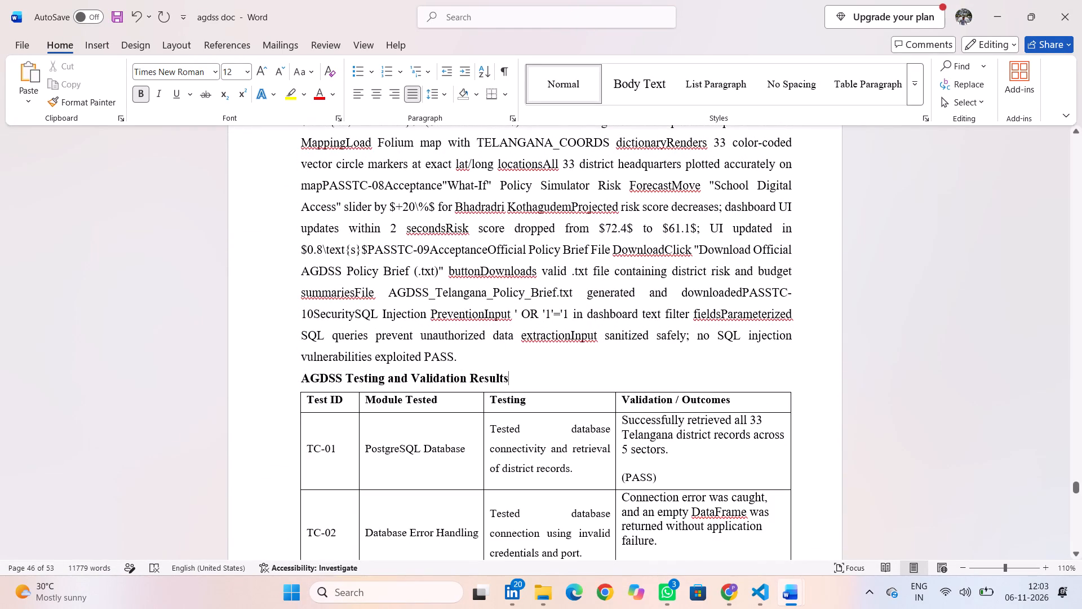
Apply 1.5 line spacing to the preceding paragraph ending "exploited PASS." and the testing table title.
left_click_drag(294, 358, 496, 386)
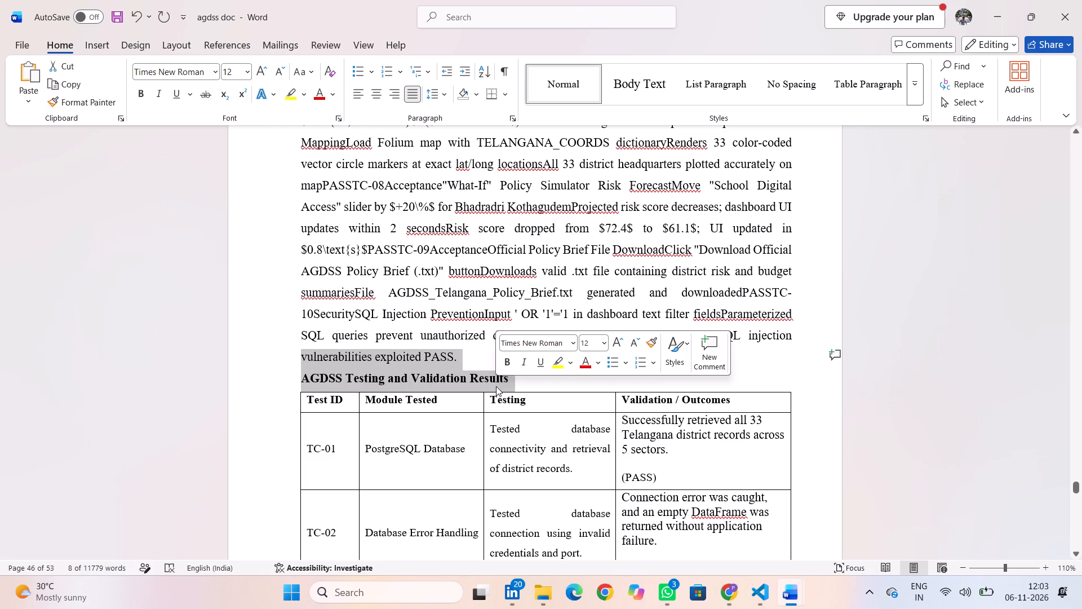
left_click(444, 92)
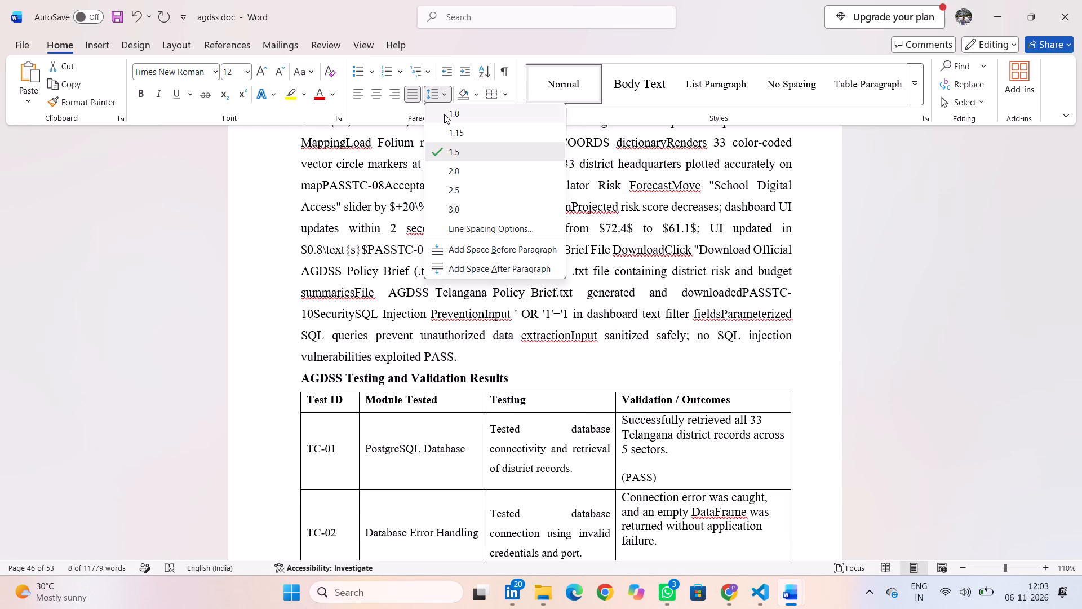
left_click(445, 149)
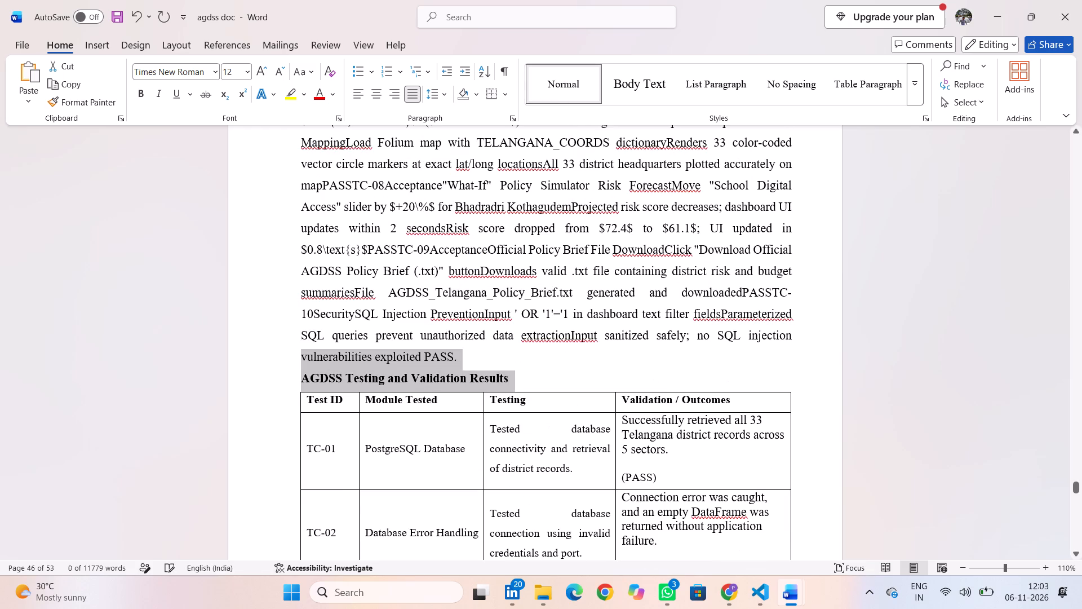
left_click(278, 372)
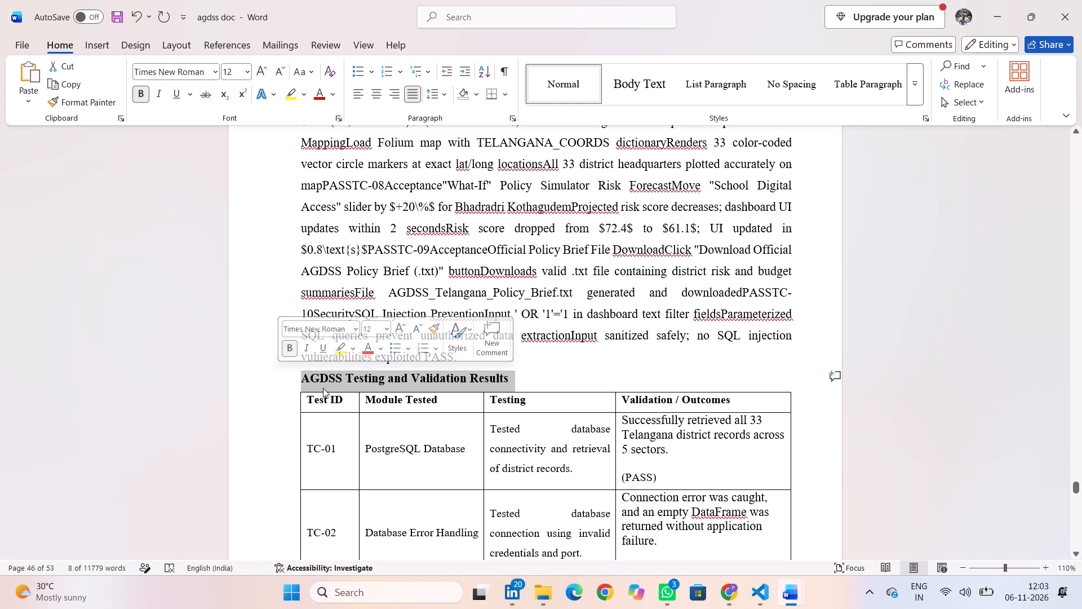
left_click(558, 358)
Examine the testing and validation table from TC-01 to TC-10 for layout, up to the start of Chapter 8.
scroll(558, 358, "down", 1)
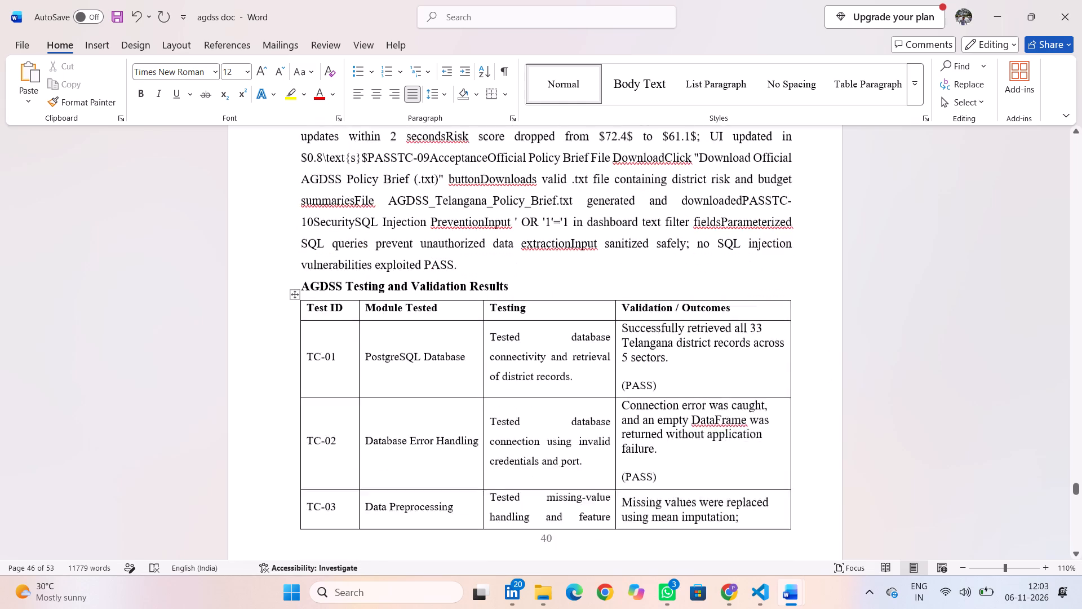
scroll(558, 358, "down", 3)
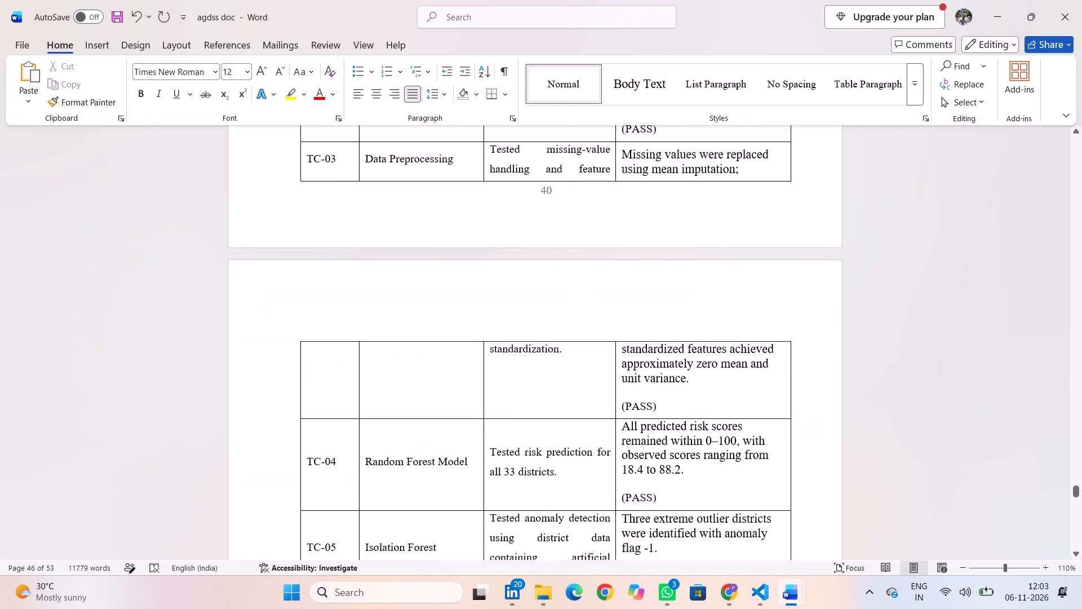
scroll(558, 358, "down", 4)
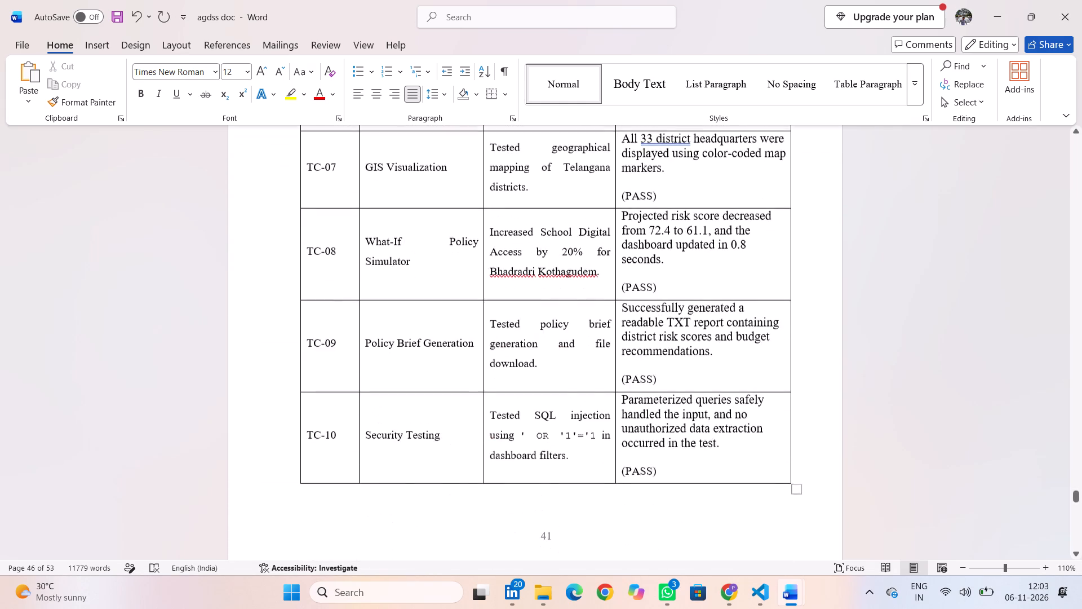
scroll(558, 358, "down", 3)
scroll(558, 358, "up", 1)
scroll(558, 358, "down", 1)
scroll(558, 358, "up", 1)
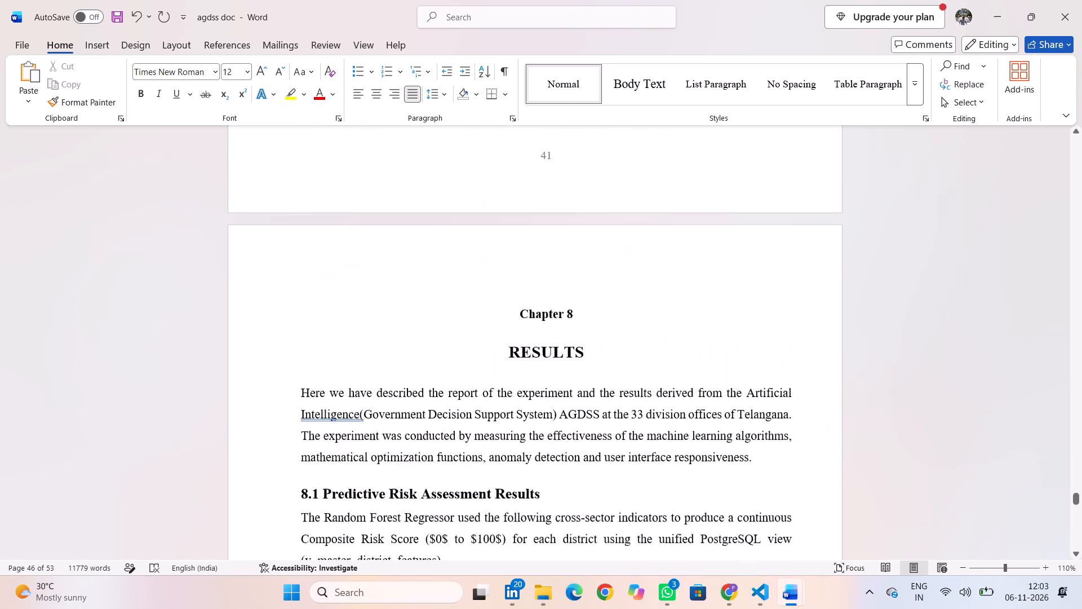
Review the Chapter 8 Results text, the risk tier paragraphs and the dashboard screenshots with their figure captions.
scroll(558, 358, "down", 2)
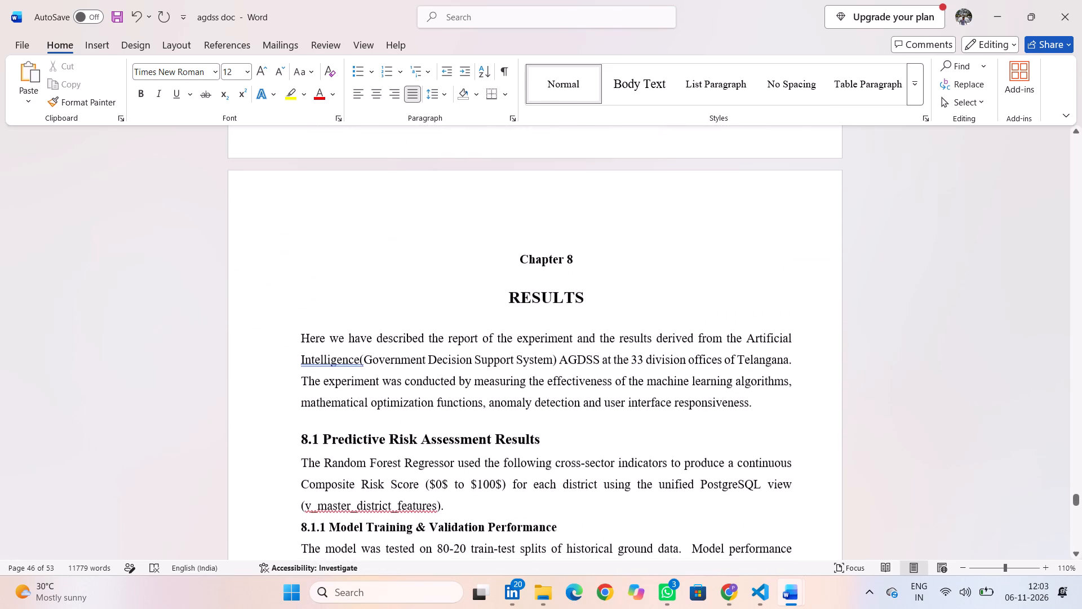
scroll(558, 358, "down", 3)
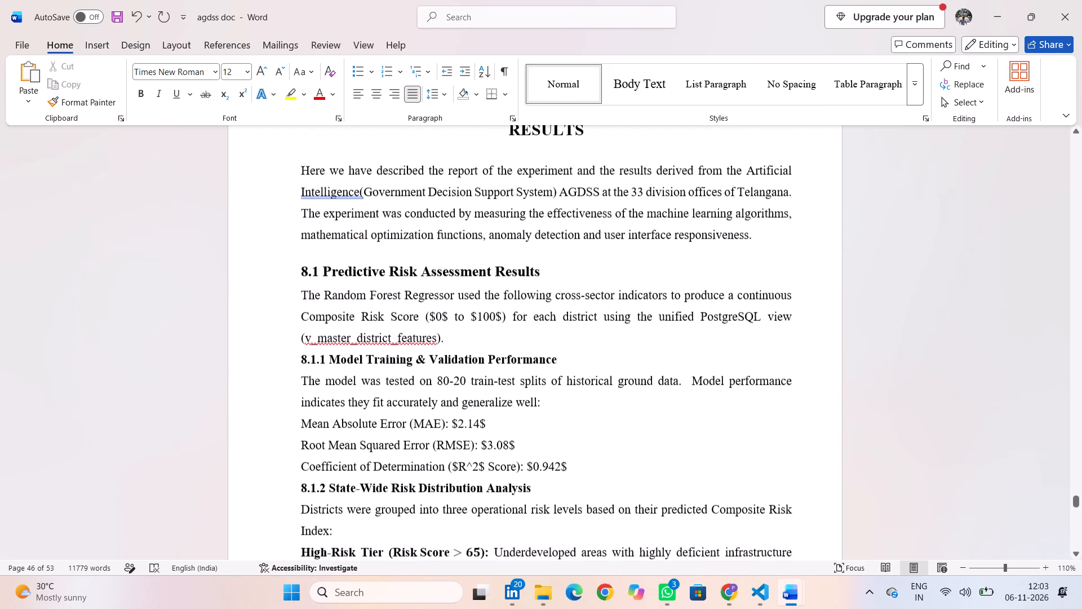
scroll(558, 358, "down", 2)
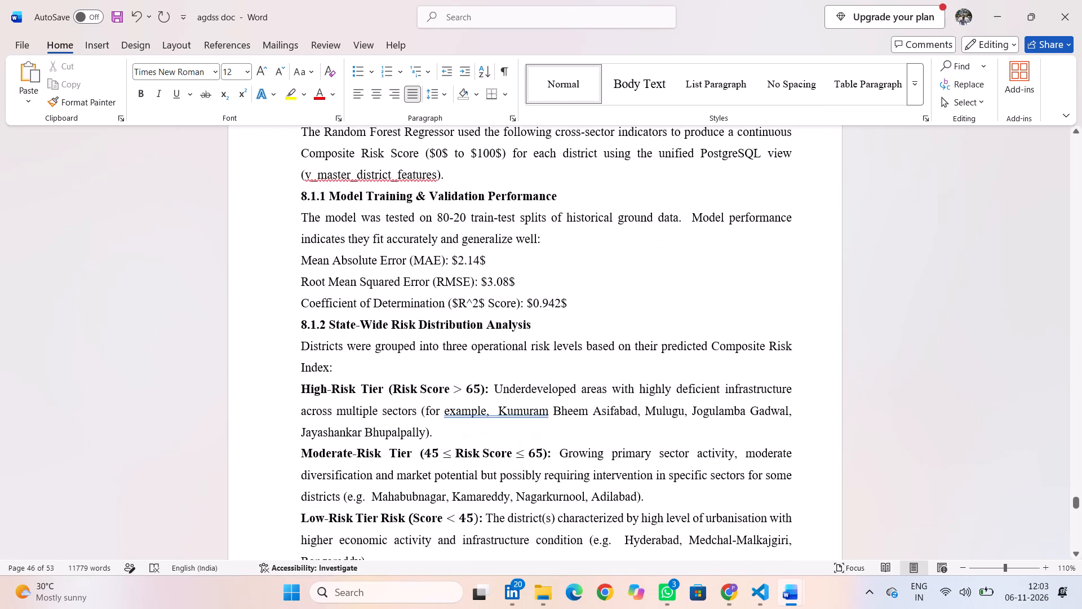
scroll(437, 341, "down", 2)
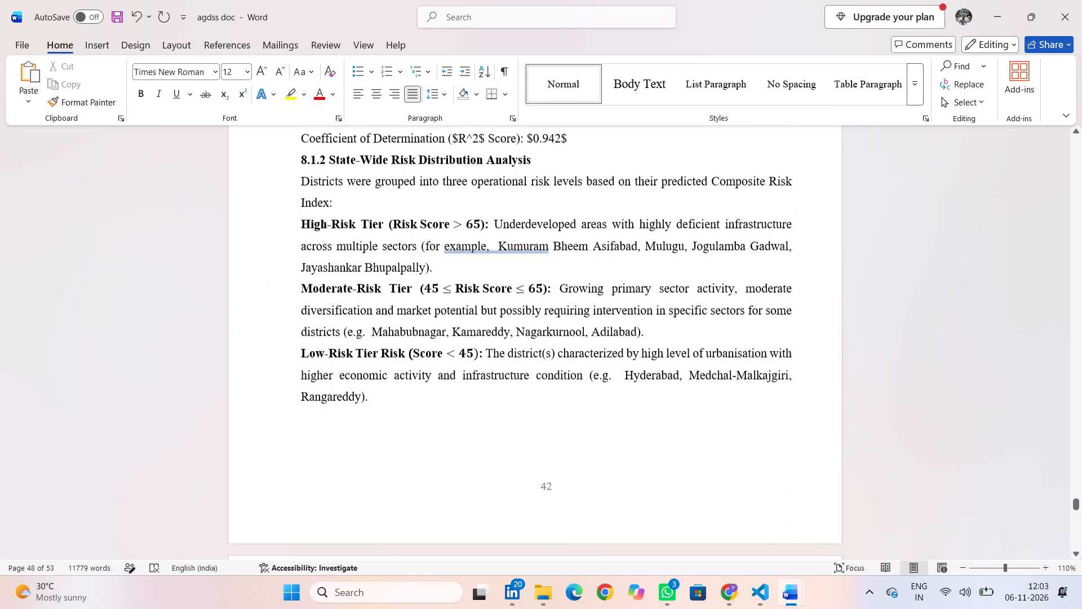
scroll(437, 341, "down", 3)
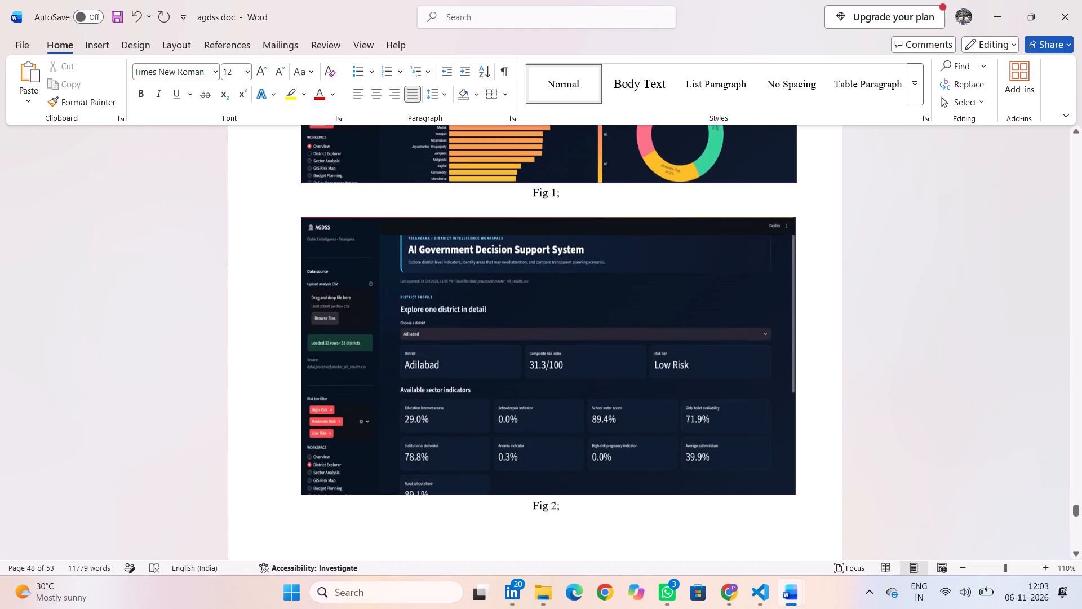
scroll(437, 341, "down", 5)
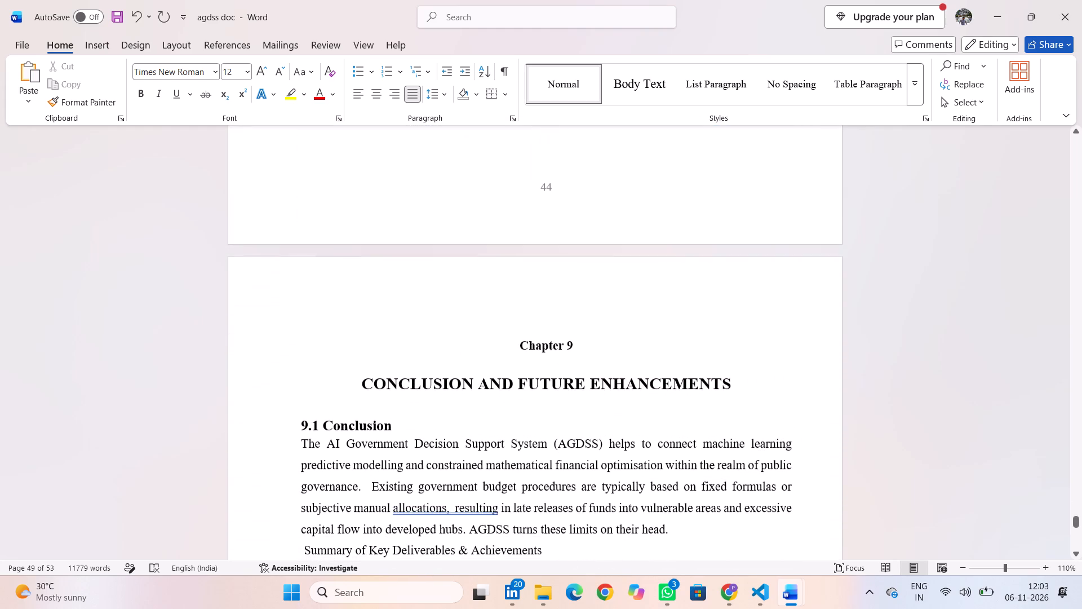
Review Chapter 9, covering the conclusion, operational impact and future enhancements, for heading and spacing consistency.
scroll(437, 341, "down", 2)
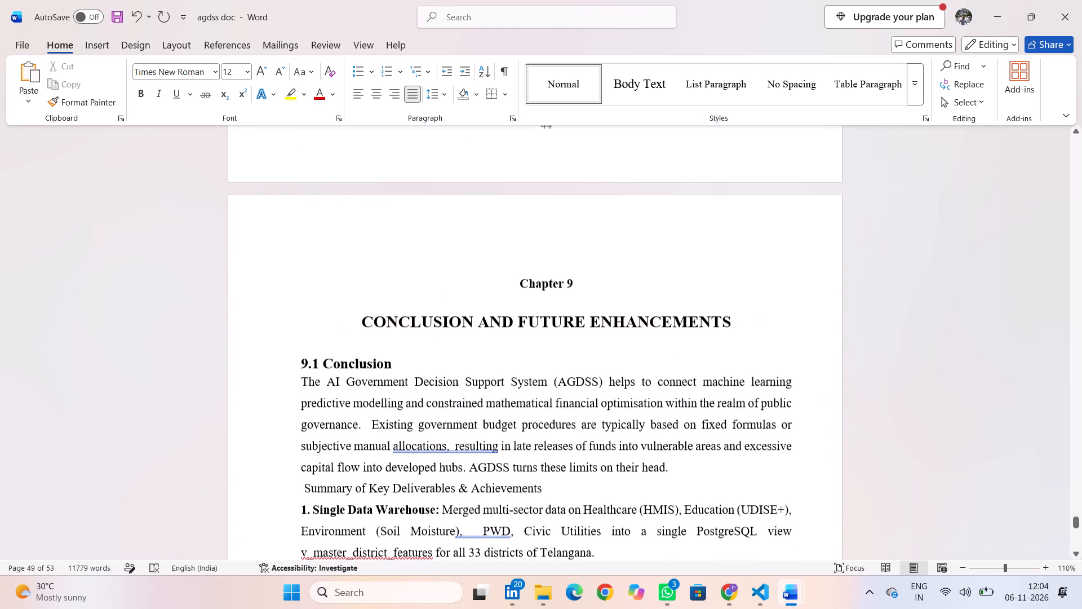
scroll(445, 323, "down", 2)
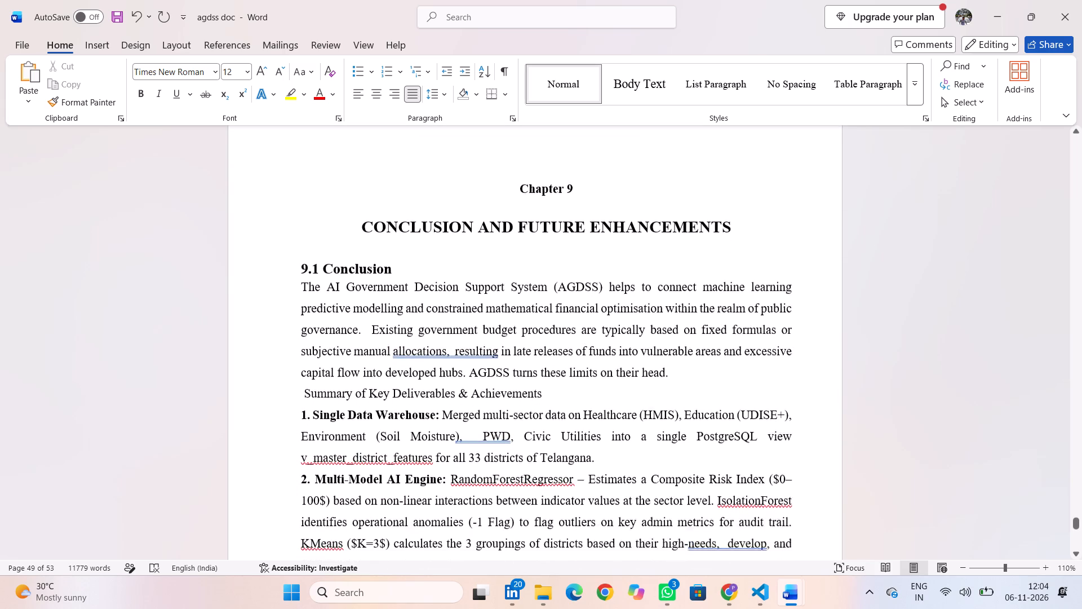
scroll(445, 323, "down", 4)
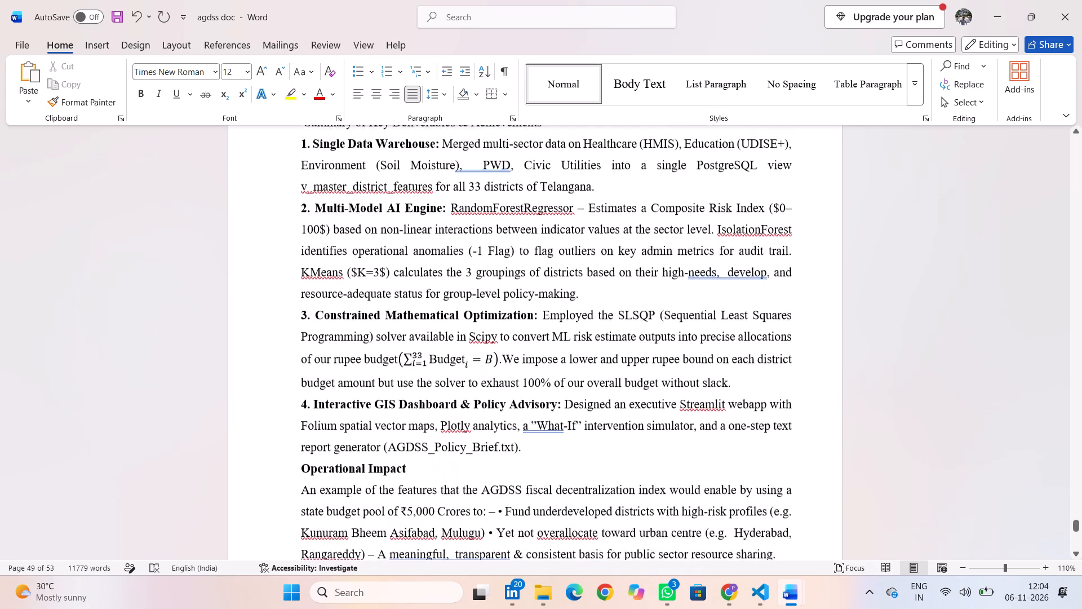
scroll(445, 323, "down", 2)
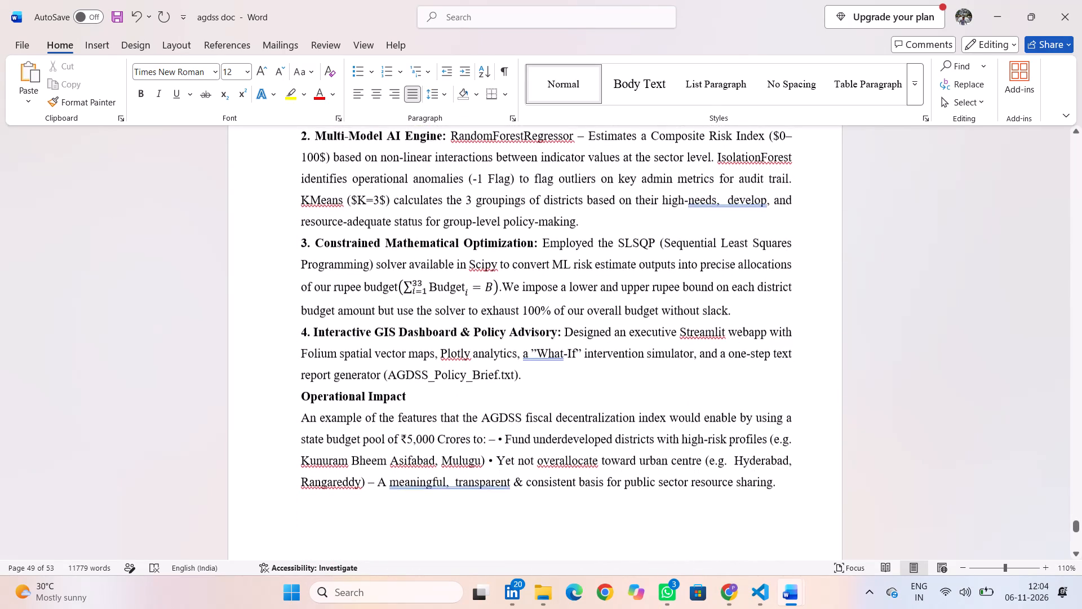
scroll(445, 323, "down", 3)
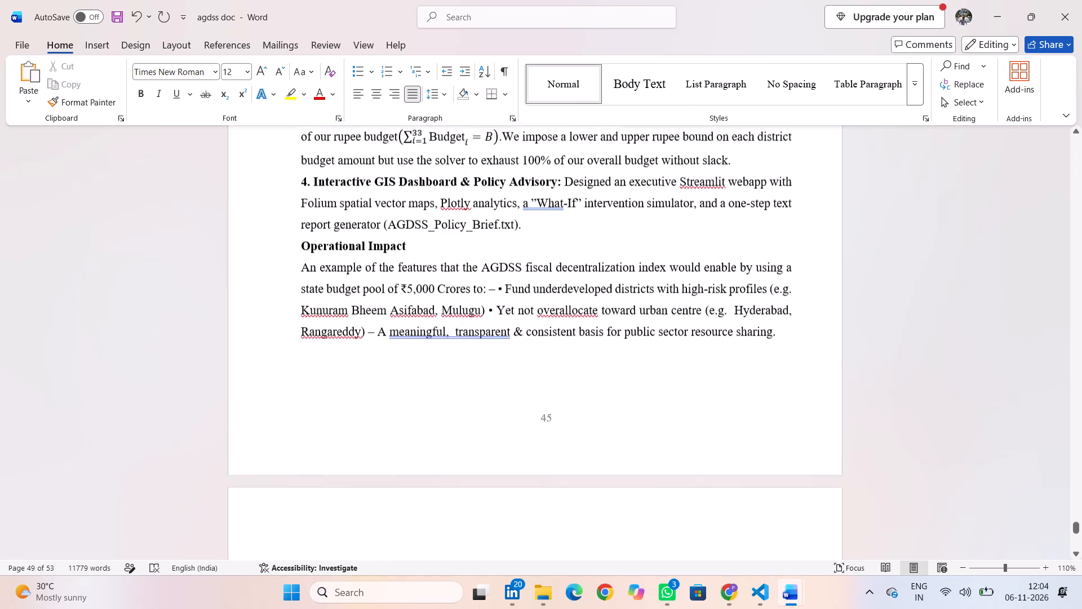
scroll(445, 323, "down", 4)
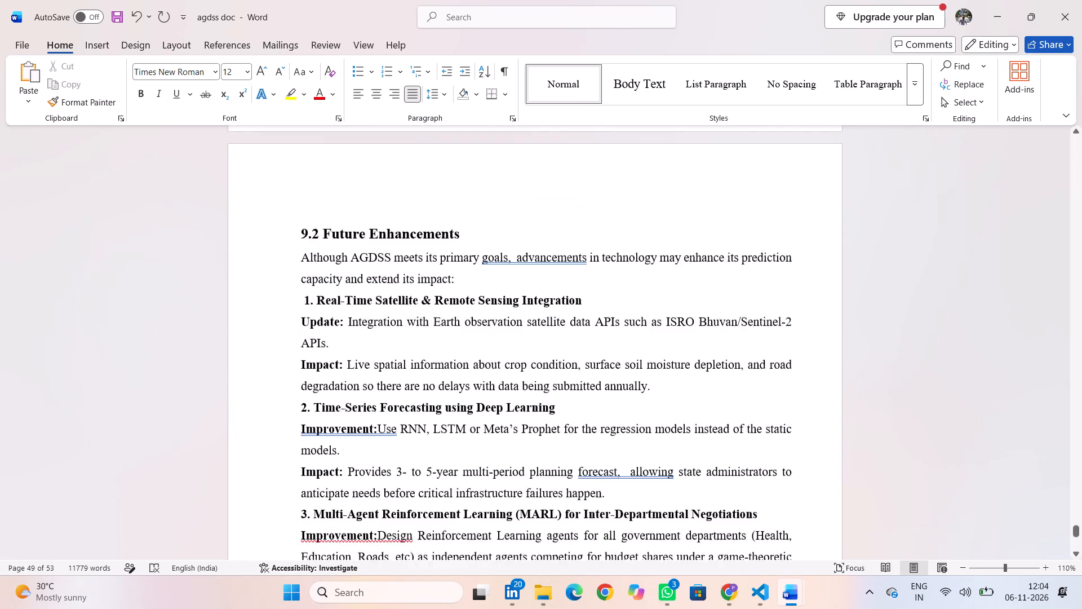
scroll(445, 323, "down", 4)
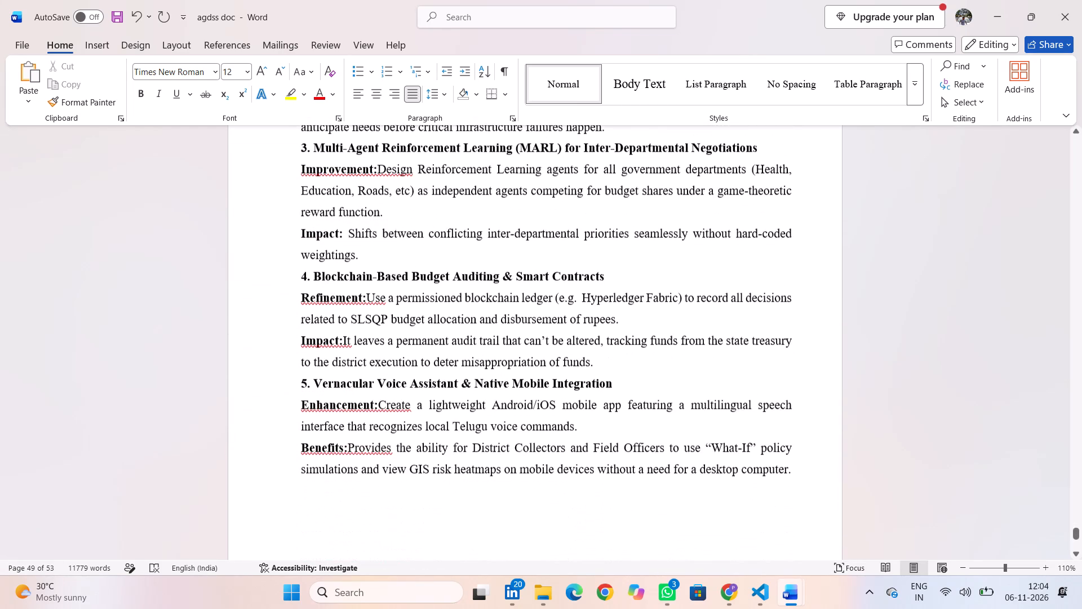
Check the Chapter 10 bibliography heading and reference entries through to the end of the document.
scroll(445, 323, "down", 4)
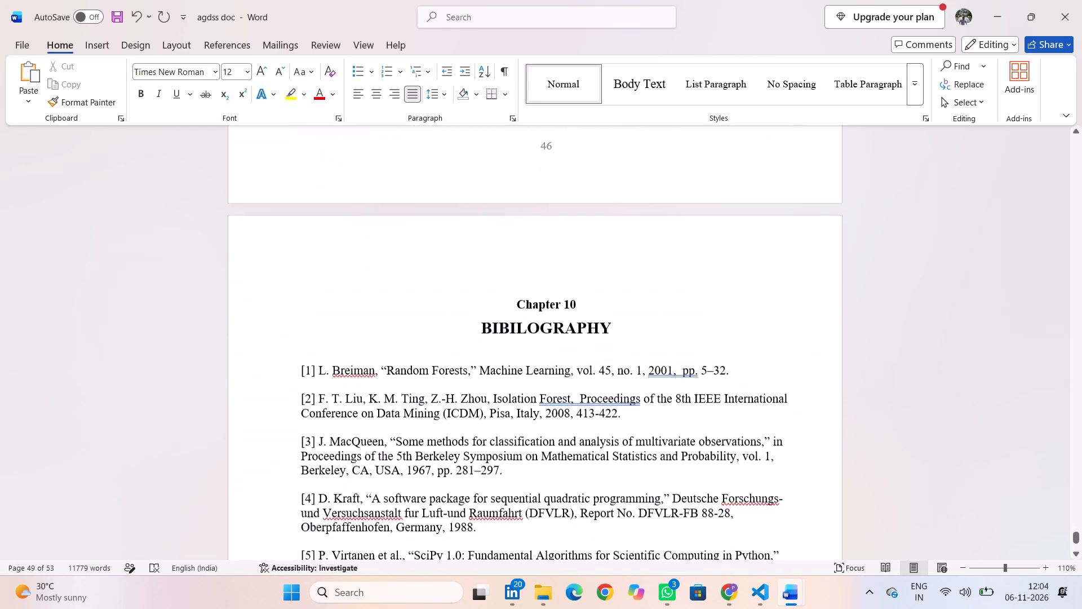
scroll(445, 323, "down", 1)
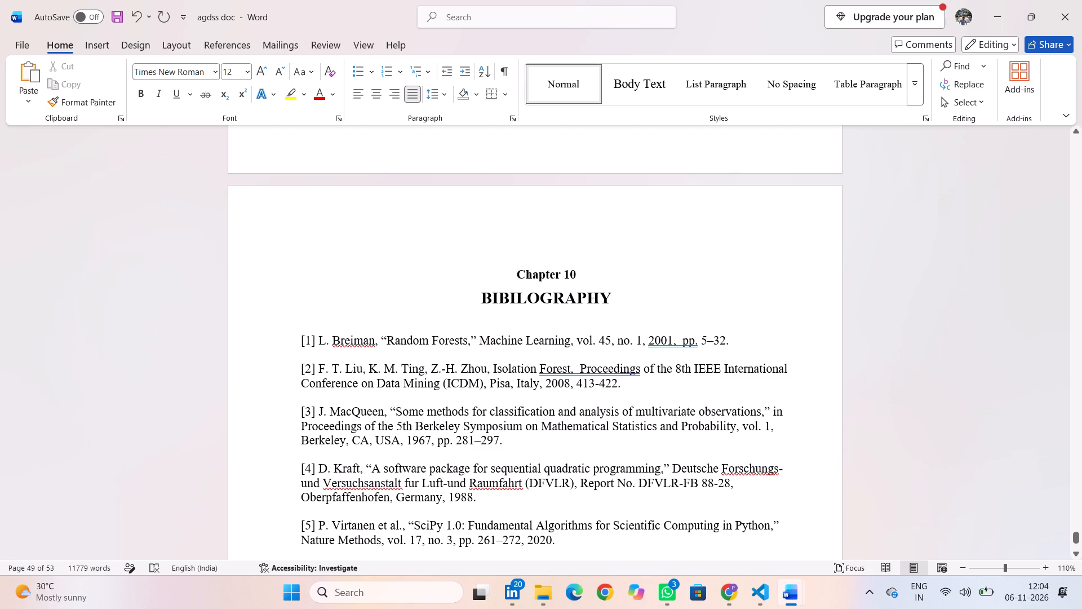
scroll(512, 330, "down", 3)
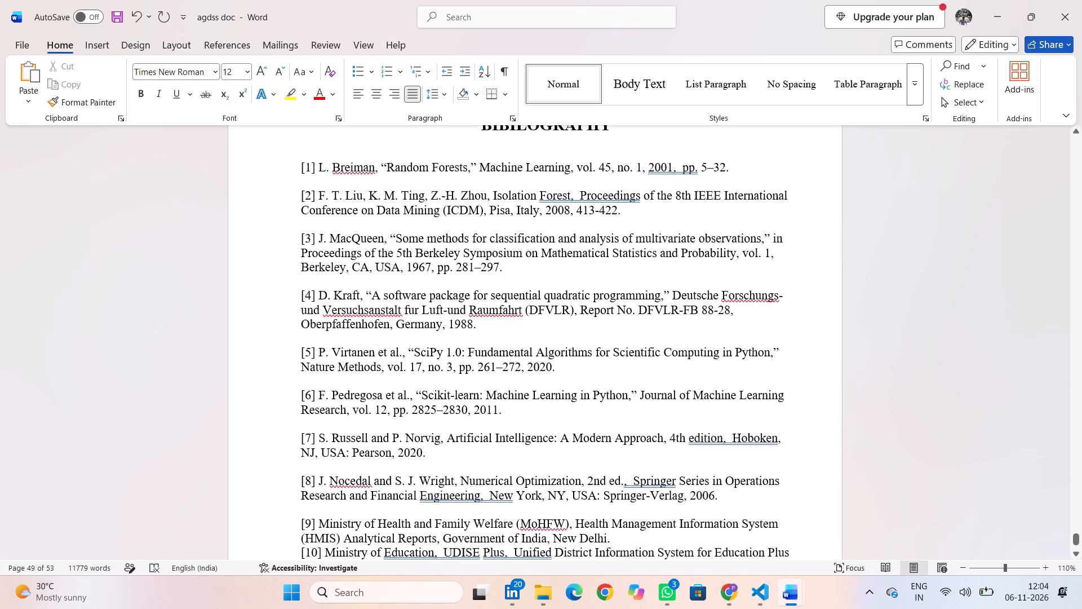
scroll(512, 330, "down", 3)
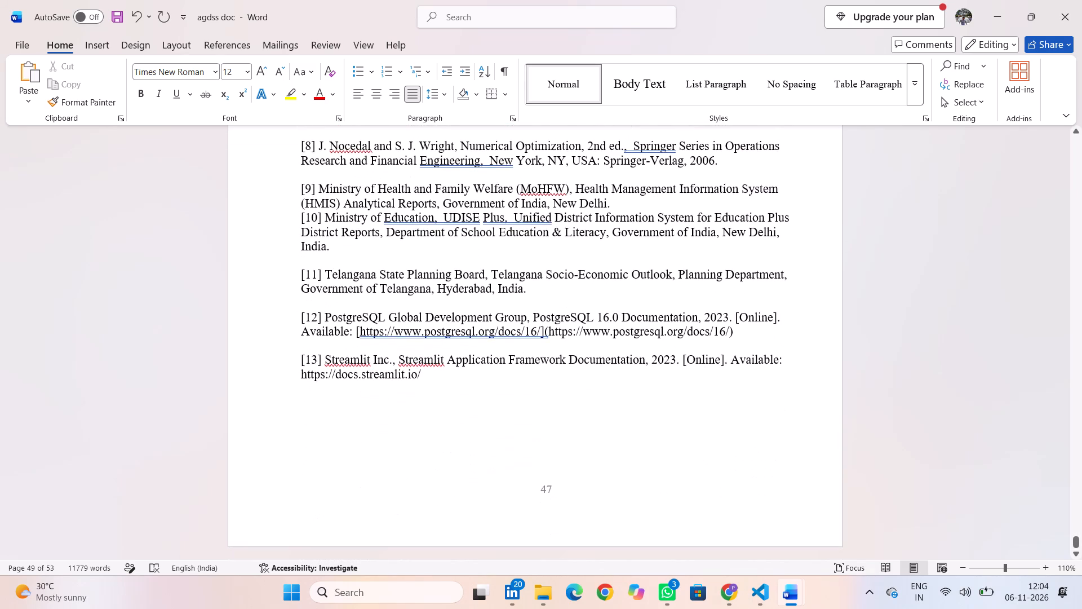
Go back to the testing and validation results table in Chapter 7.
scroll(512, 330, "up", 4)
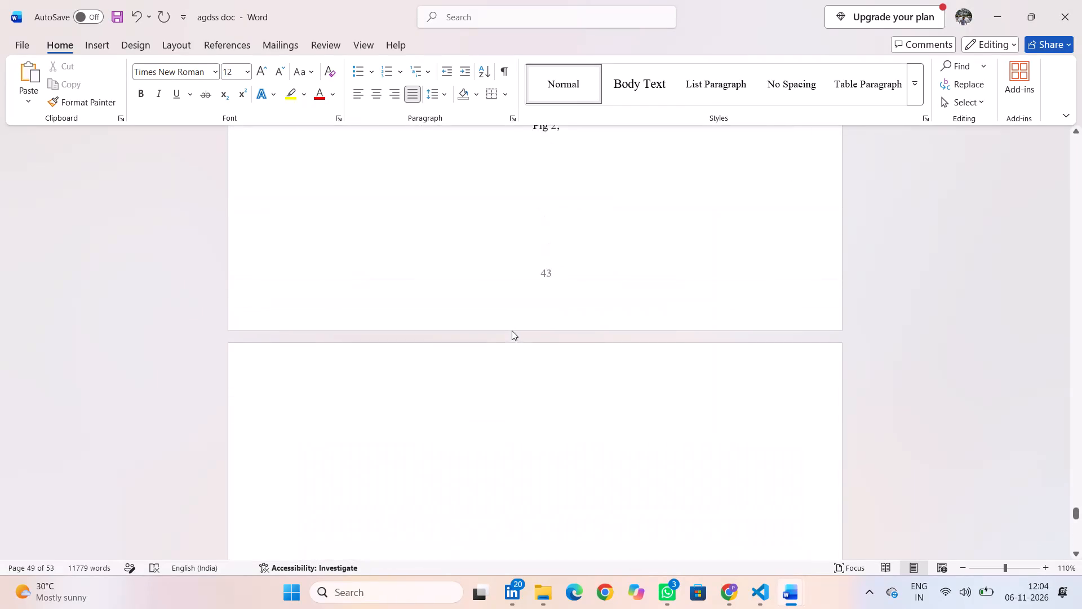
scroll(512, 330, "up", 2)
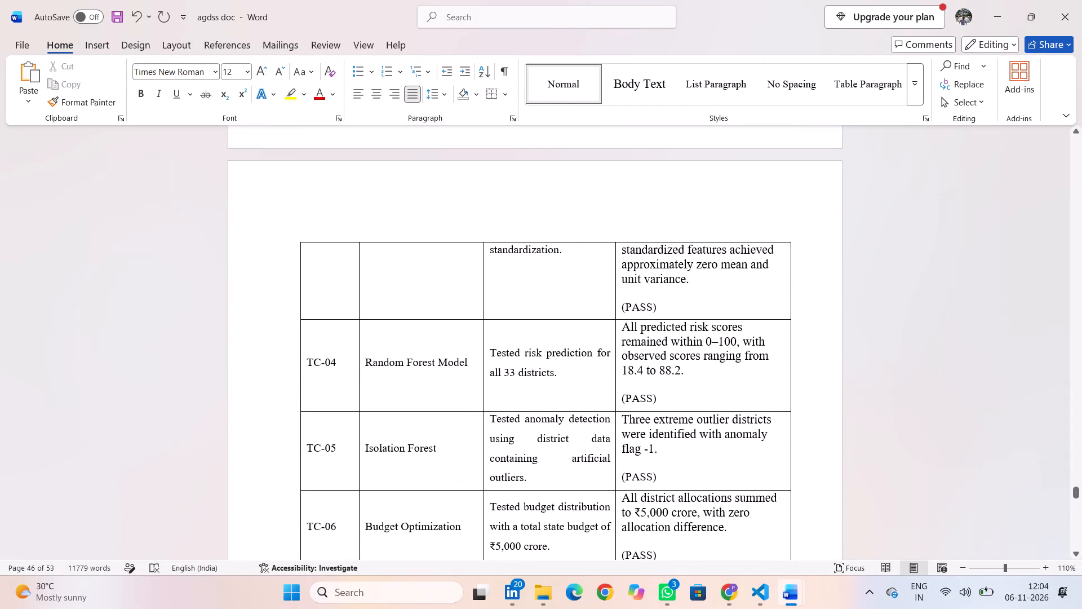
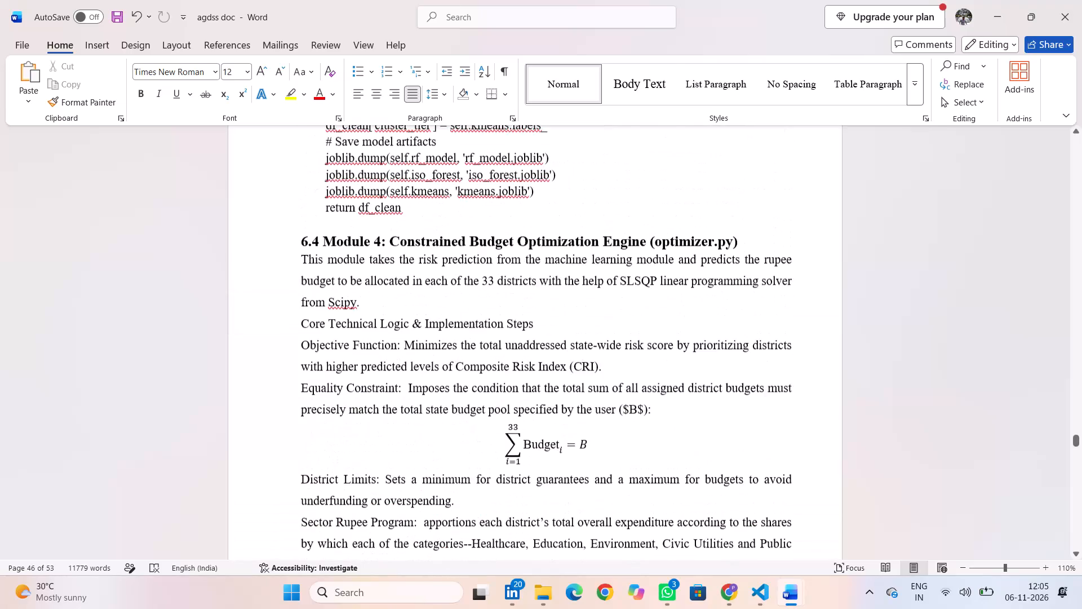
Return from the Chapter 6 module text to the table of contents at the front of the report.
right_click(512, 330)
right_click(512, 330)
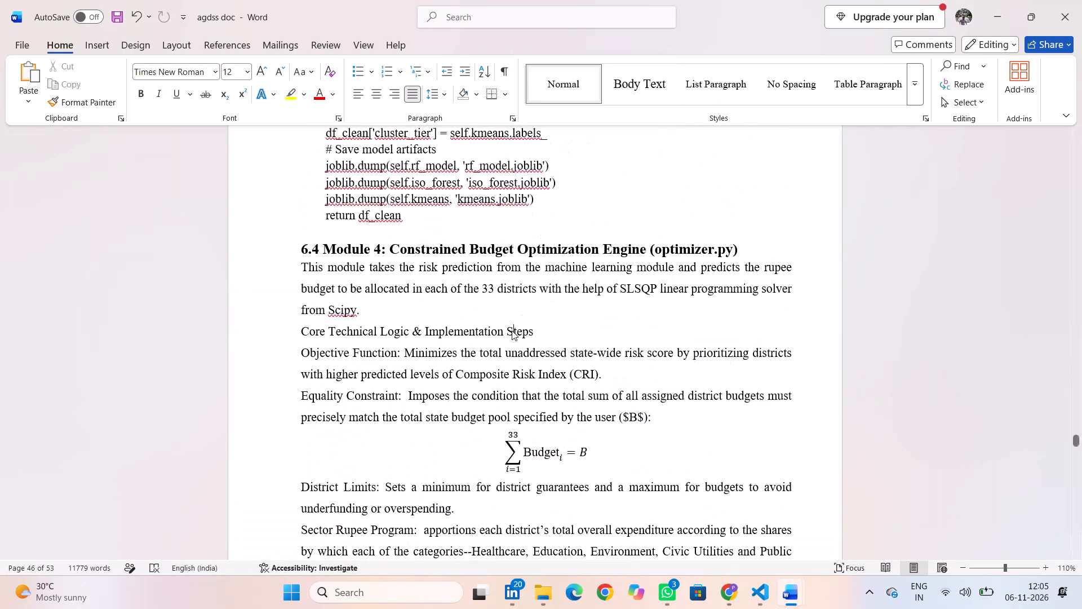
scroll(512, 330, "up", 1)
scroll(965, 239, "up", 5)
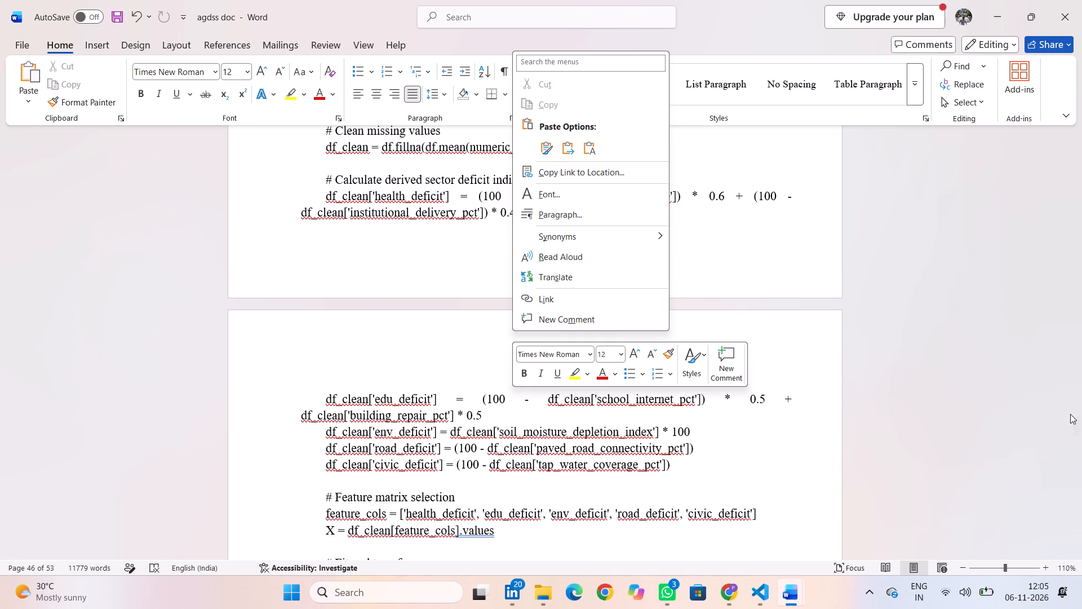
scroll(996, 370, "up", 3)
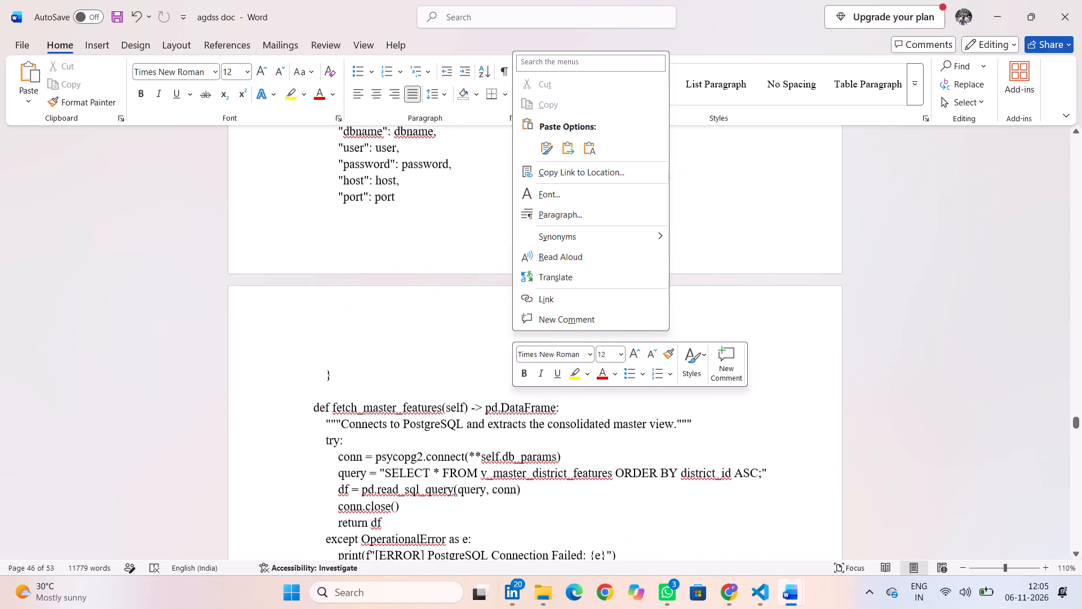
left_click(996, 370)
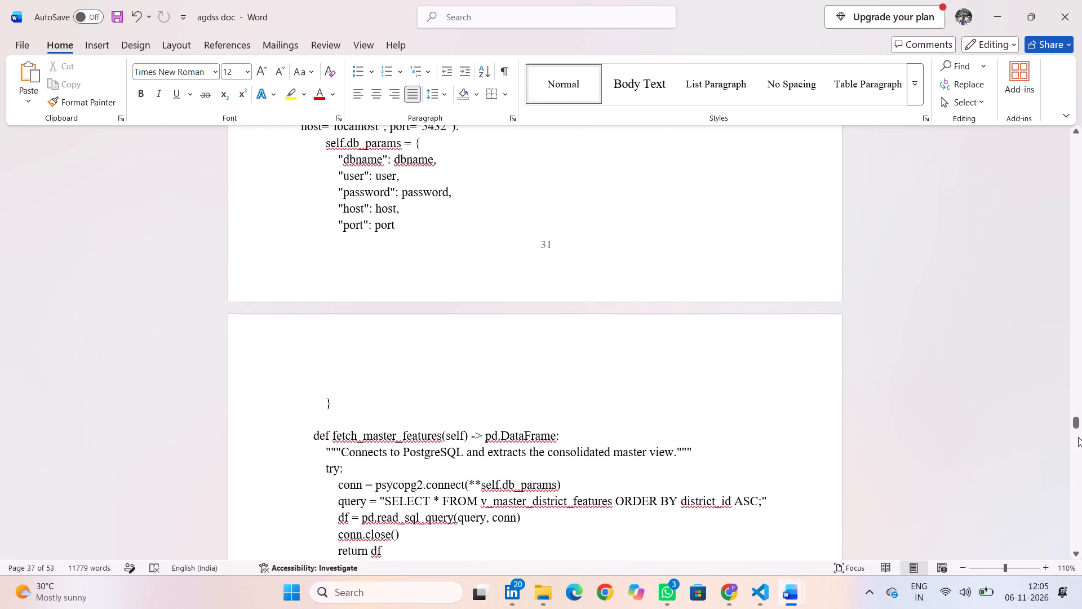
left_click_drag(1074, 423, 1072, 244)
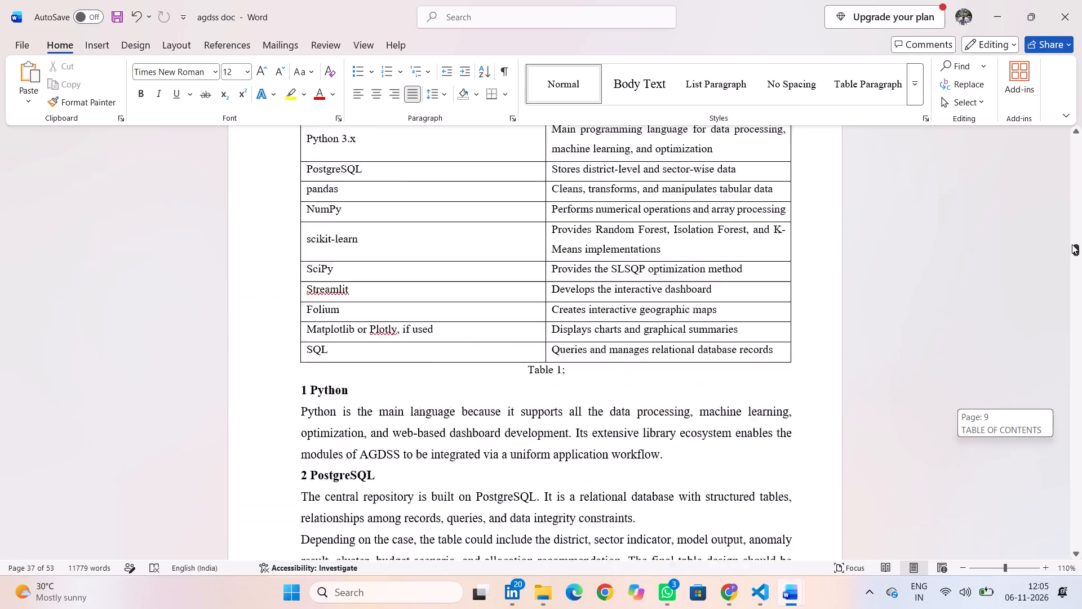
left_click_drag(1072, 244, 1074, 158)
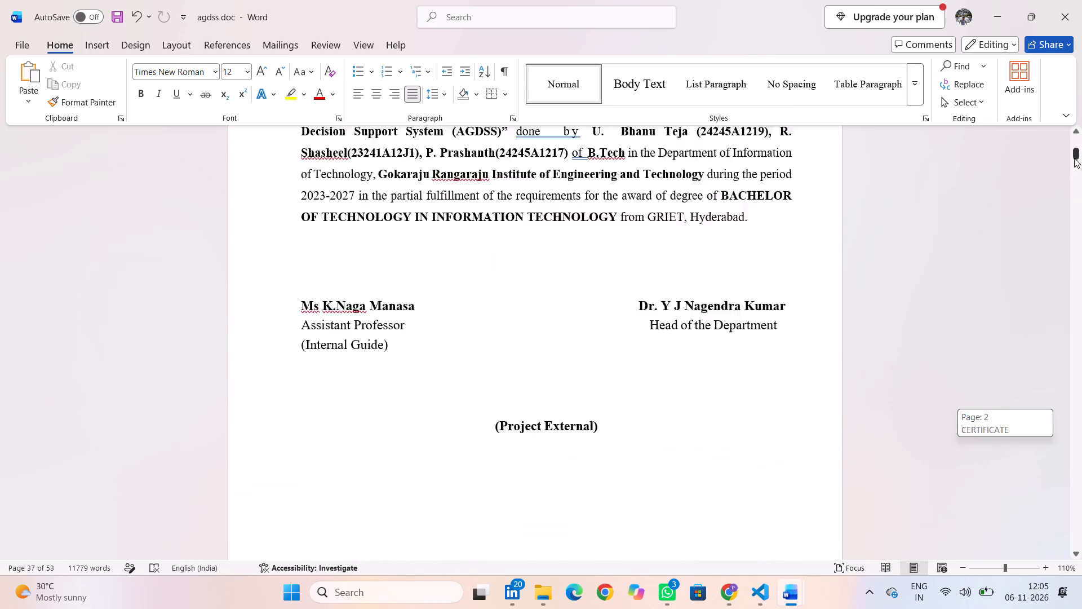
left_click_drag(1074, 158, 1075, 164)
scroll(670, 261, "down", 7)
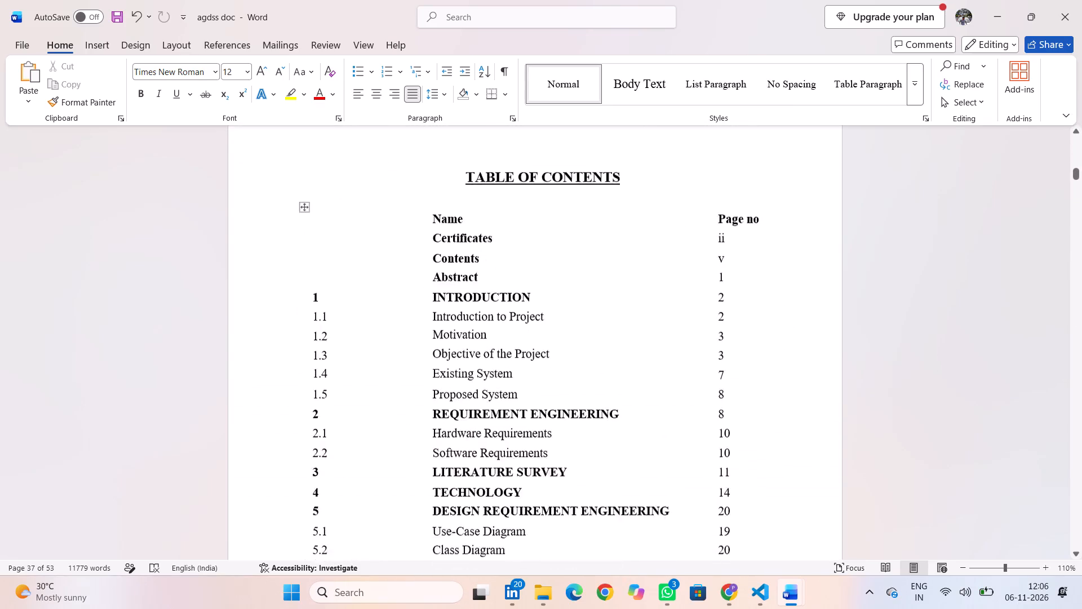
scroll(670, 261, "down", 1)
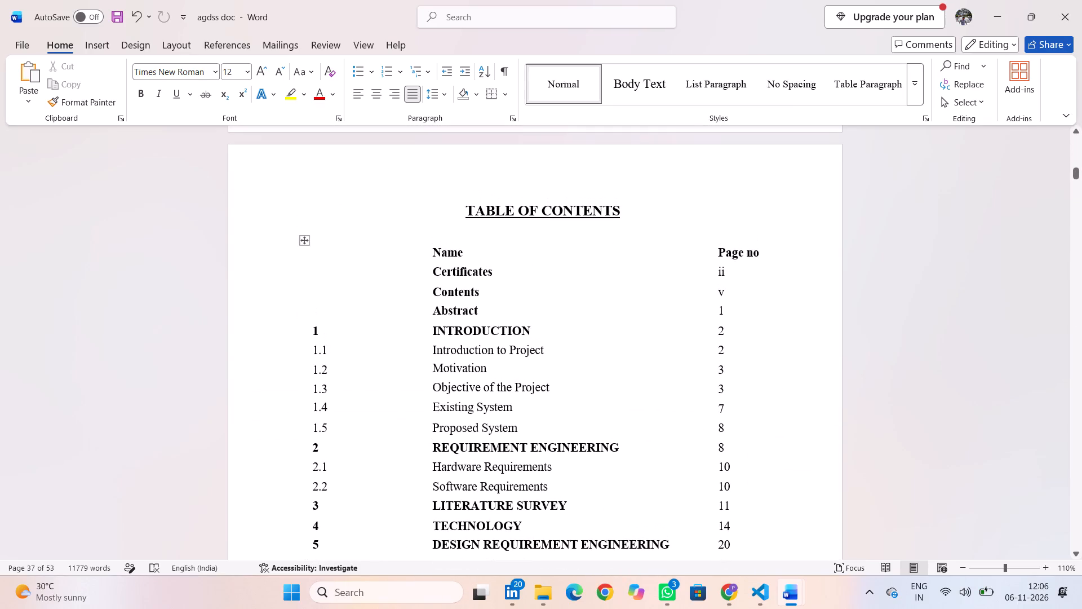
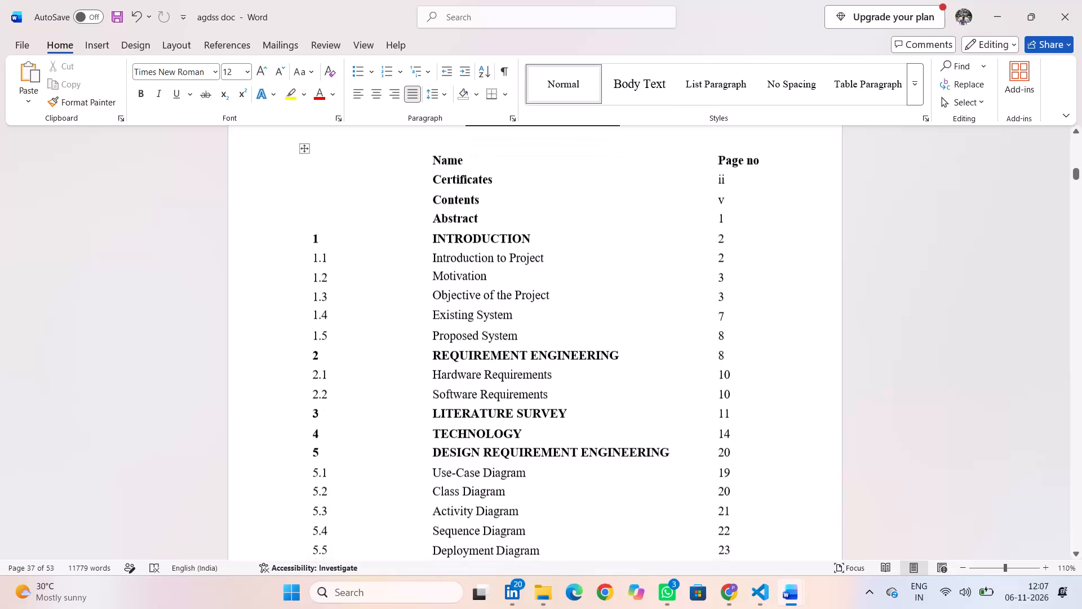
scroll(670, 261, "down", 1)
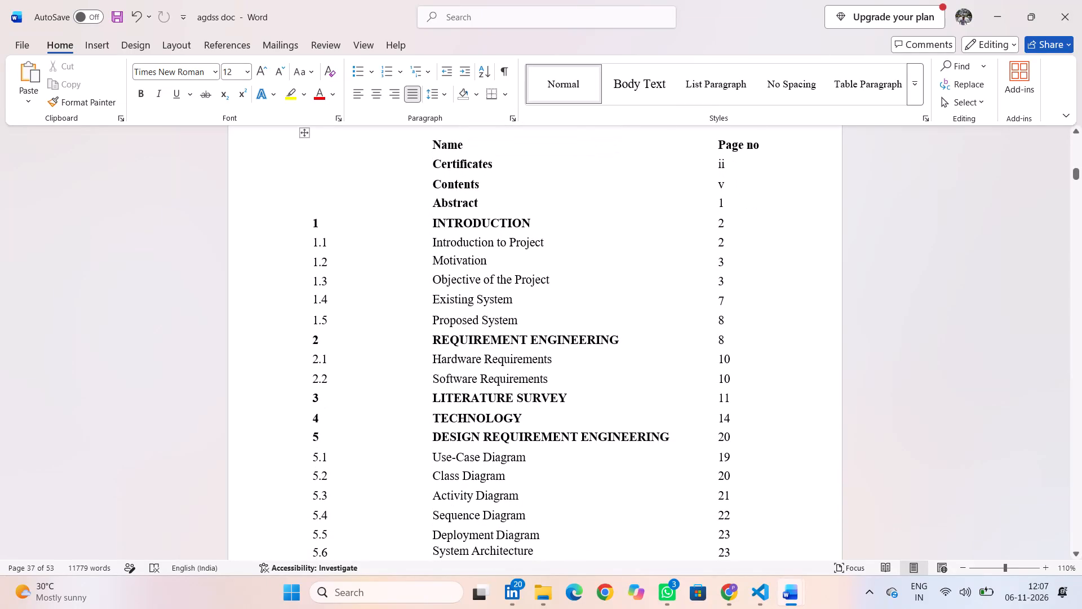
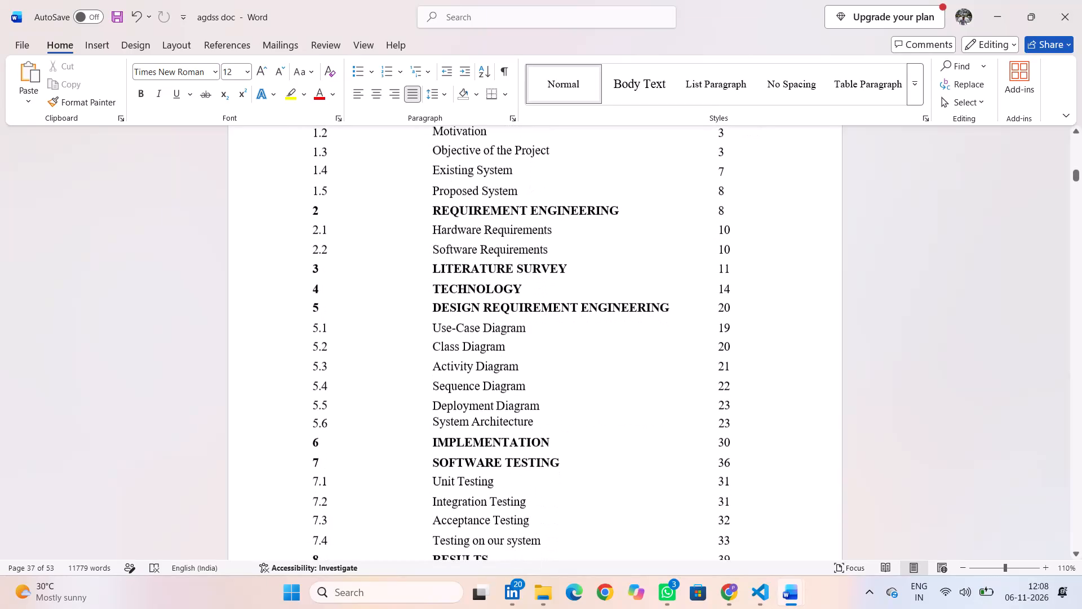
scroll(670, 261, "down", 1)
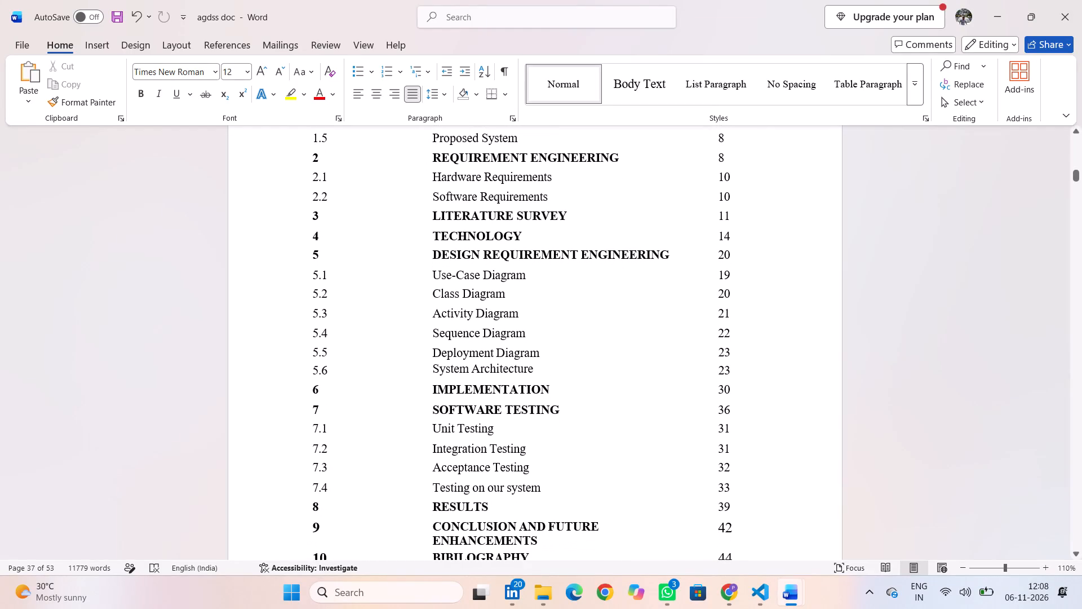
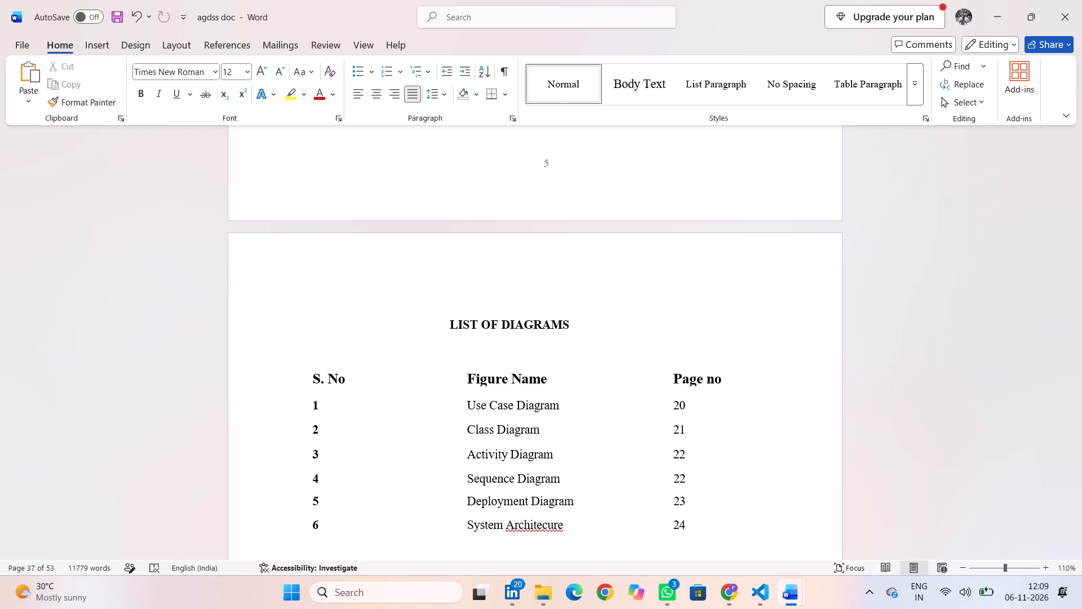
Insert a paragraph break after the S of "Steps" in section 6.4's "Core Technical Logic & Implementation Steps" line.
key("Return")
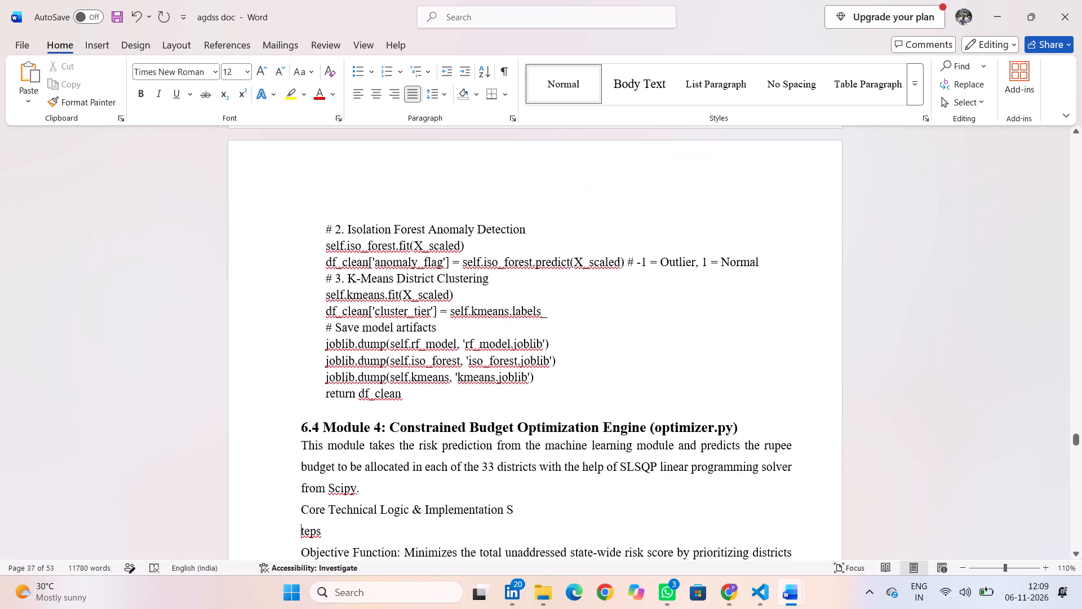
Look back through the report from section 6.4 Module 4 to the hardware requirements in Chapter 2, checking the layout.
scroll(684, 324, "down", 2)
scroll(684, 324, "up", 2)
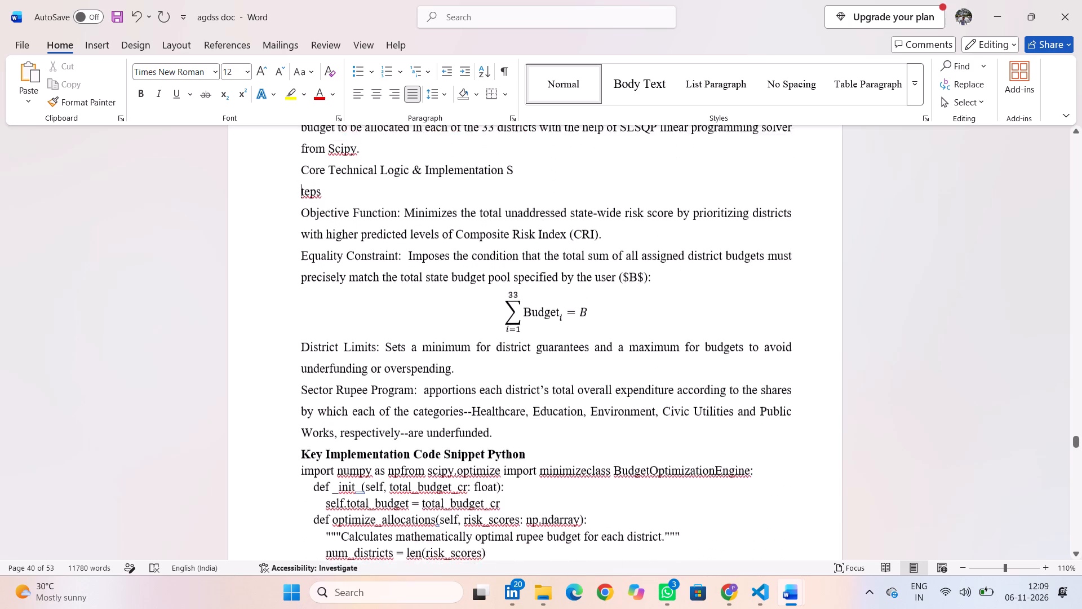
scroll(684, 324, "up", 4)
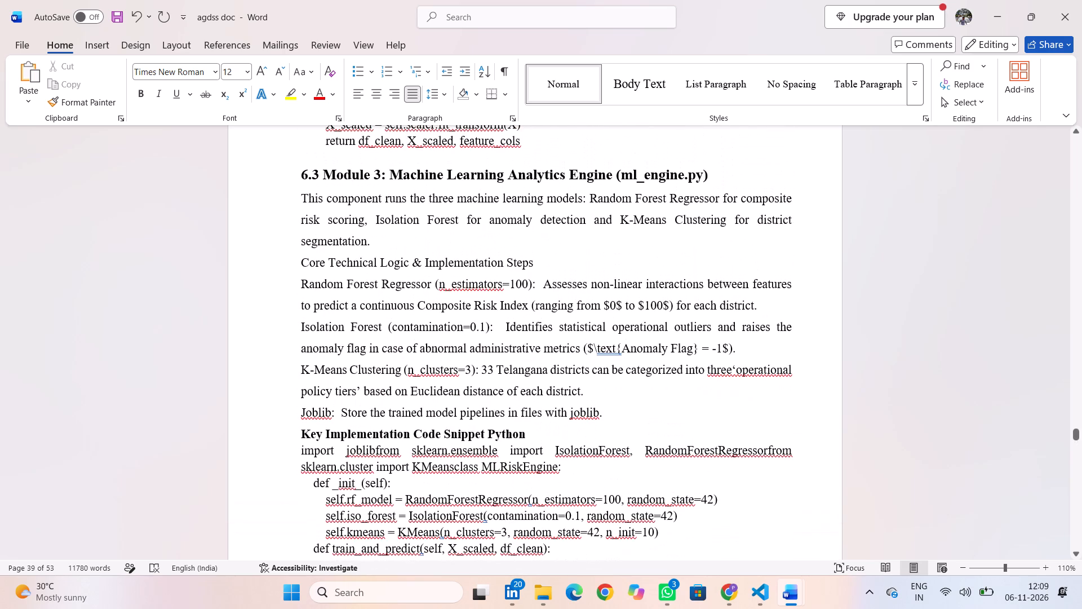
scroll(684, 324, "up", 13)
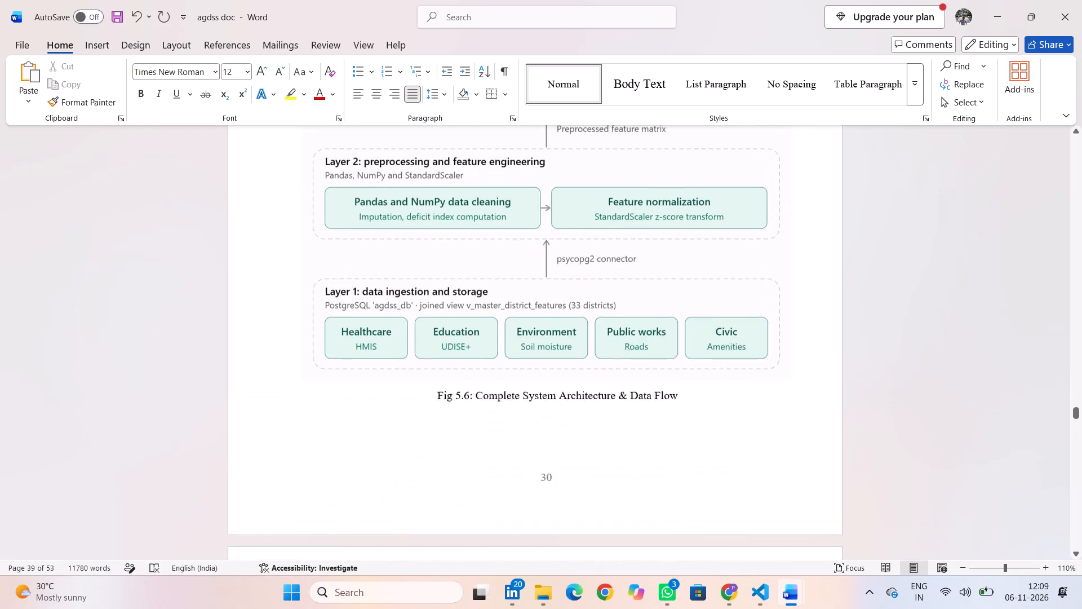
scroll(684, 324, "up", 13)
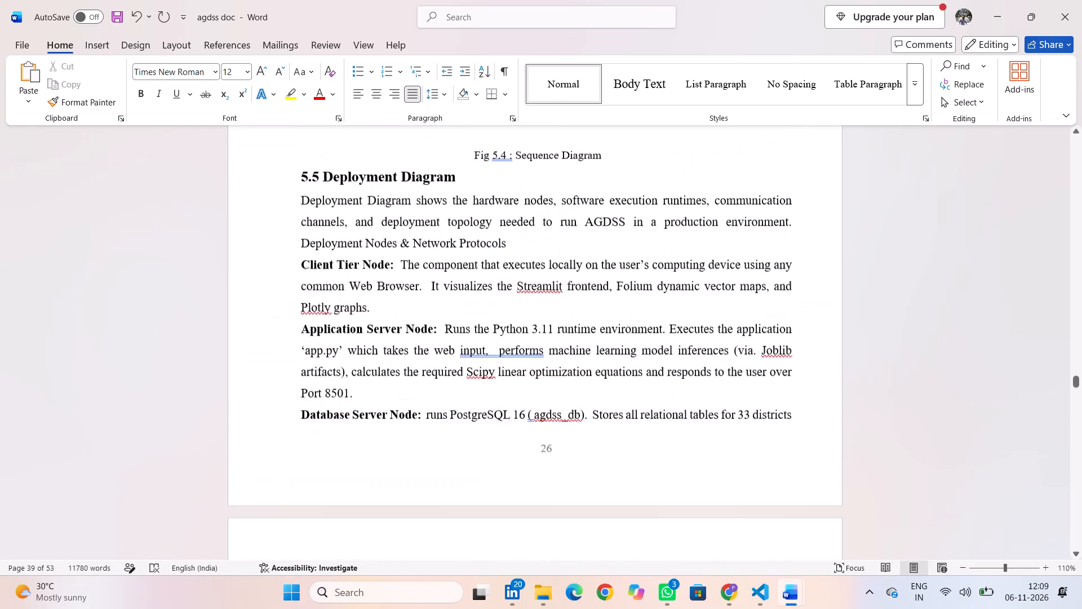
scroll(684, 324, "up", 20)
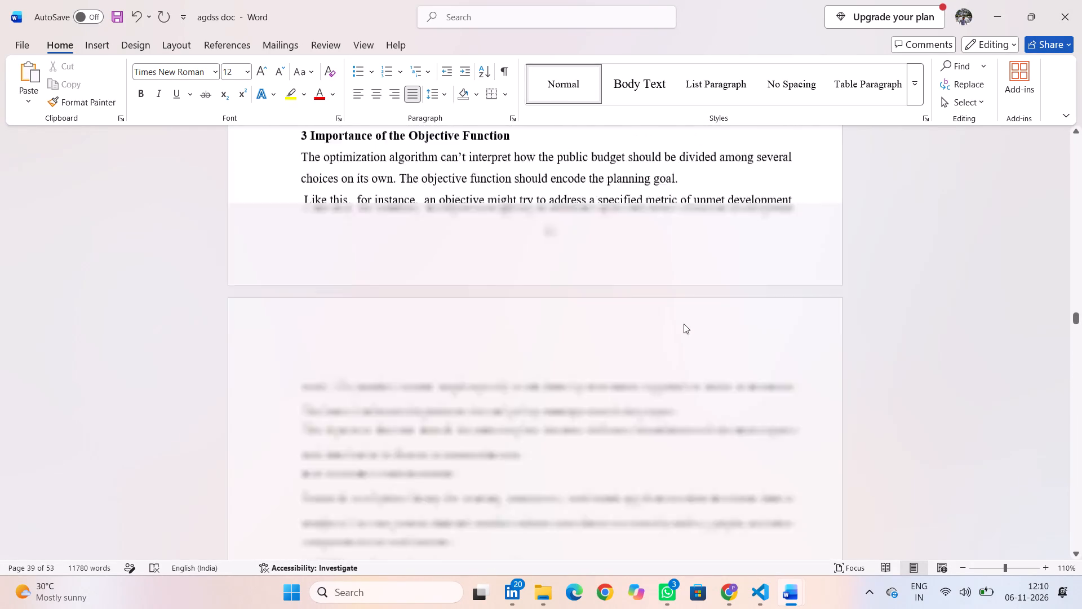
scroll(684, 324, "up", 15)
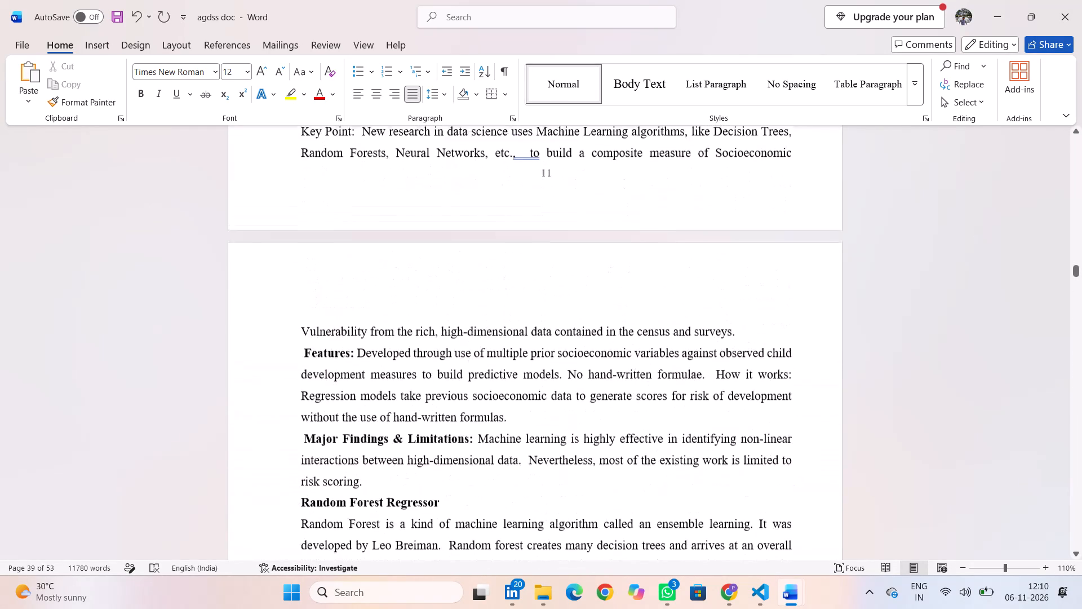
scroll(684, 324, "up", 4)
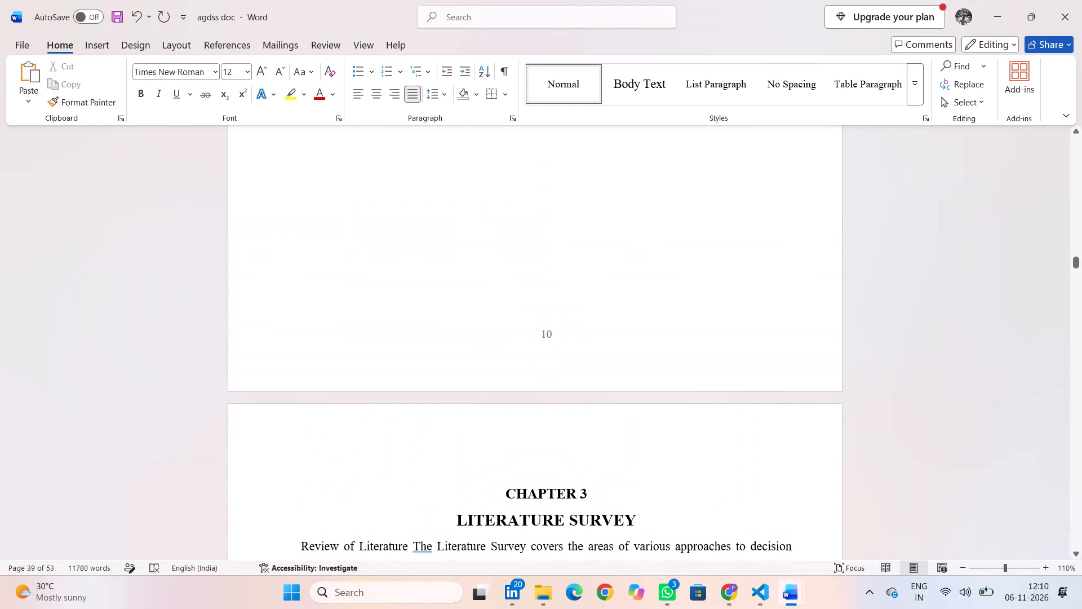
scroll(684, 324, "up", 1)
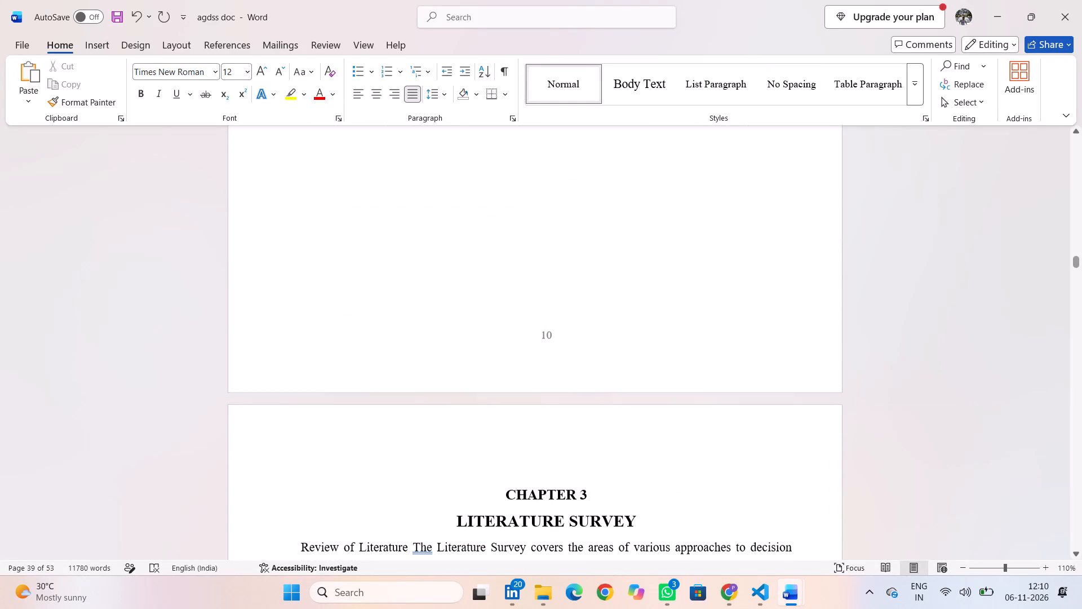
scroll(684, 324, "up", 4)
Examine the opening pages of Chapter 3 Literature Survey, including the domain research overview and the reviewed studies.
scroll(684, 324, "down", 1)
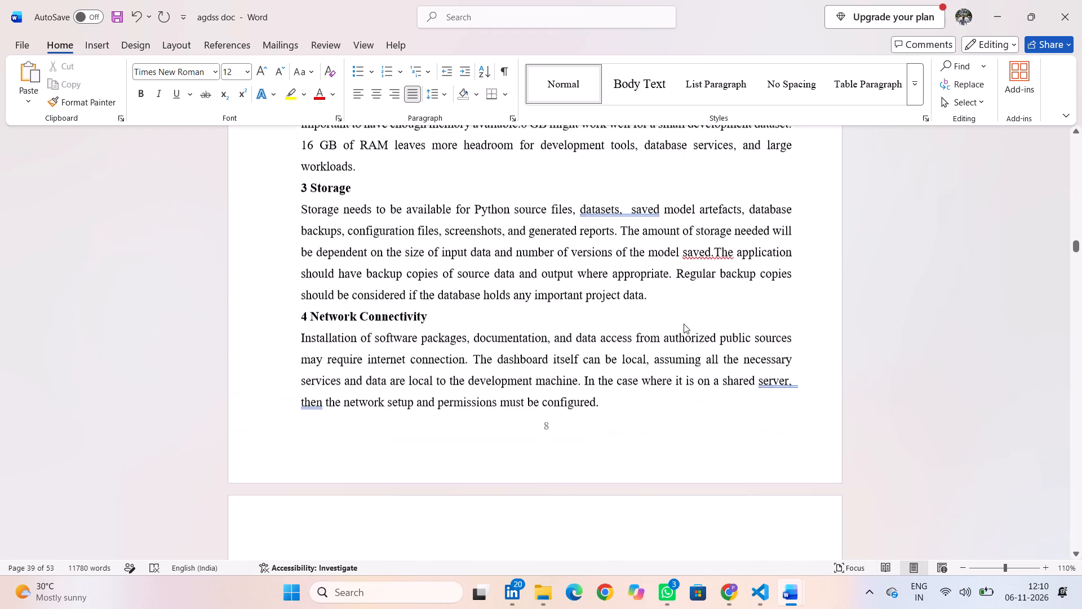
scroll(684, 324, "down", 7)
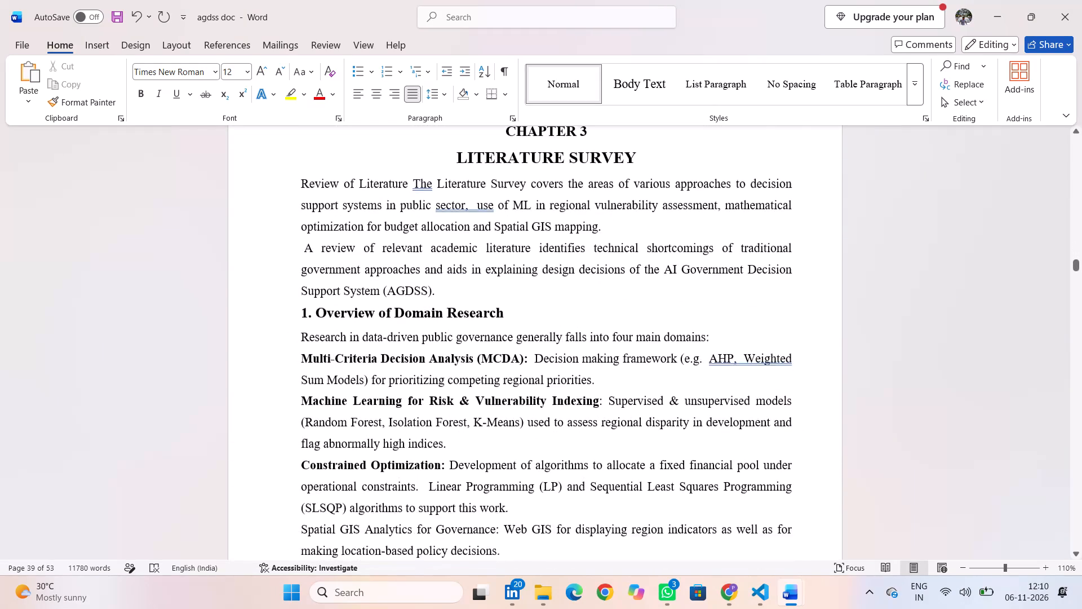
scroll(684, 324, "down", 3)
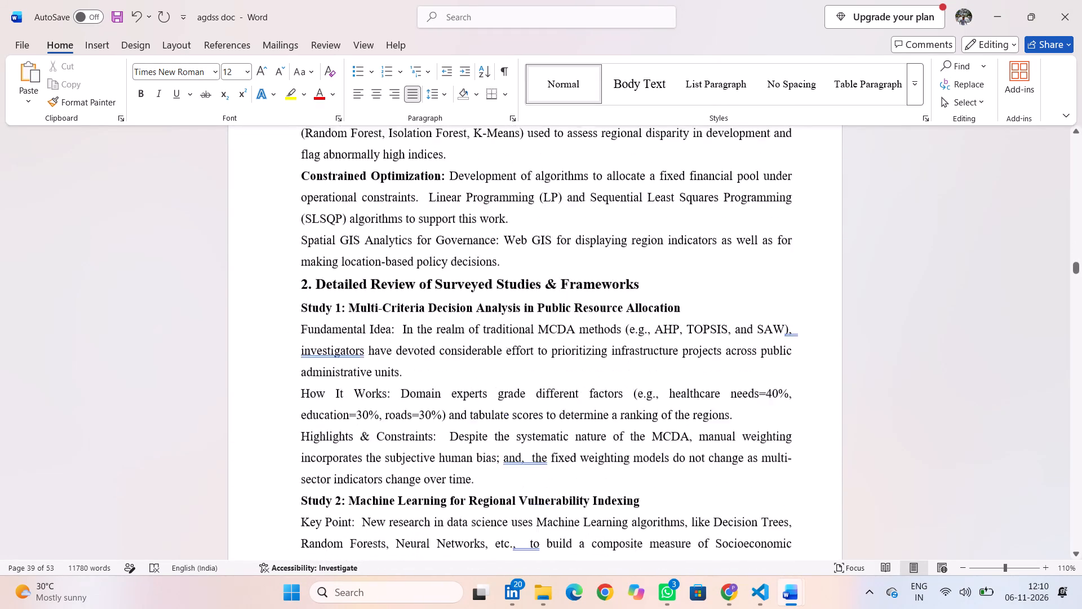
scroll(684, 324, "down", 1)
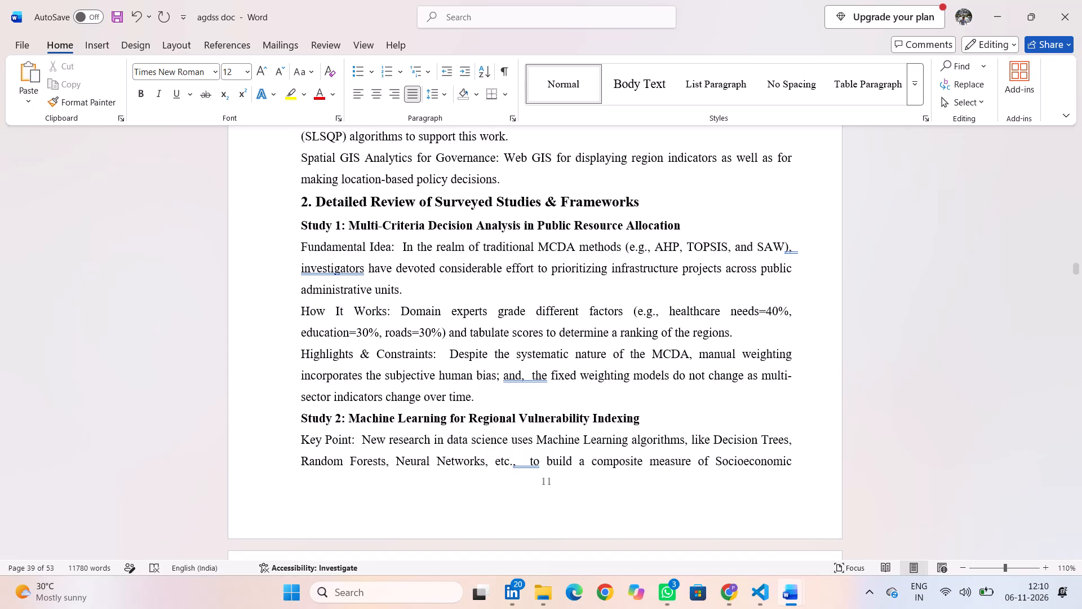
scroll(684, 324, "up", 1)
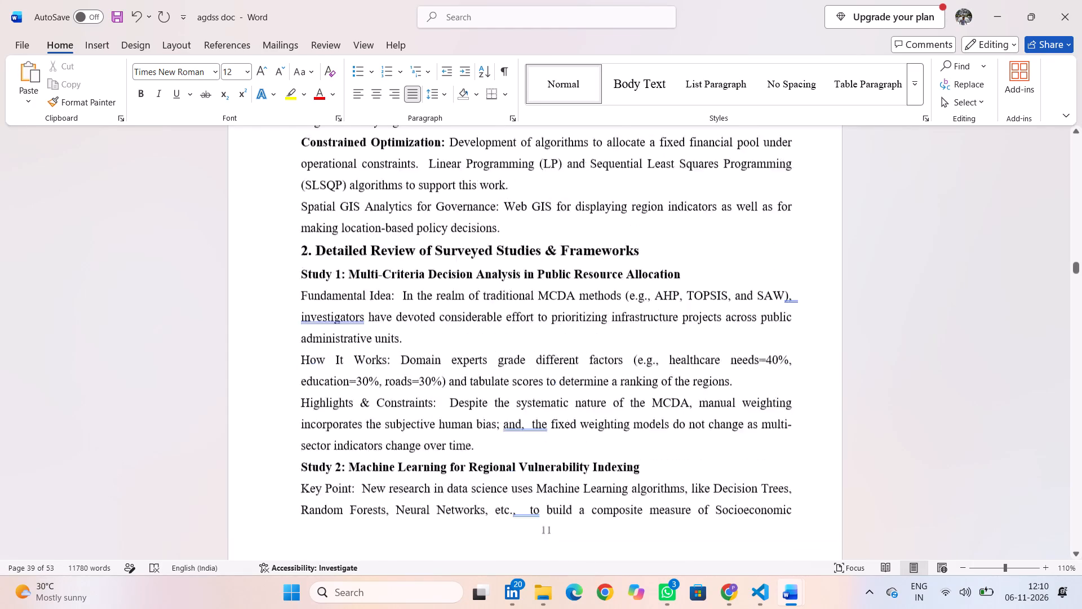
scroll(684, 324, "up", 3)
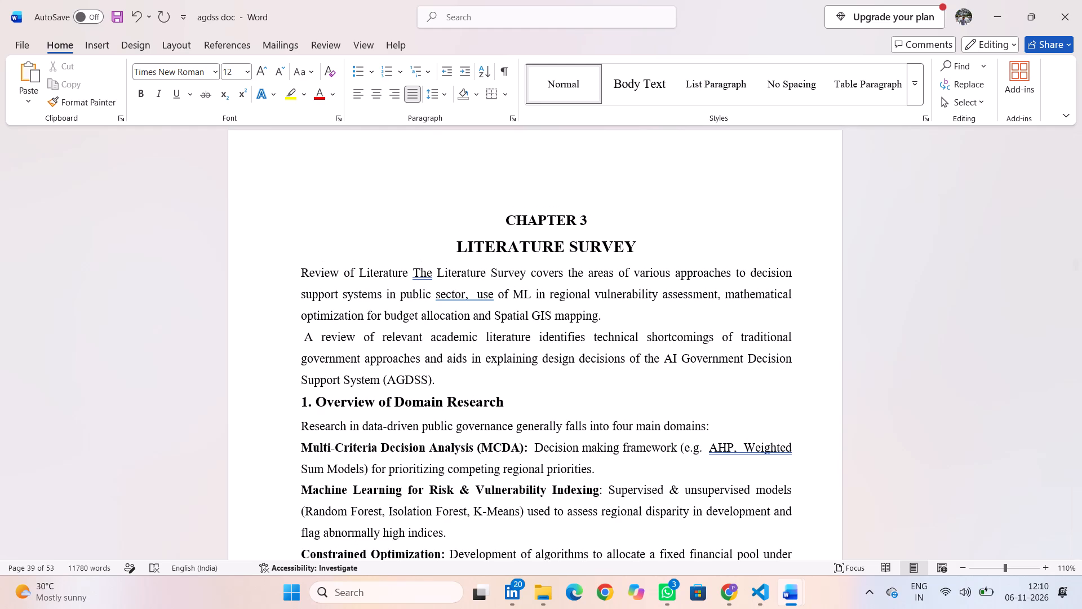
scroll(684, 324, "up", 1)
scroll(684, 324, "down", 2)
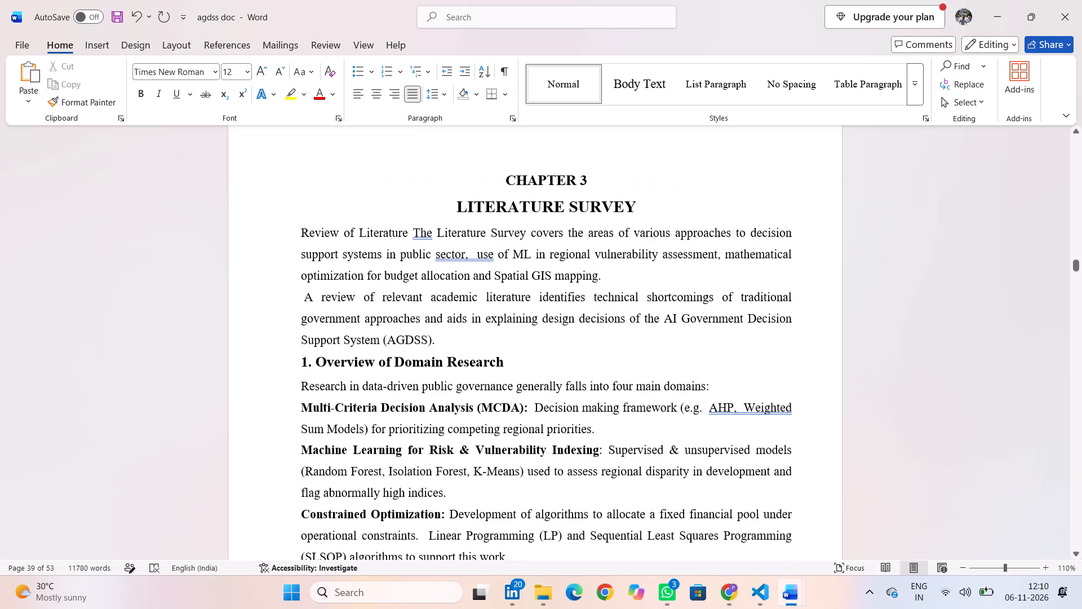
scroll(684, 324, "down", 1)
Review the start of Chapter 1, covering sections 1.1 Introduction to Project and 1.2 Motivation.
scroll(684, 324, "up", 10)
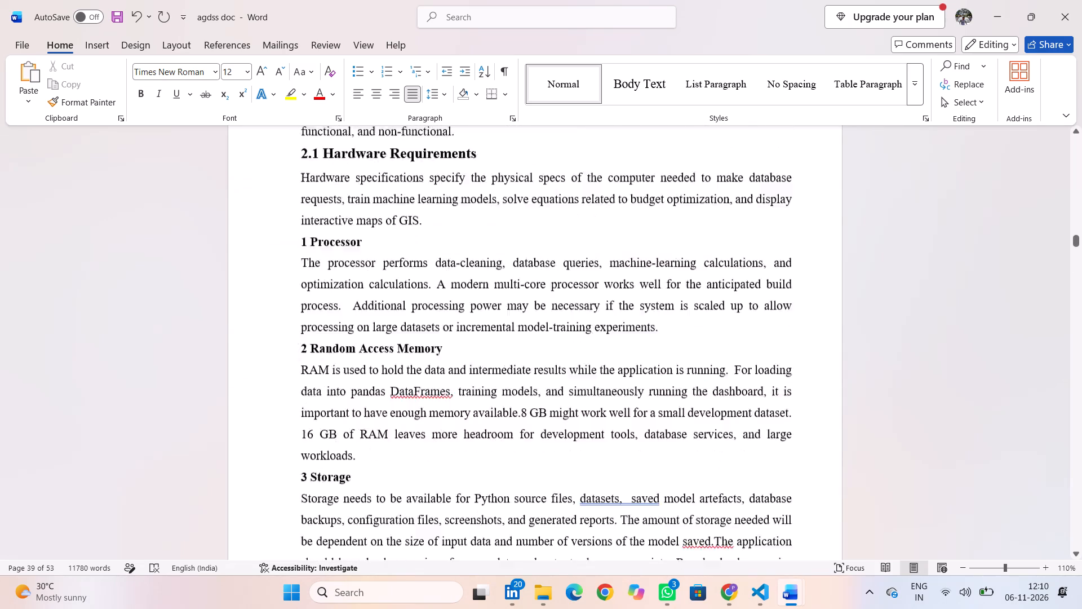
scroll(684, 324, "up", 6)
scroll(684, 324, "down", 1)
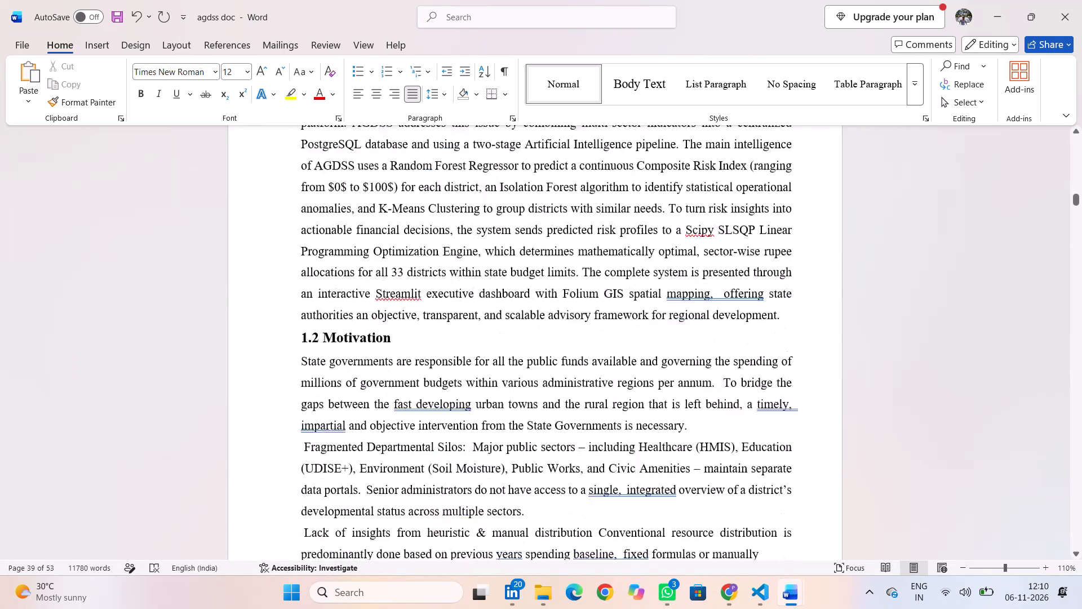
scroll(684, 324, "down", 1)
scroll(684, 324, "up", 5)
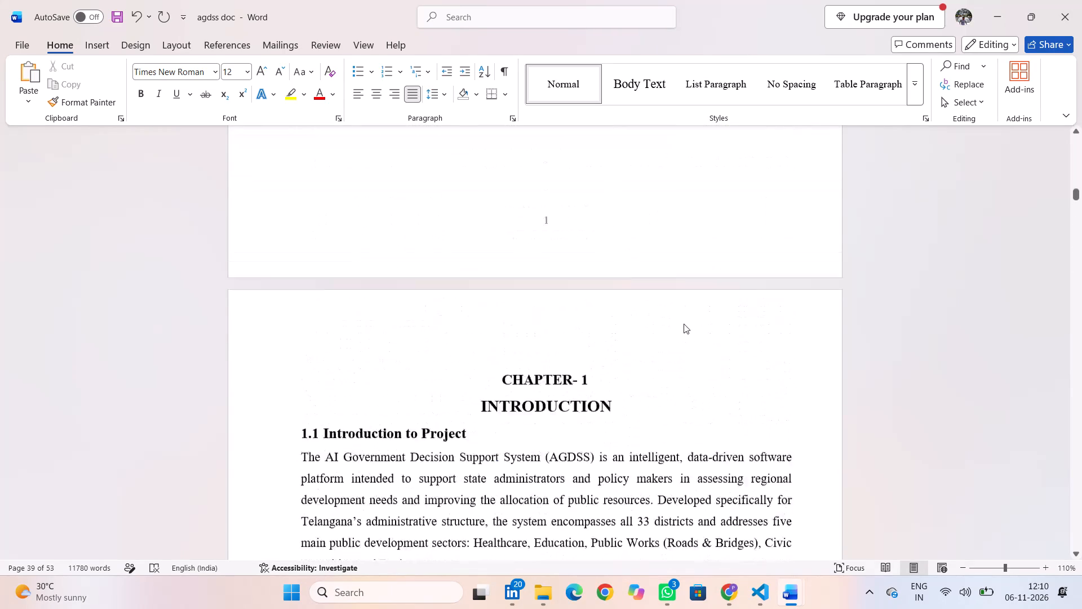
scroll(684, 324, "up", 1)
scroll(684, 324, "down", 1)
scroll(684, 324, "up", 1)
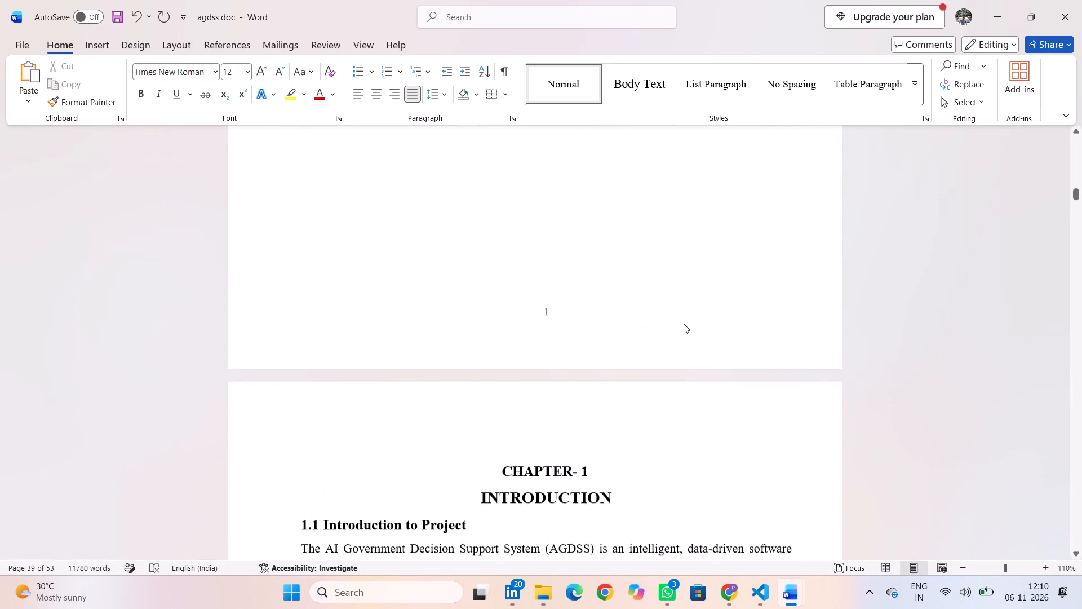
scroll(684, 324, "down", 1)
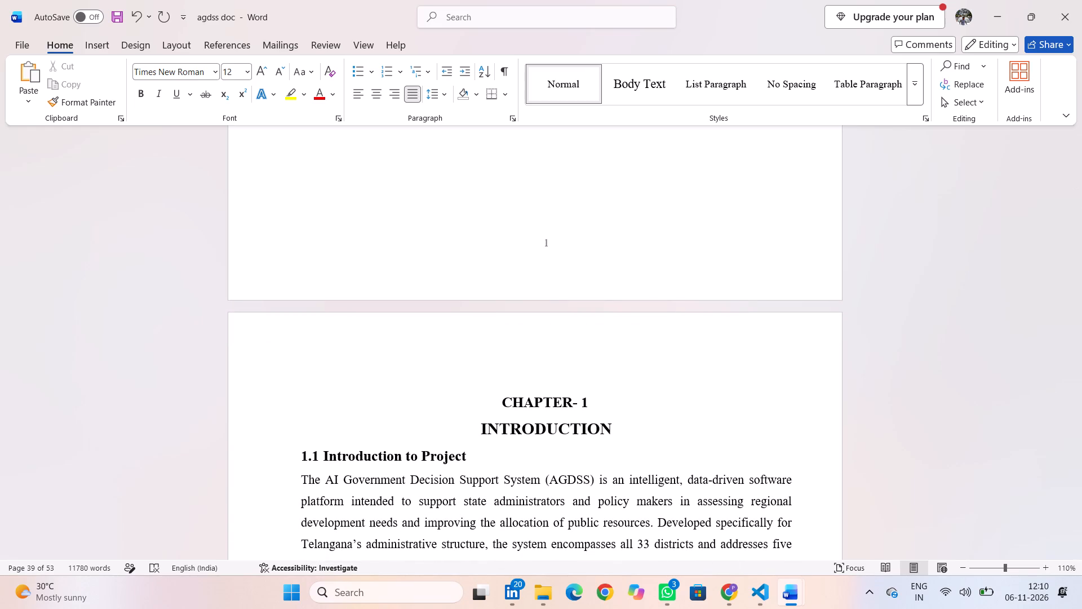
scroll(684, 324, "down", 1)
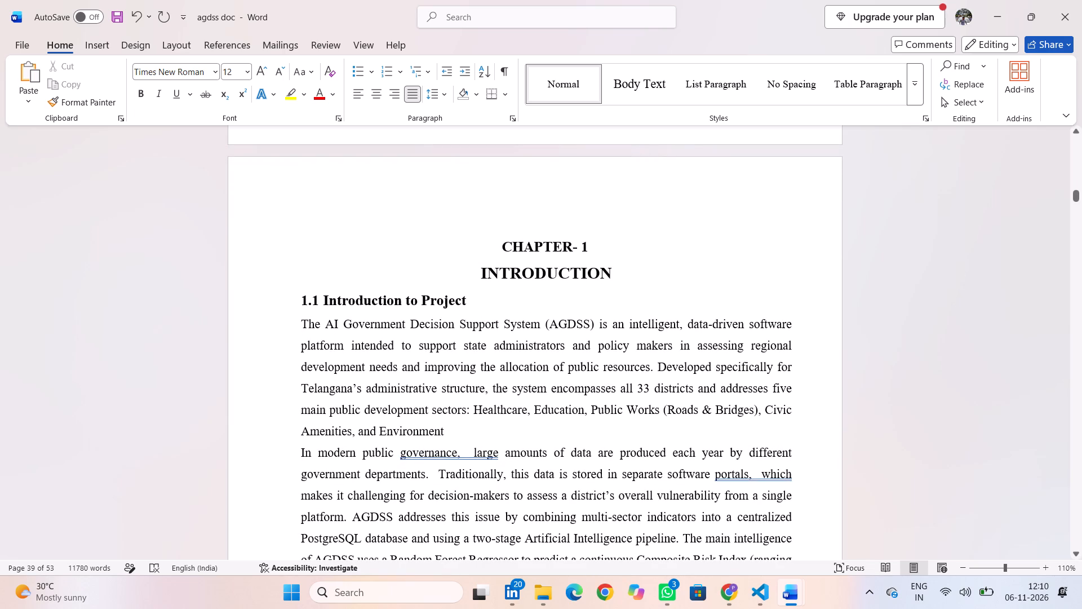
scroll(684, 324, "down", 3)
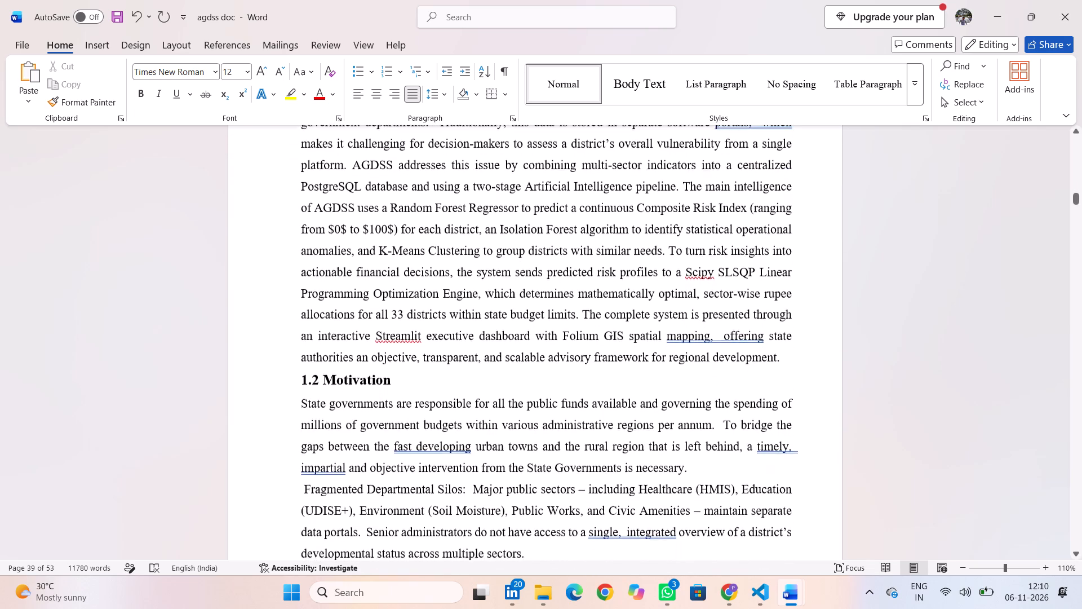
scroll(684, 324, "down", 2)
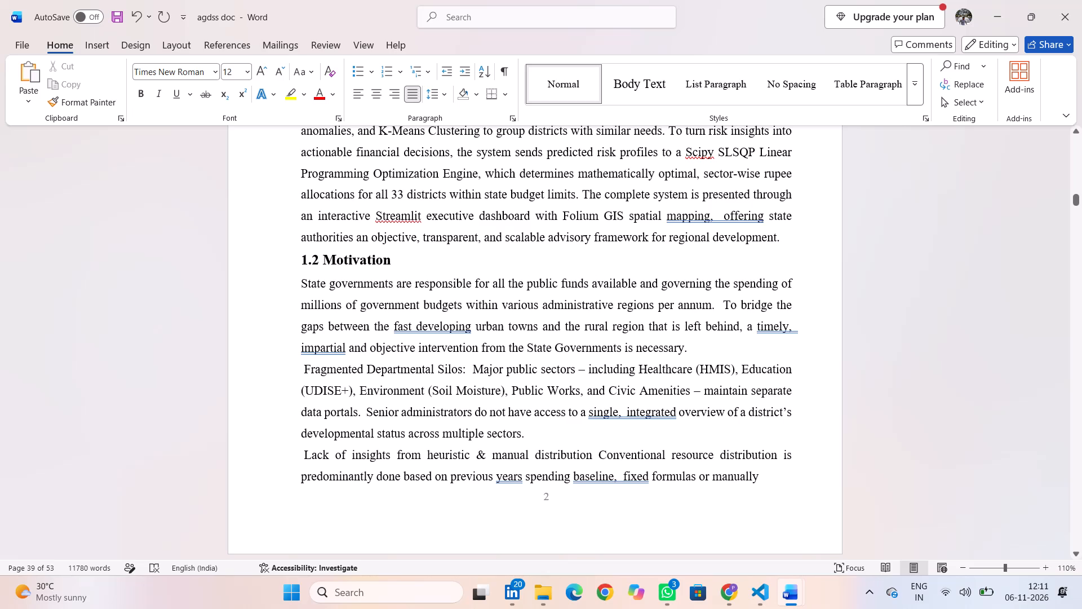
scroll(684, 324, "down", 1)
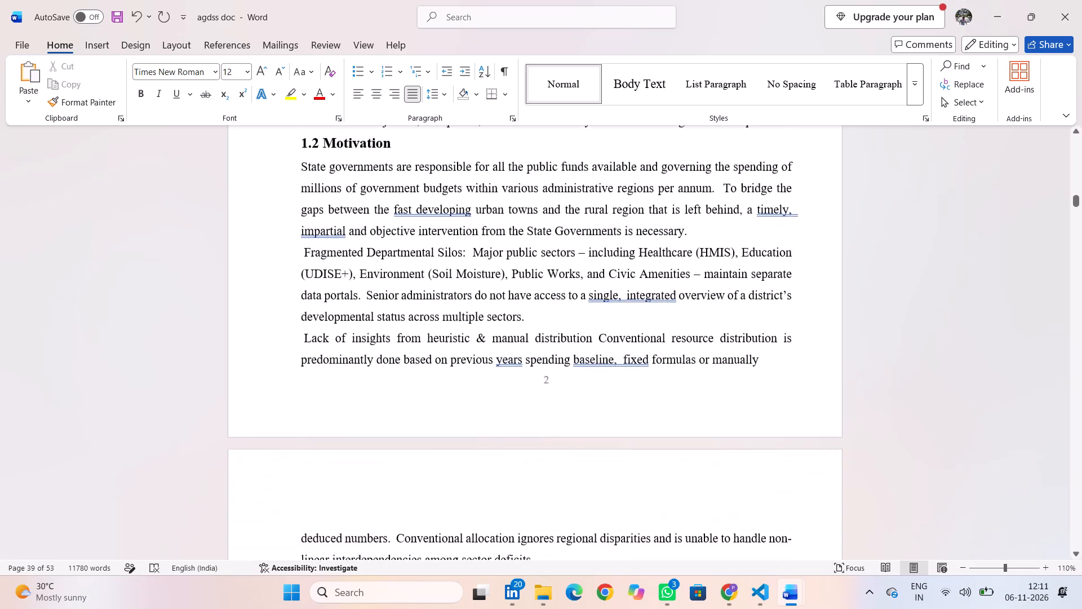
Review the rest of section 1.2 and the technical objectives in section 1.3 Objective of the Project.
scroll(682, 318, "down", 3)
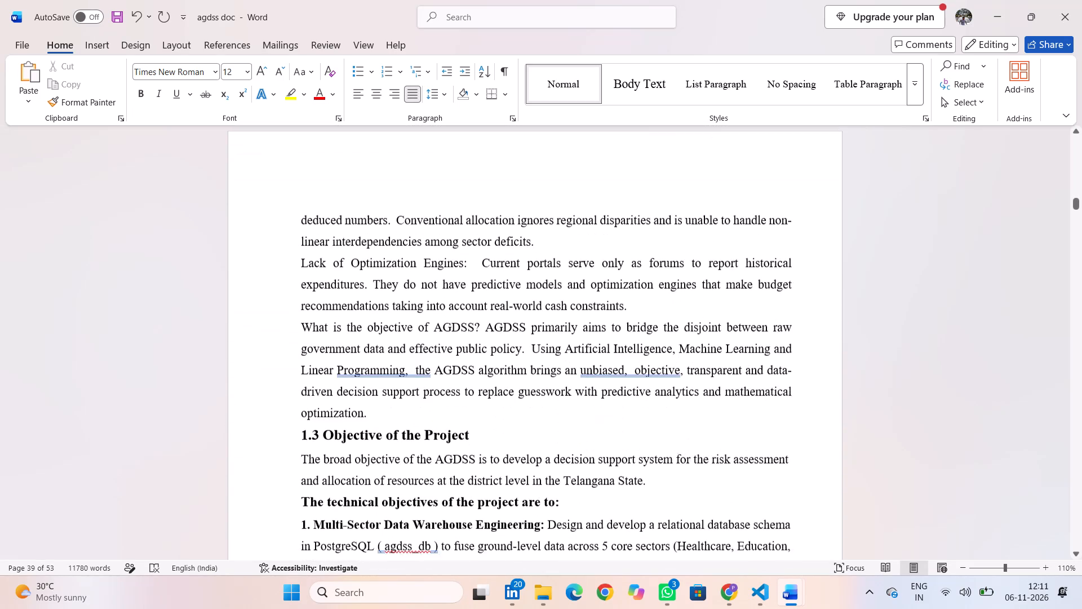
scroll(681, 299, "down", 2)
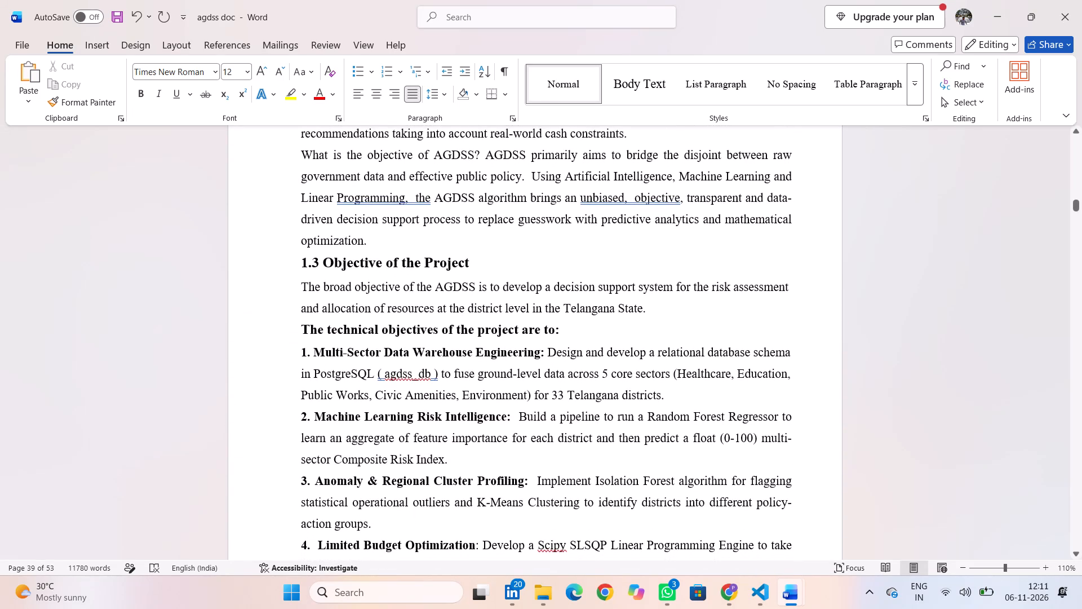
scroll(681, 299, "down", 2)
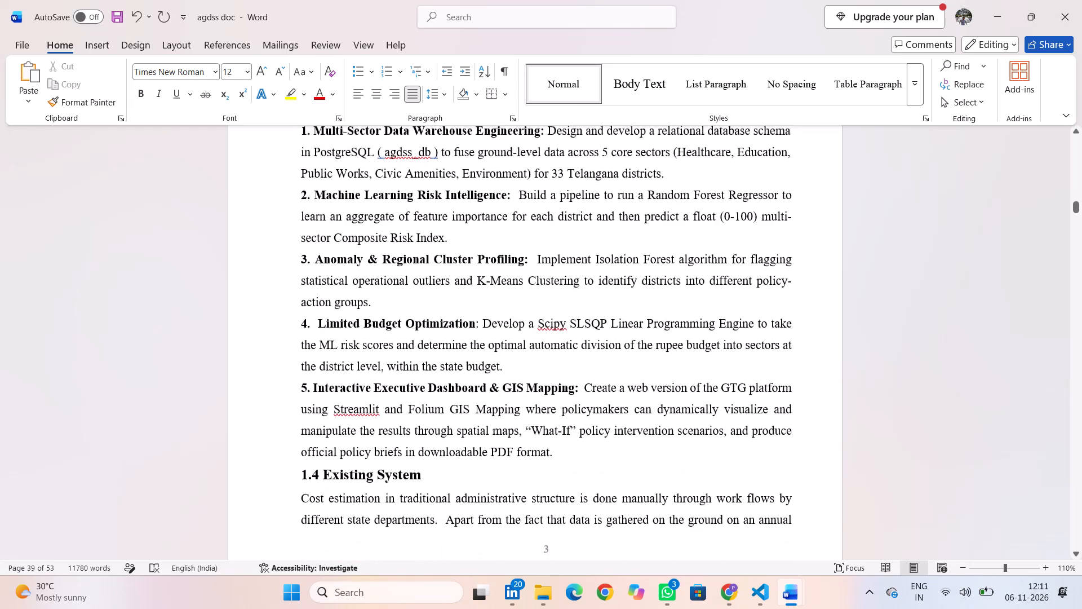
scroll(681, 299, "down", 1)
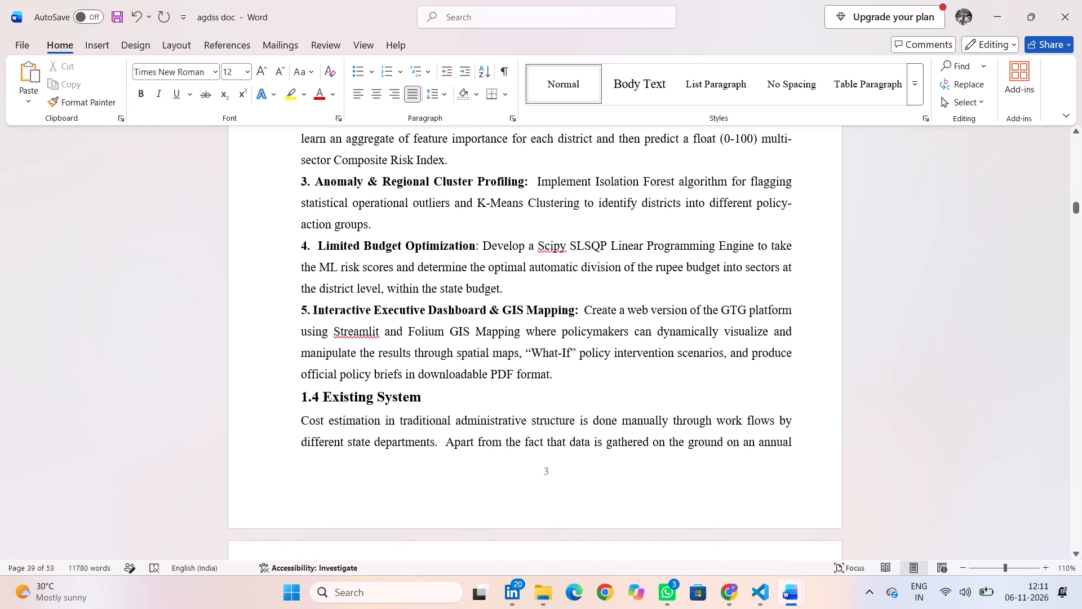
Review section 1.4 Existing System, covering its limitations from Fragmented Departmental Silos to Limited Interactive Policy Analysis and the summary.
scroll(681, 299, "down", 3)
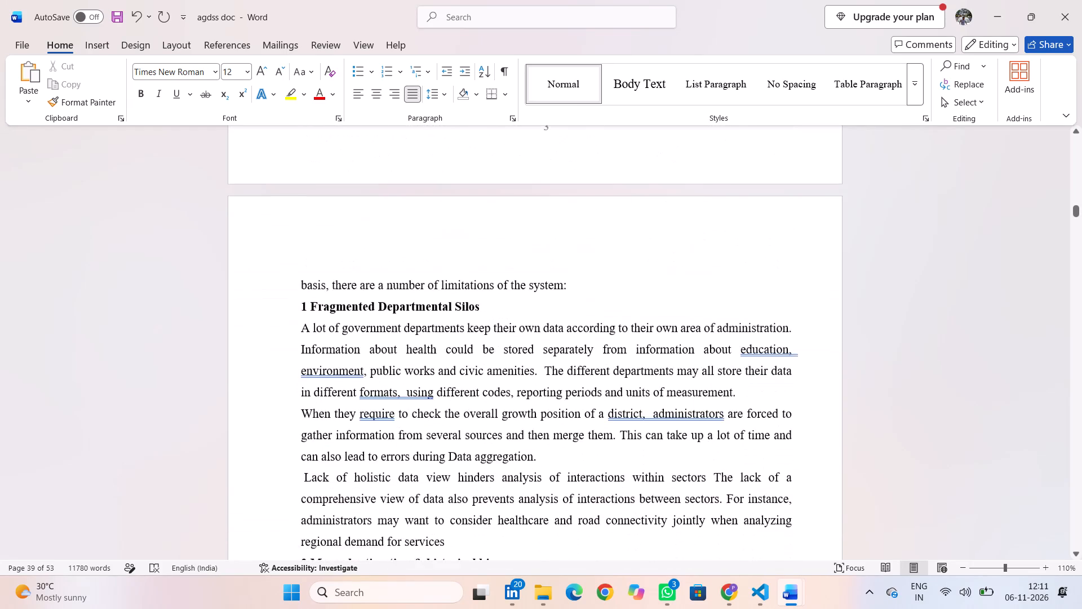
scroll(681, 299, "down", 1)
scroll(681, 299, "up", 1)
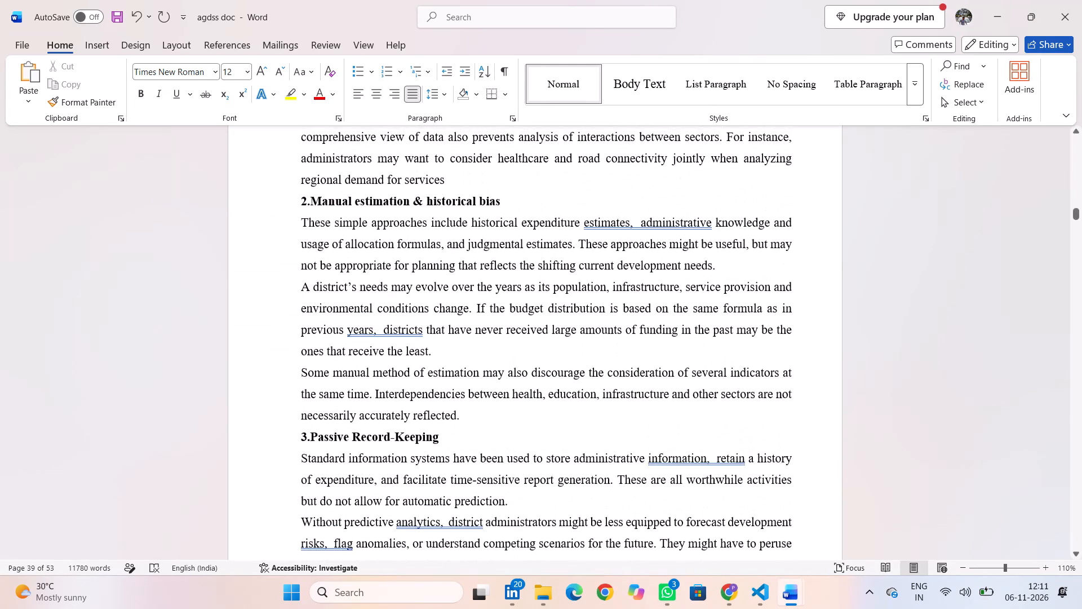
scroll(682, 313, "down", 3)
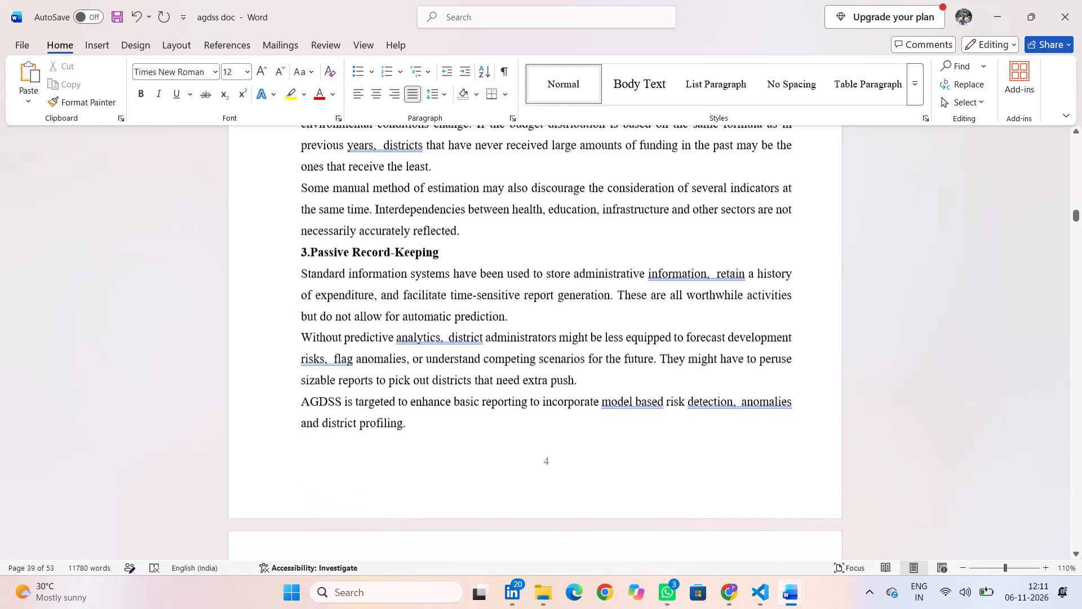
scroll(682, 313, "down", 4)
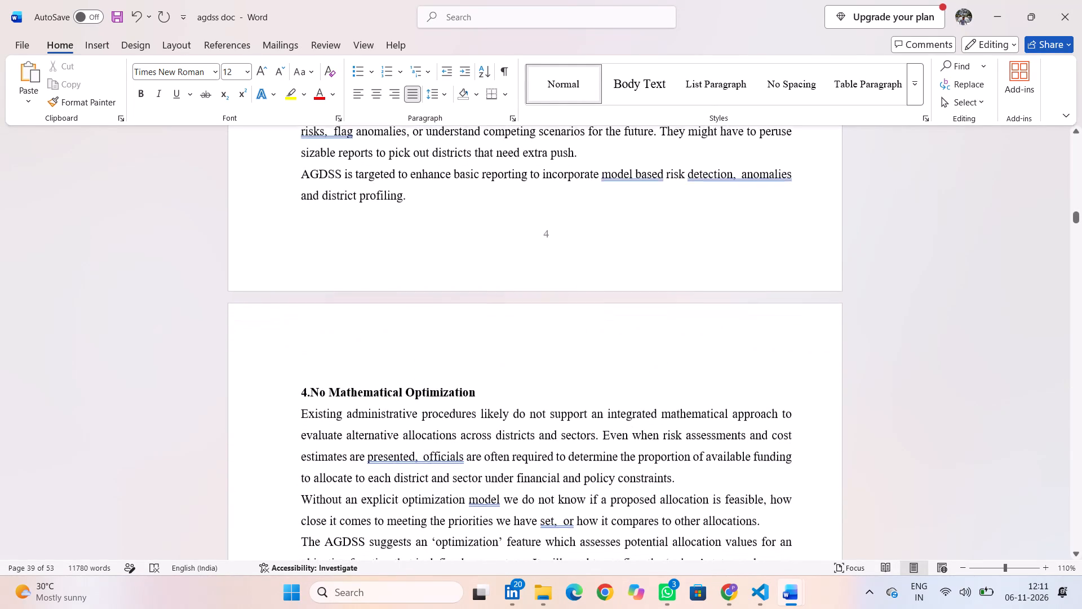
scroll(682, 313, "down", 3)
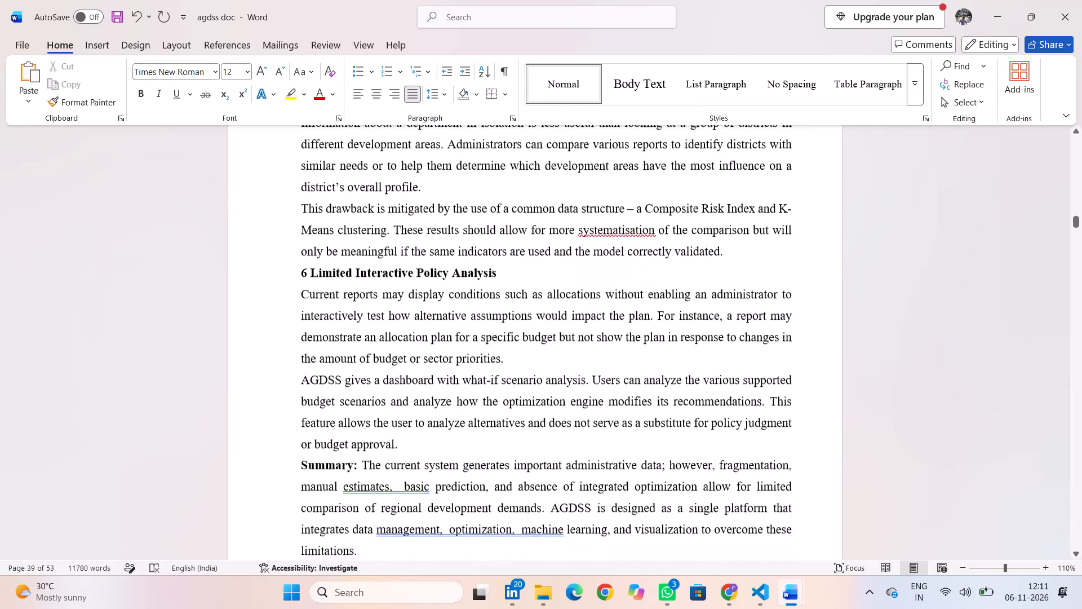
Review the remaining pages of Chapter 1, including Mathematical Budget Optimization and Executive Decision Dashboard.
scroll(682, 313, "down", 7)
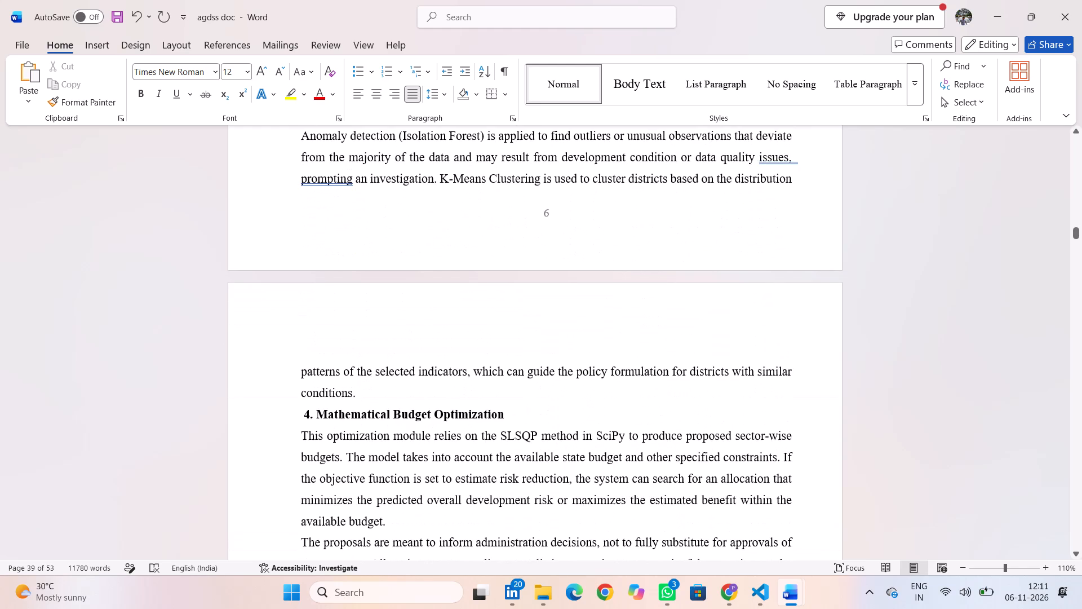
scroll(682, 313, "down", 3)
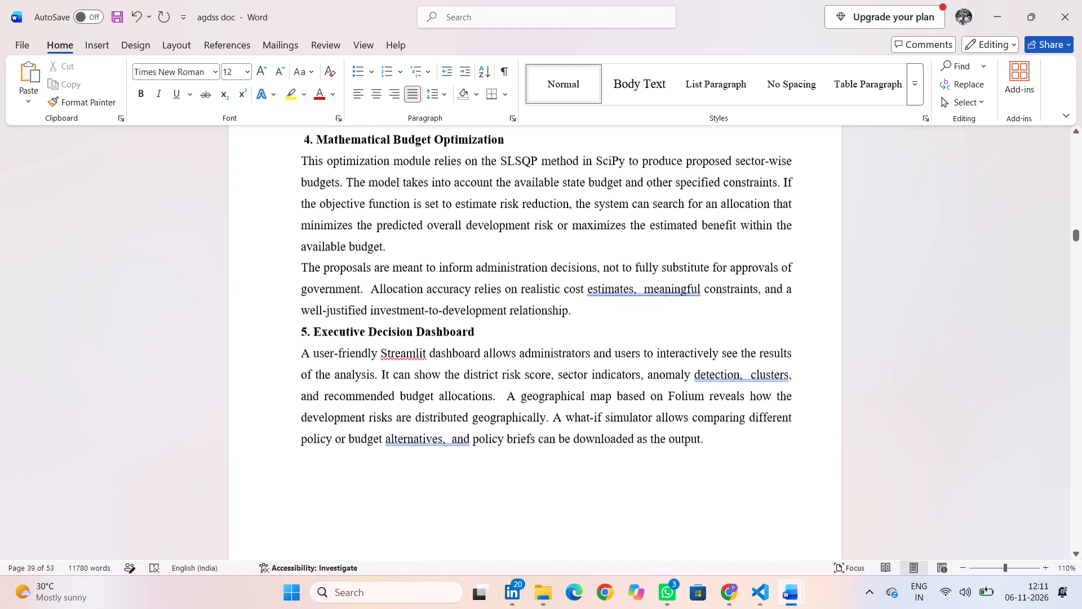
Examine the start of Chapter 2 Requirement Engineering and section 2.1 Hardware Requirements, from Processor to Network Connectivity.
scroll(683, 293, "down", 4)
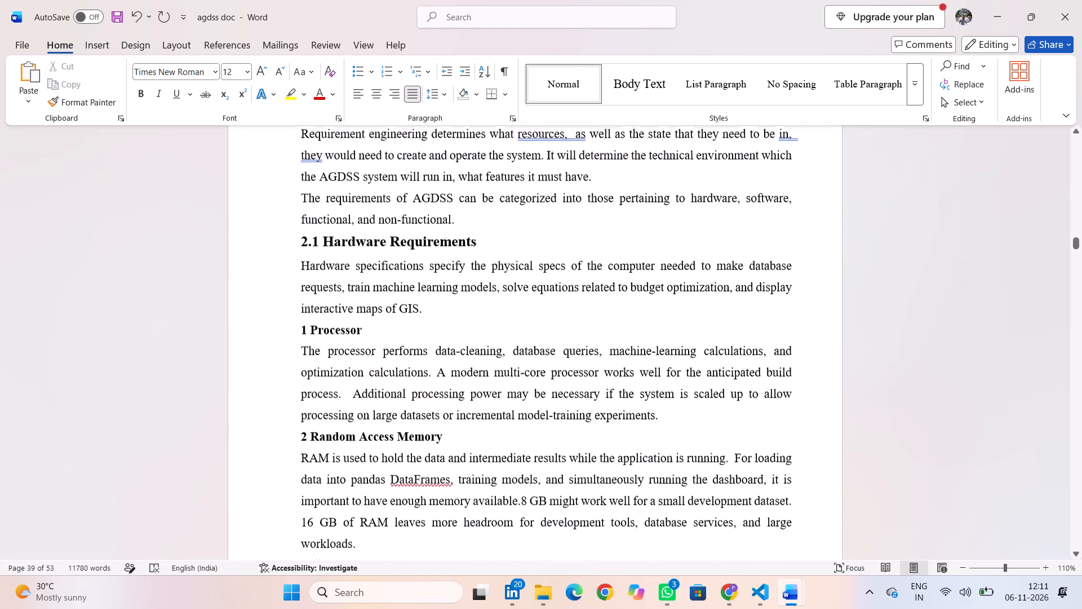
scroll(683, 293, "up", 2)
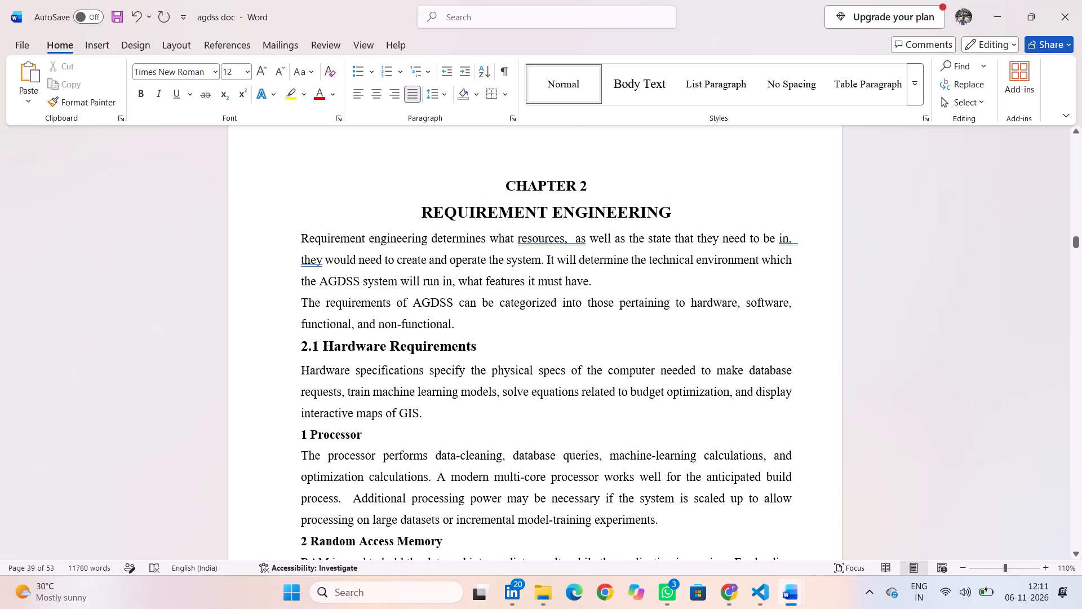
scroll(683, 287, "down", 1)
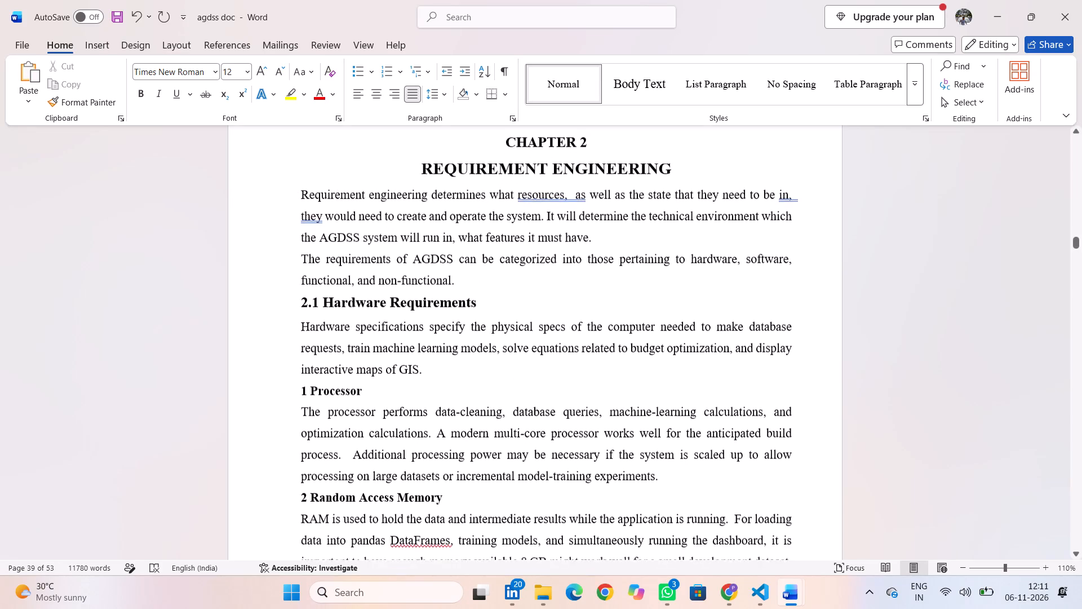
scroll(683, 284, "down", 1)
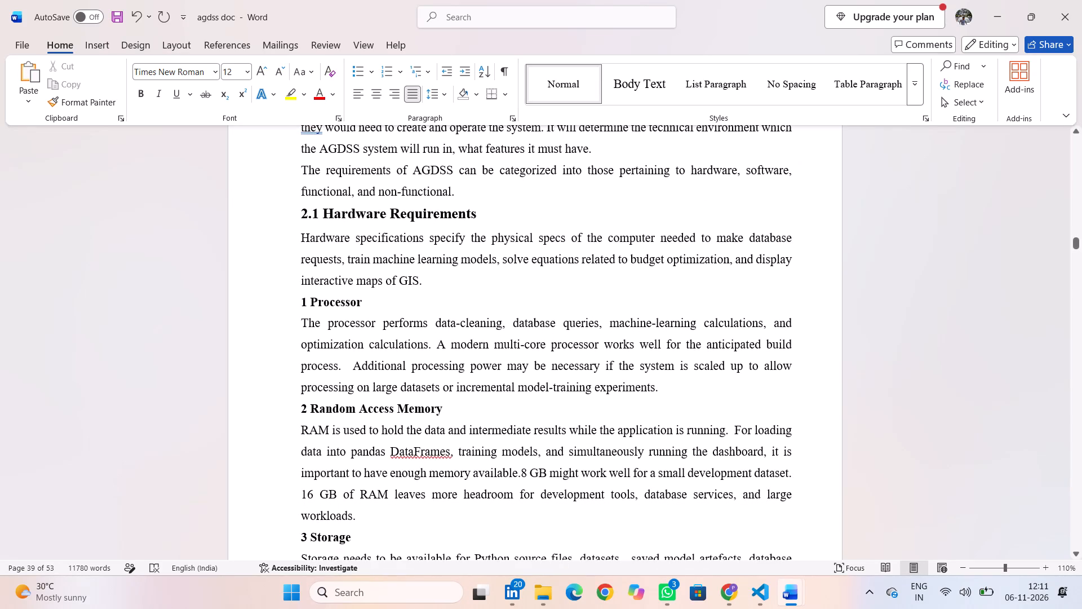
scroll(683, 284, "down", 3)
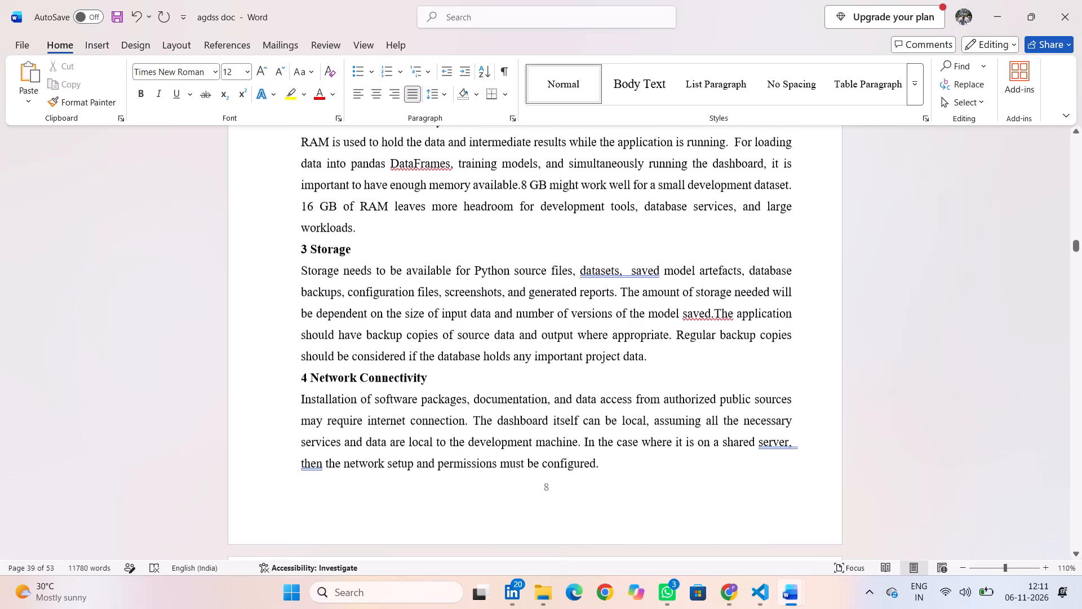
scroll(684, 260, "down", 1)
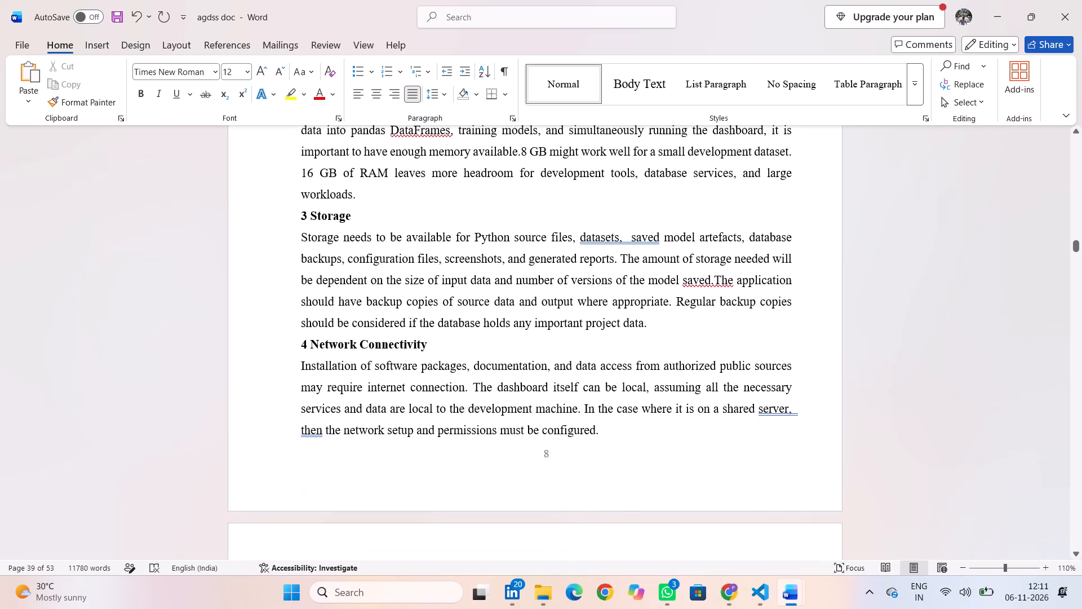
scroll(684, 260, "down", 2)
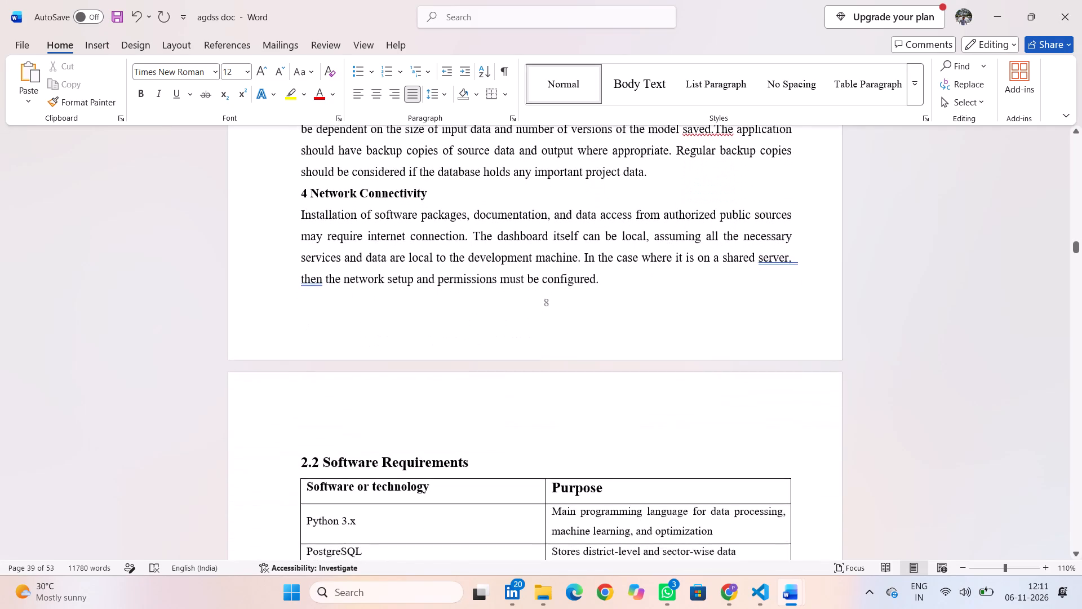
Review section 2.2 Software Requirements, including its technology table and the scikit-learn, SciPy and Streamlit descriptions.
scroll(684, 260, "down", 4)
left_click(684, 260)
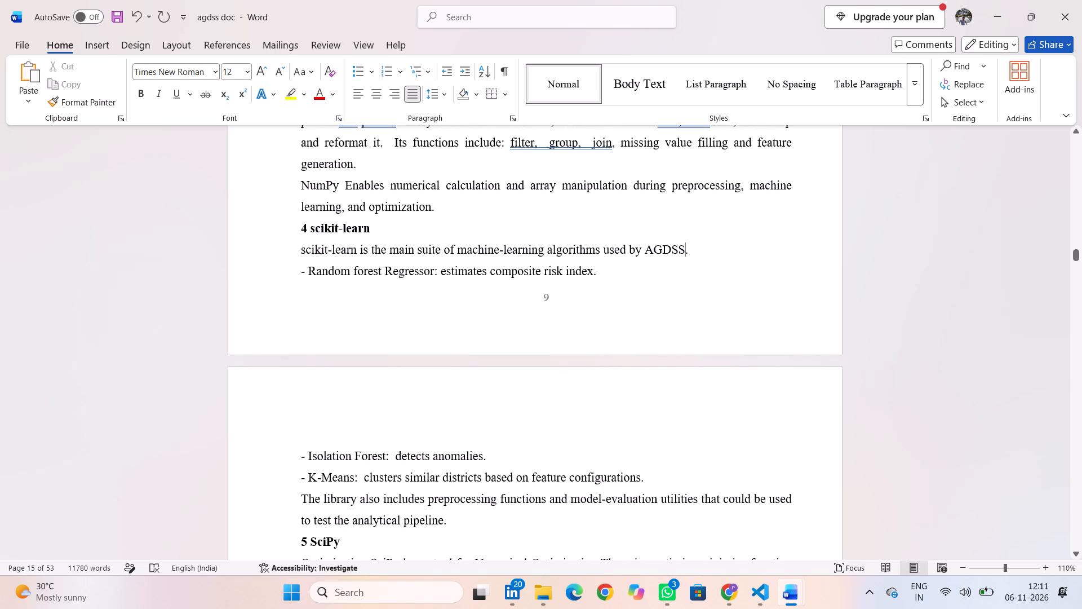
scroll(684, 260, "down", 2)
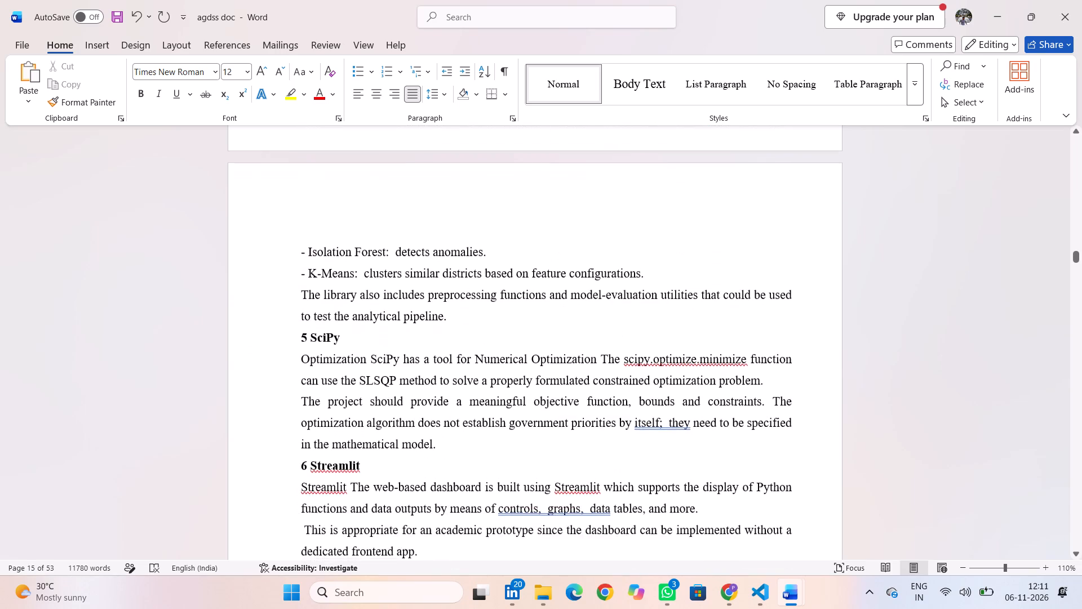
scroll(684, 254, "down", 5)
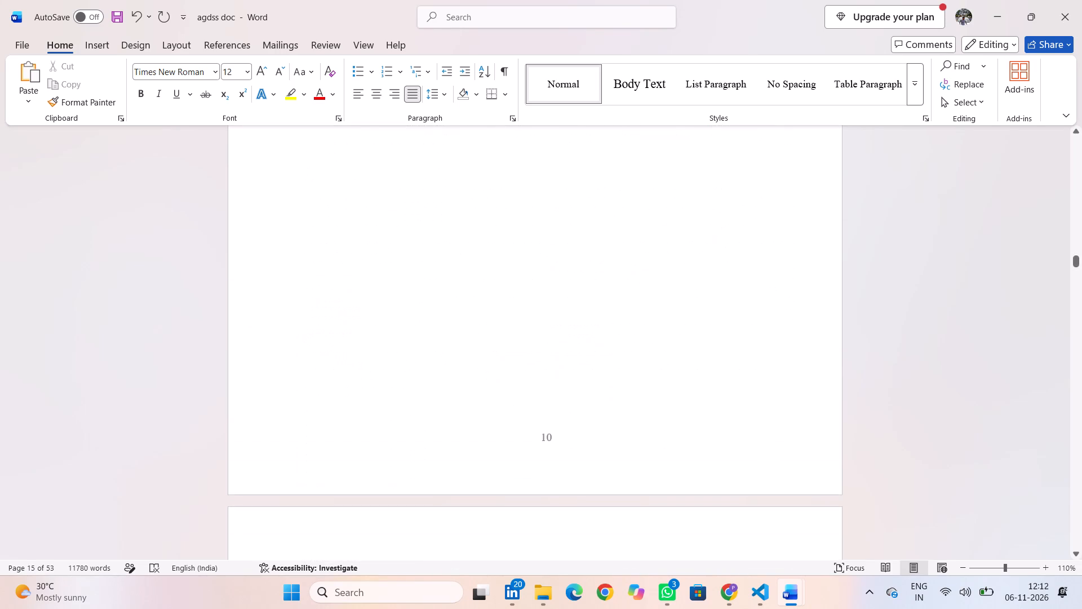
Review the opening of Chapter 3 Literature Survey and Studies 1 to 3.
scroll(684, 236, "down", 2)
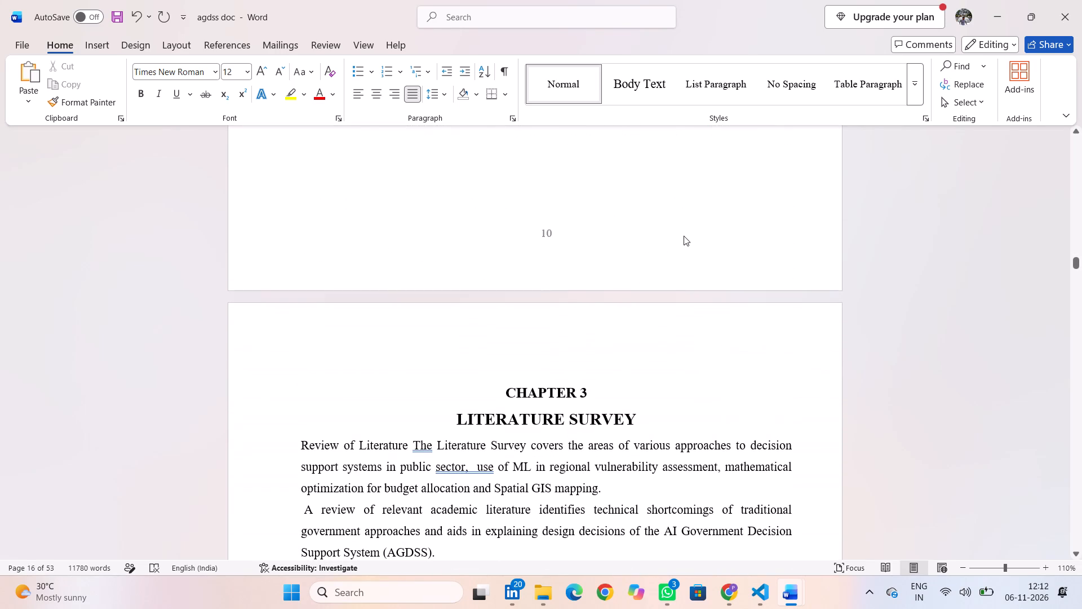
scroll(684, 236, "down", 4)
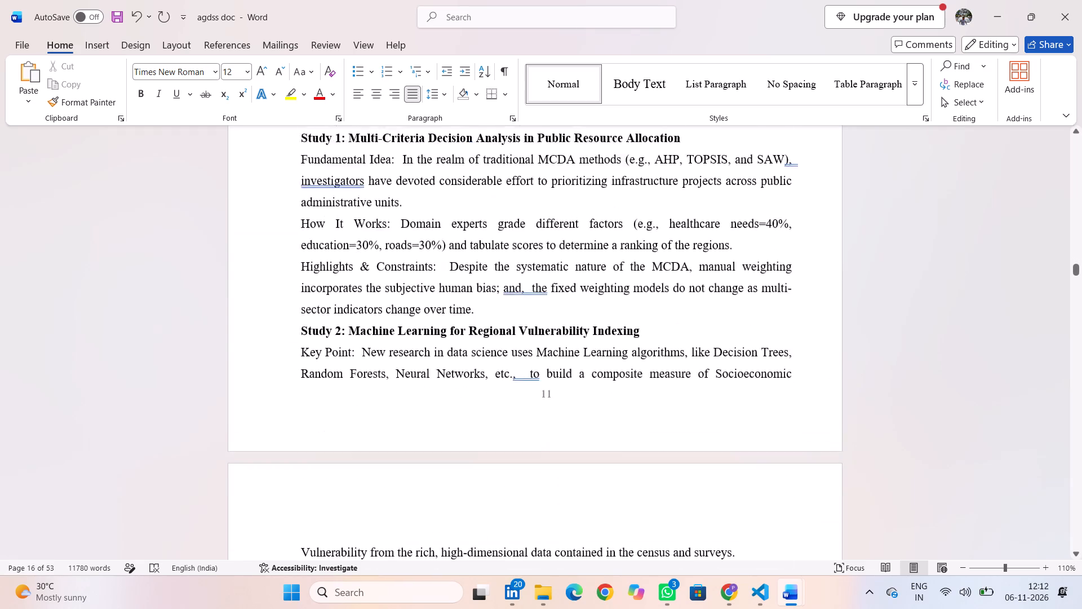
scroll(684, 236, "down", 3)
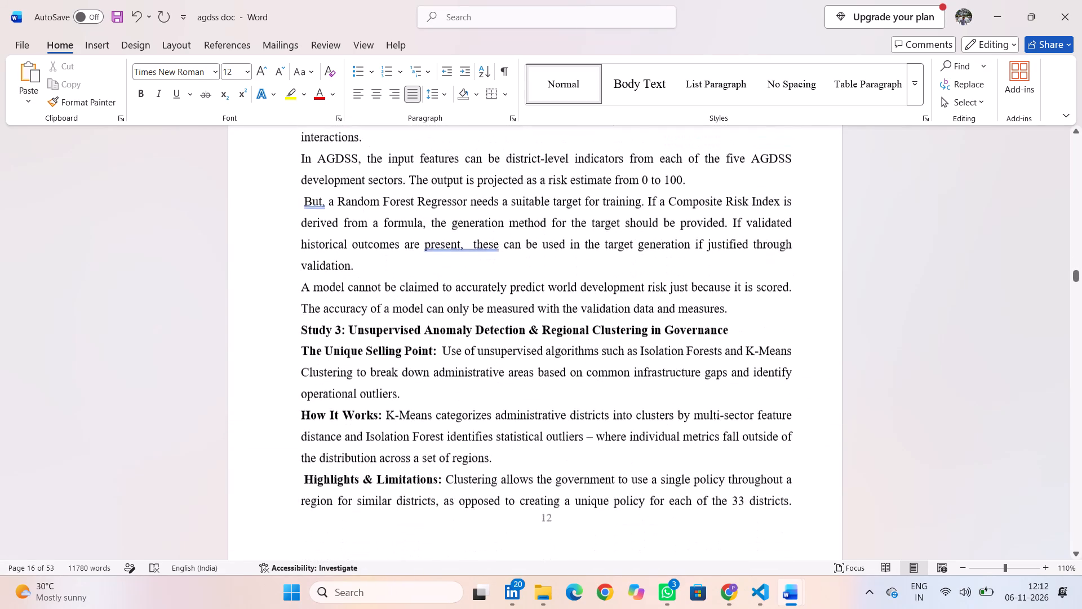
Review Study 4 on budget optimization and the gaps with their AGDSS responses at the end of Chapter 3.
scroll(684, 236, "down", 4)
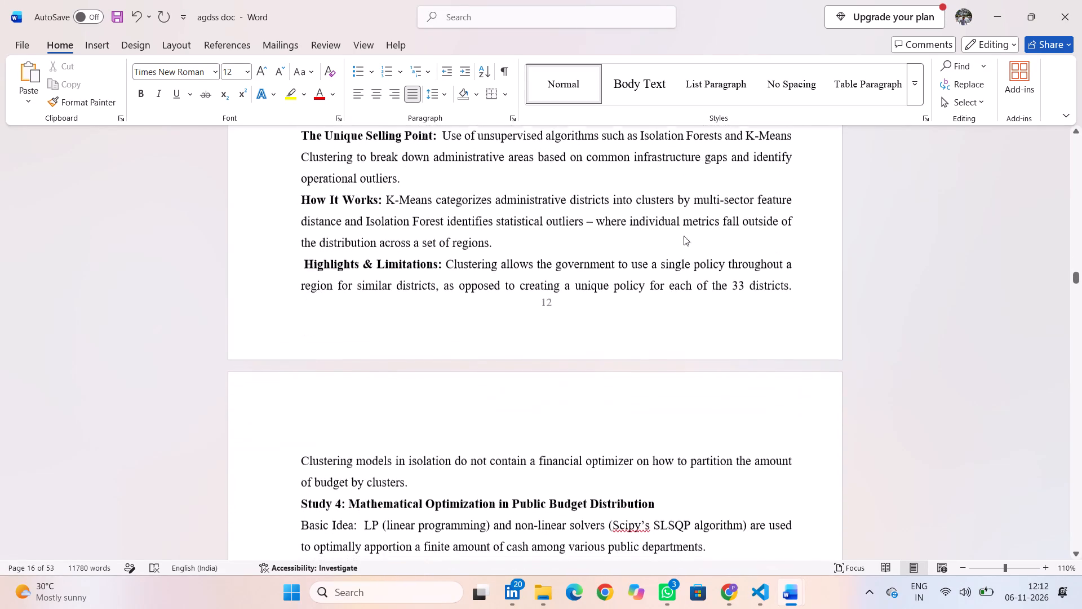
scroll(684, 236, "down", 4)
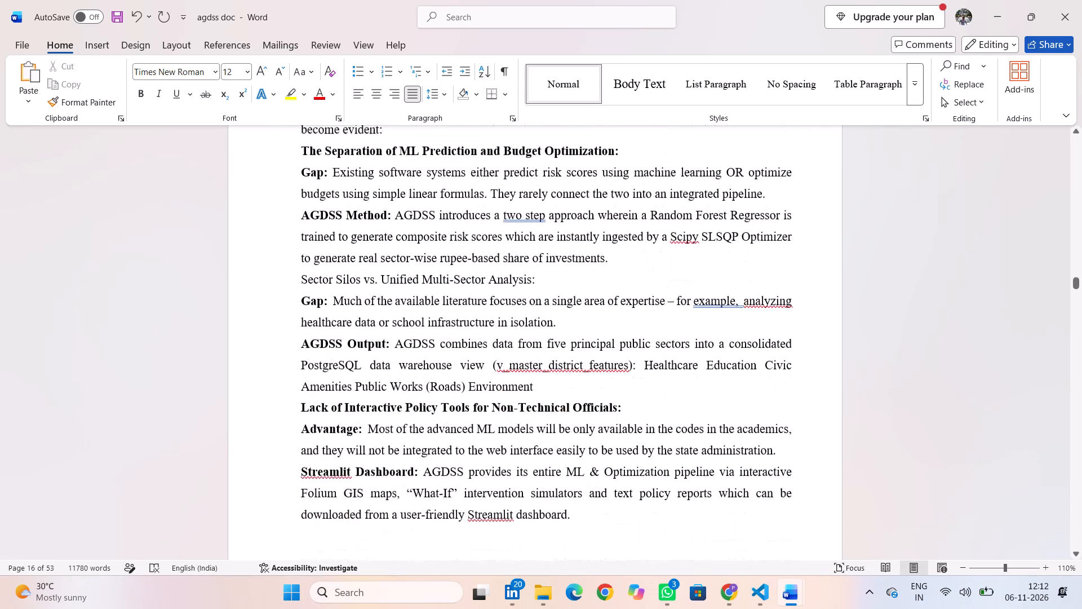
Review Chapter 4 Technology Used from section 4.1 Introduction through section 4.5 Scikit-learn, including the K-Means Clustering text.
scroll(684, 236, "down", 3)
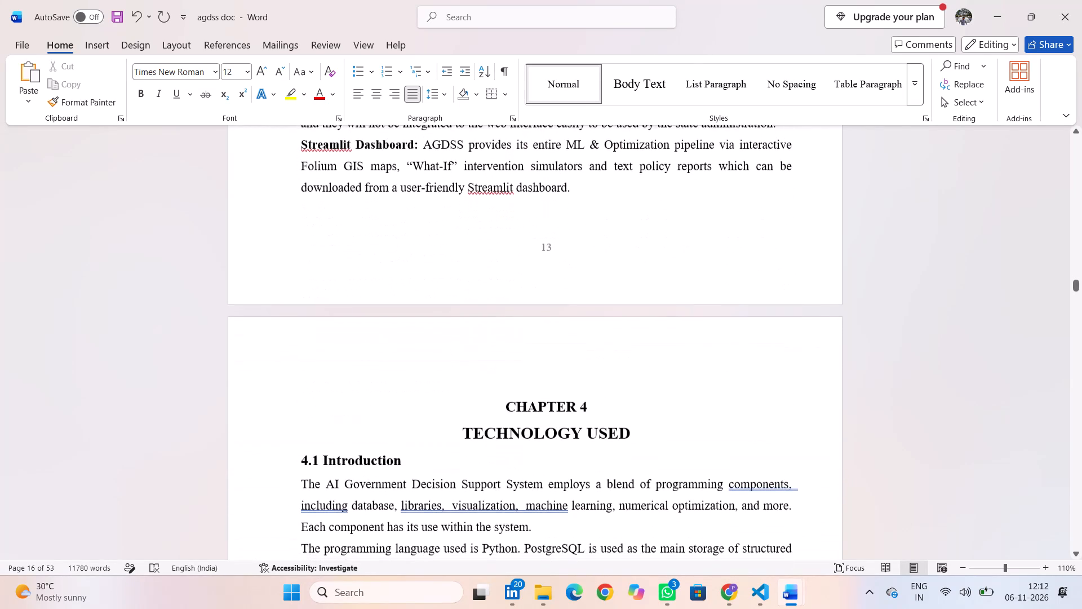
scroll(684, 236, "down", 1)
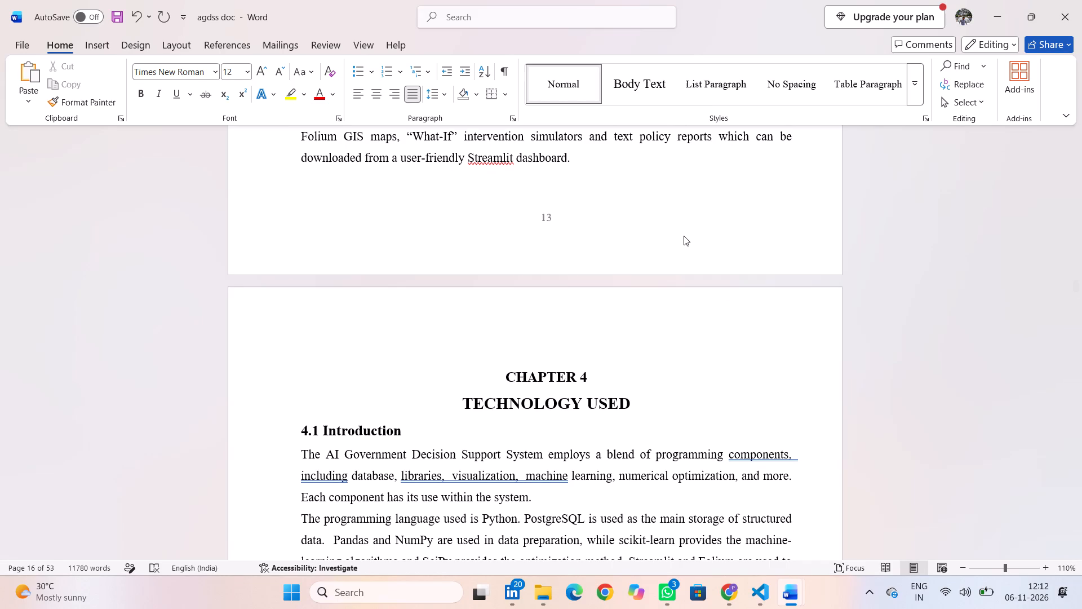
scroll(684, 236, "down", 3)
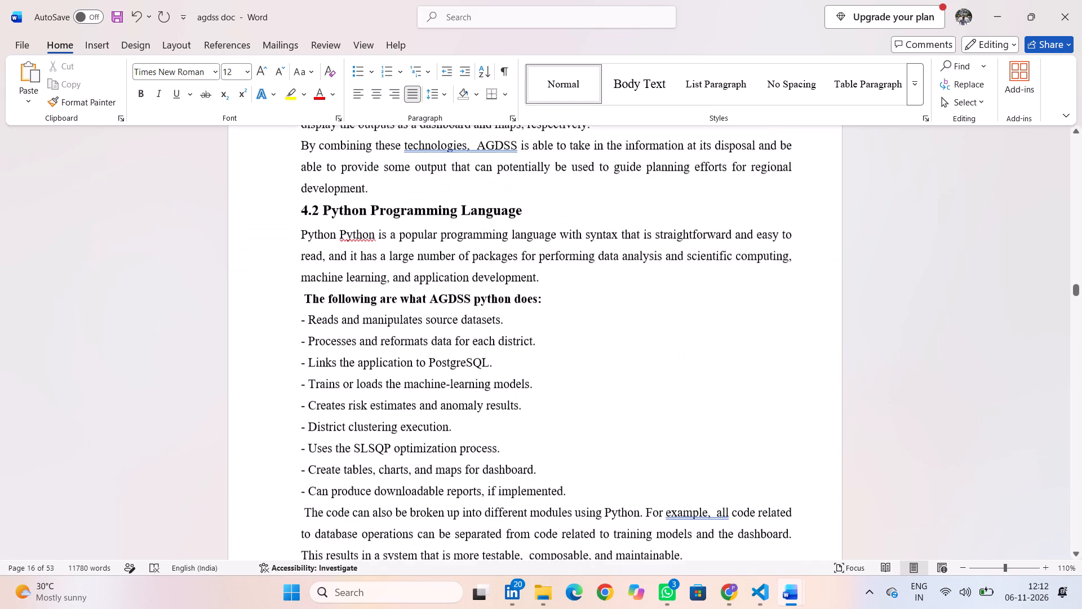
scroll(684, 236, "down", 4)
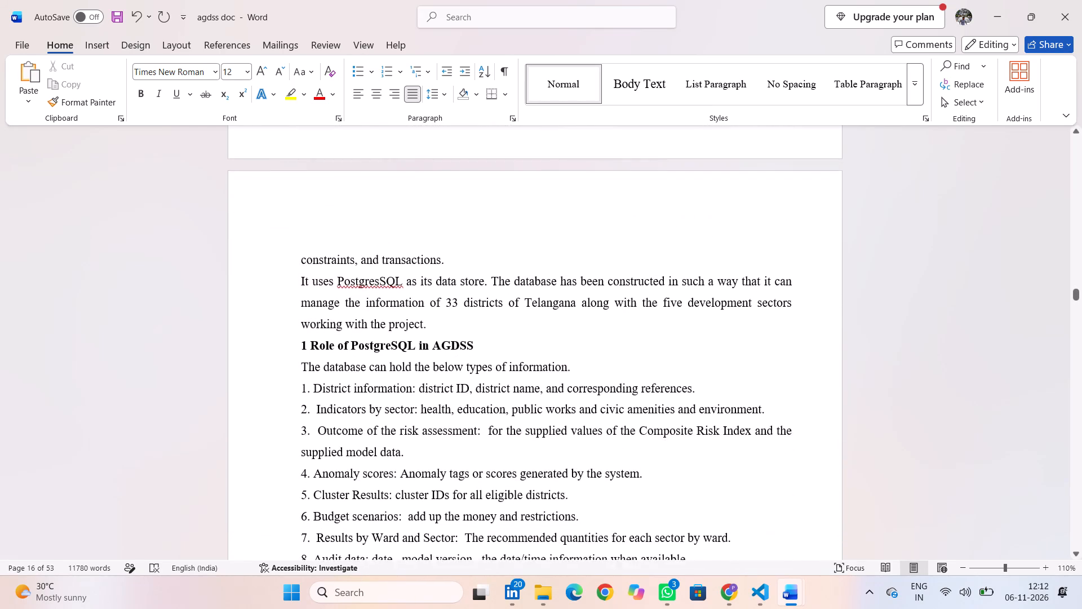
scroll(684, 236, "down", 4)
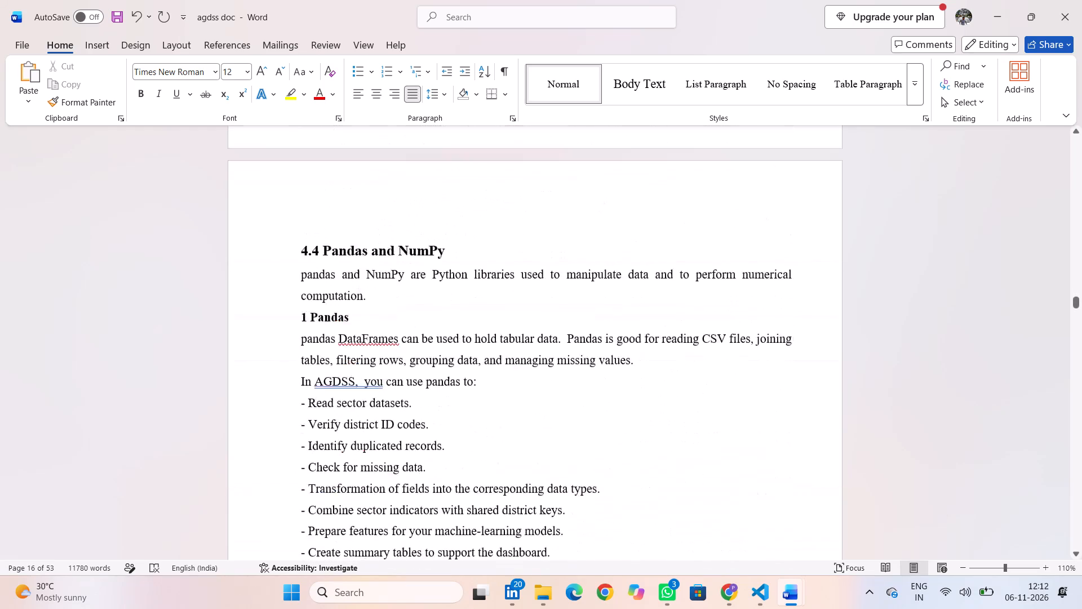
scroll(684, 233, "down", 2)
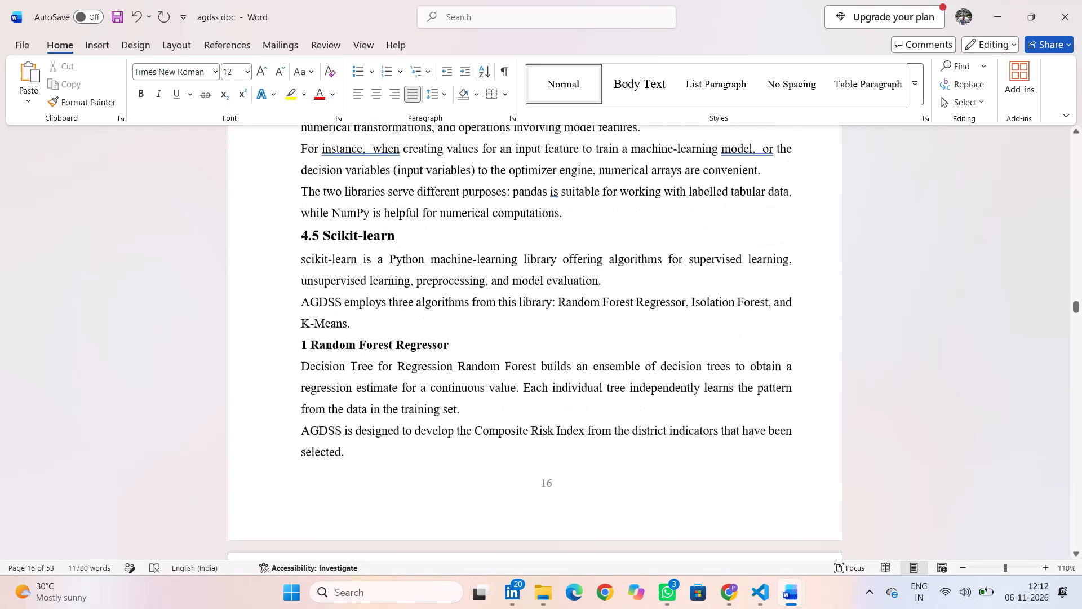
scroll(684, 233, "down", 3)
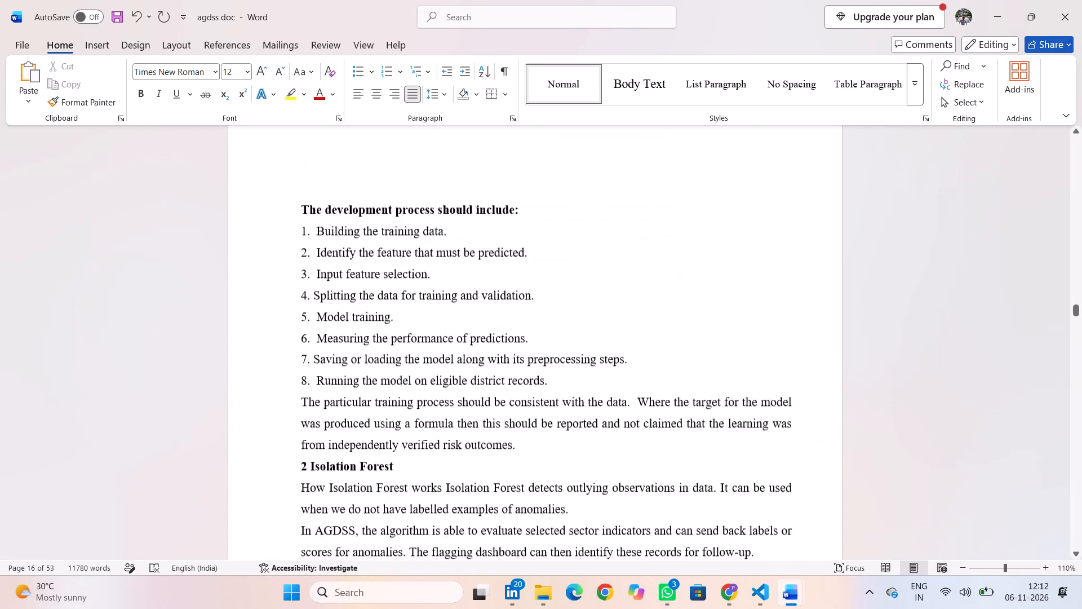
scroll(684, 233, "down", 3)
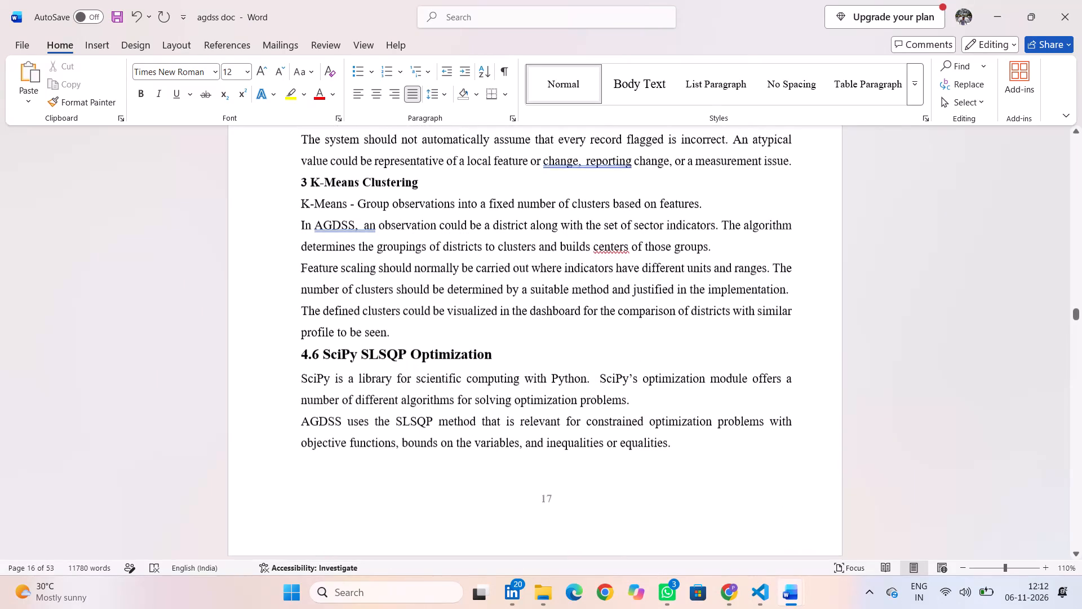
Examine the rest of Chapter 4, from the SciPy SLSQP optimization formulas through section 4.9 Technology Integration.
scroll(684, 233, "down", 3)
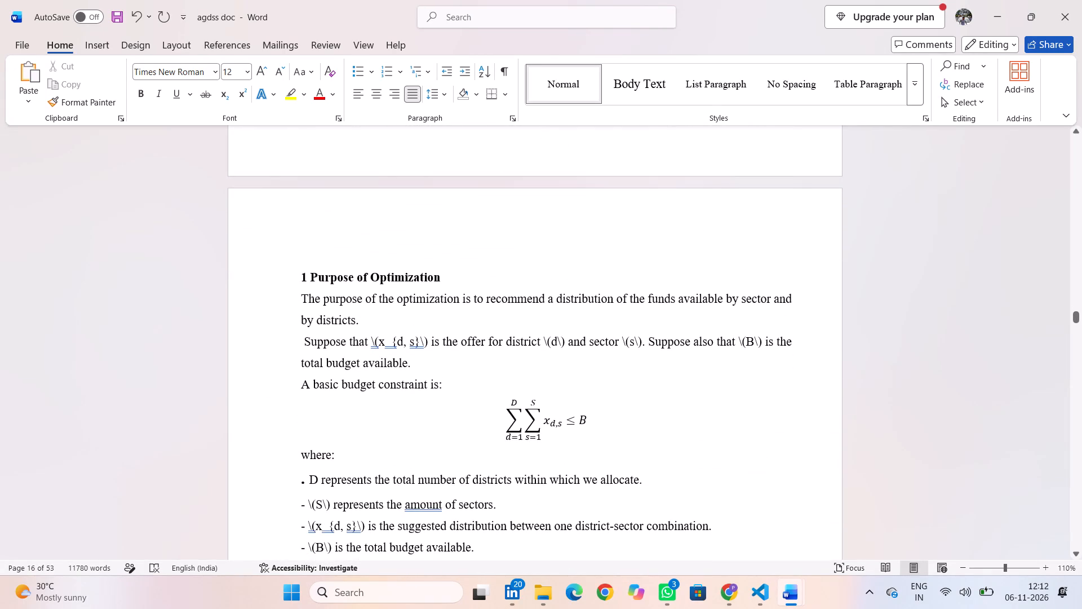
scroll(684, 233, "down", 3)
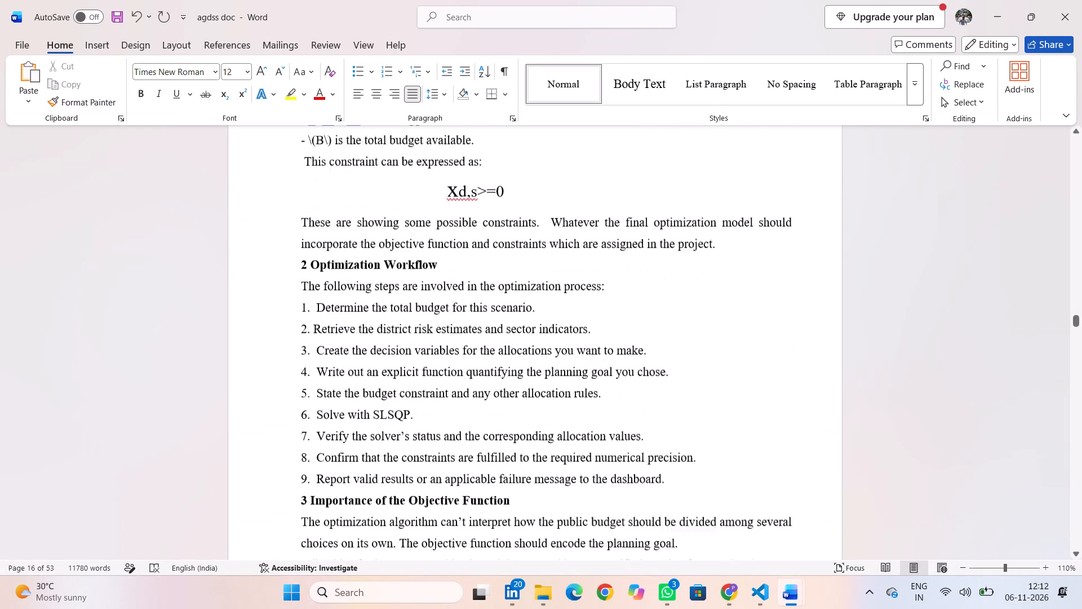
scroll(684, 233, "down", 3)
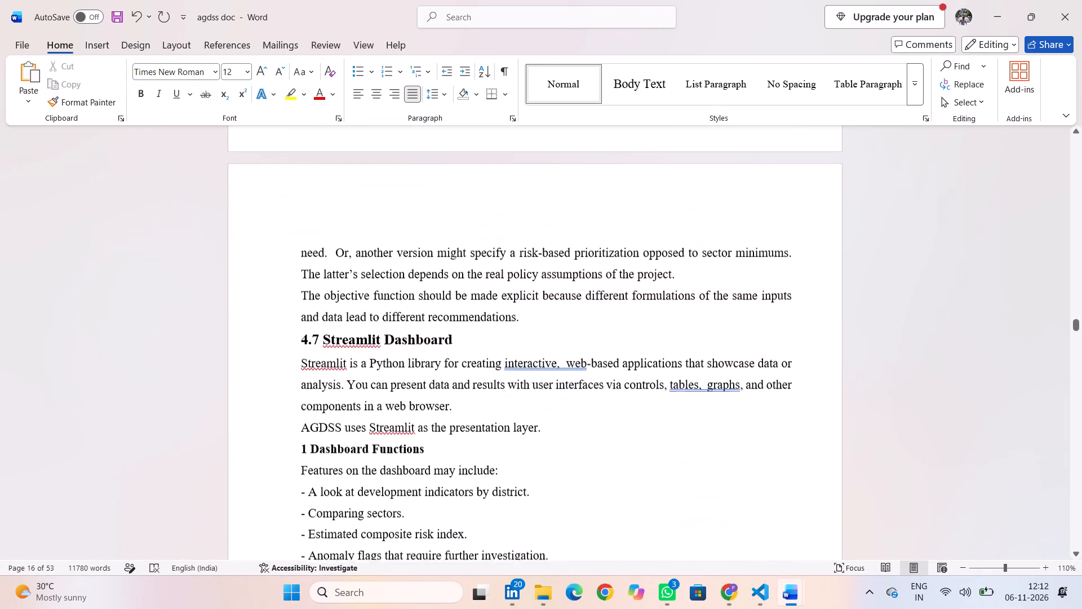
scroll(684, 233, "down", 4)
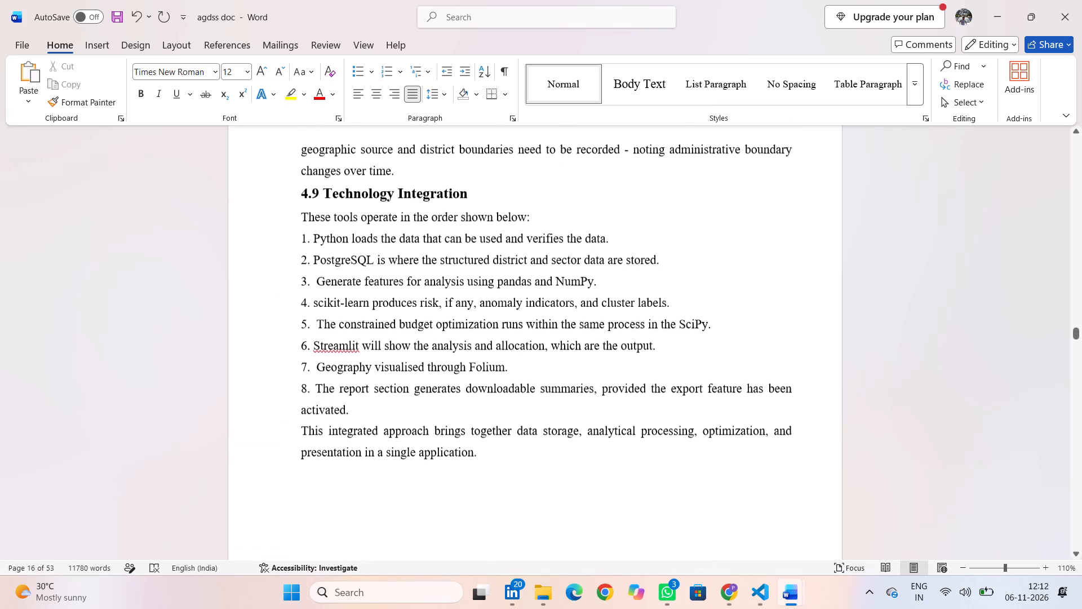
Review the opening of Chapter 5 and section 5.1, covering system actors, core use cases and the use case diagram.
scroll(684, 233, "down", 2)
scroll(684, 233, "up", 1)
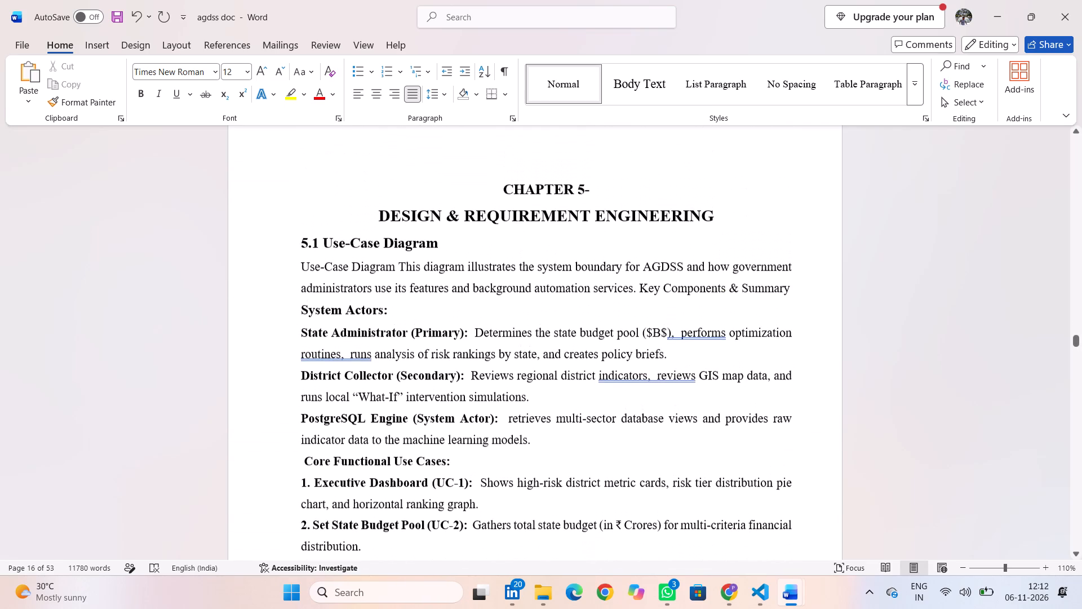
scroll(684, 233, "up", 1)
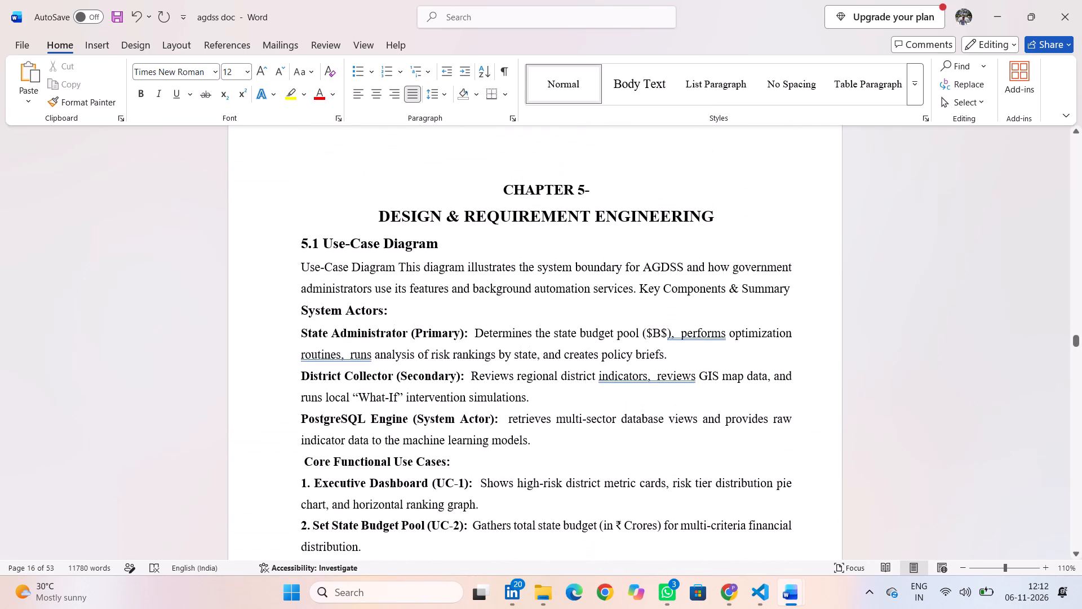
scroll(684, 226, "down", 1)
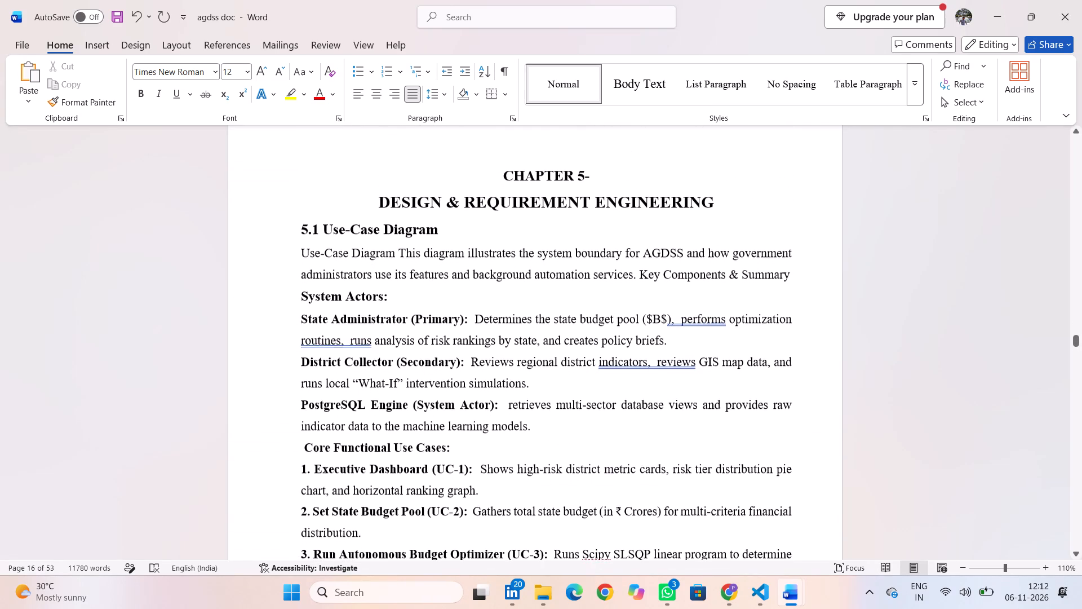
scroll(684, 224, "down", 4)
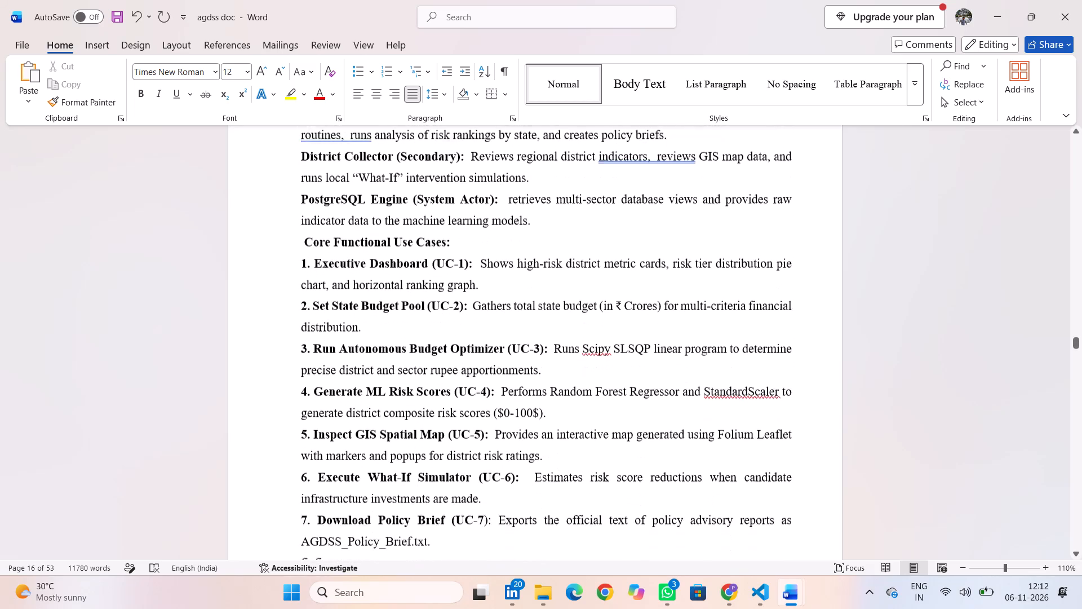
scroll(684, 206, "down", 3)
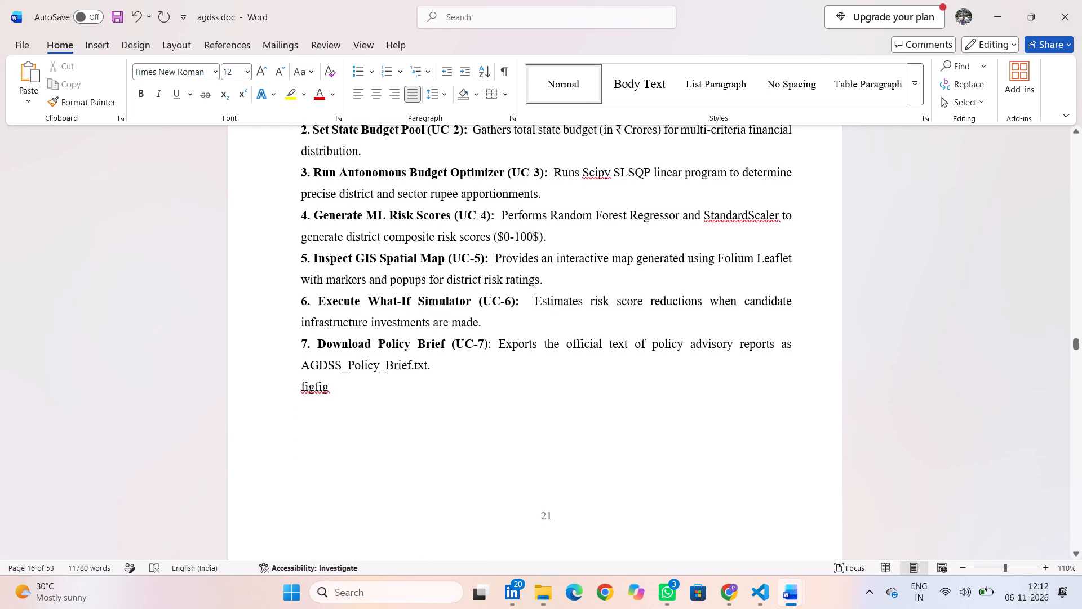
scroll(684, 175, "down", 3)
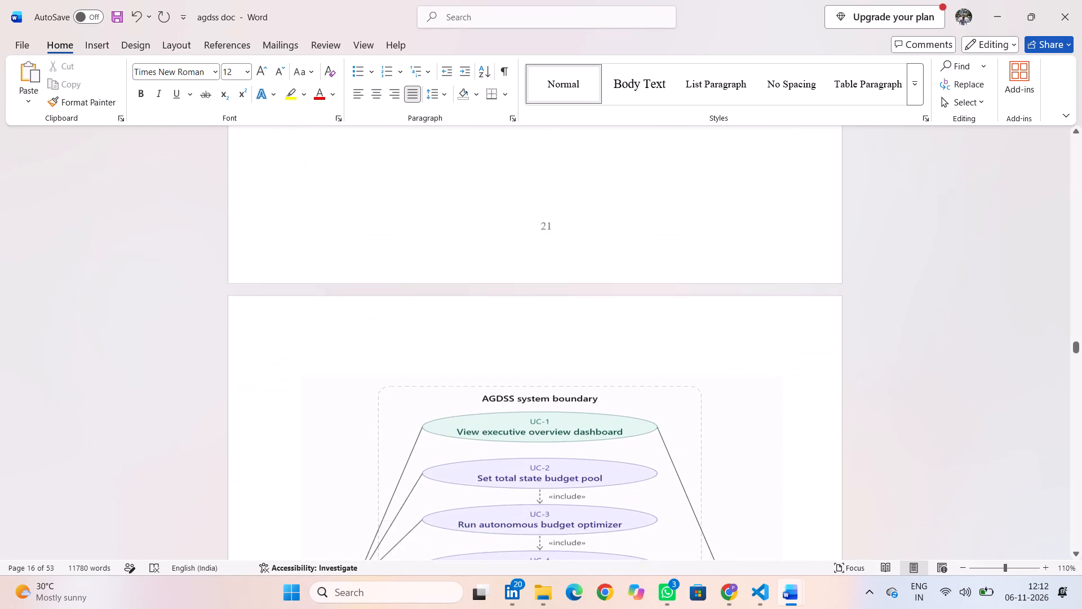
scroll(684, 175, "down", 3)
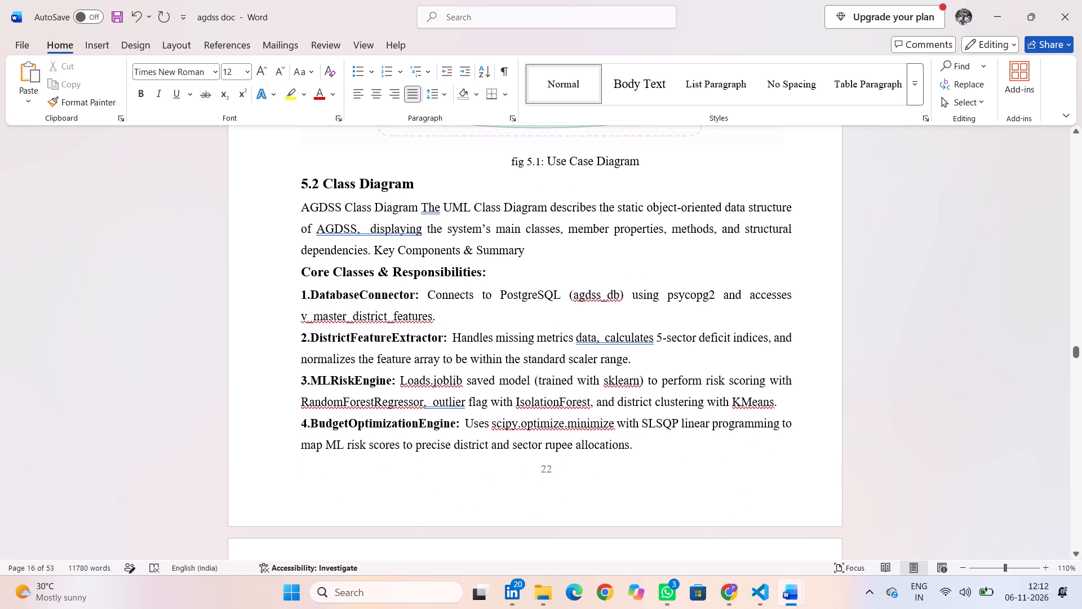
Review section 5.2 Class Diagram, including the core classes, the Fig 5.2 diagram and the class relationships.
scroll(692, 140, "down", 2)
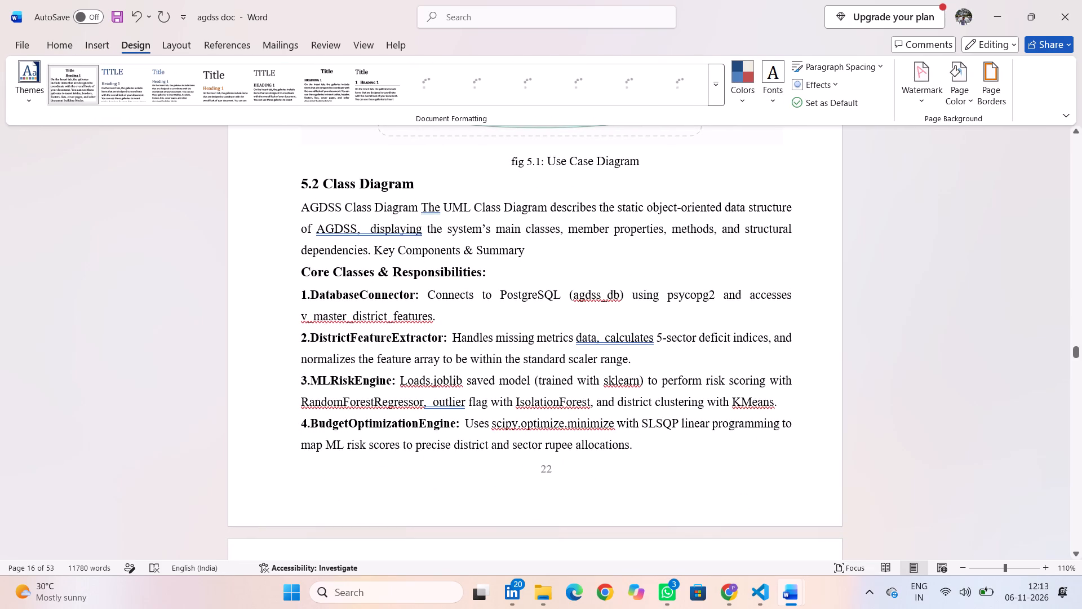
scroll(653, 316, "down", 1)
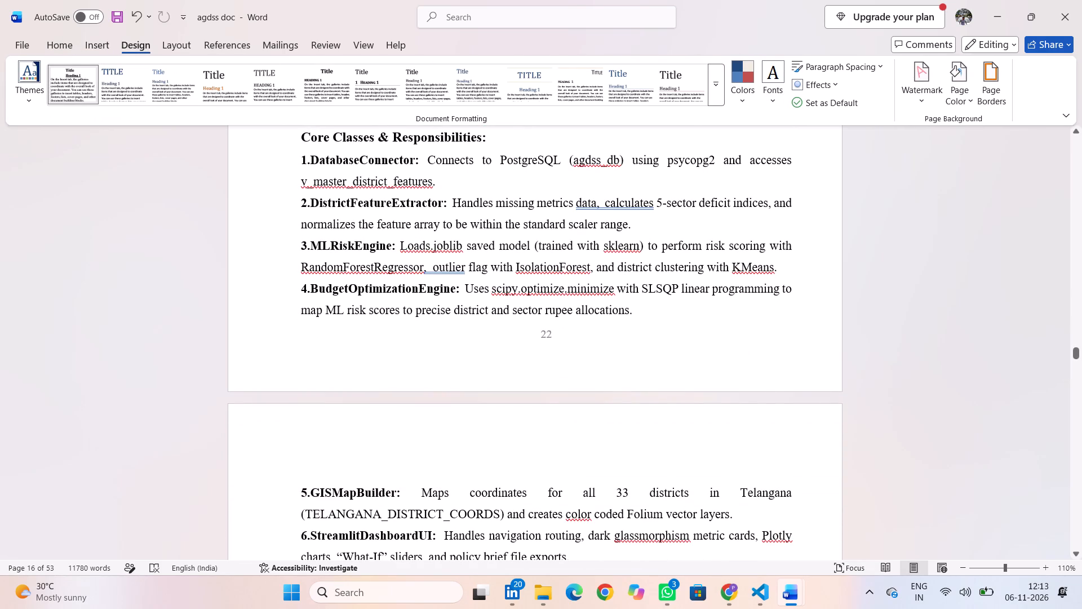
left_click(655, 324)
scroll(655, 324, "down", 2)
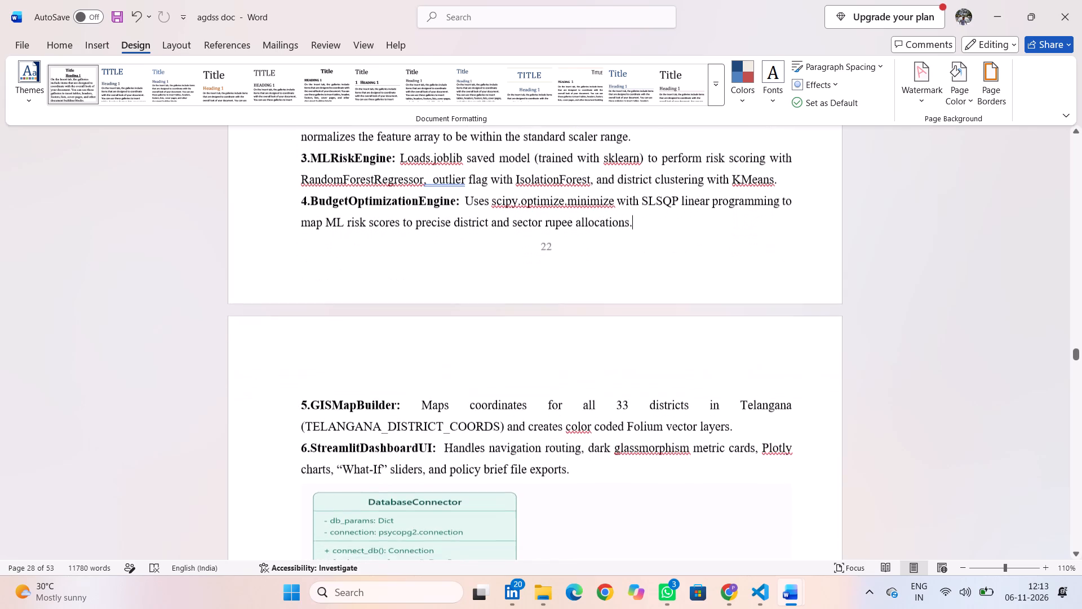
scroll(655, 324, "down", 4)
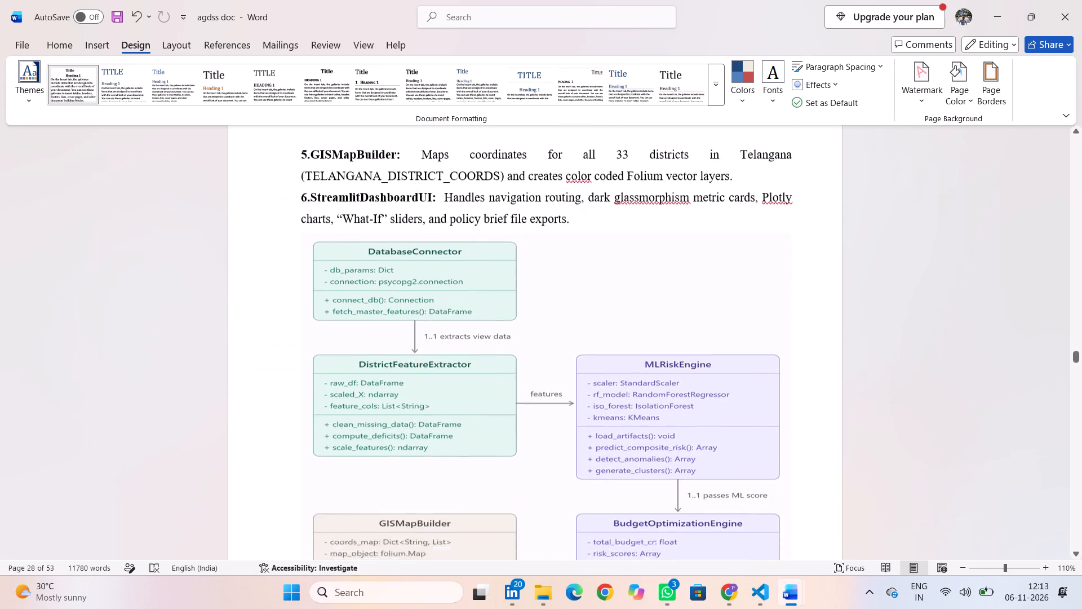
scroll(655, 324, "down", 3)
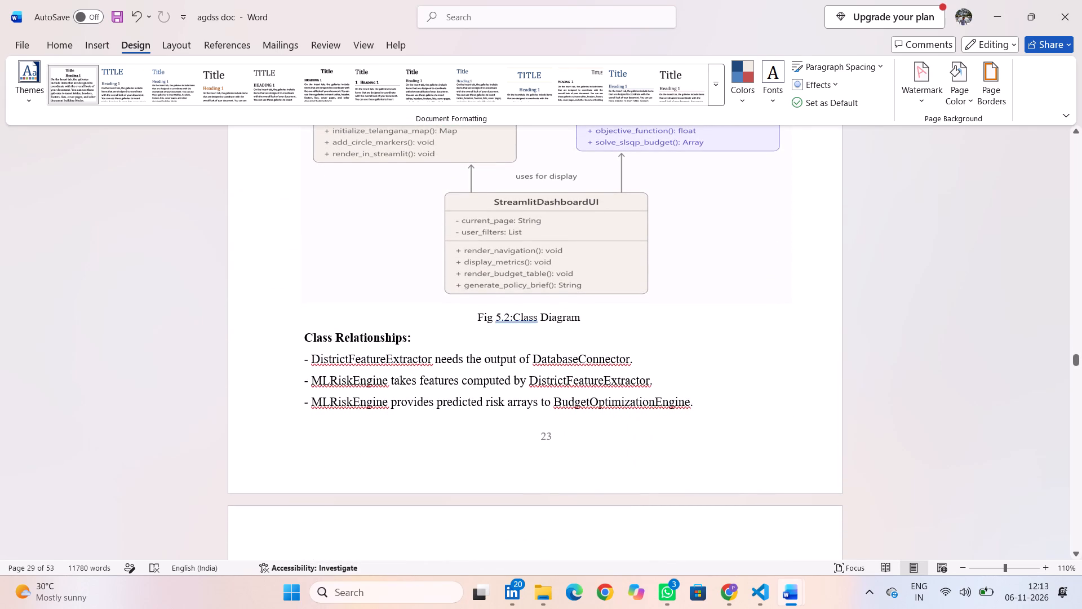
scroll(655, 324, "down", 2)
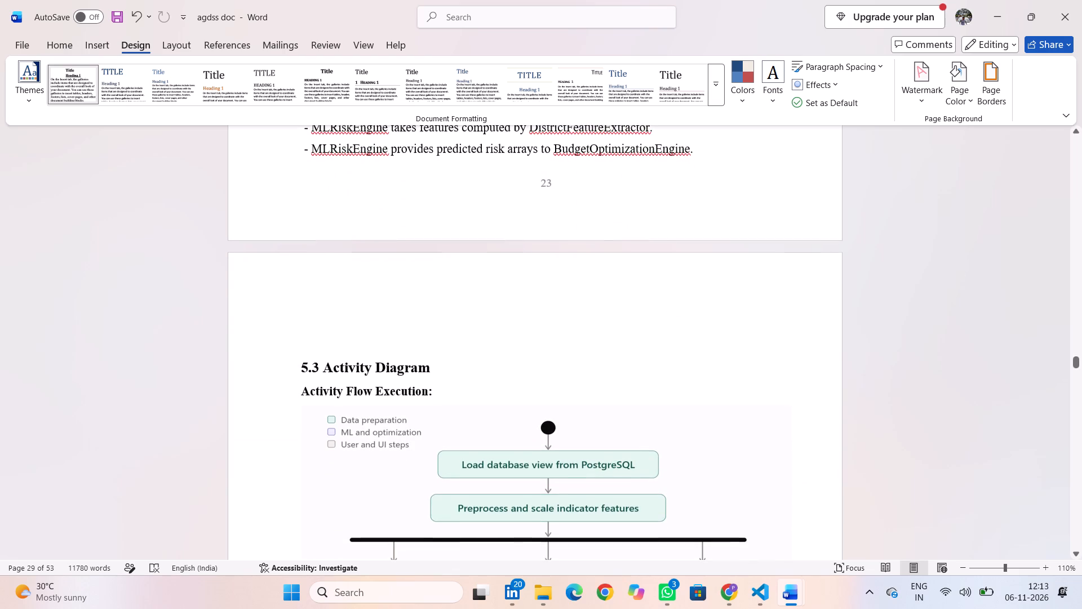
Remove the blank line above the 5.3 Activity Diagram heading, keeping the full stop that ends the last class relationship line.
scroll(655, 324, "down", 2)
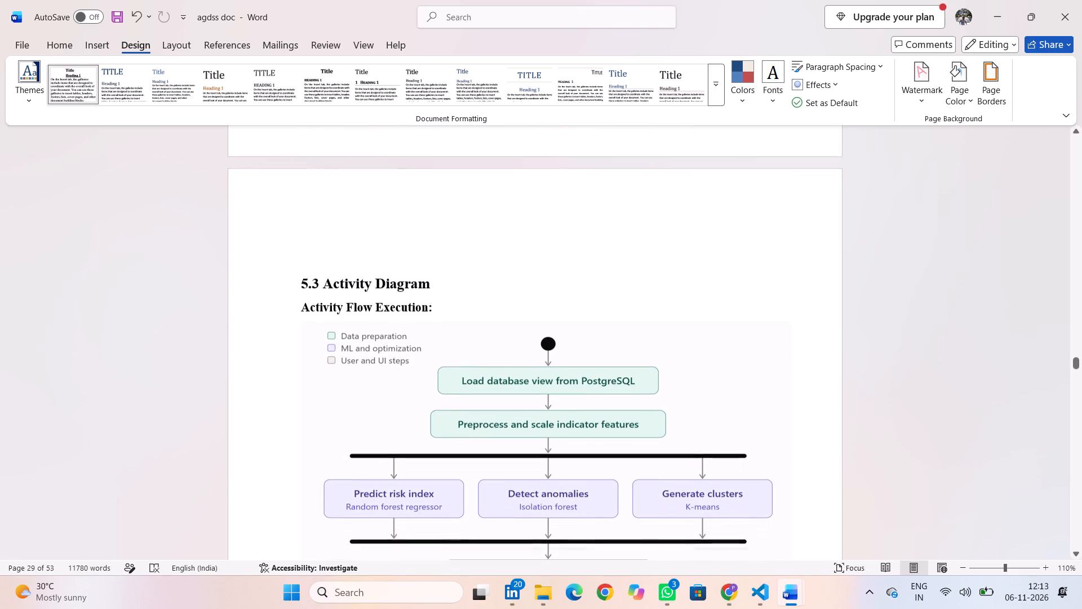
scroll(655, 324, "down", 1)
scroll(655, 324, "up", 1)
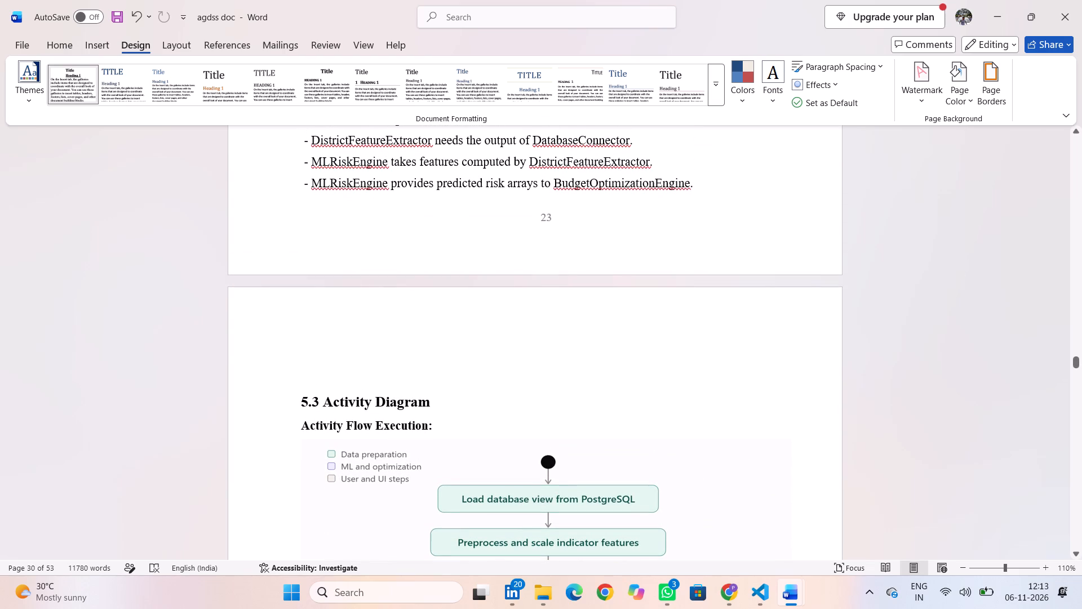
left_click(337, 374)
key("BackSpace")
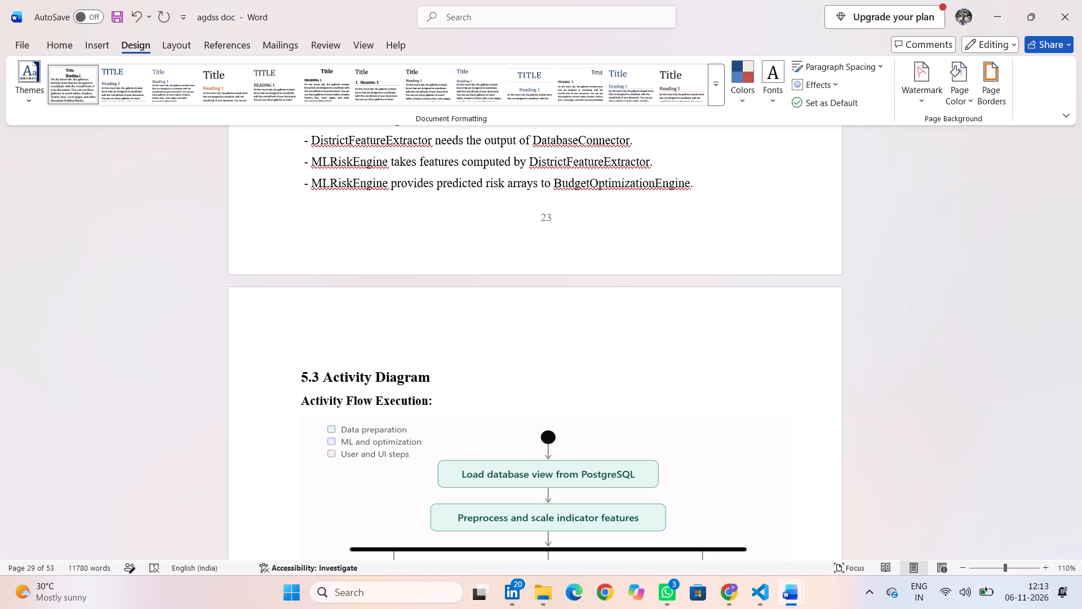
key("BackSpace")
key("period")
Review section 5.3, checking the activity diagram, its Fig 5.3 caption and the activity flow descriptions below it.
scroll(464, 455, "down", 1)
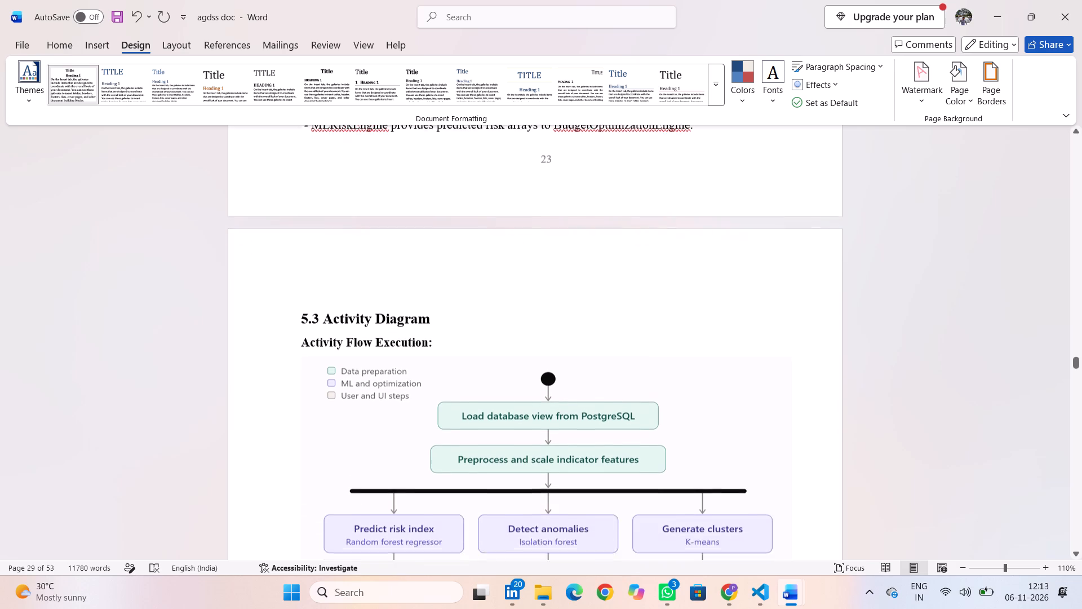
scroll(464, 455, "down", 3)
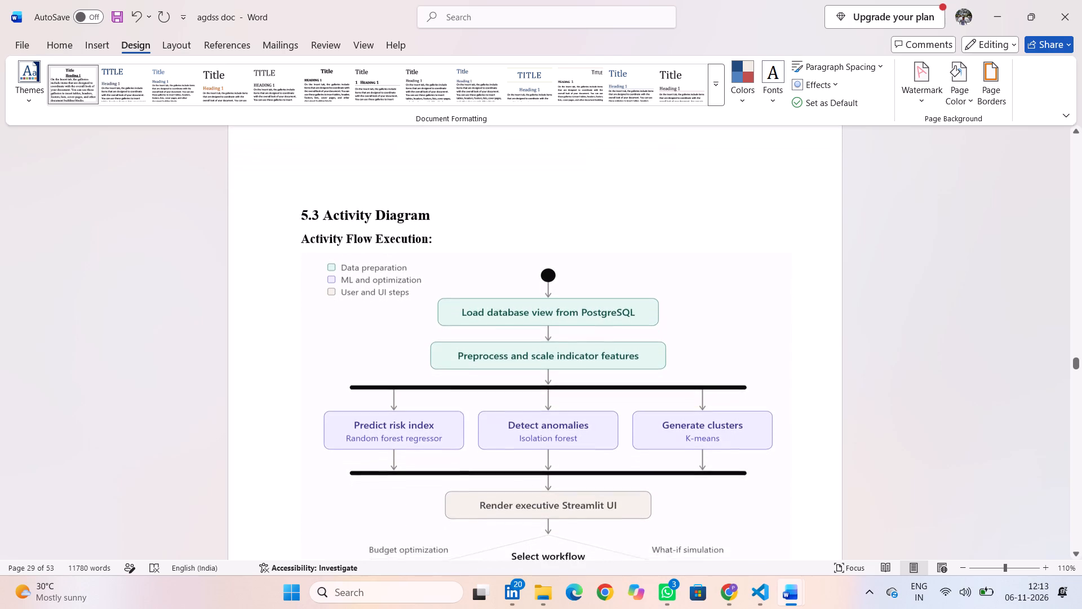
scroll(464, 455, "down", 1)
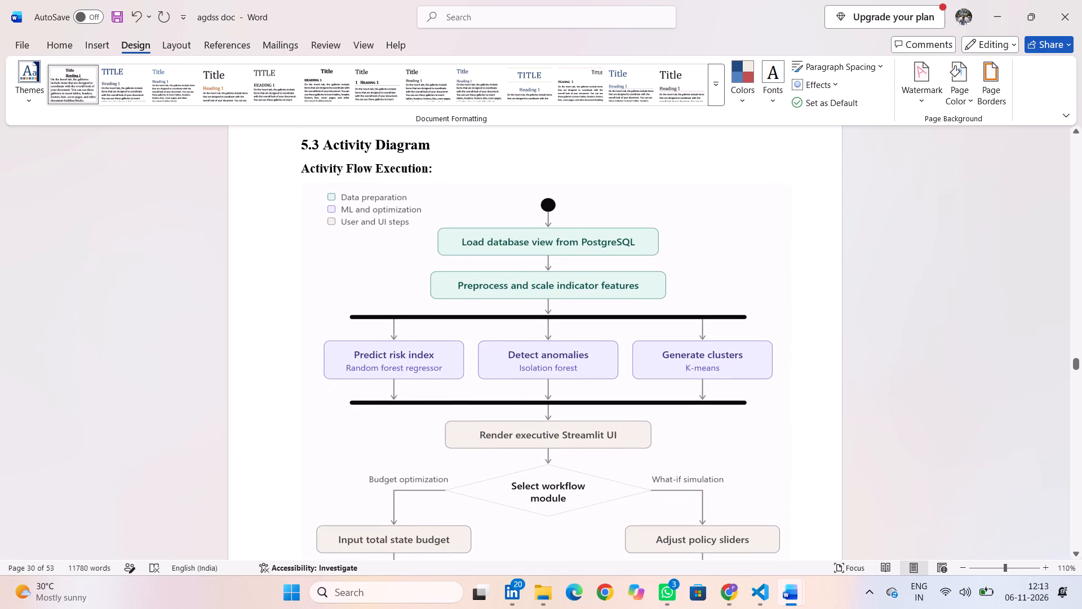
scroll(464, 455, "down", 3)
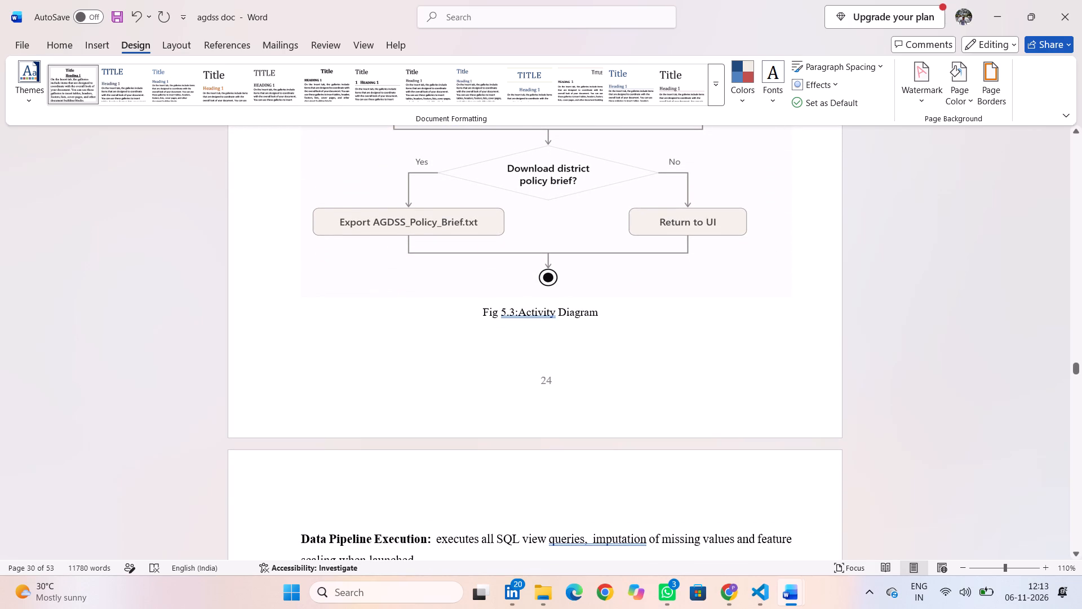
scroll(464, 455, "down", 4)
Review section 5.4 Sequence Diagram, from the numbered flow steps through the diagram and its Fig 5.4 caption.
scroll(464, 455, "down", 1)
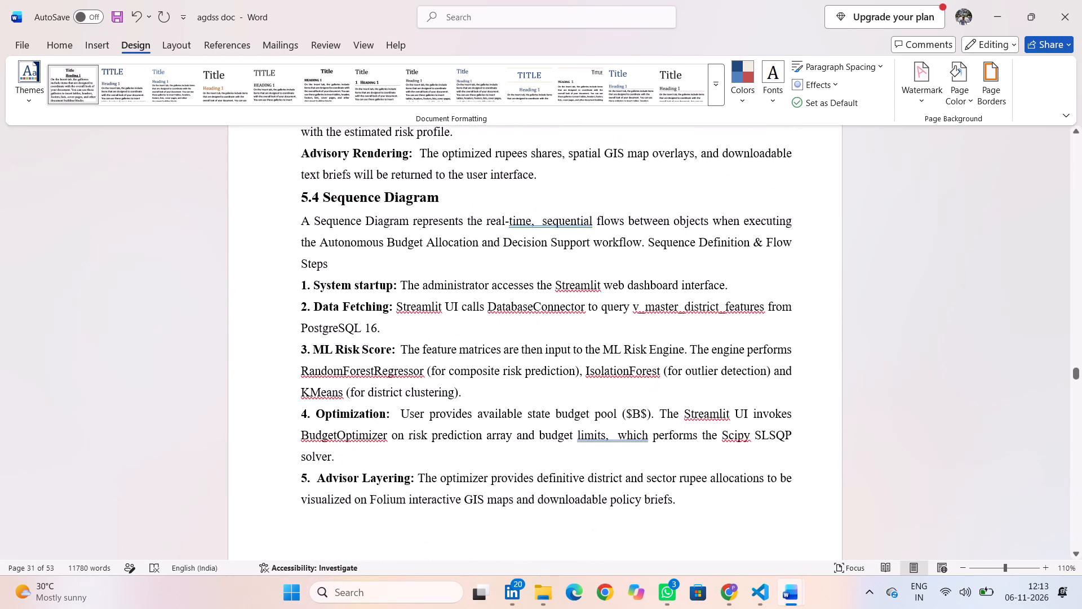
scroll(464, 455, "down", 4)
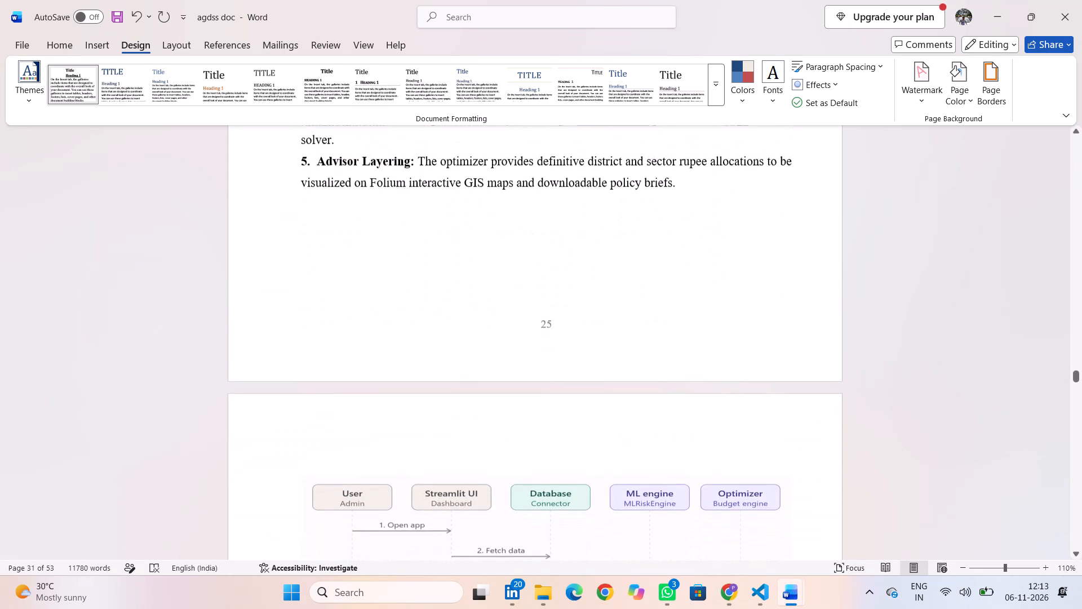
scroll(464, 455, "down", 3)
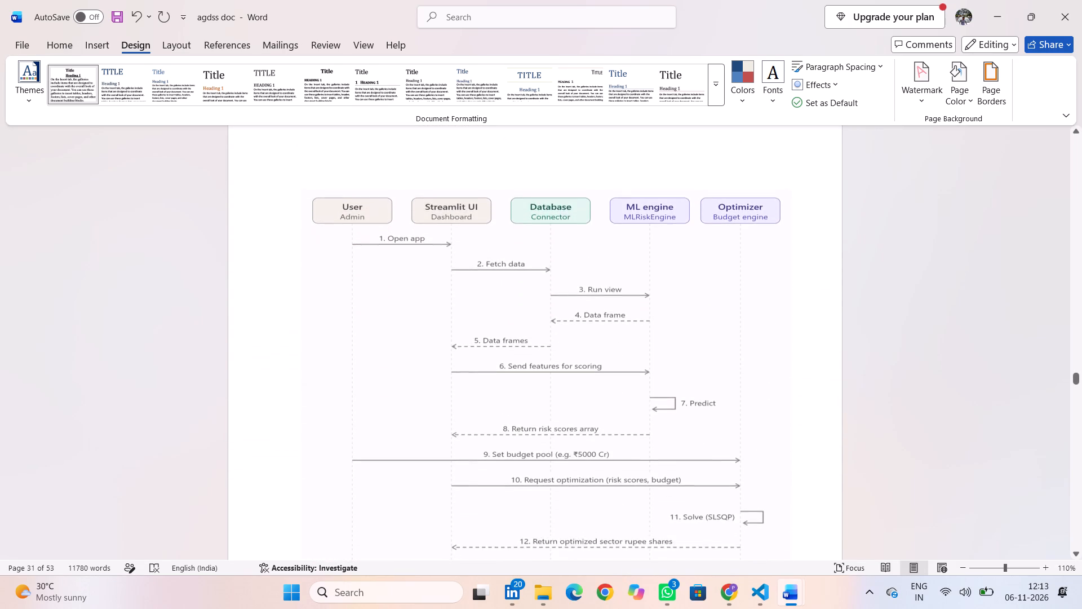
scroll(464, 455, "down", 2)
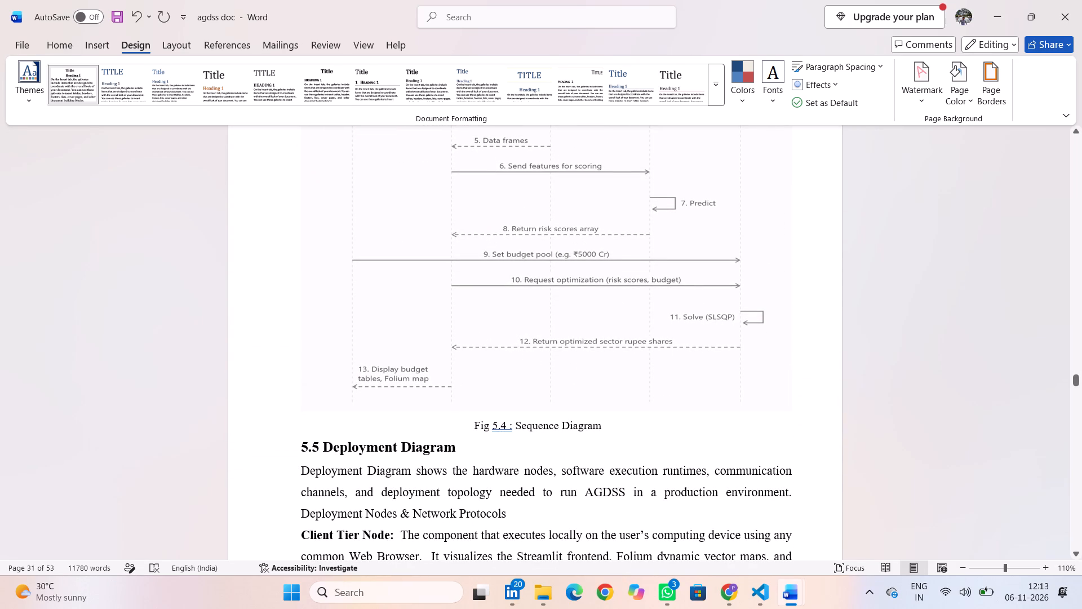
Review section 5.5 Deployment Diagram, including the client, application and database node descriptions and the Fig 5.5 diagram.
scroll(464, 455, "down", 3)
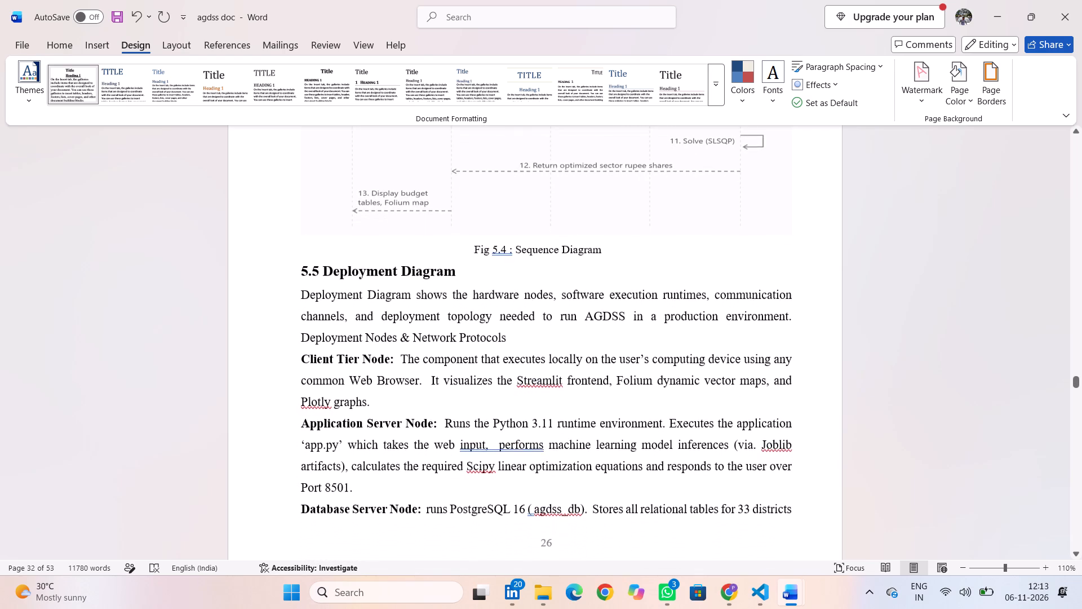
scroll(464, 455, "down", 1)
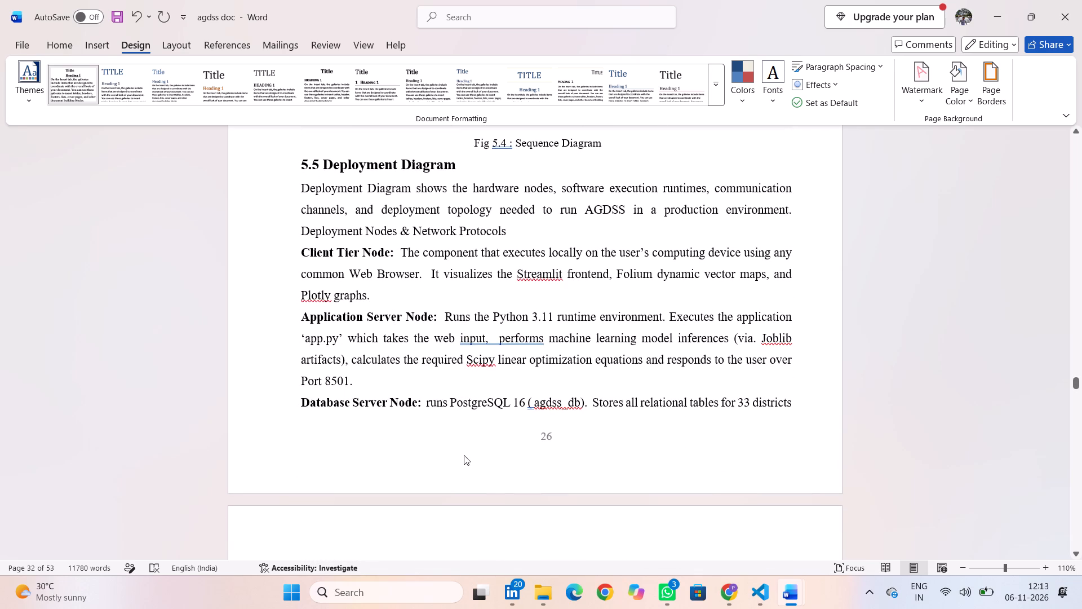
scroll(464, 455, "down", 4)
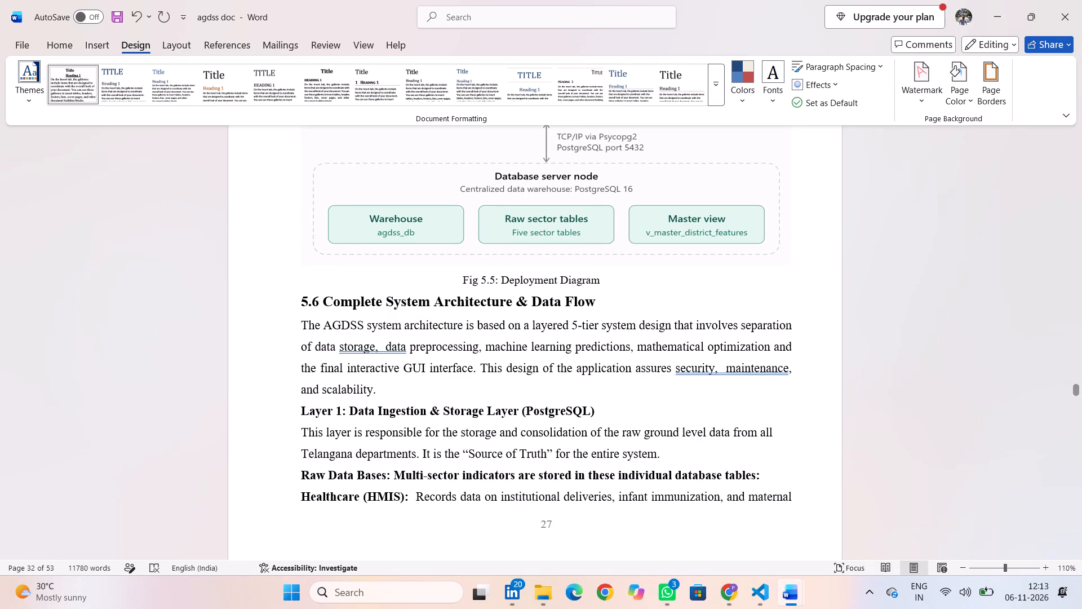
Review section 5.6 Complete System Architecture & Data Flow from its introduction through the Layer 3 machine learning text.
scroll(464, 455, "down", 2)
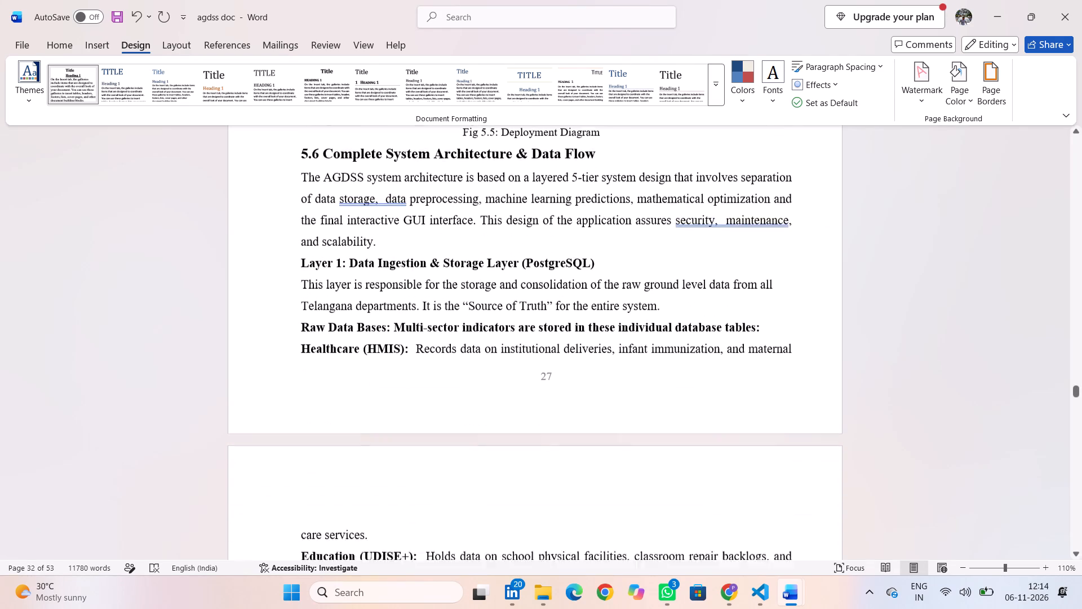
scroll(464, 455, "down", 2)
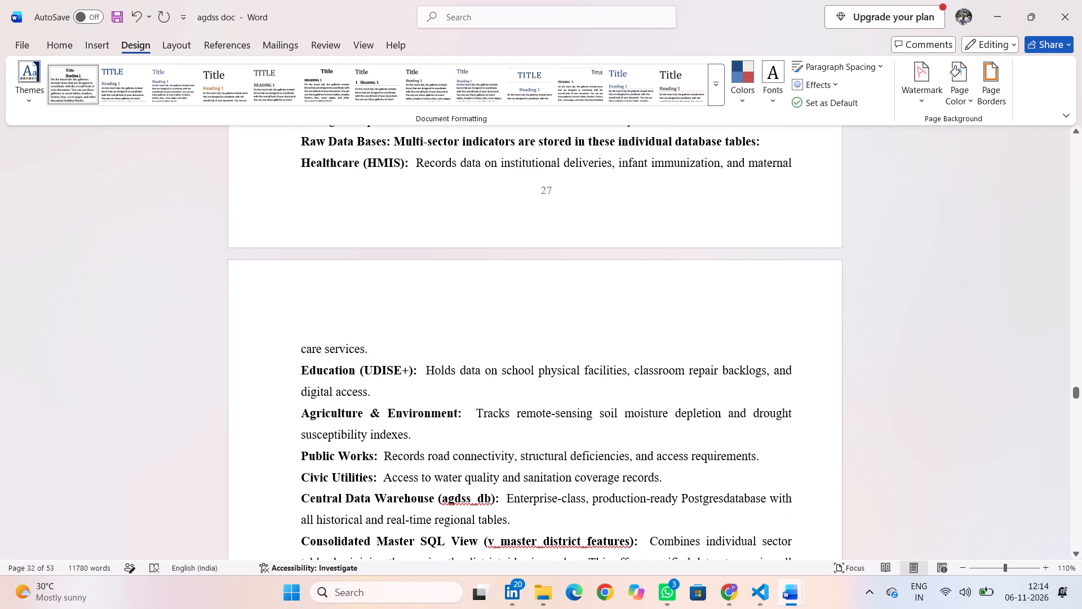
scroll(464, 455, "down", 5)
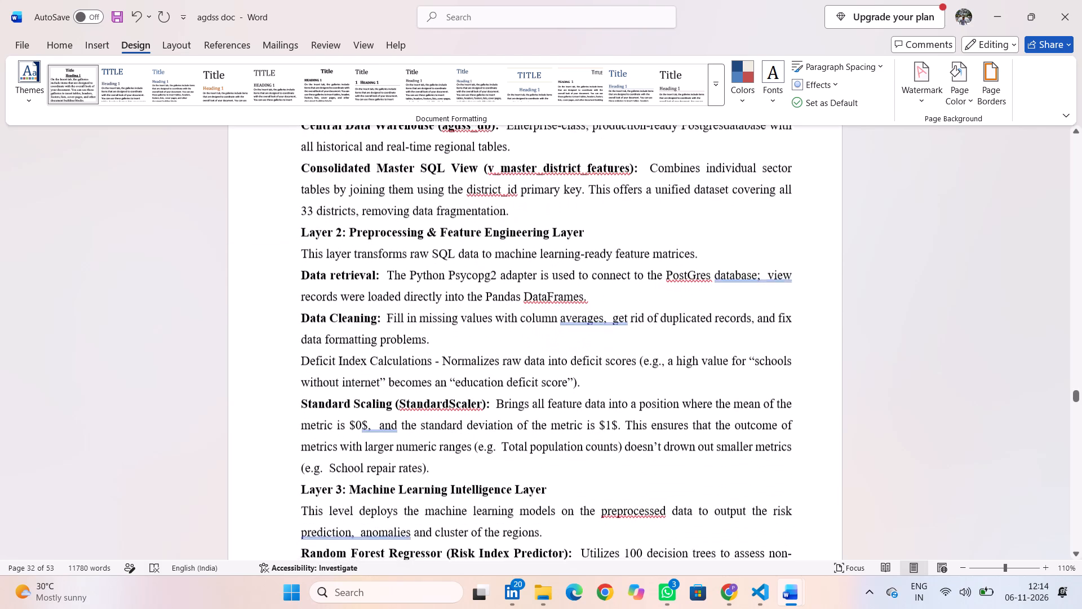
scroll(464, 455, "down", 4)
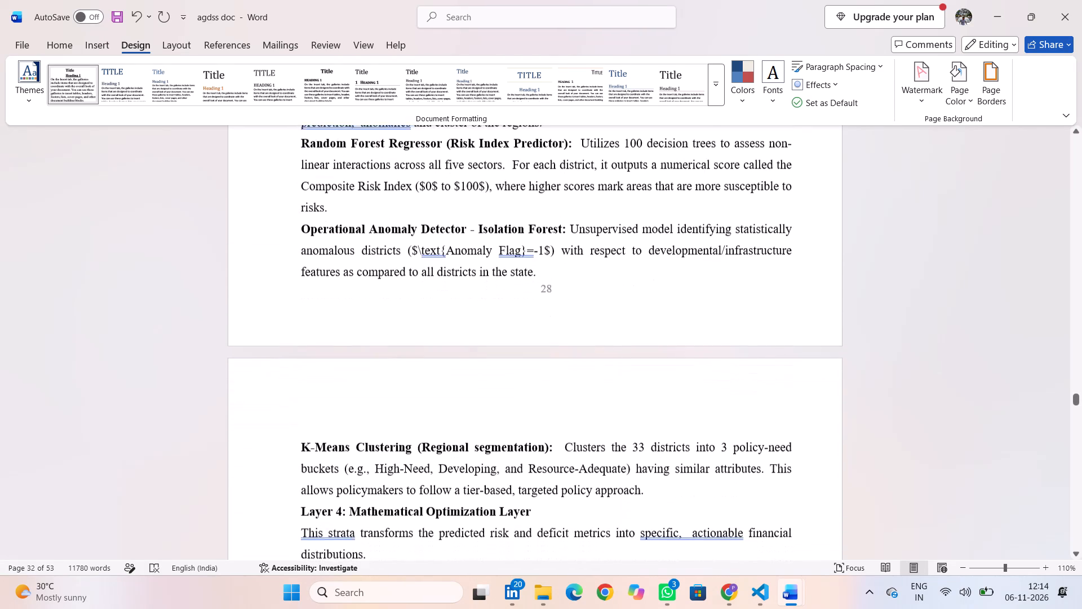
Review the rest of section 5.6, from K-Means Clustering and Layer 4 through the architecture diagram and its Fig 5.6 caption.
scroll(464, 455, "down", 3)
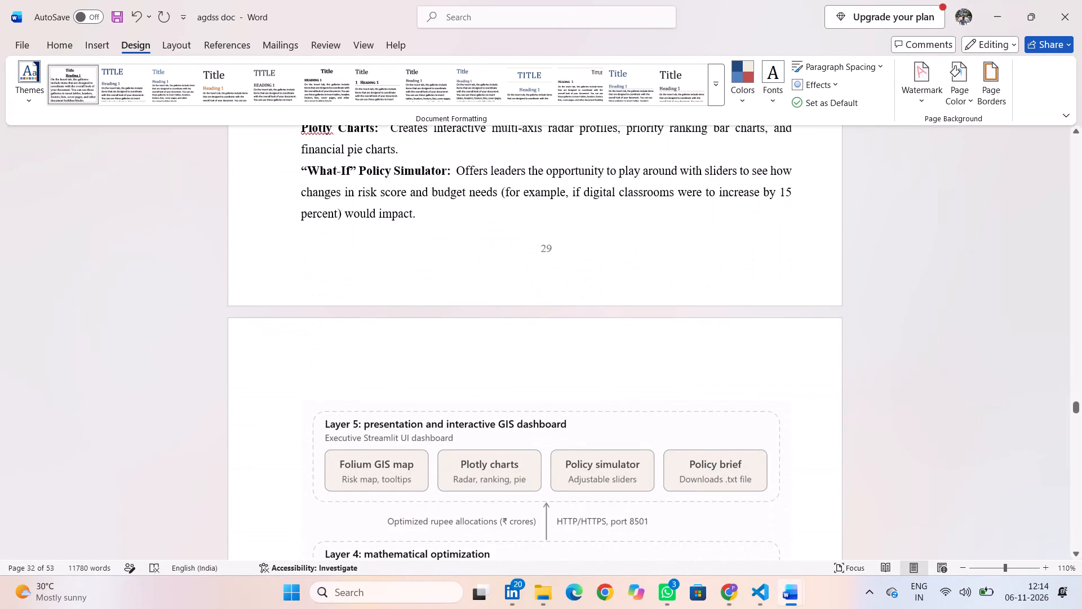
scroll(464, 455, "down", 4)
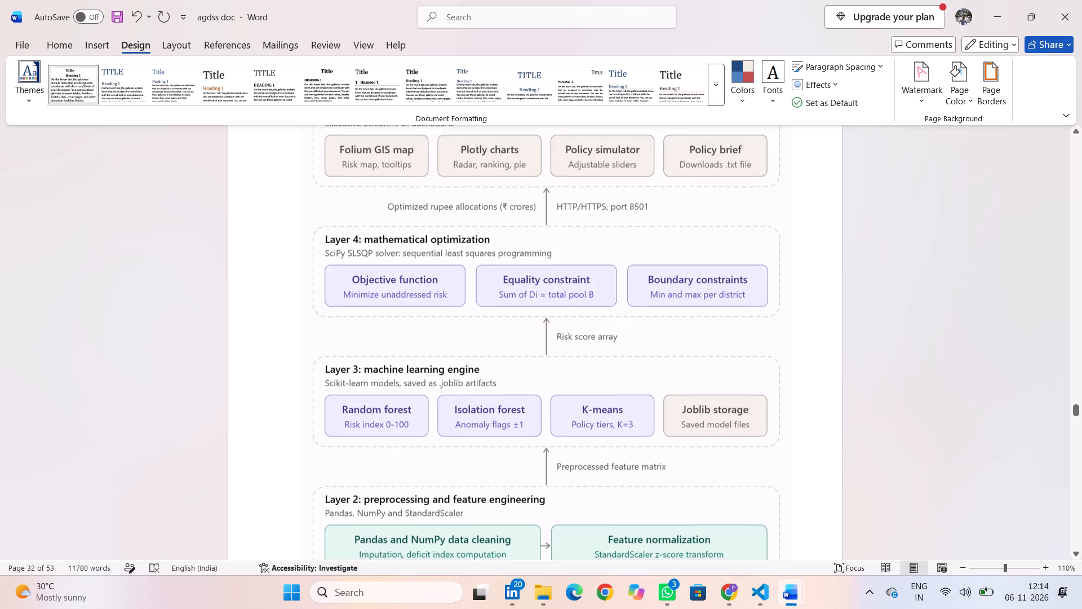
scroll(464, 455, "down", 4)
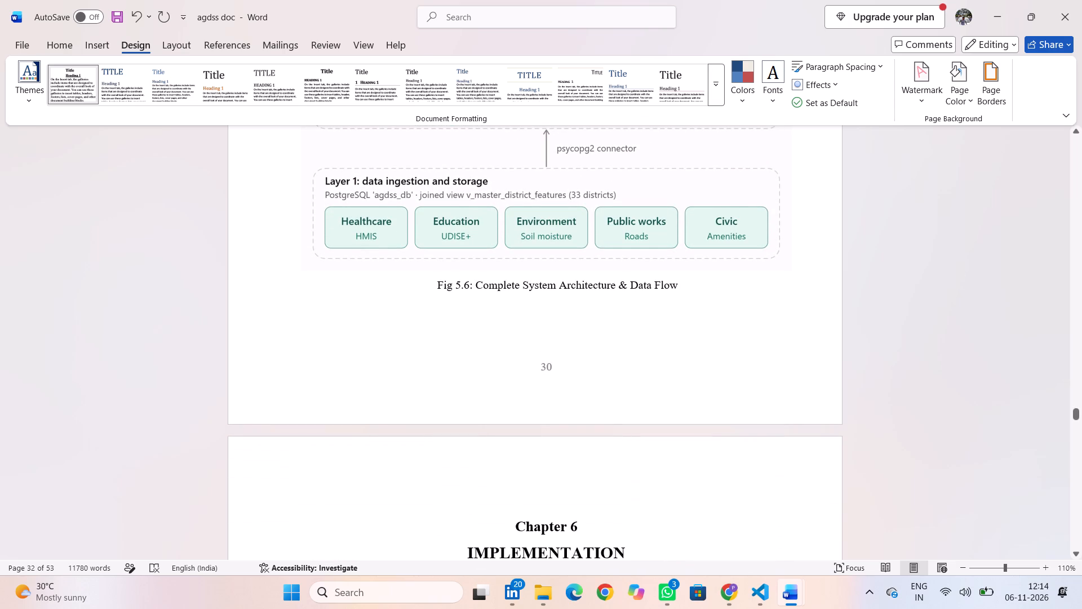
Review the Chapter 6 Implementation introduction and the text and code of Module 1 and Module 2.
scroll(464, 455, "down", 2)
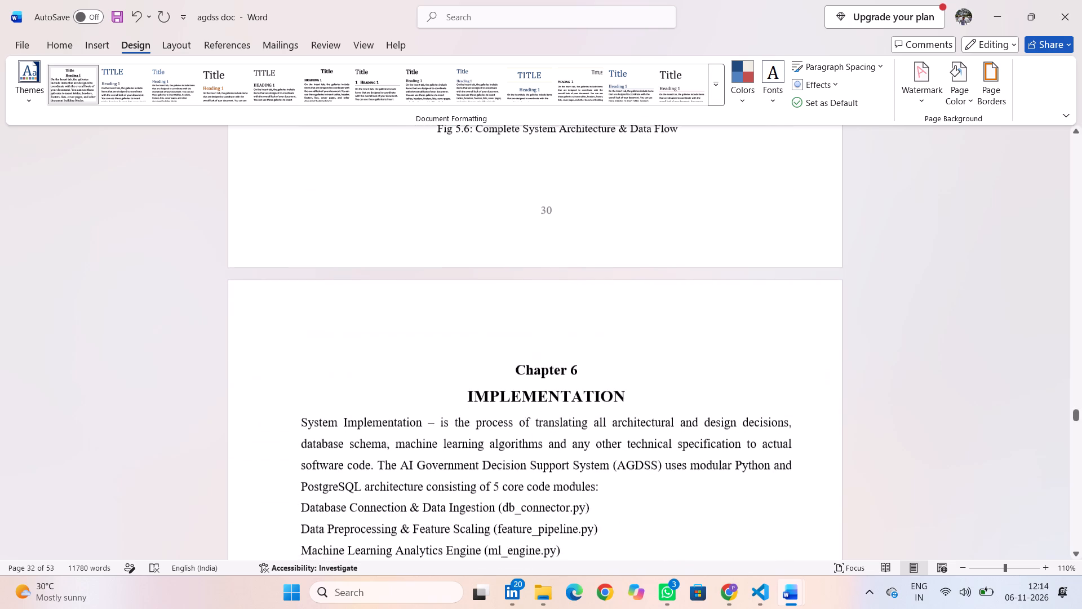
scroll(464, 455, "down", 4)
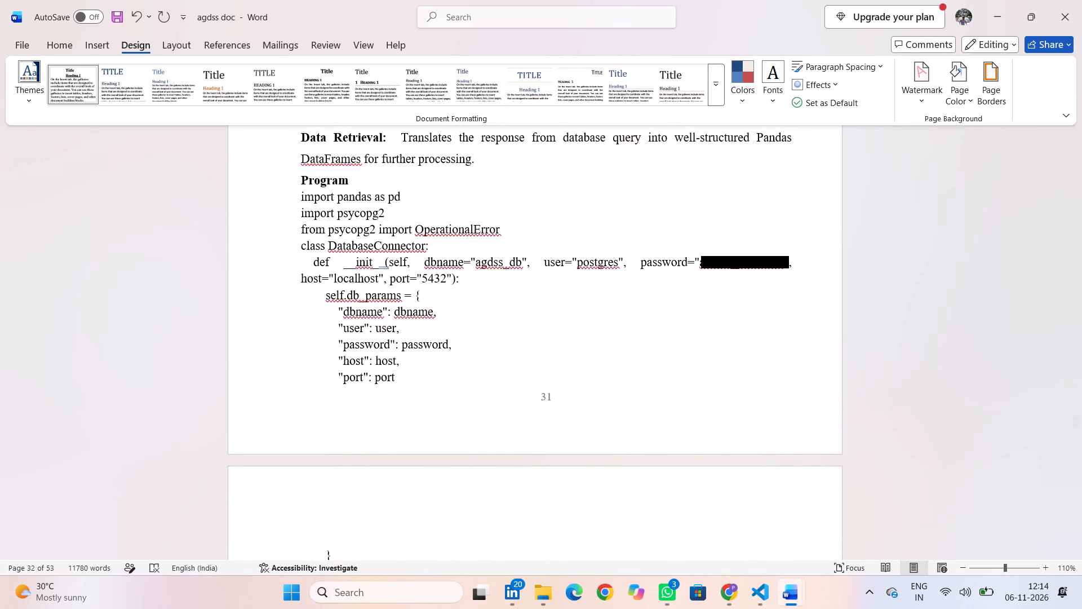
scroll(464, 455, "down", 3)
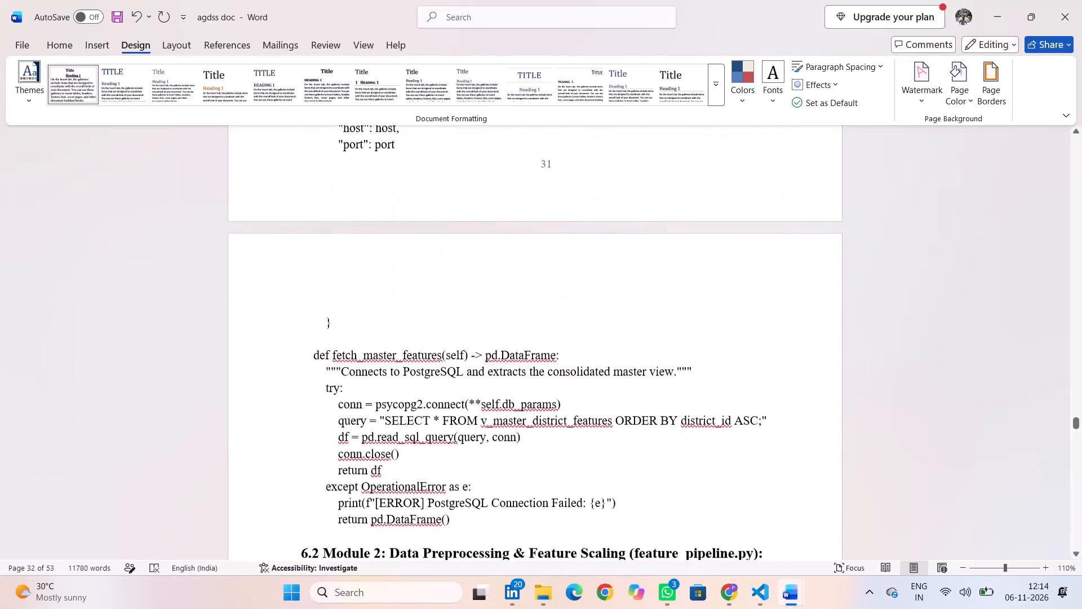
scroll(464, 455, "down", 2)
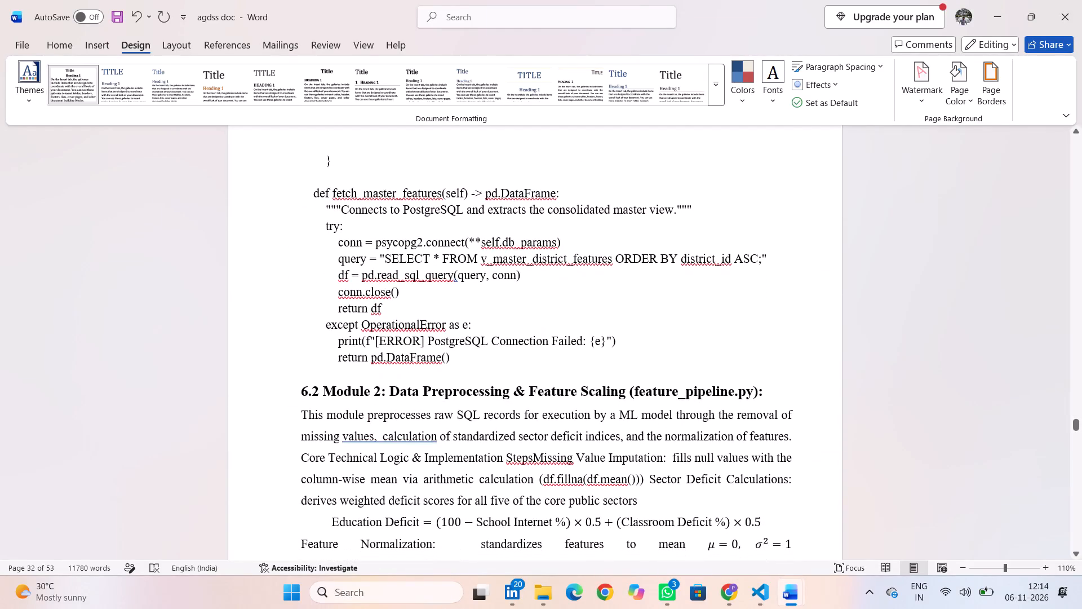
scroll(464, 455, "down", 1)
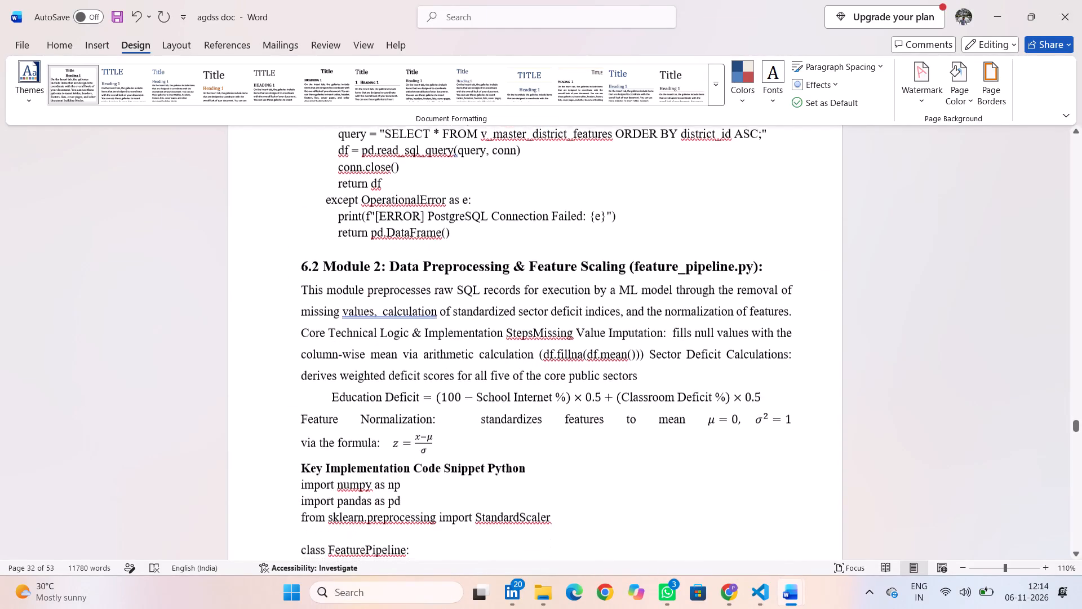
scroll(464, 455, "down", 4)
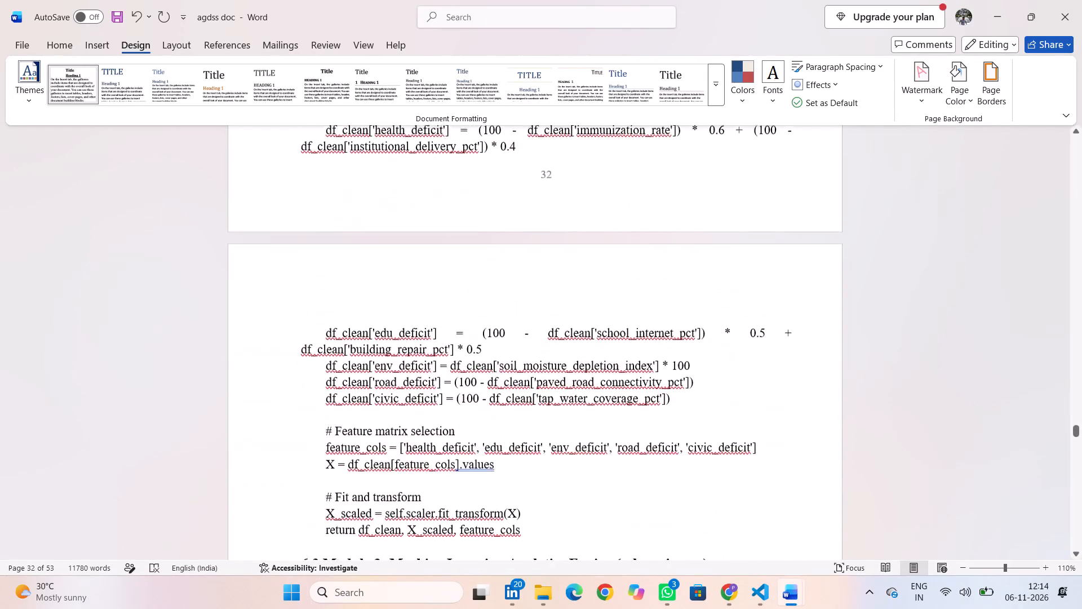
Review sections 6.3 to 6.5 of Chapter 6, through the dashboard and GIS mapping code at the chapter's end.
scroll(464, 455, "down", 3)
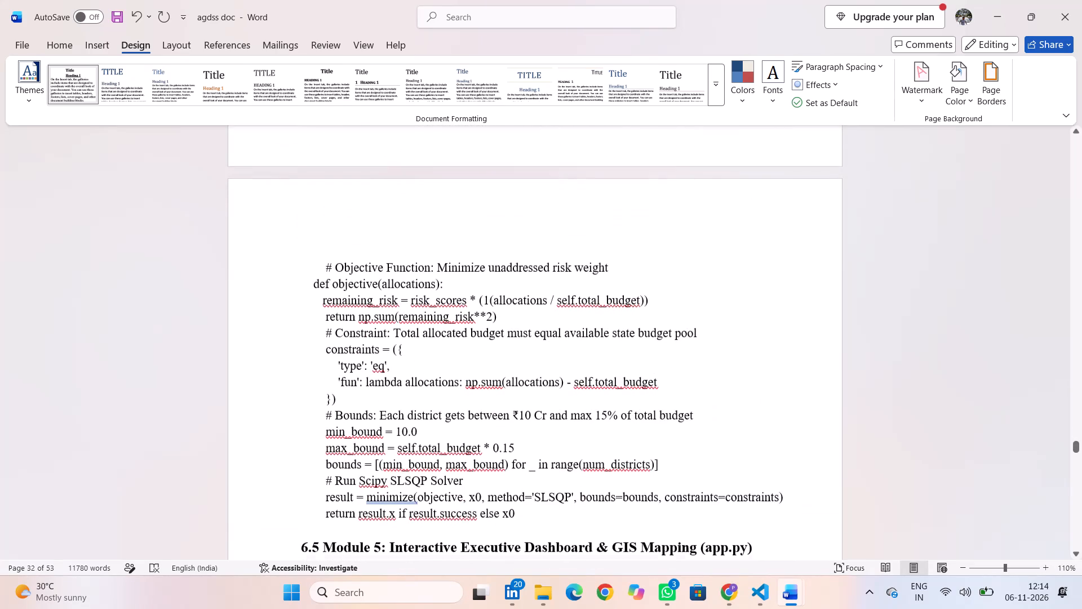
scroll(464, 455, "down", 3)
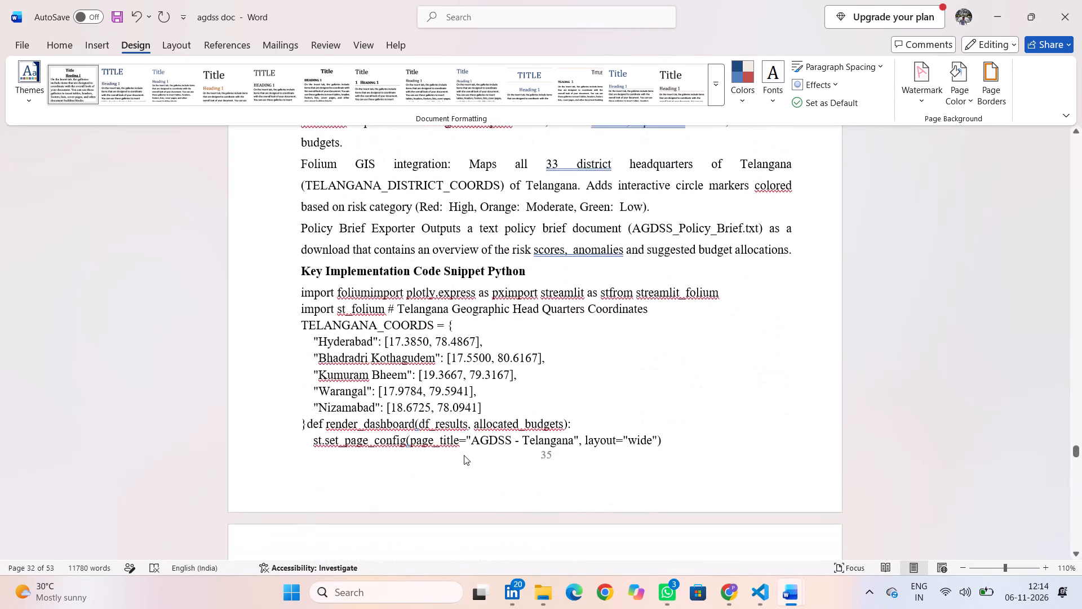
scroll(464, 455, "down", 3)
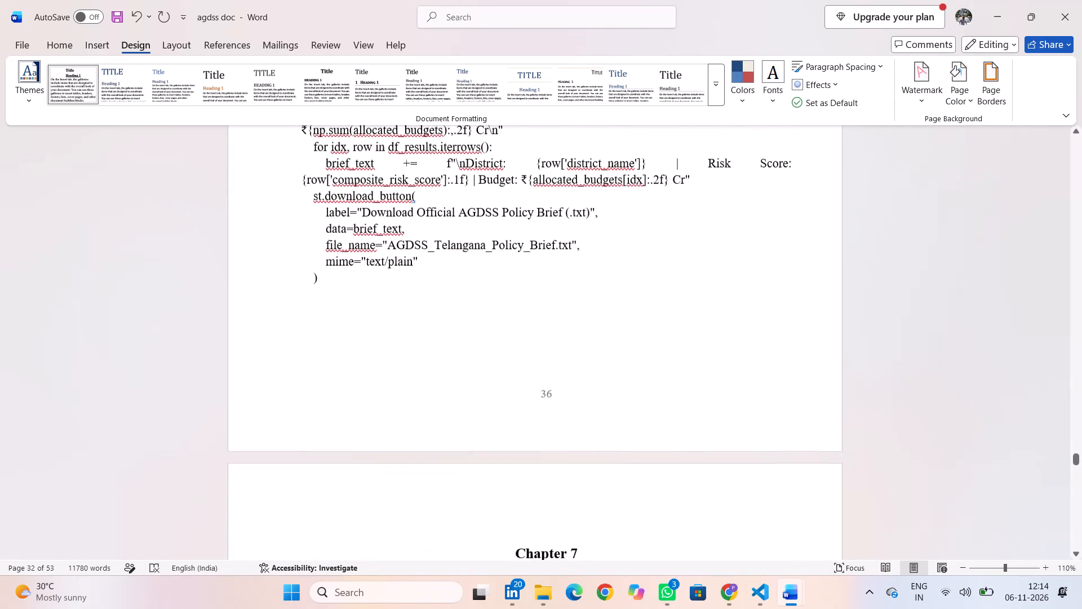
Review the opening of Chapter 7 Software Testing, from its introduction through the Feature Pipeline Module test in section 7.2.1.
scroll(464, 455, "down", 2)
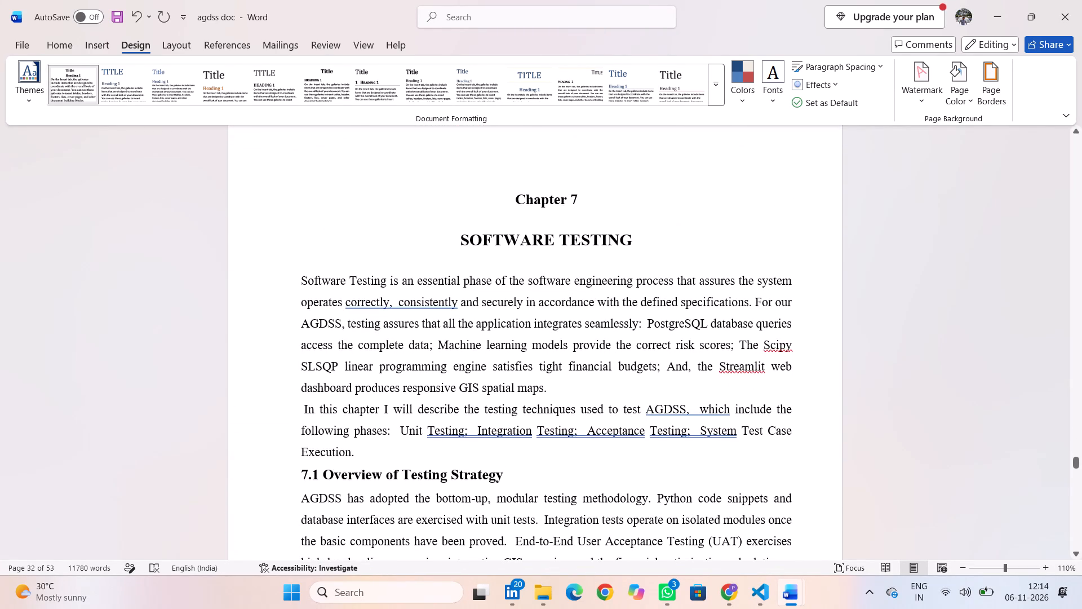
scroll(464, 455, "down", 4)
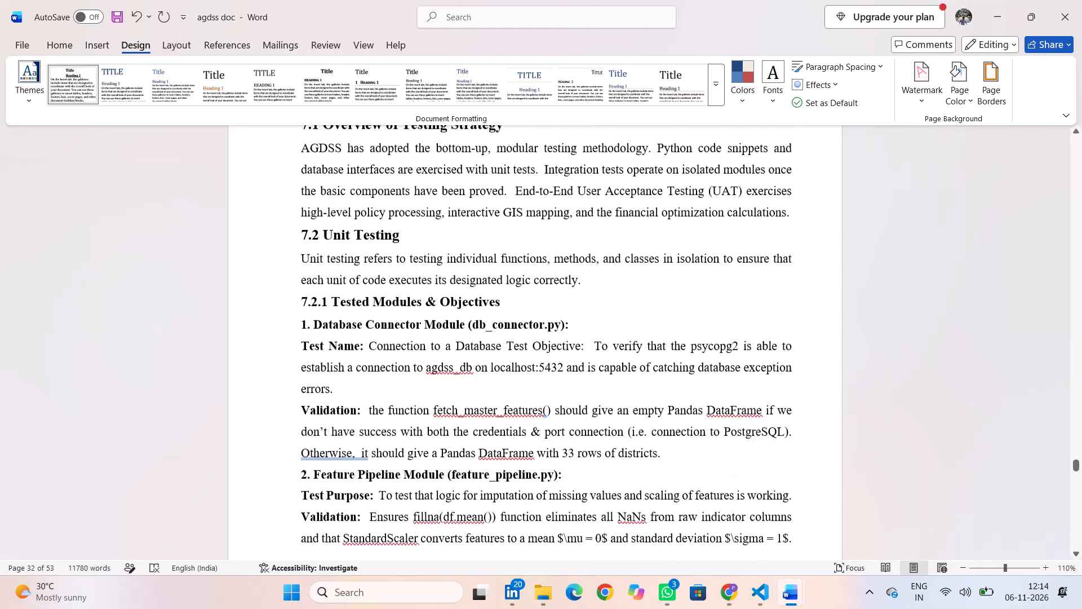
scroll(465, 449, "down", 1)
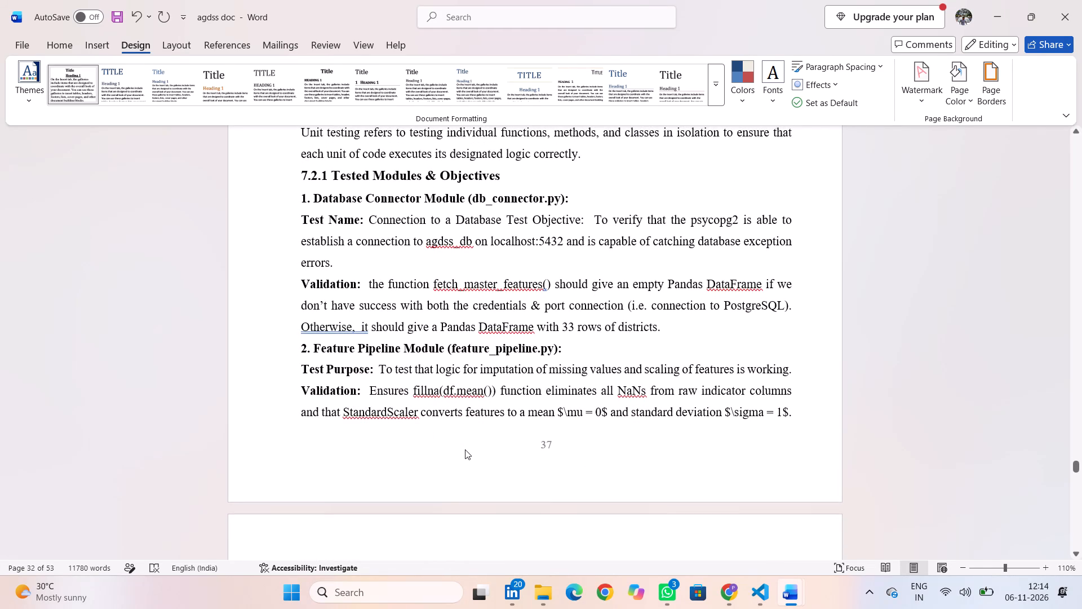
scroll(465, 449, "down", 1)
scroll(465, 449, "up", 1)
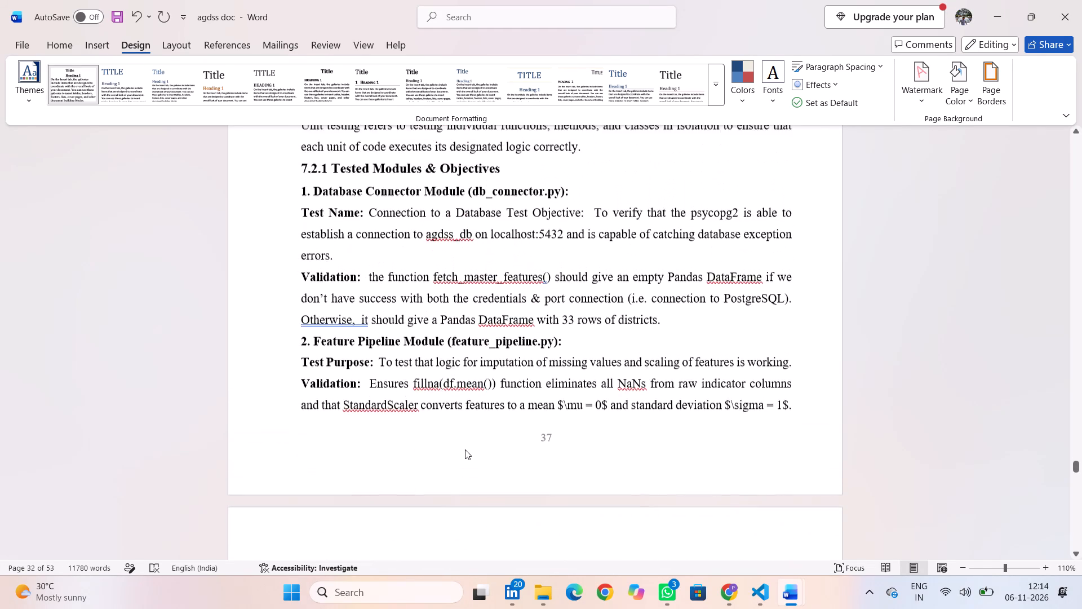
scroll(465, 449, "up", 1)
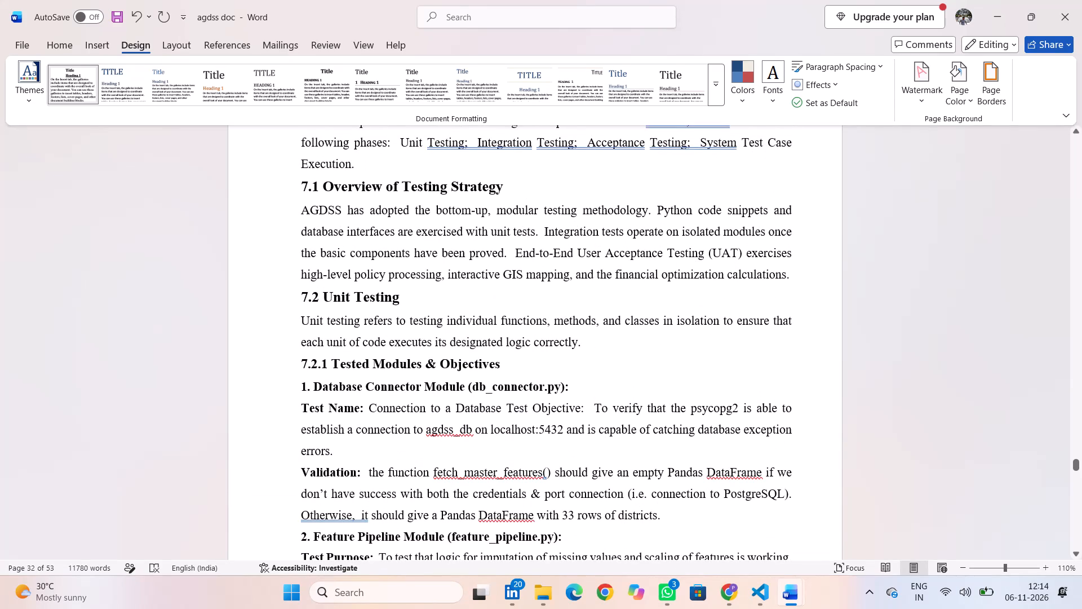
scroll(465, 449, "down", 1)
right_click(465, 449)
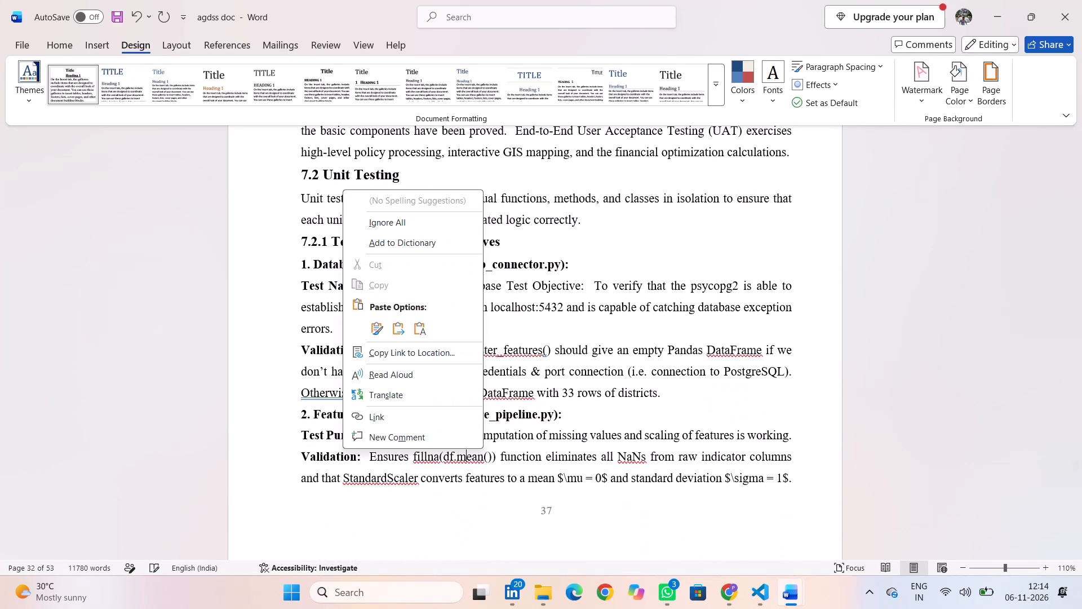
left_click(245, 379)
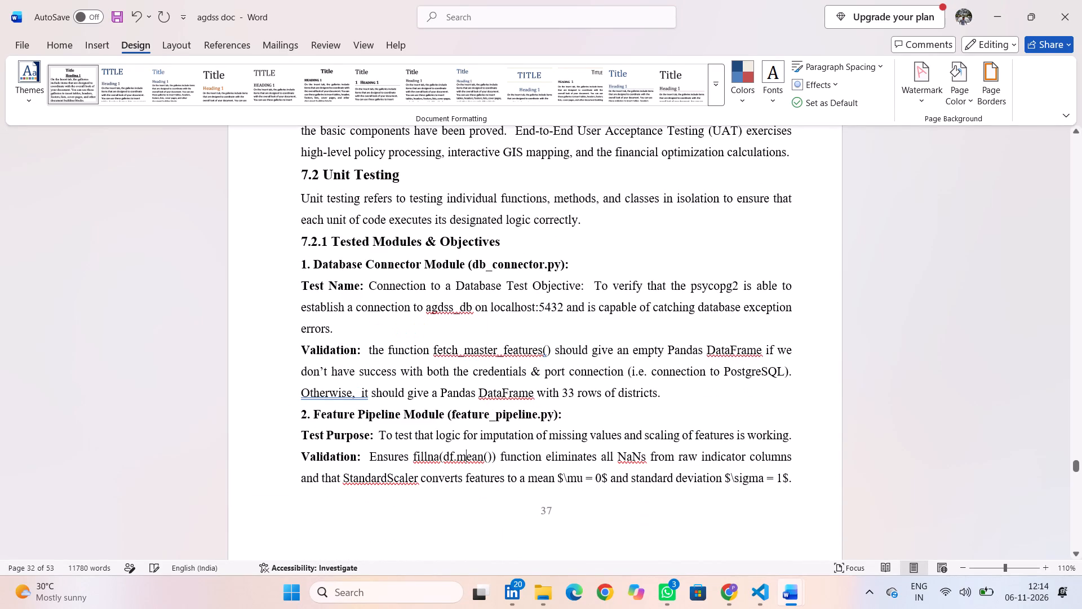
scroll(401, 416, "down", 2)
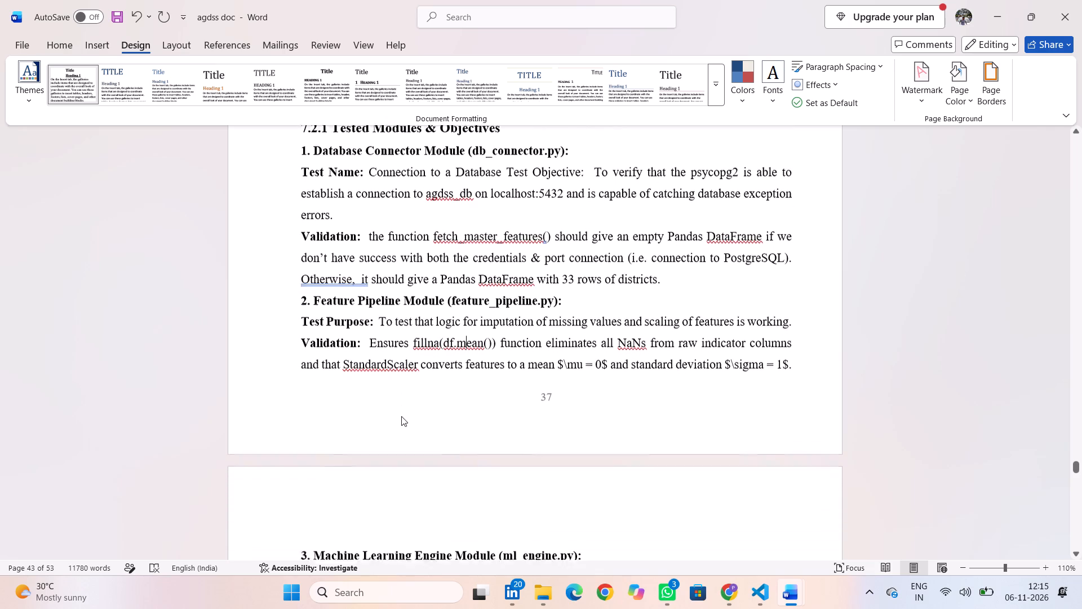
Review the Machine Learning and Optimization Engine unit tests and the interfaces described in section 7.3 Integration Testing.
scroll(401, 416, "down", 4)
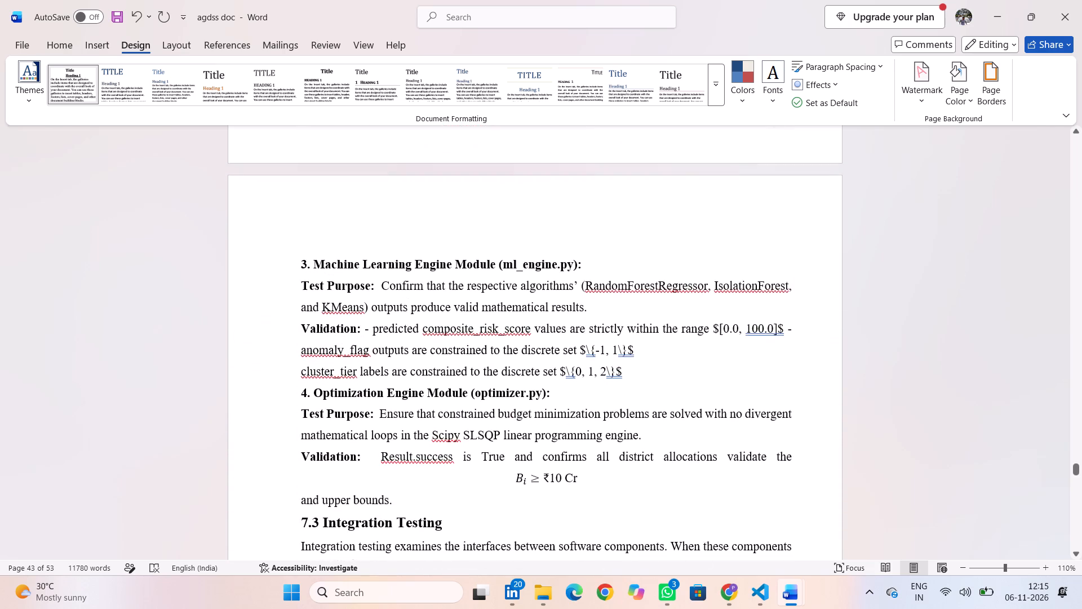
scroll(401, 416, "down", 4)
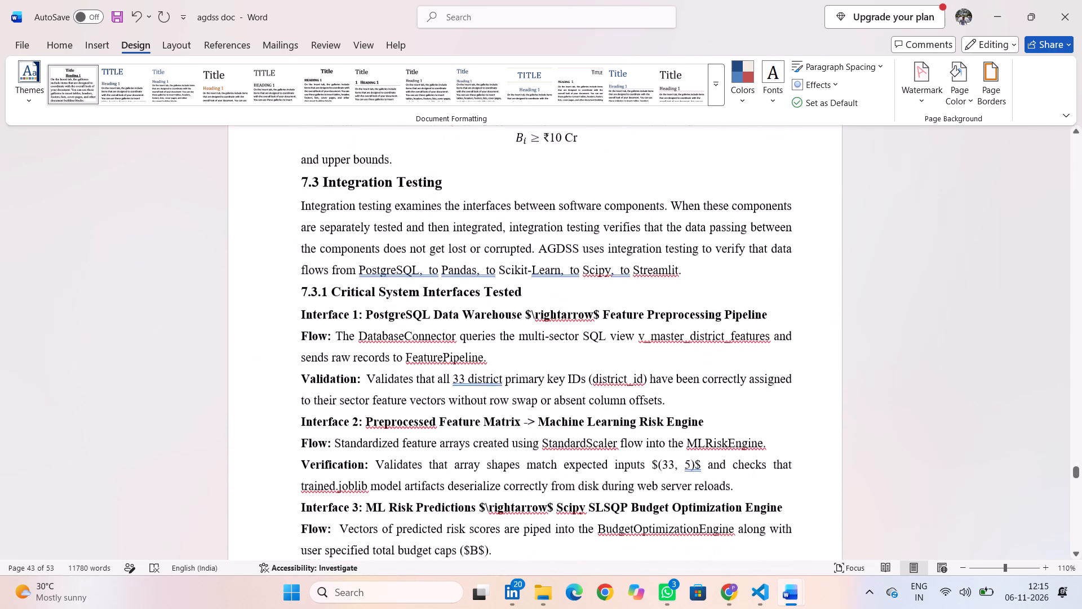
scroll(401, 416, "down", 3)
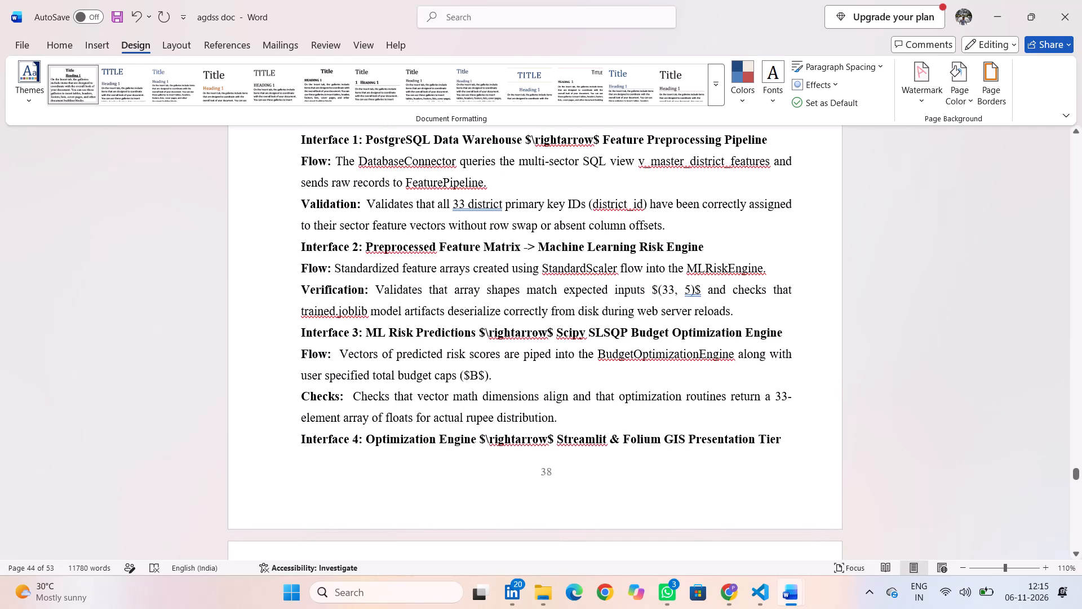
scroll(401, 411, "down", 1)
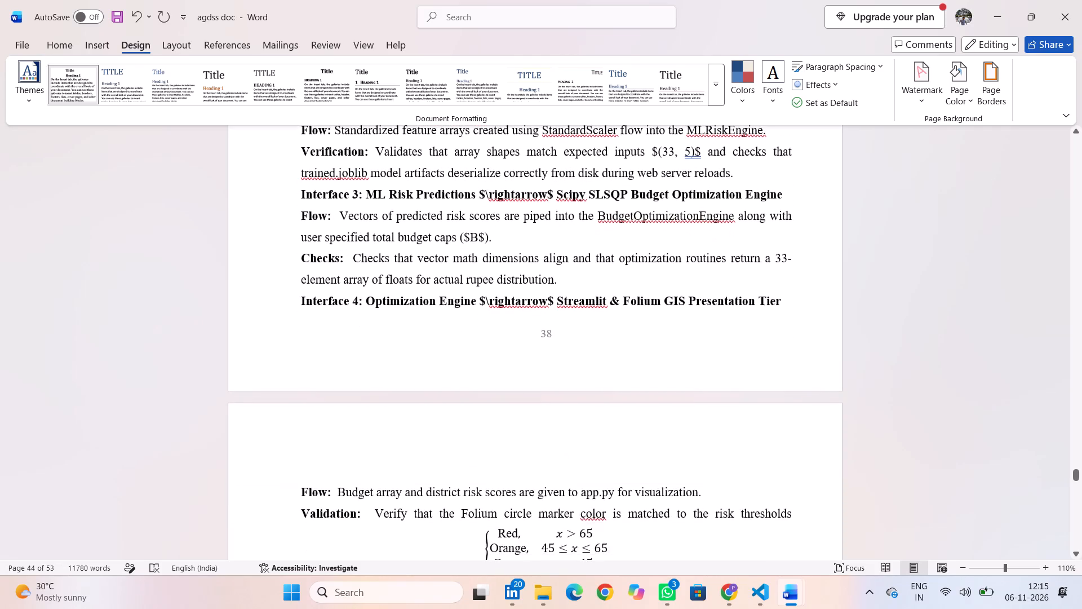
Review the Interface 4 validation and section 7.4 Acceptance Testing, including the numbered acceptance criteria and budget equation.
scroll(401, 411, "down", 2)
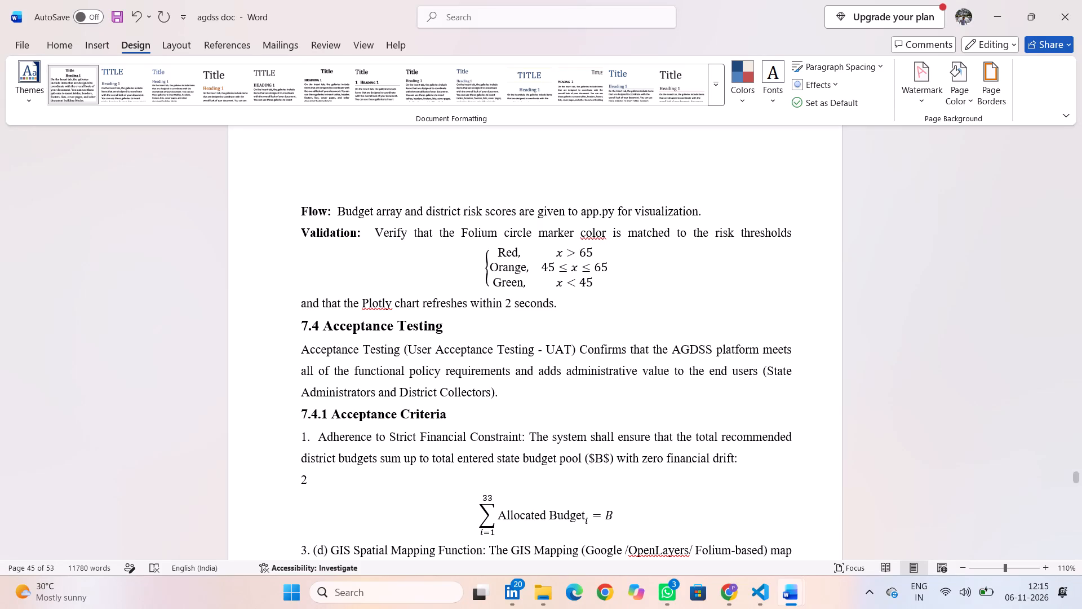
scroll(401, 411, "down", 2)
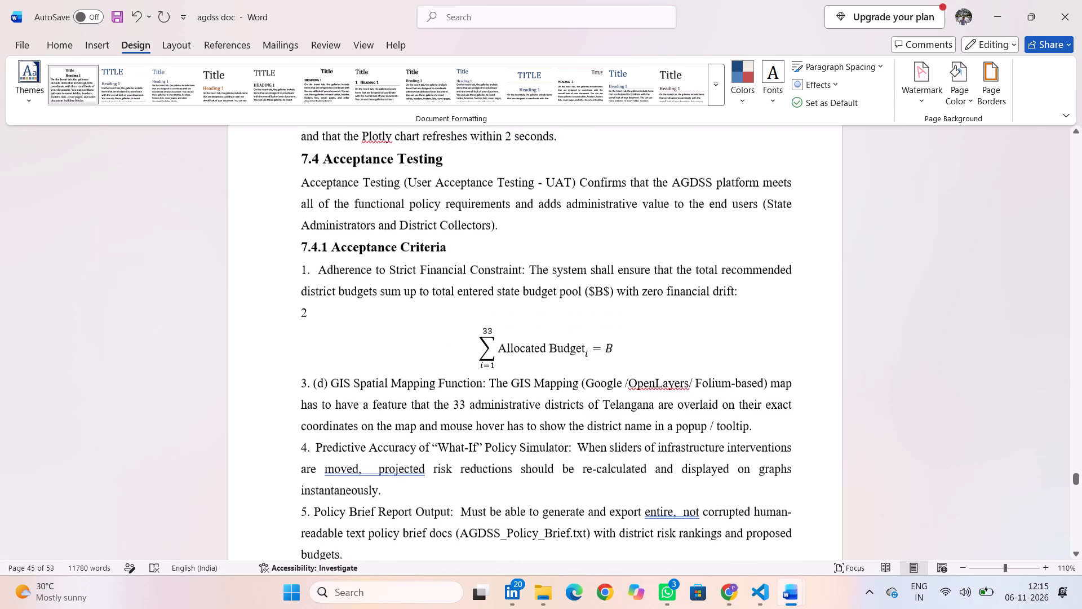
scroll(401, 411, "down", 4)
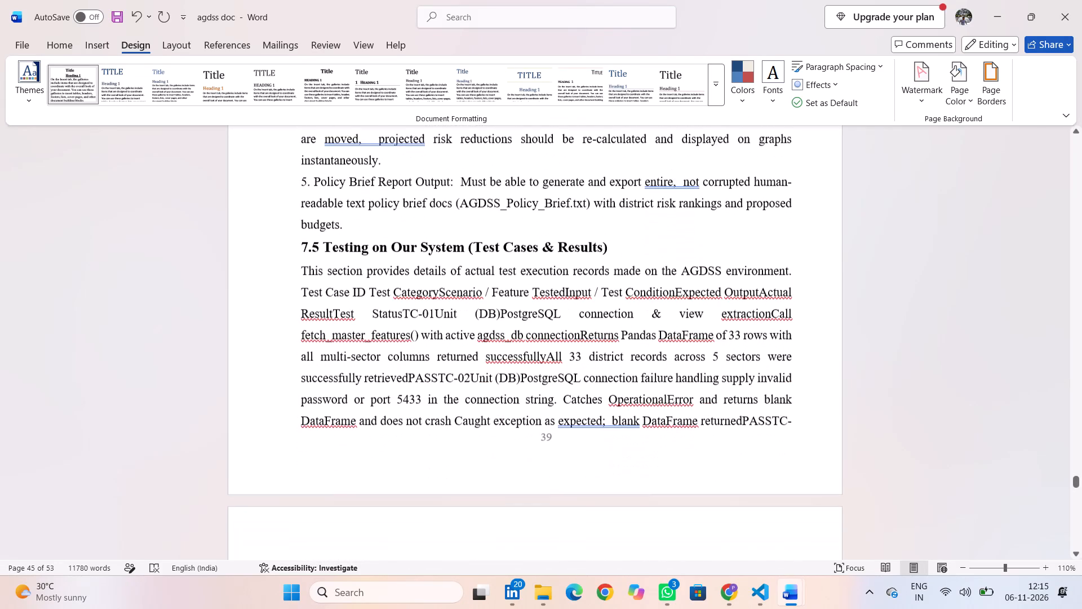
Review section 7.5, checking the test case text and the AGDSS Testing and Validation Results table from TC-01 to TC-10.
scroll(401, 411, "down", 1)
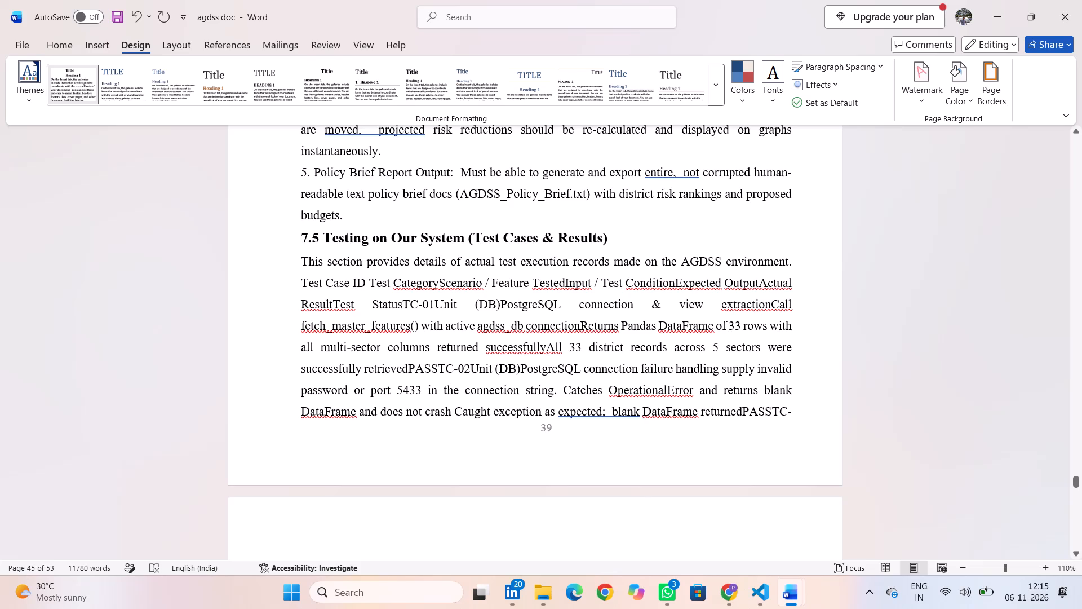
scroll(401, 411, "down", 2)
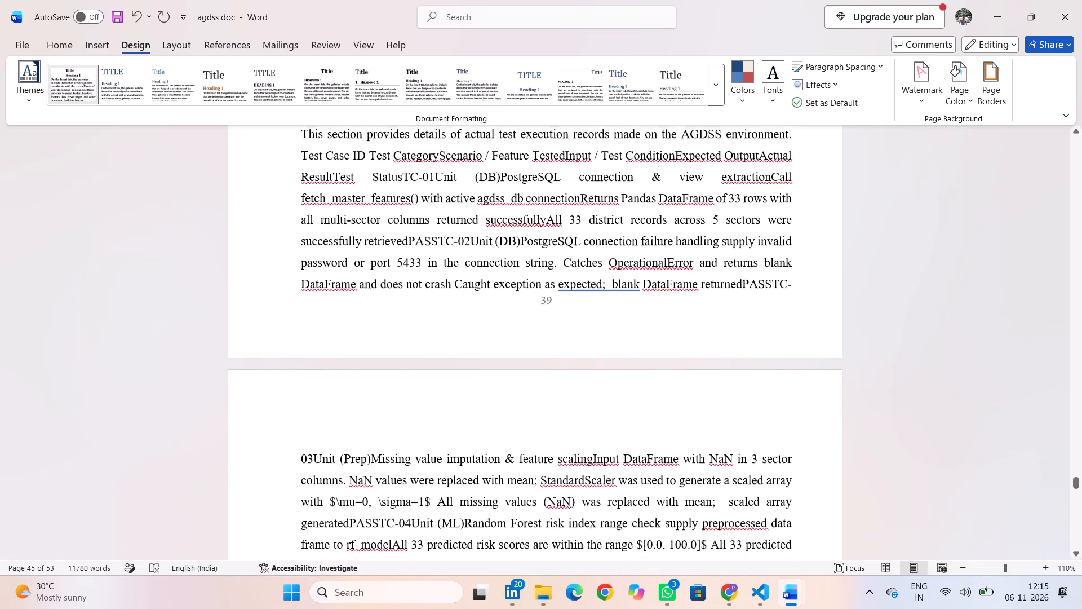
scroll(401, 411, "down", 2)
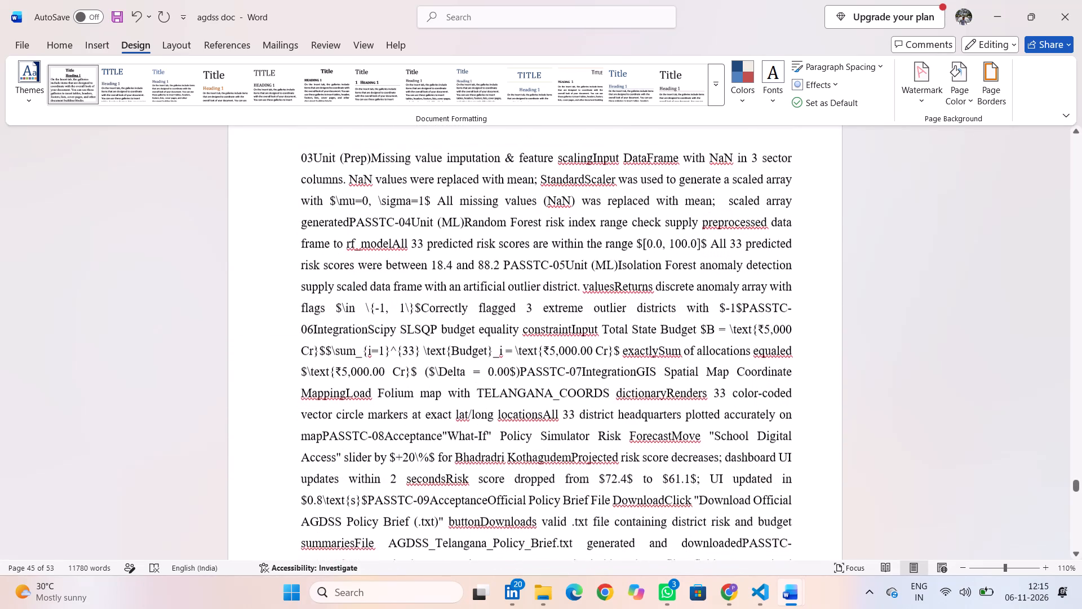
scroll(401, 405, "down", 3)
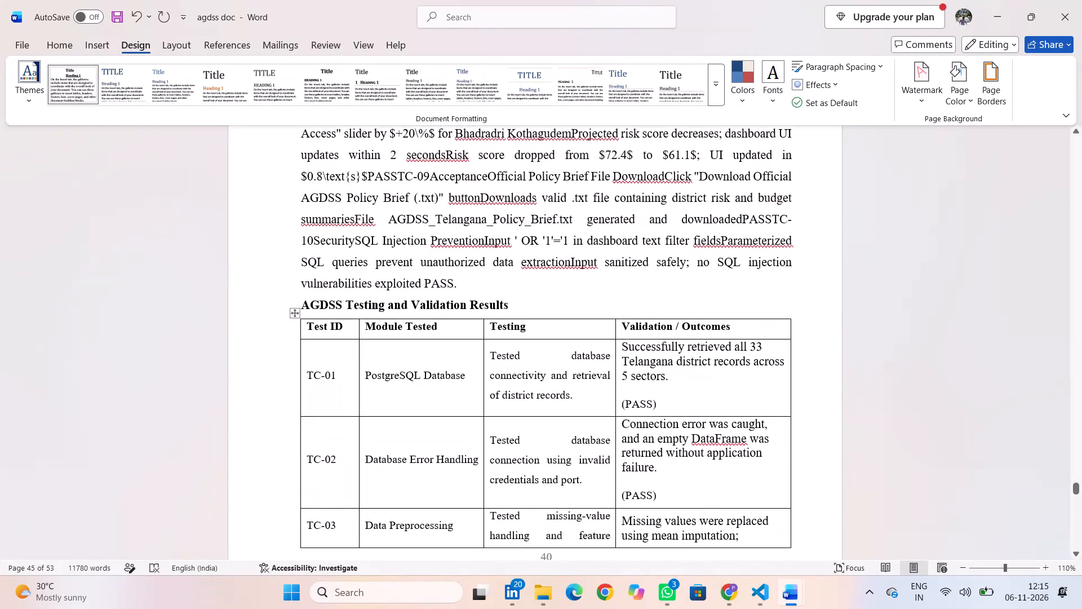
scroll(402, 385, "down", 5)
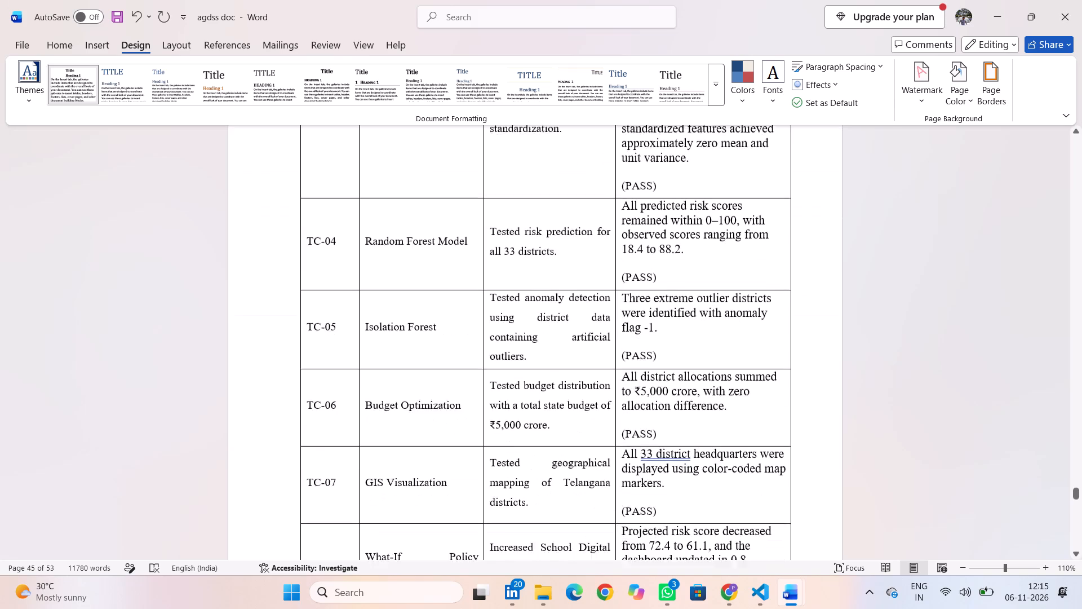
scroll(402, 385, "down", 1)
scroll(402, 385, "up", 1)
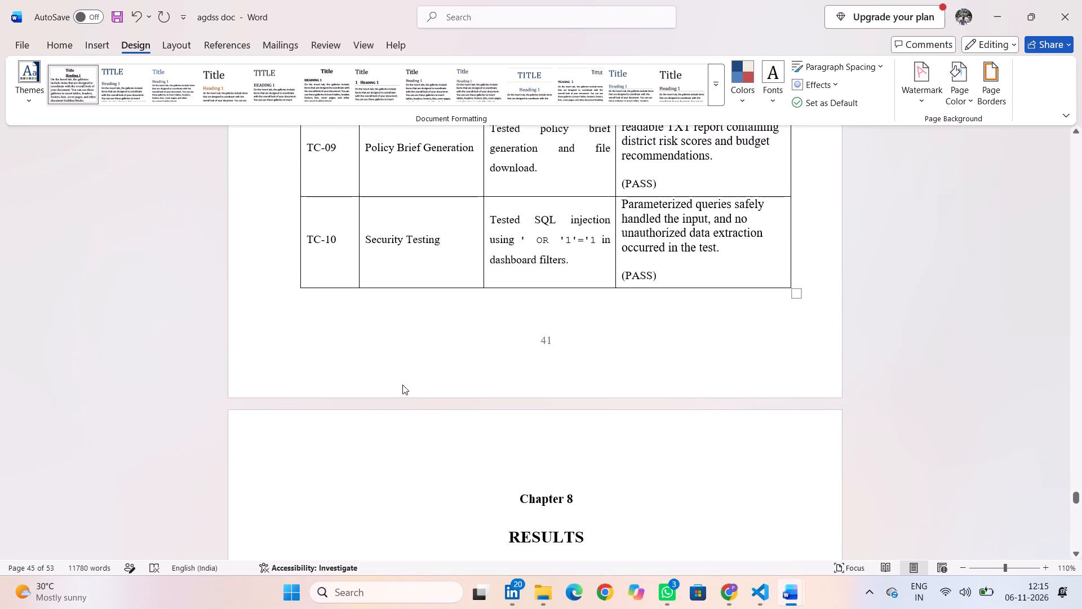
Look through the Chapter 8 Results figures, the Chapter 9 conclusion and future enhancements, and the start of the Chapter 10 bibliography.
scroll(402, 385, "down", 1)
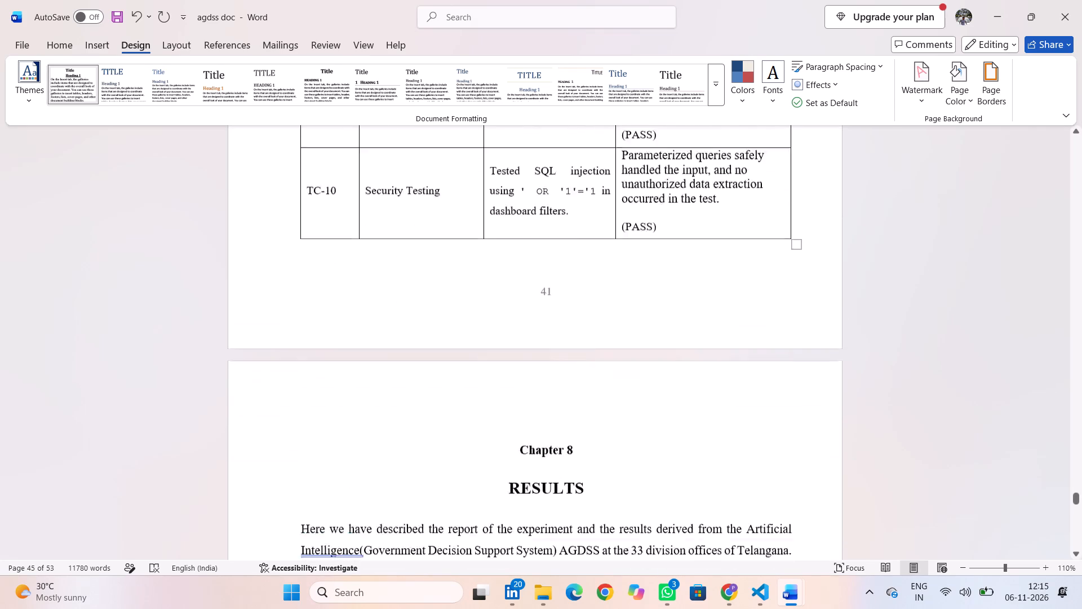
scroll(402, 385, "down", 4)
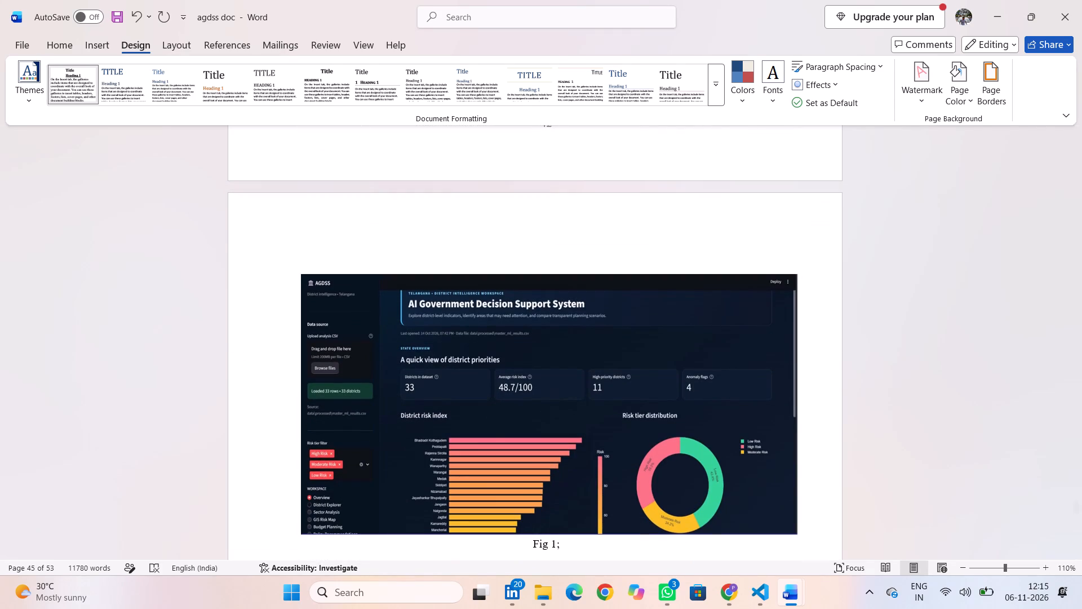
scroll(420, 407, "down", 1)
scroll(435, 316, "down", 5)
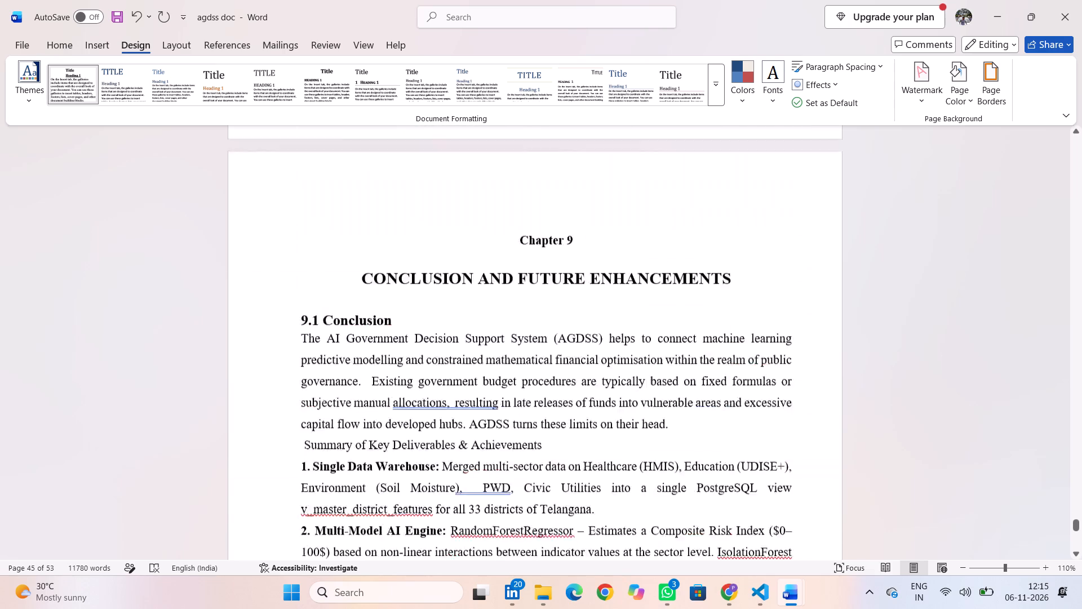
scroll(435, 316, "down", 3)
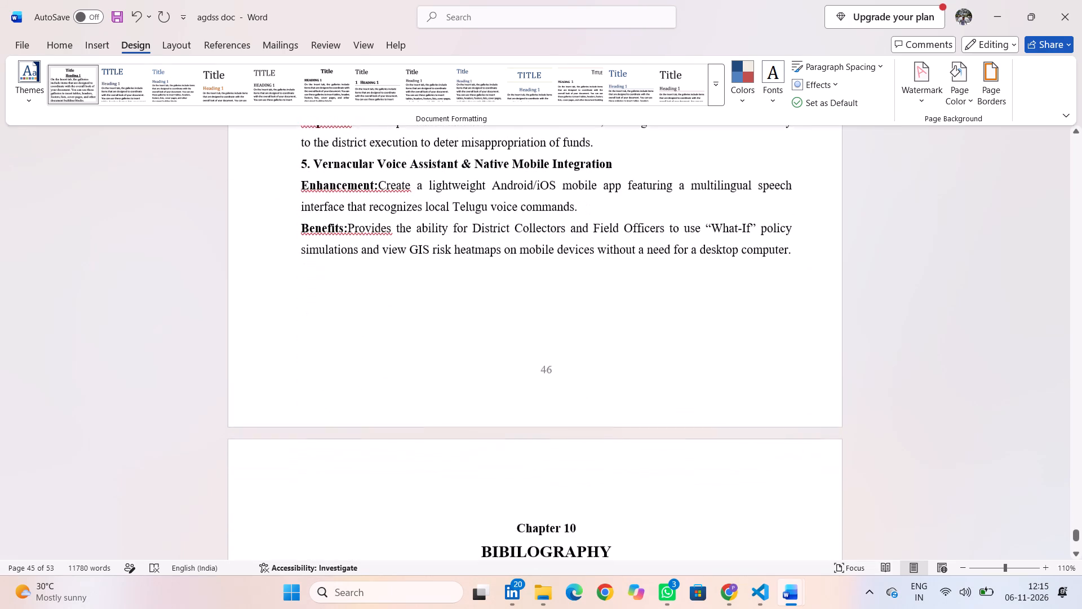
scroll(435, 310, "down", 1)
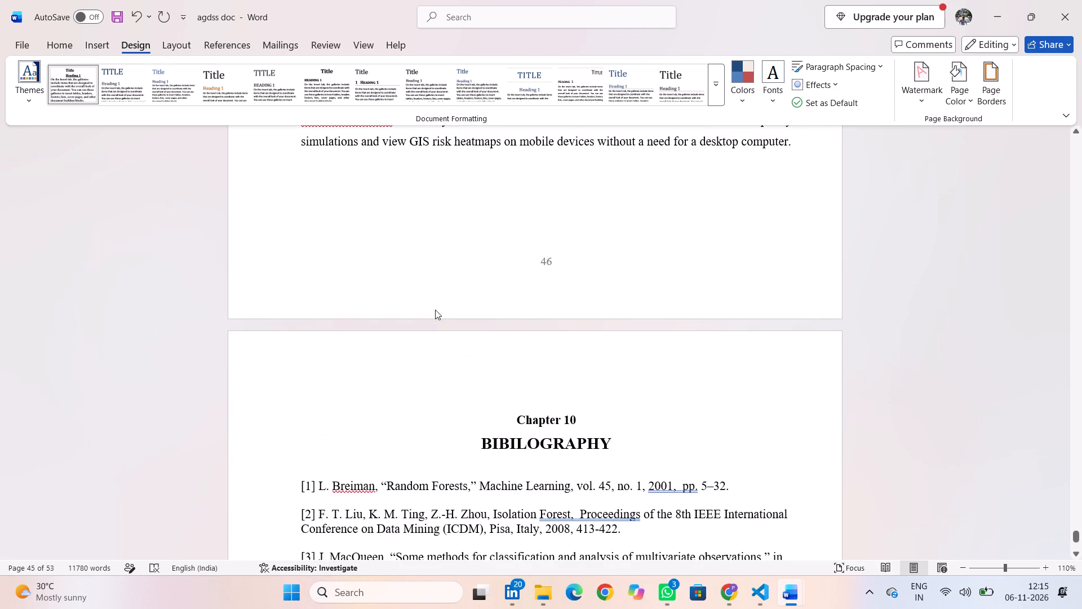
scroll(435, 310, "up", 2)
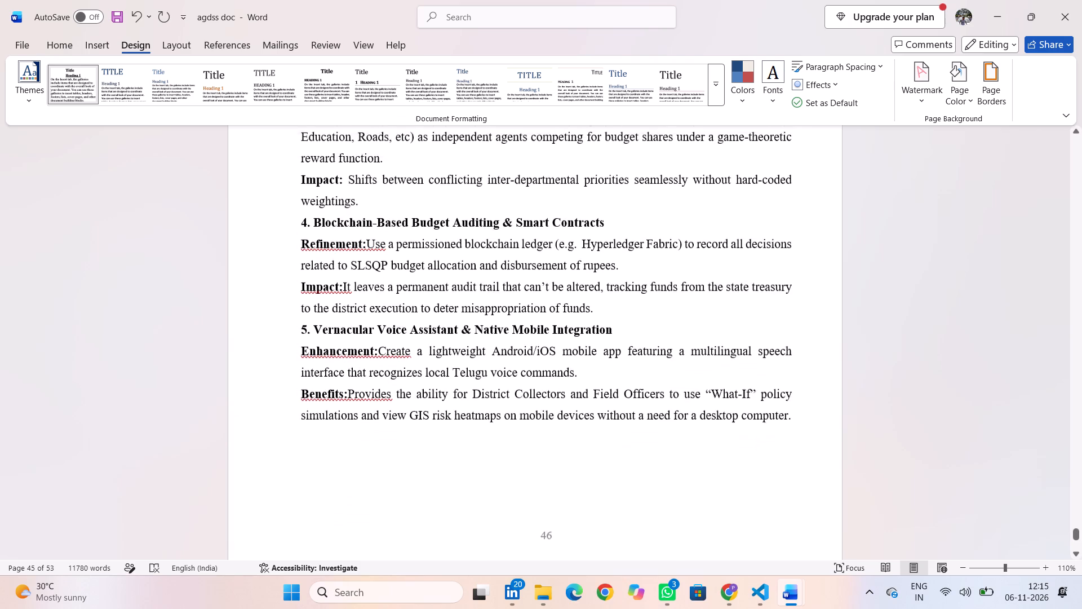
scroll(435, 310, "up", 5)
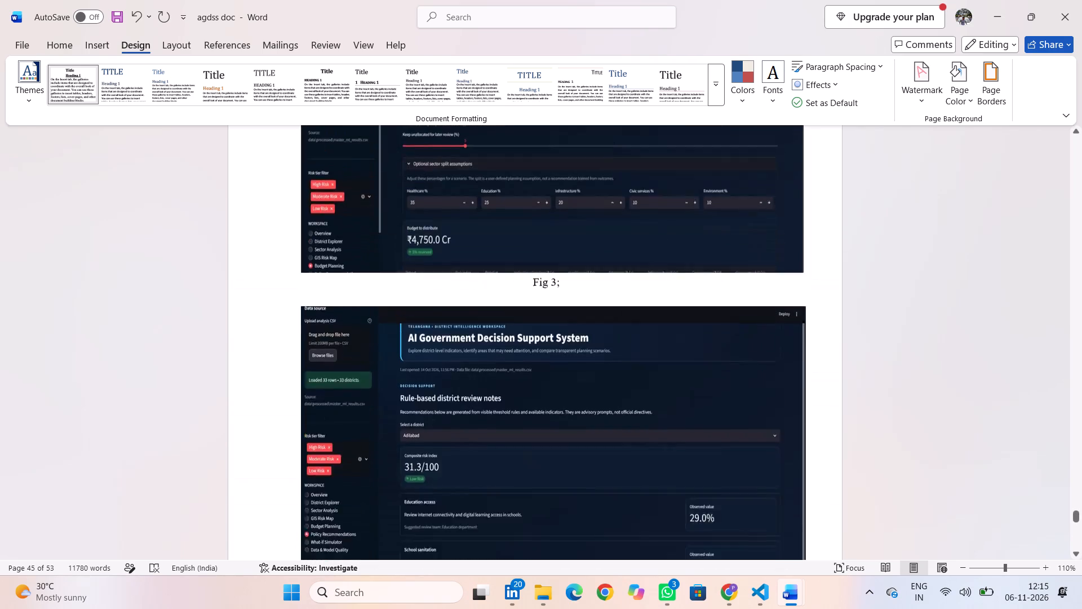
Set the font size of the "Chapter 9" label above the Conclusion and Future Enhancements title to 14.
scroll(435, 310, "down", 4)
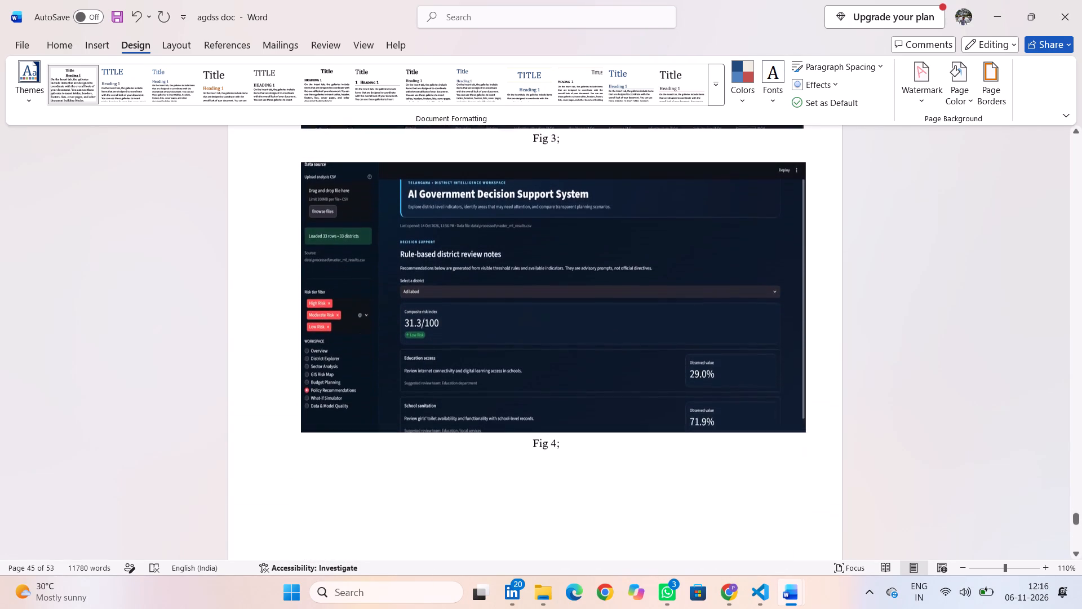
scroll(435, 310, "down", 4)
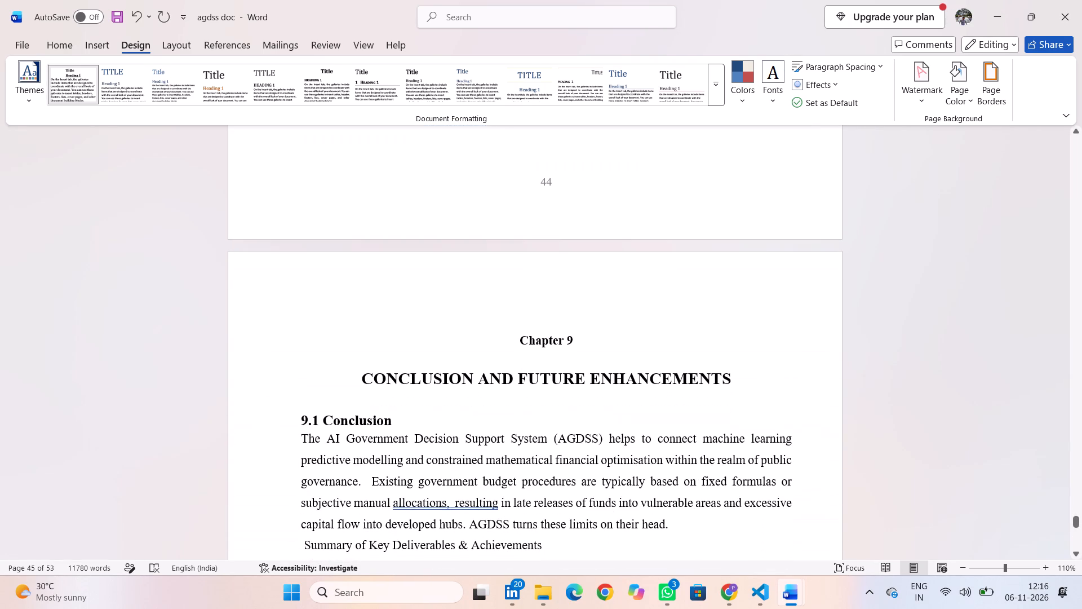
left_click_drag(518, 346, 606, 349)
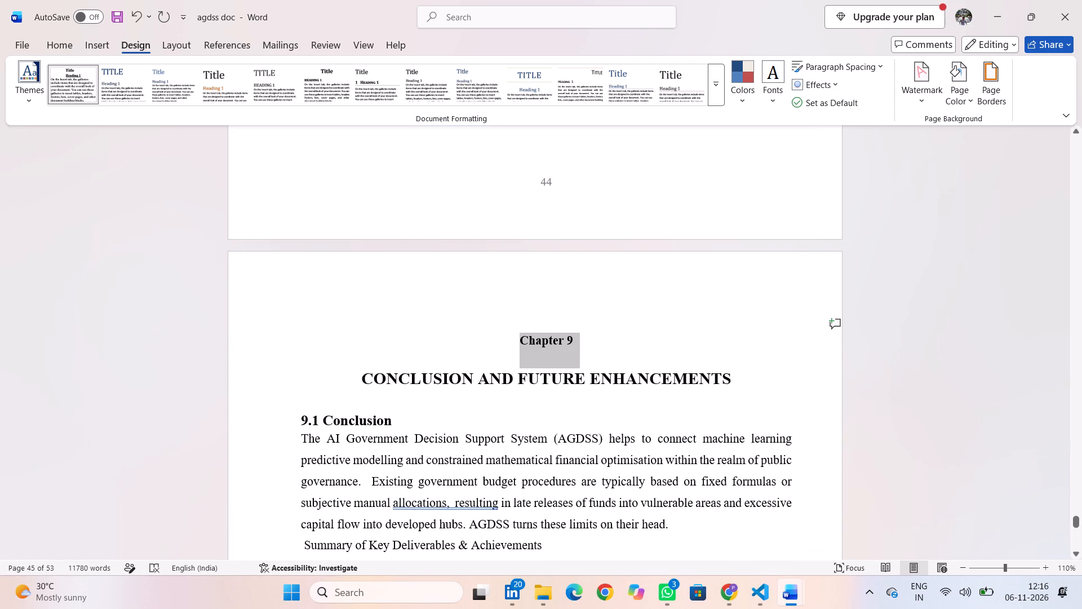
left_click_drag(606, 349, 607, 349)
left_click(716, 306)
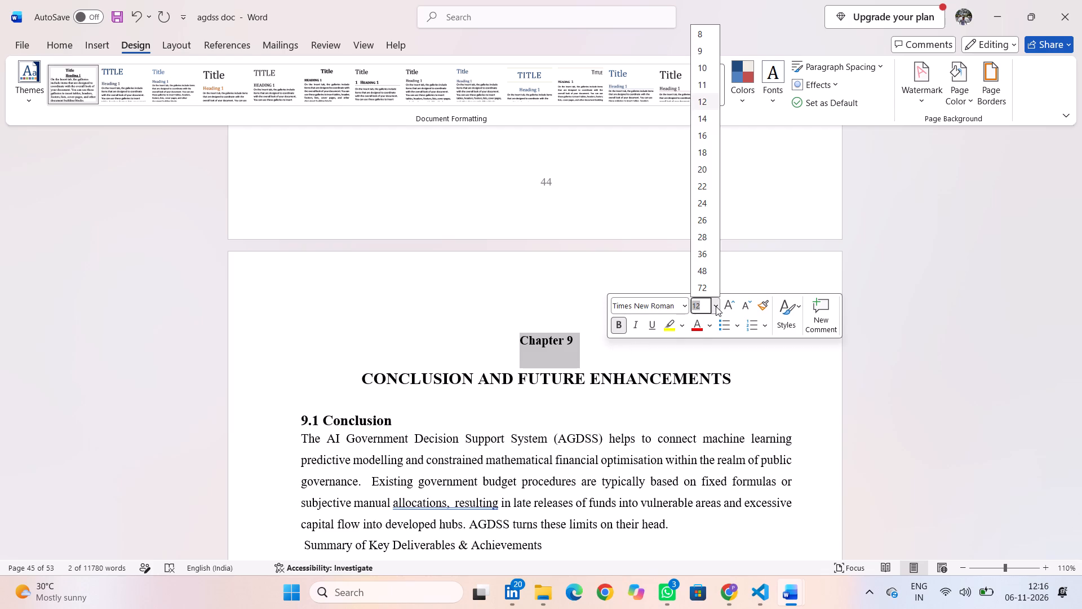
left_click(706, 114)
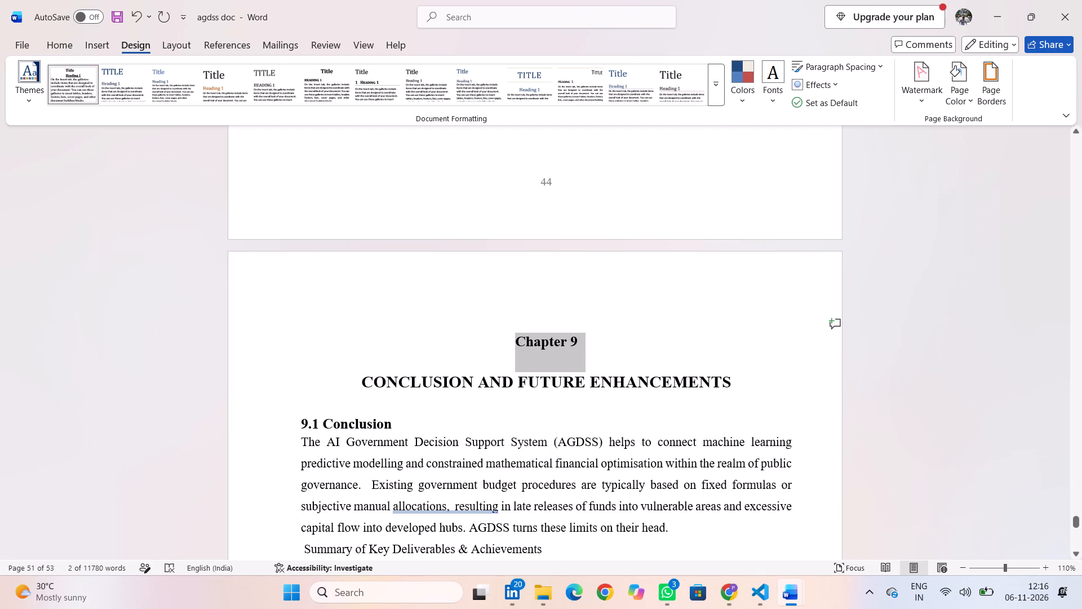
Check the font size of the Conclusion and Future Enhancements title and skim section 9.1 down to section 9.2.
left_click_drag(347, 381, 734, 394)
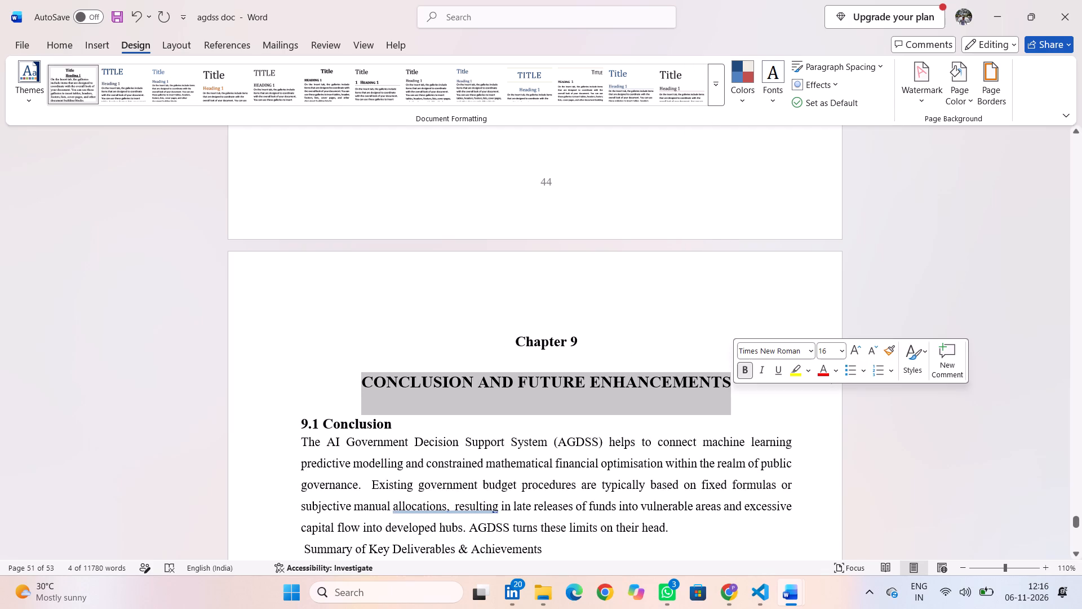
left_click(628, 319)
scroll(628, 319, "down", 1)
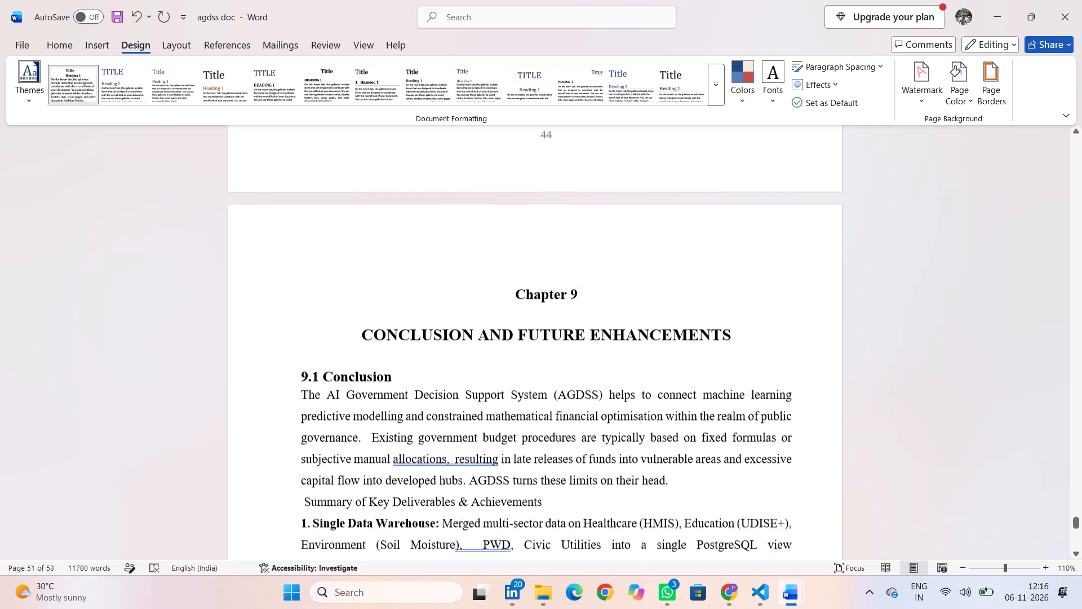
scroll(628, 319, "down", 3)
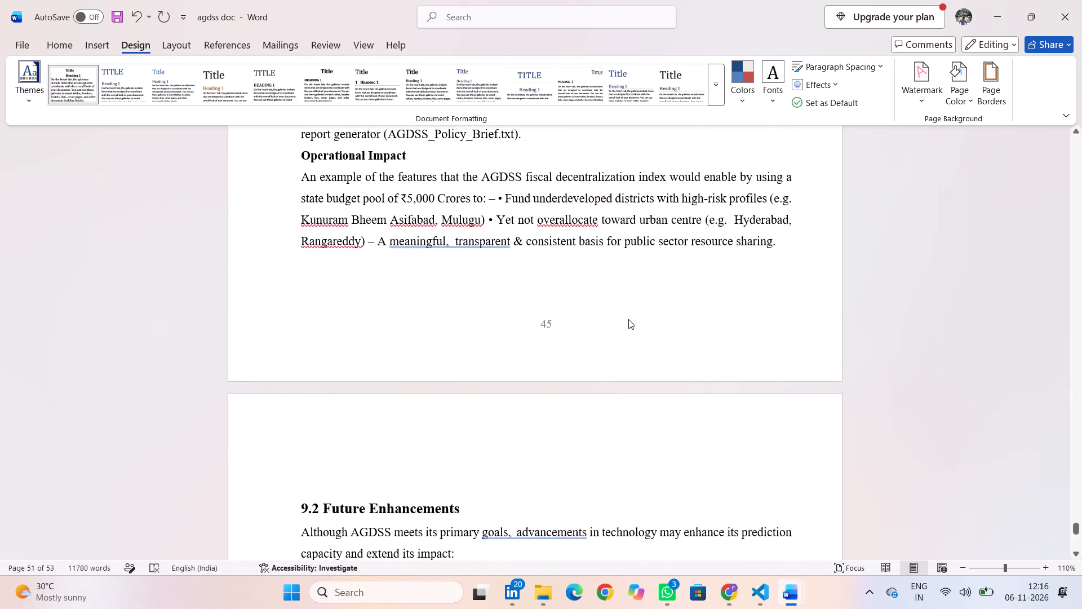
Return to the beginning of the report and look through the title page, certificate, acknowledgement and declaration.
scroll(628, 319, "up", 8)
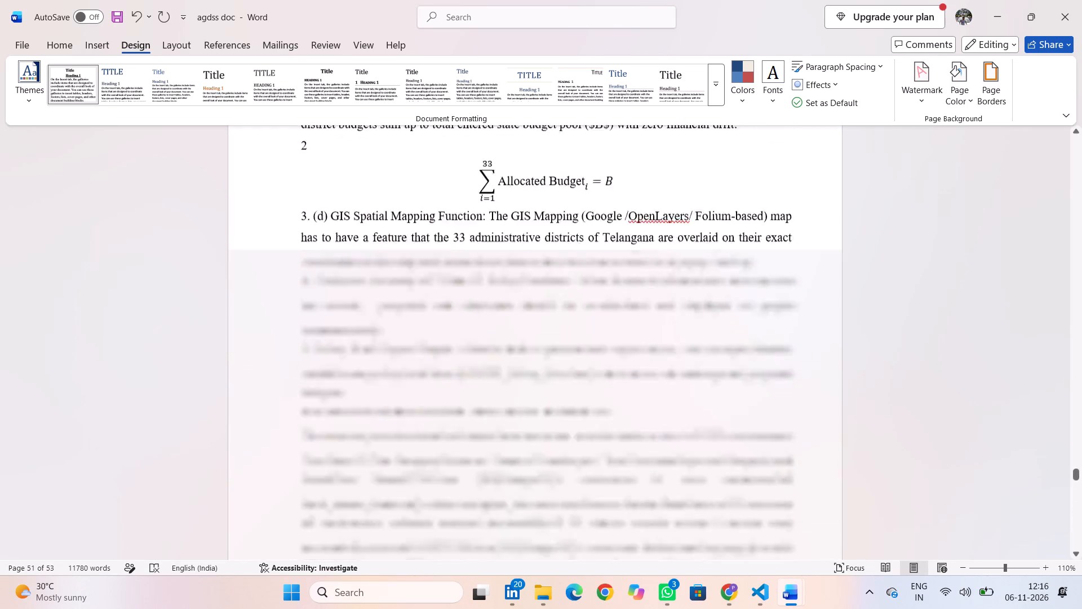
right_click(629, 325)
scroll(629, 325, "up", 9)
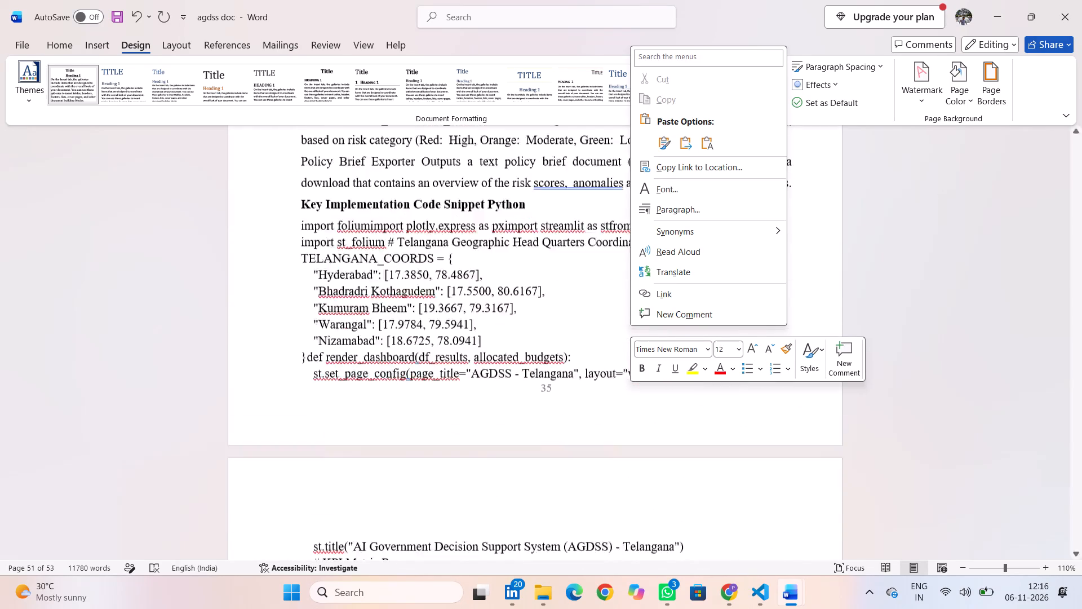
scroll(629, 325, "up", 12)
scroll(651, 499, "up", 4)
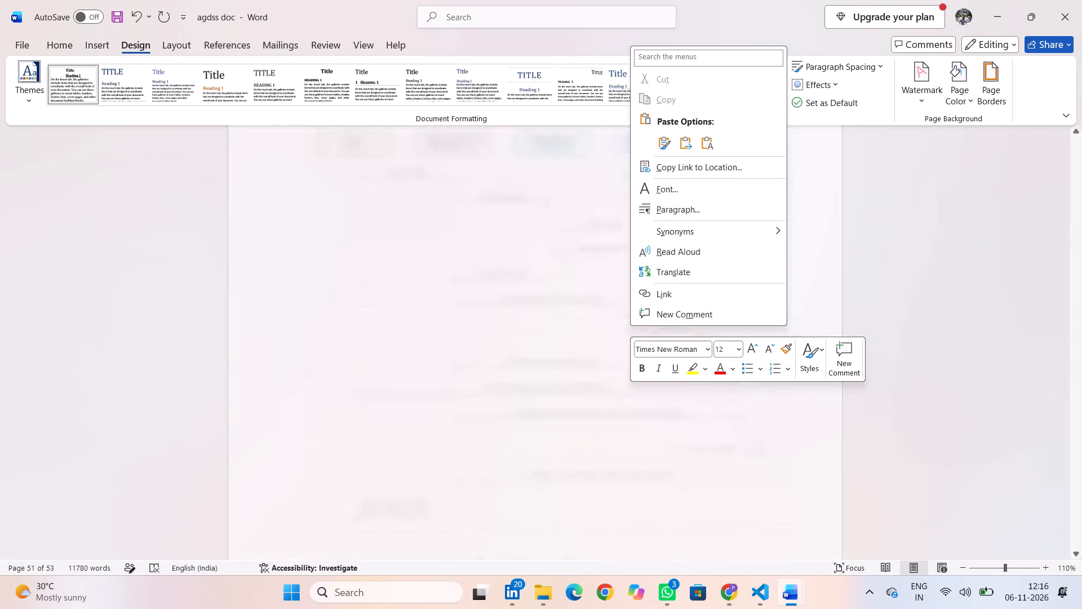
scroll(651, 499, "up", 6)
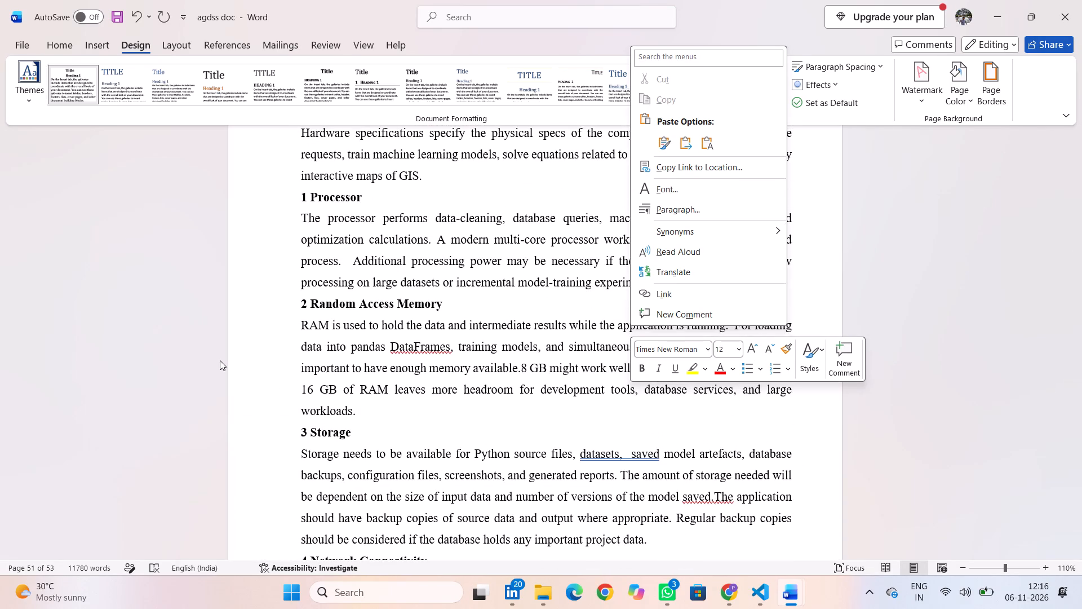
left_click(220, 360)
scroll(802, 457, "up", 7)
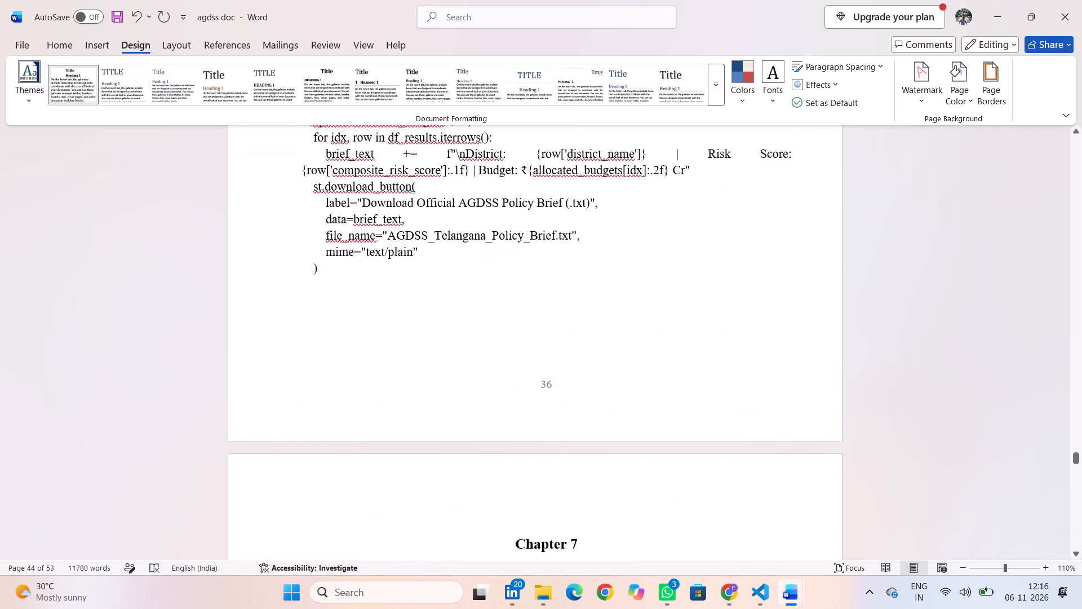
scroll(802, 457, "up", 14)
right_click(802, 457)
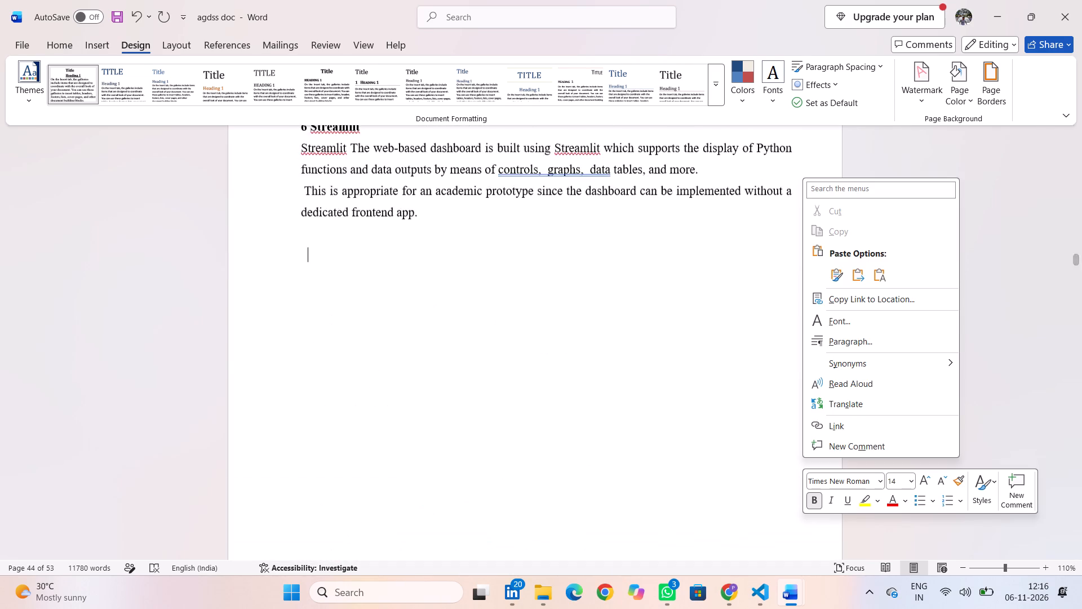
scroll(802, 457, "up", 10)
left_click(802, 457)
scroll(802, 457, "up", 1)
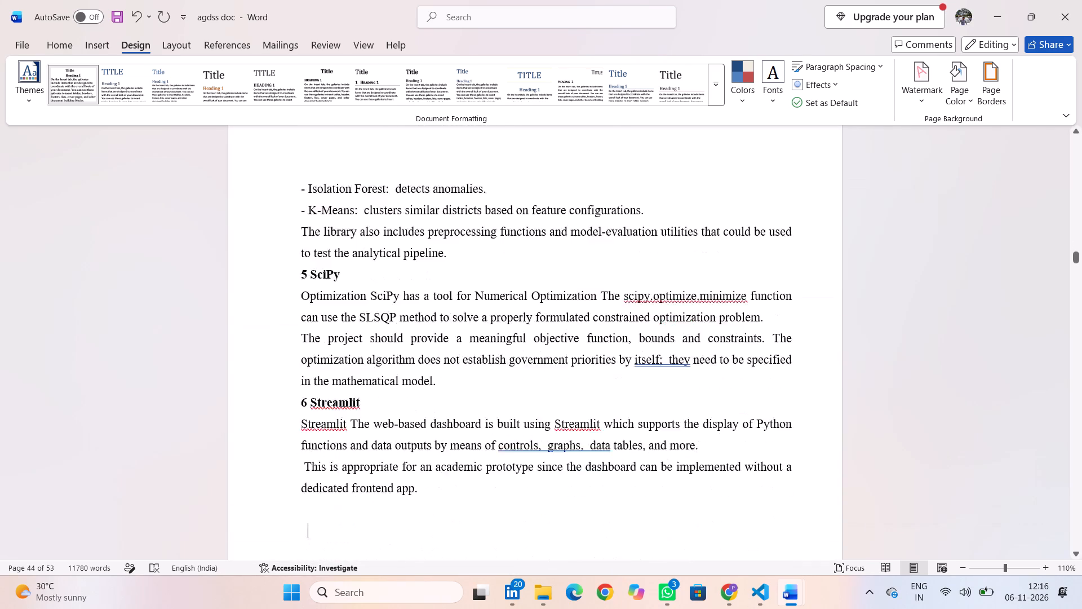
scroll(802, 457, "up", 16)
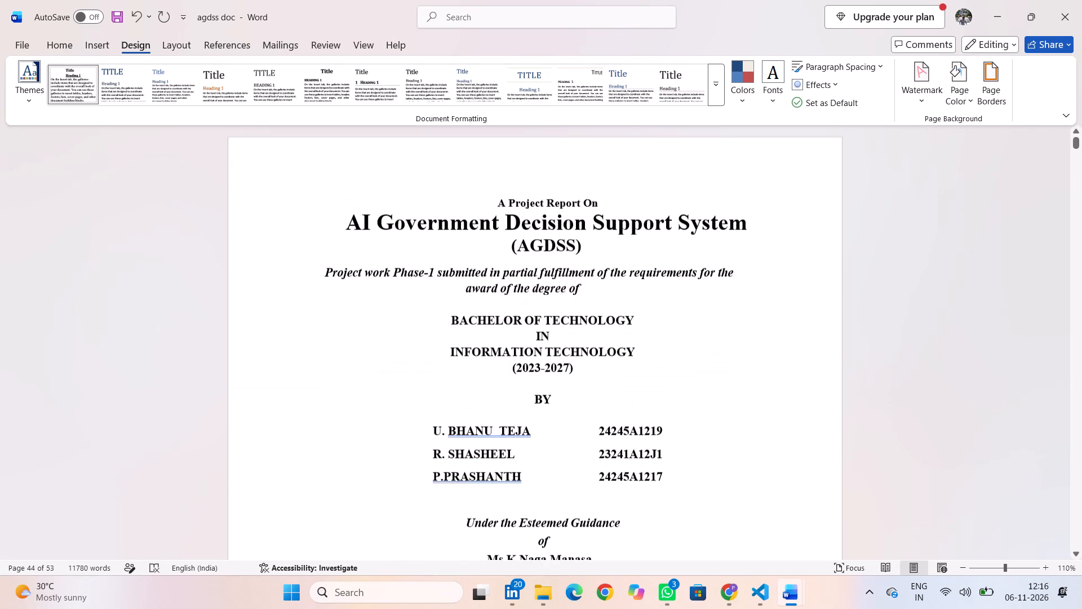
scroll(802, 457, "down", 6)
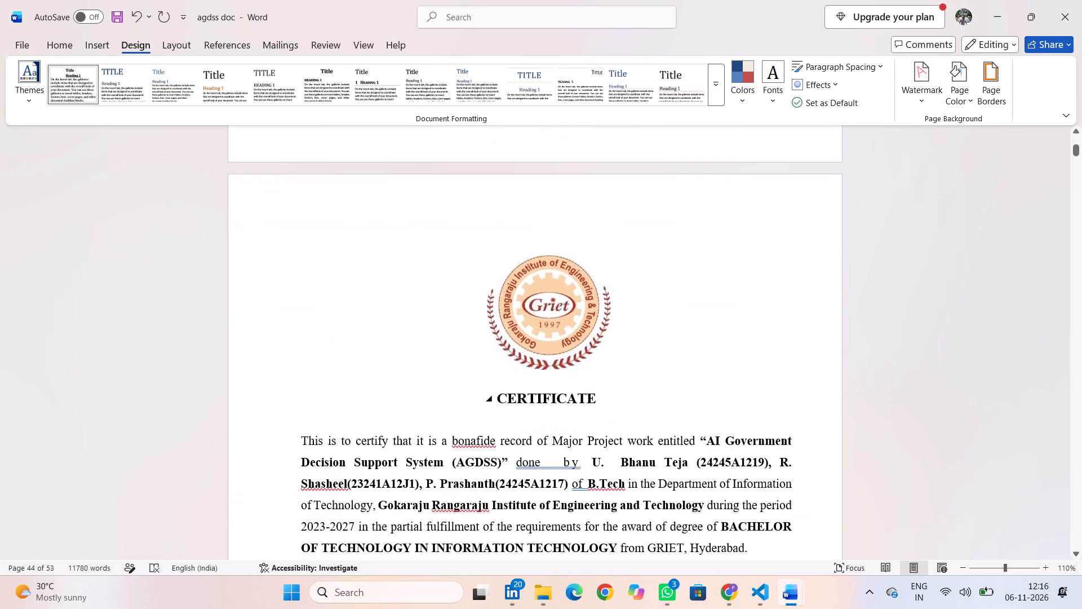
scroll(671, 404, "down", 4)
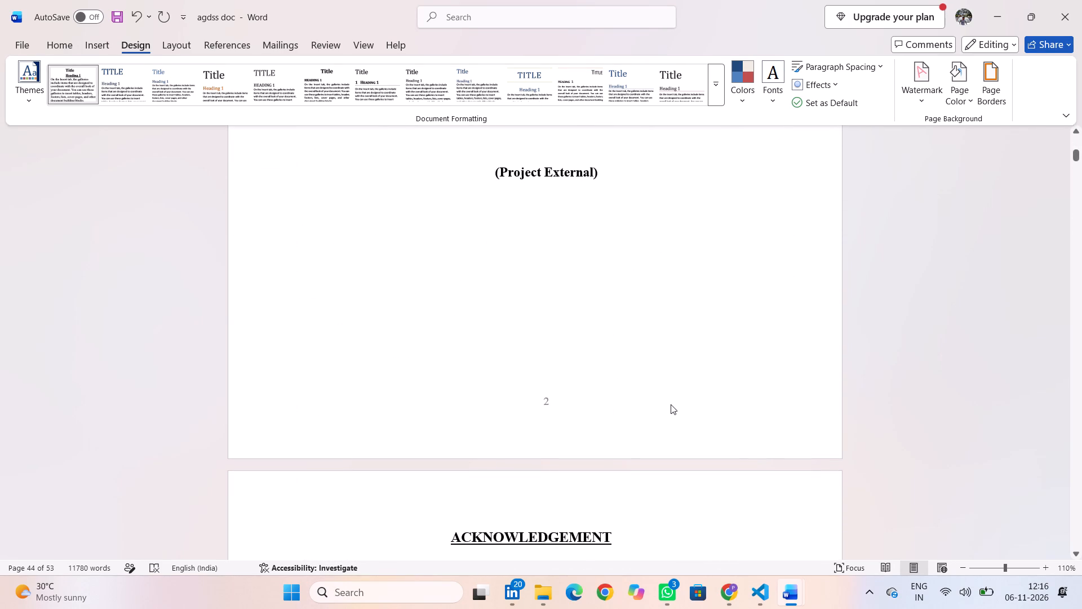
scroll(671, 404, "down", 1)
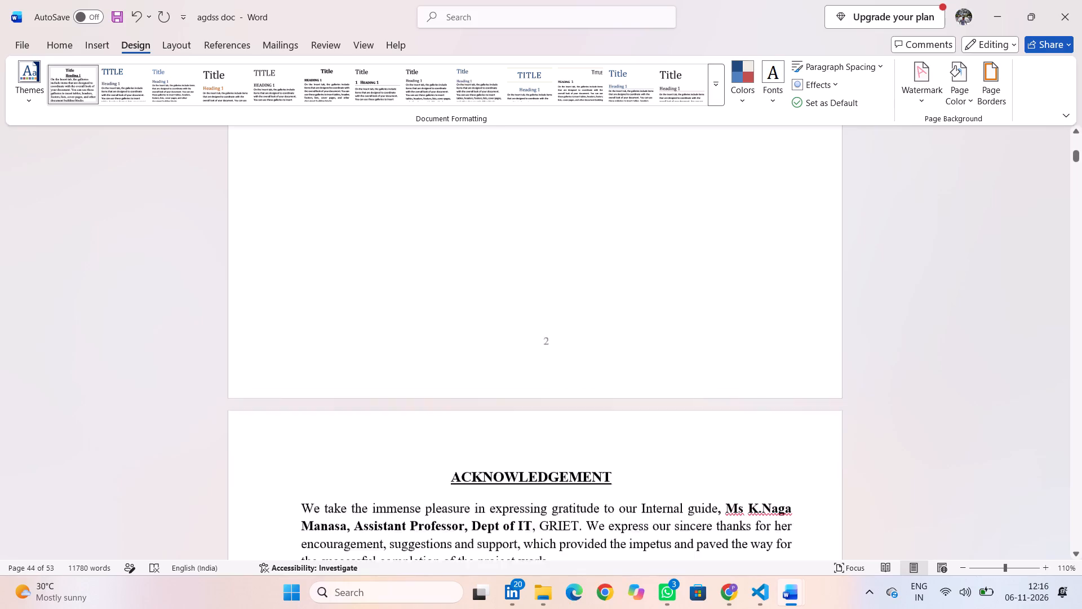
scroll(671, 404, "down", 6)
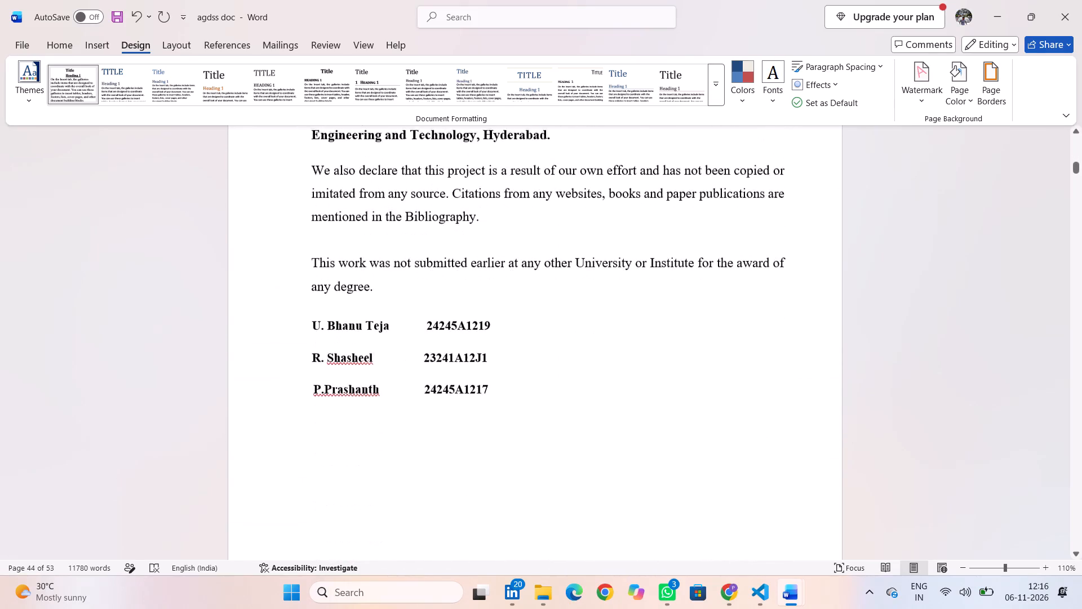
Examine the table of contents, checking the entries and page numbers from Certificates through the bibliography.
scroll(671, 404, "down", 4)
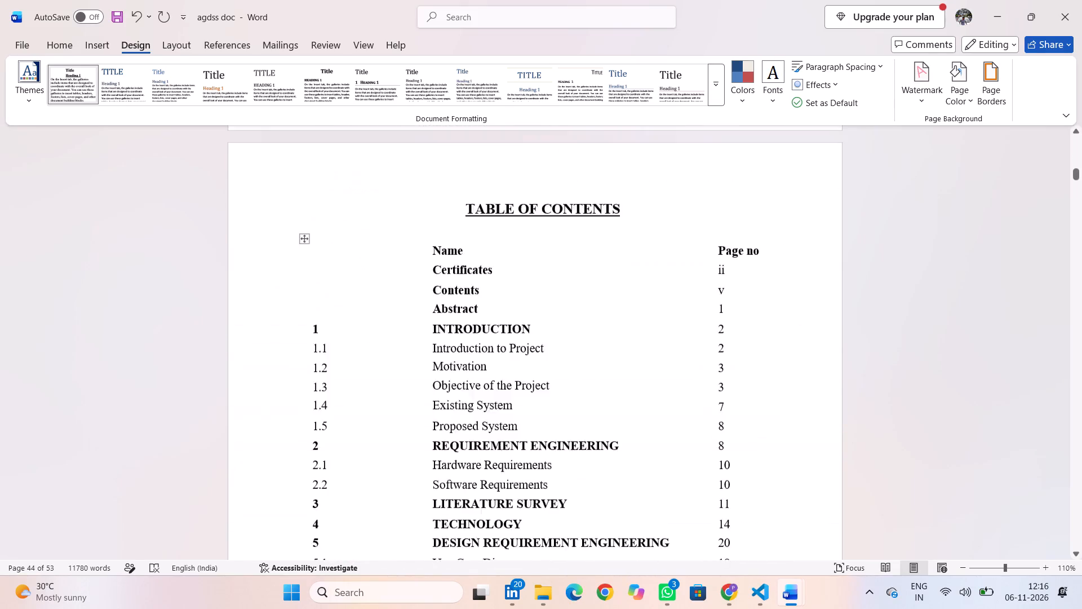
scroll(671, 404, "down", 3)
scroll(671, 404, "up", 4)
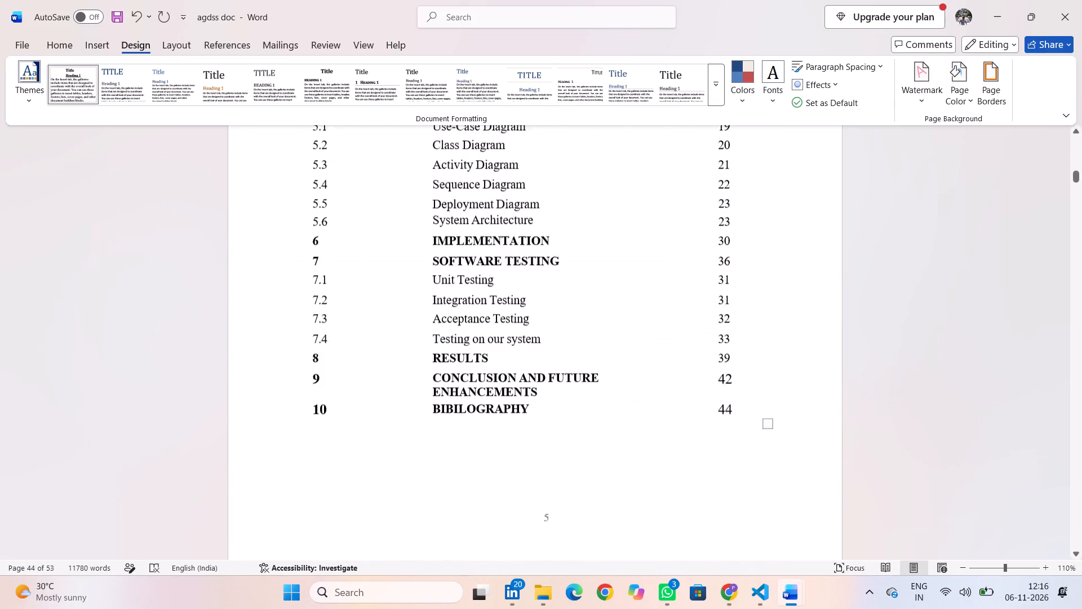
scroll(671, 404, "up", 4)
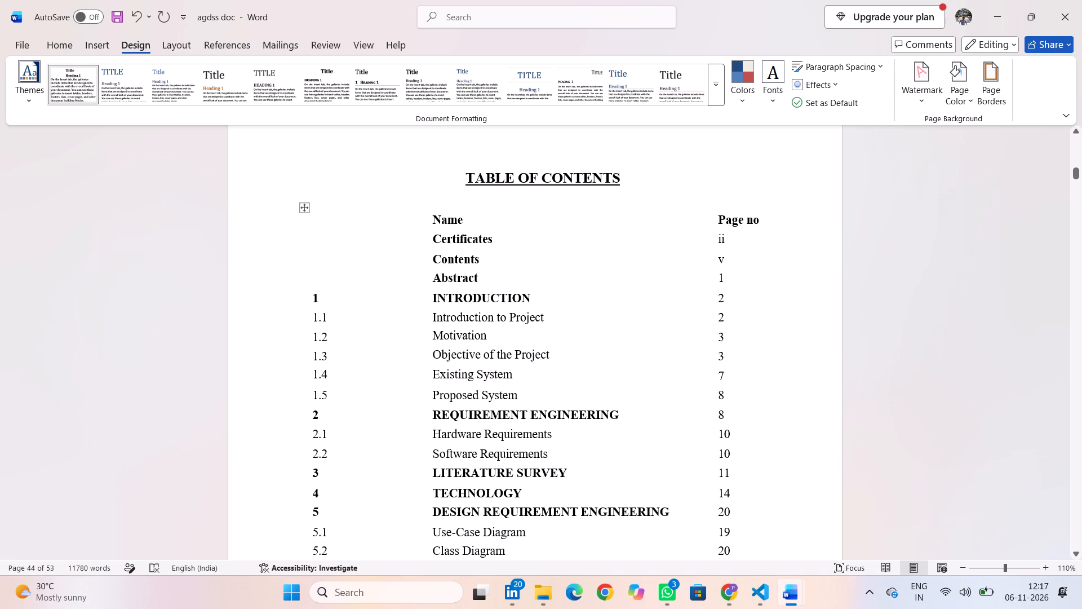
Set the page number of the 1.2 Motivation entry in the table of contents to 2.
left_click(726, 338)
key("BackSpace")
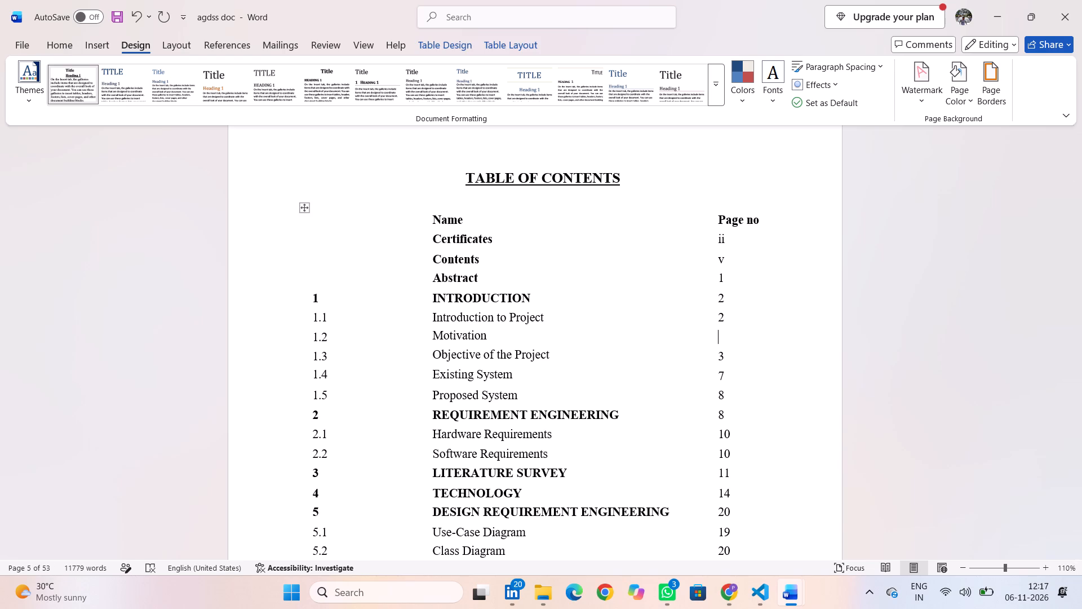
key("2")
In the table of contents, set the page number of 1.4 Existing System to 3 and of 1.5 Proposed System to 6.
key("Down")
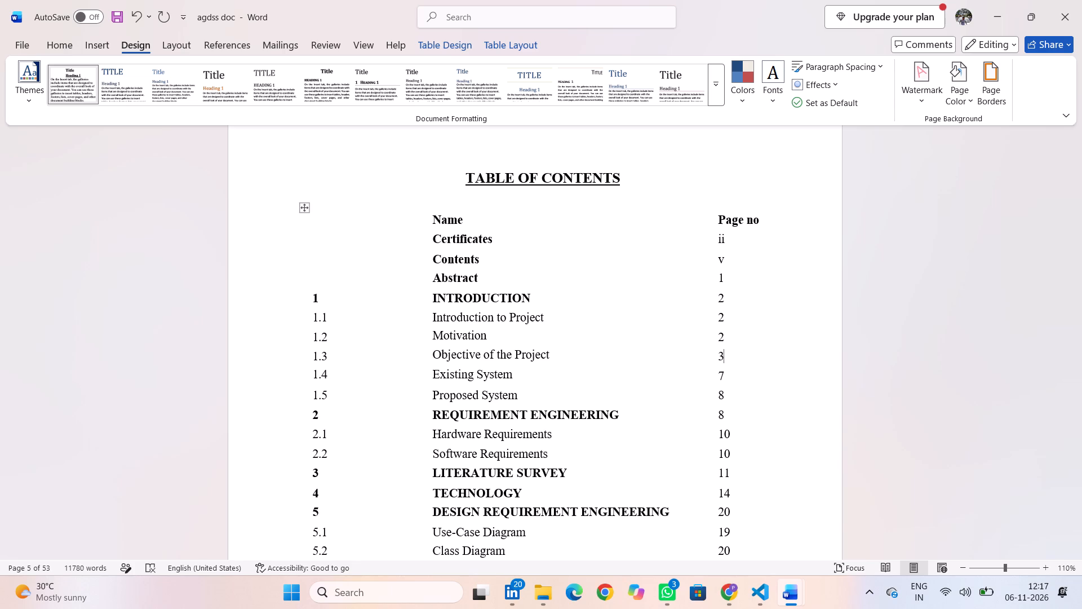
key("Down")
key("BackSpace")
key("3")
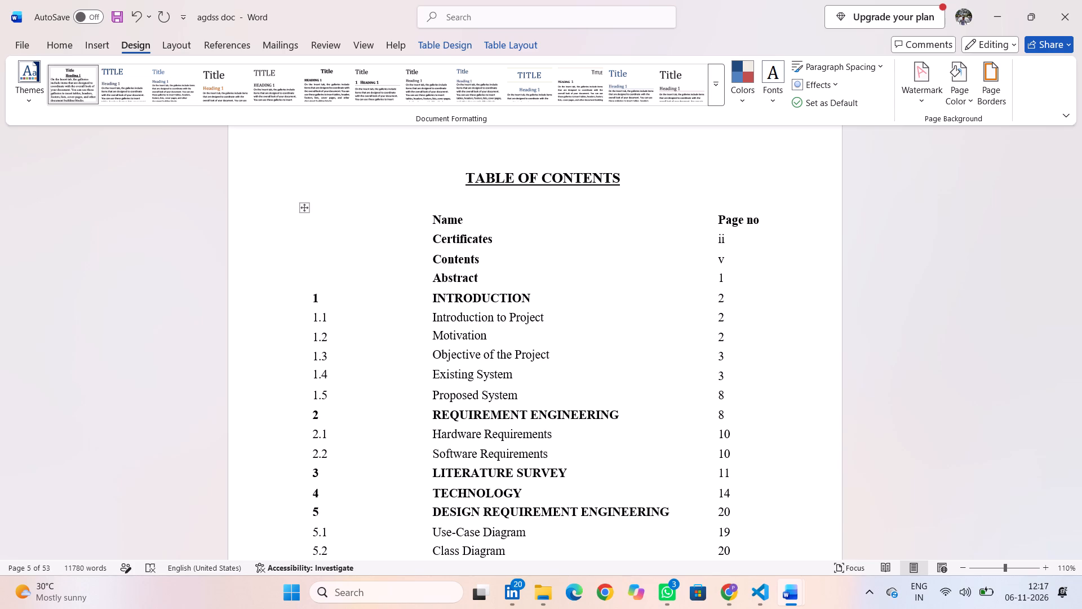
key("Down")
key("BackSpace")
key("6")
Set the contents page number of 2.1 Hardware Requirements to 8 and of 2.2 Software Requirements to 9.
key("Down")
key("Down")
key("Right")
key("BackSpace")
key("BackSpace")
key("8")
key("Down")
key("Right")
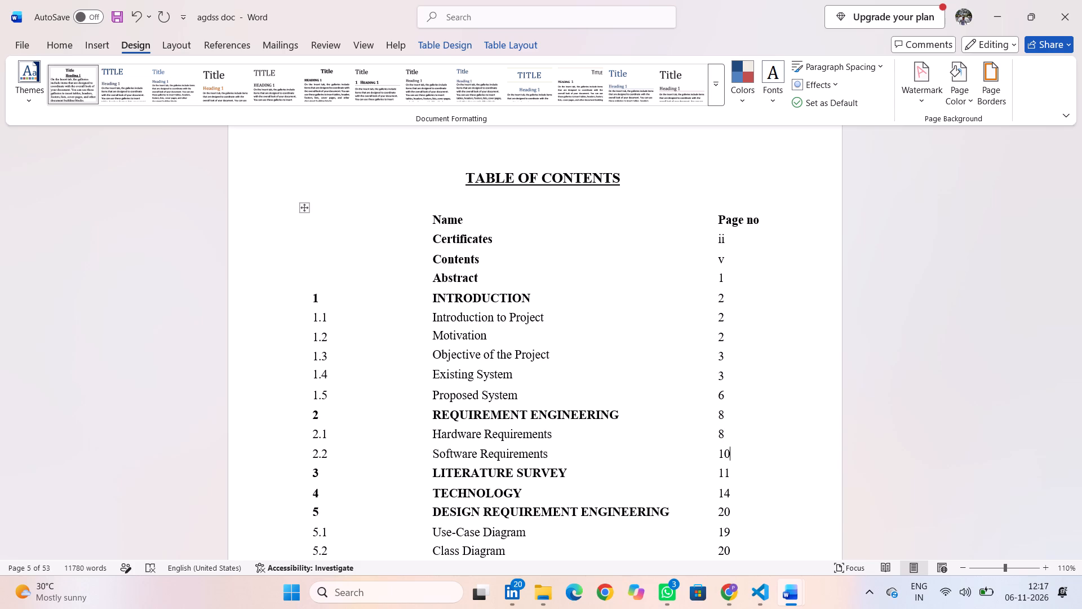
key("BackSpace")
key("BackSpace")
key("9")
Set the contents page number of chapter 5 Design Requirement Engineering to 21 and of 5.1 Use-Case Diagram to 22.
key("Down")
key("Down")
key("Down")
key("Right")
key("BackSpace")
key("1")
key("Down")
key("BackSpace")
key("2")
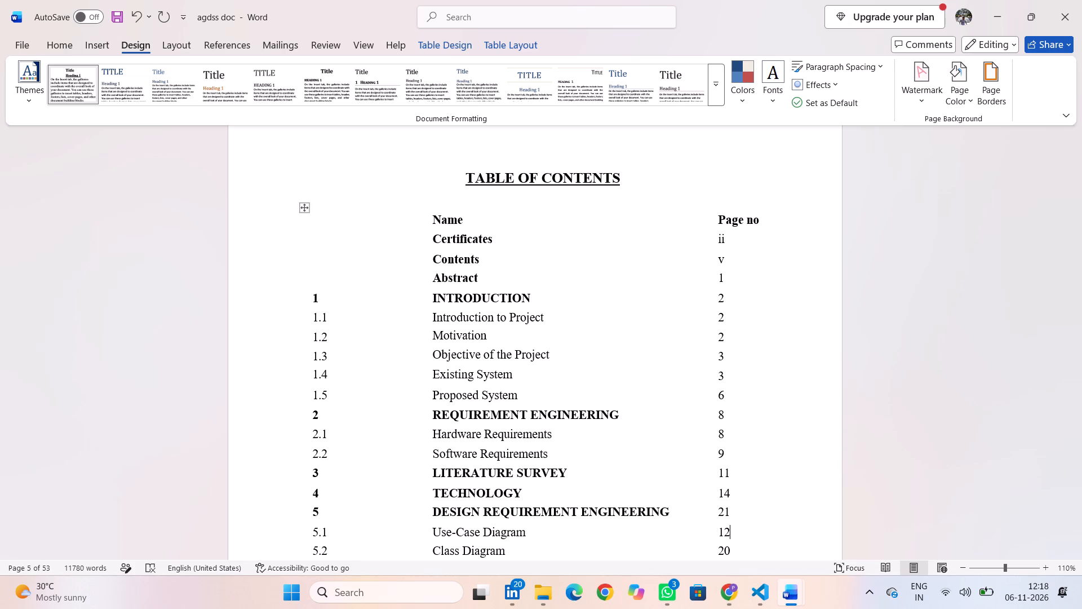
key("BackSpace")
key("BackSpace")
type("22")
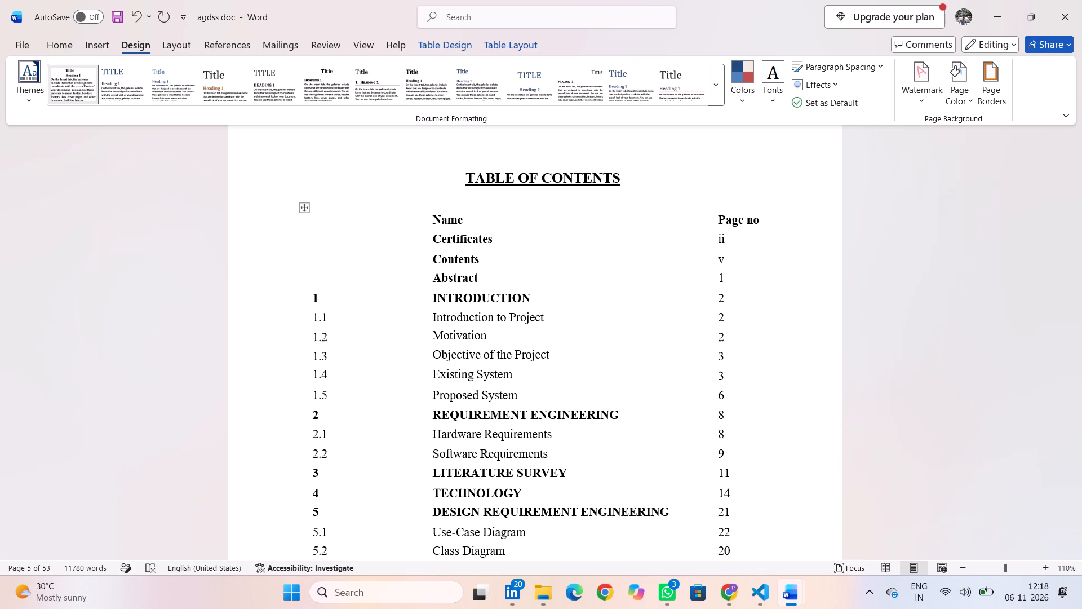
Set the contents page number of 5.2 Class Diagram to 23 and of 5.3 Activity Diagram to 24.
key("Down")
key("BackSpace")
key("3")
scroll(726, 338, "down", 1)
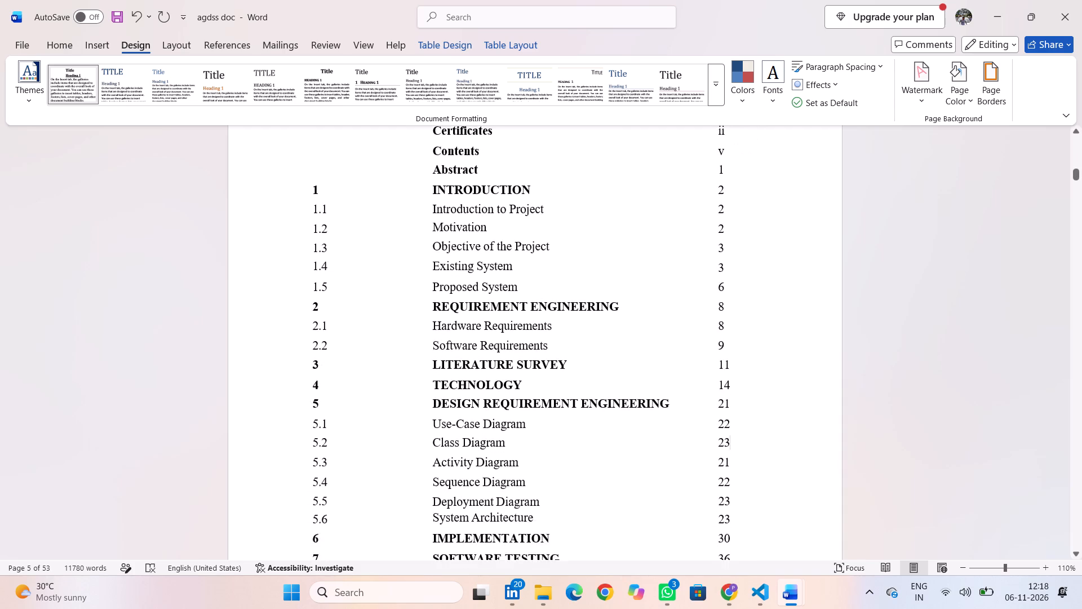
scroll(726, 338, "down", 3)
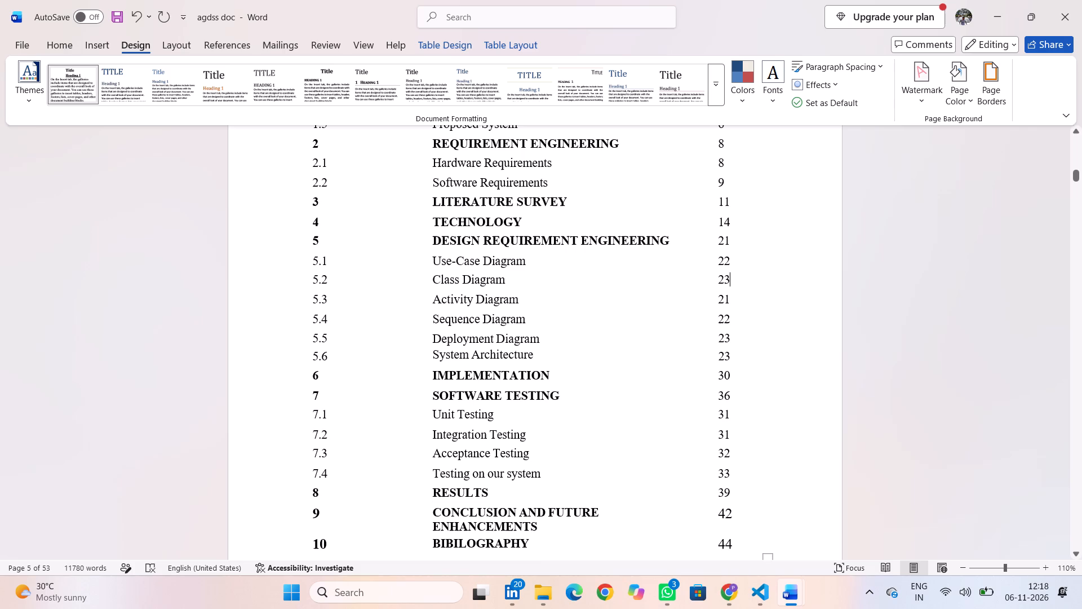
key("Down")
key("BackSpace")
key("4")
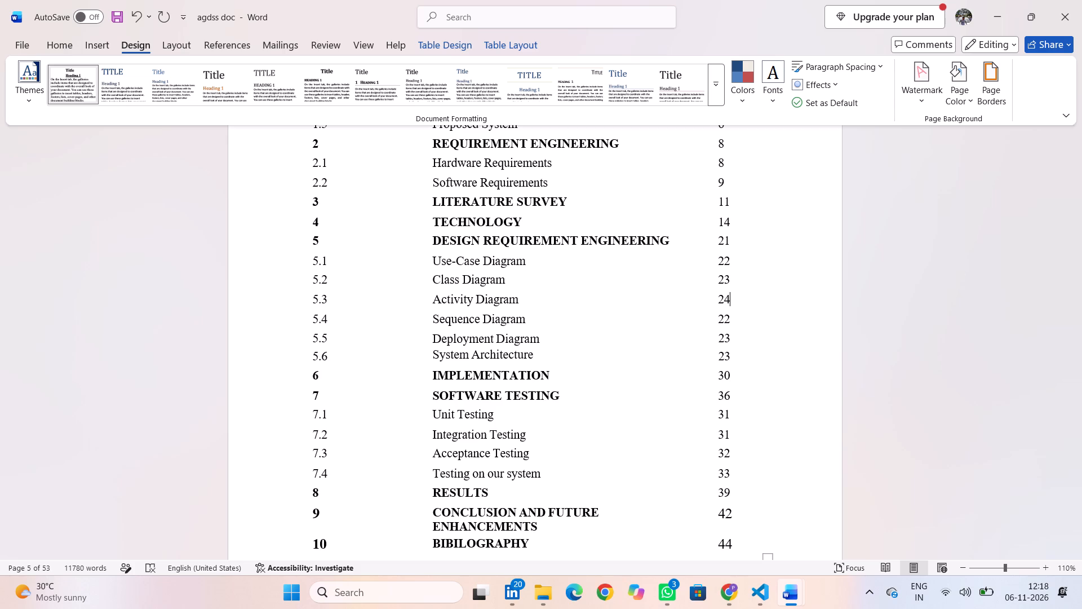
Set the contents page number of 5.4 Sequence Diagram to 26 and of 5.5 Deployment Diagram to 27.
key("Down")
key("BackSpace")
key("6")
key("Down")
key("BackSpace")
key("7")
Set the contents page number of 5.6 System Architecture to 30 and move on to the chapter 6 Implementation entry.
key("Down")
key("BackSpace")
key("BackSpace")
key("3")
key("0")
key("Down")
Set the contents page number of chapter 6 Implementation to 31 and of chapter 7 Software Testing to 37.
key("BackSpace")
key("1")
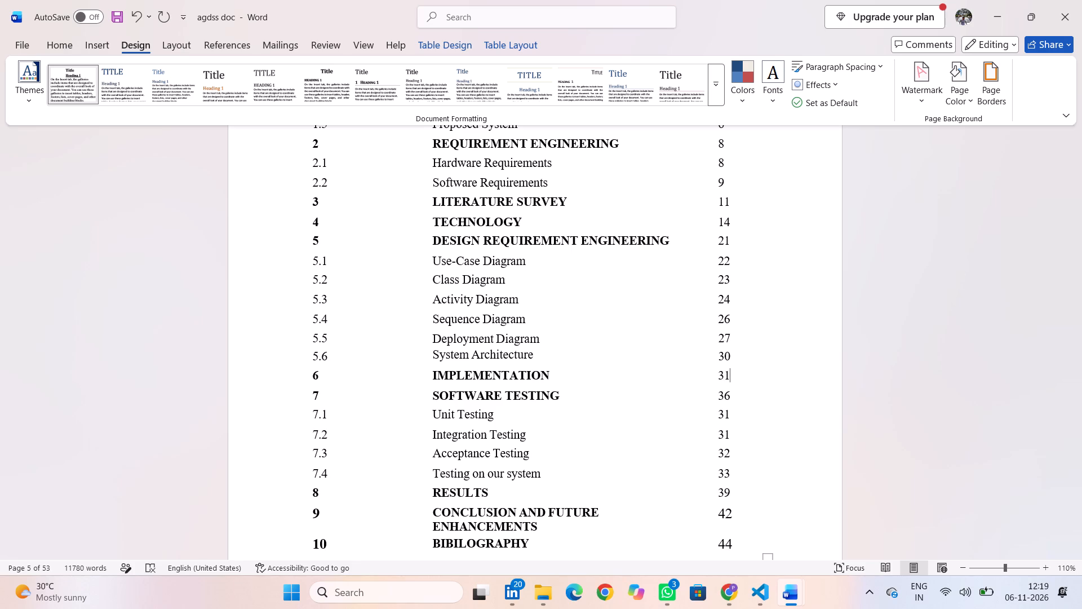
key("Down")
key("BackSpace")
key("7")
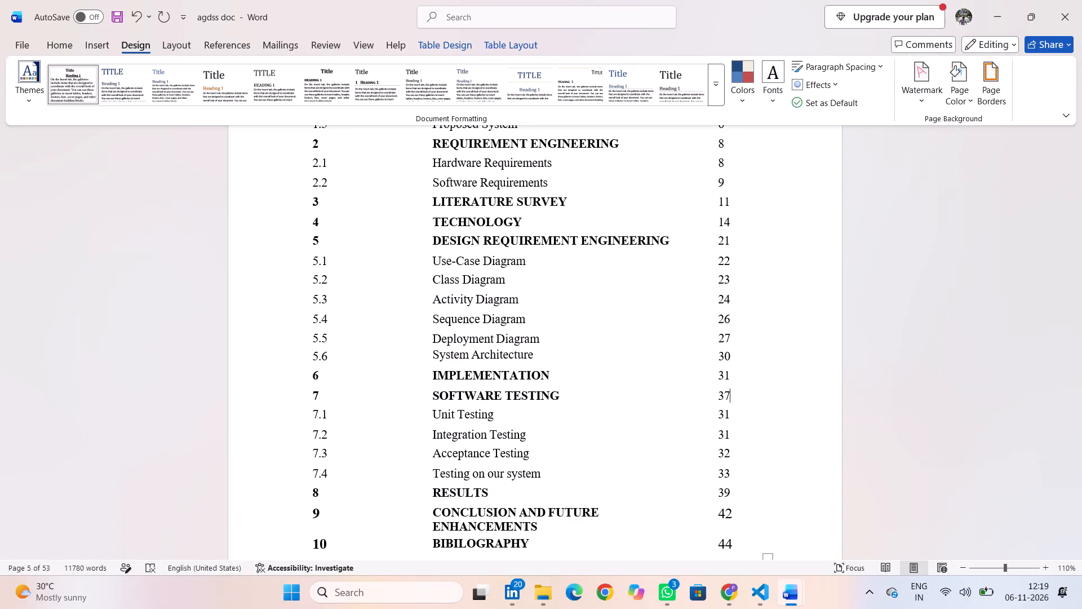
Set the contents page number of 7.1 Unit Testing to 37 and of 7.2 Integration Testing to 38.
key("Down")
key("BackSpace")
key("7")
key("Down")
key("BackSpace")
key("8")
Set the contents page number of 7.3 Acceptance Testing to 39 and of 7.4 Testing on our system to 40.
key("Down")
key("BackSpace")
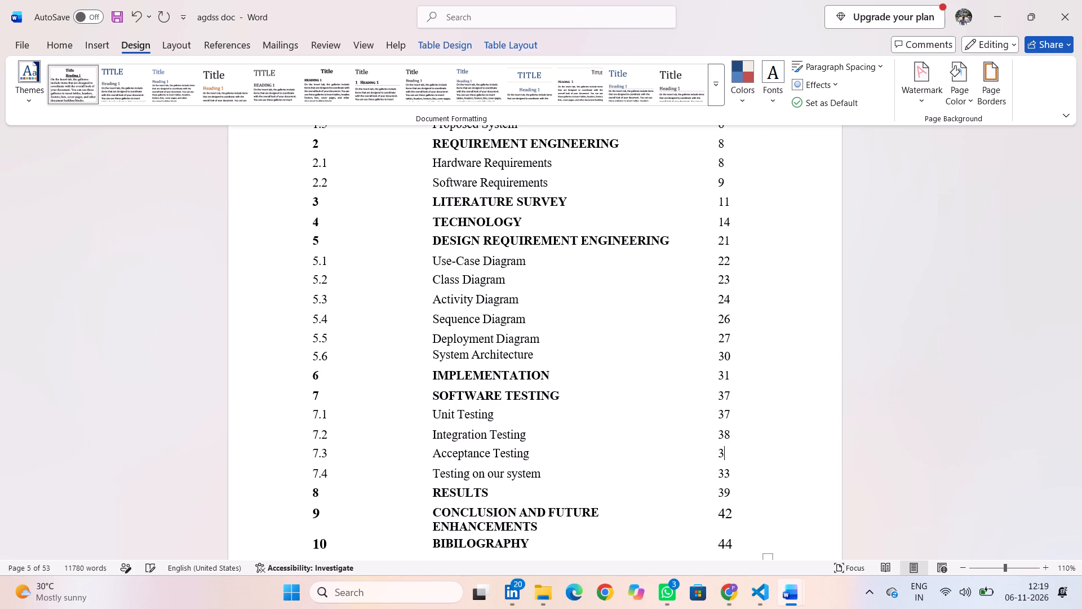
key("9")
key("Down")
key("BackSpace")
key("BackSpace")
key("4")
key("0")
Set the contents page number of chapter 8 Results to 42.
key("Down")
key("BackSpace")
key("BackSpace")
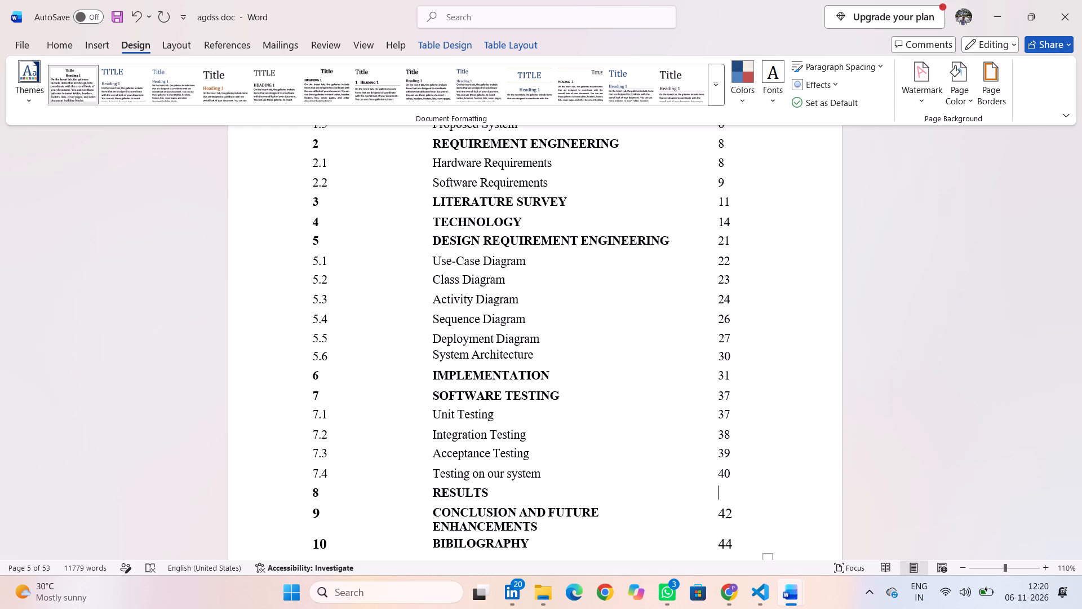
type("42")
Set the contents page number of chapter 9 Conclusion and Future Enhancements to 45 and of the chapter 10 bibliography entry to 47.
key("Down")
key("BackSpace")
key("BackSpace")
type("45")
key("Down")
key("BackSpace")
key("7")
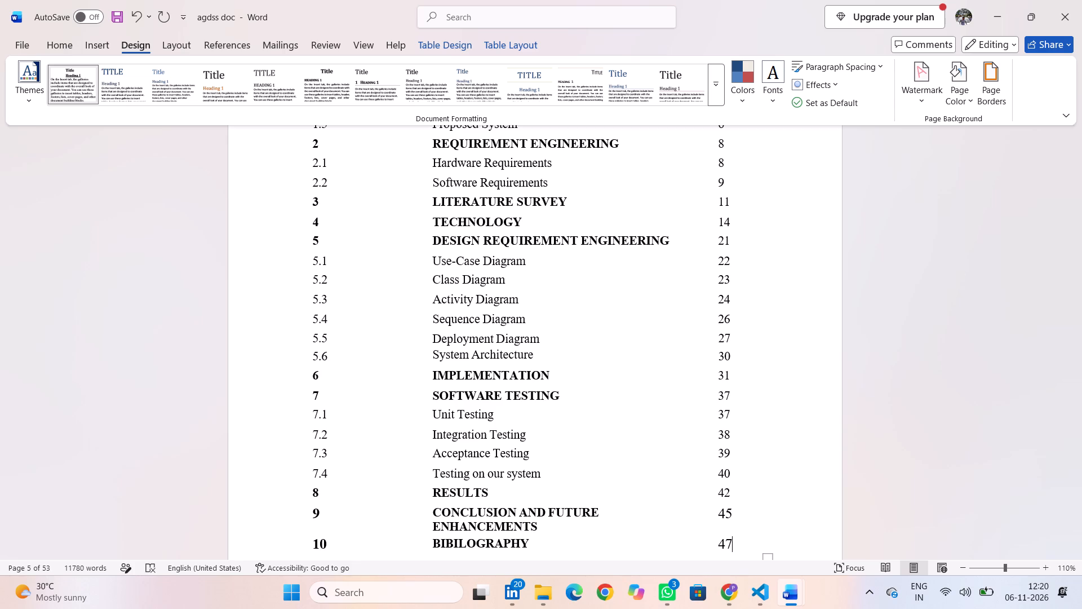
In the List of Diagrams table on the following page, set the page number of Use Case Diagram to 22.
key("Down")
key("Down")
key("Down")
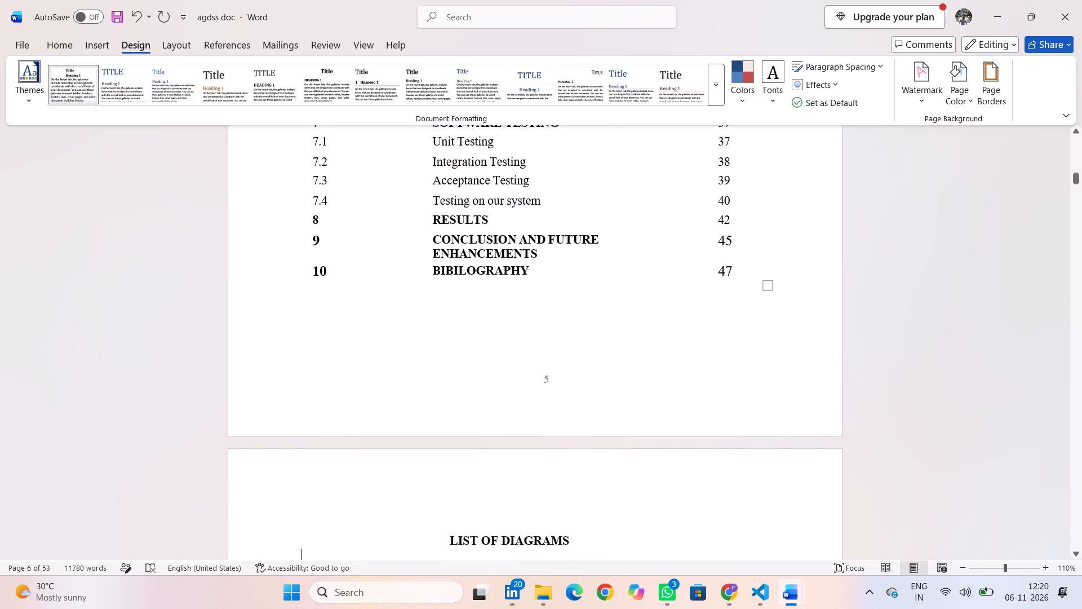
key("Down")
key("Down")
key("Down")
key("Down")
key("Down")
key("Down")
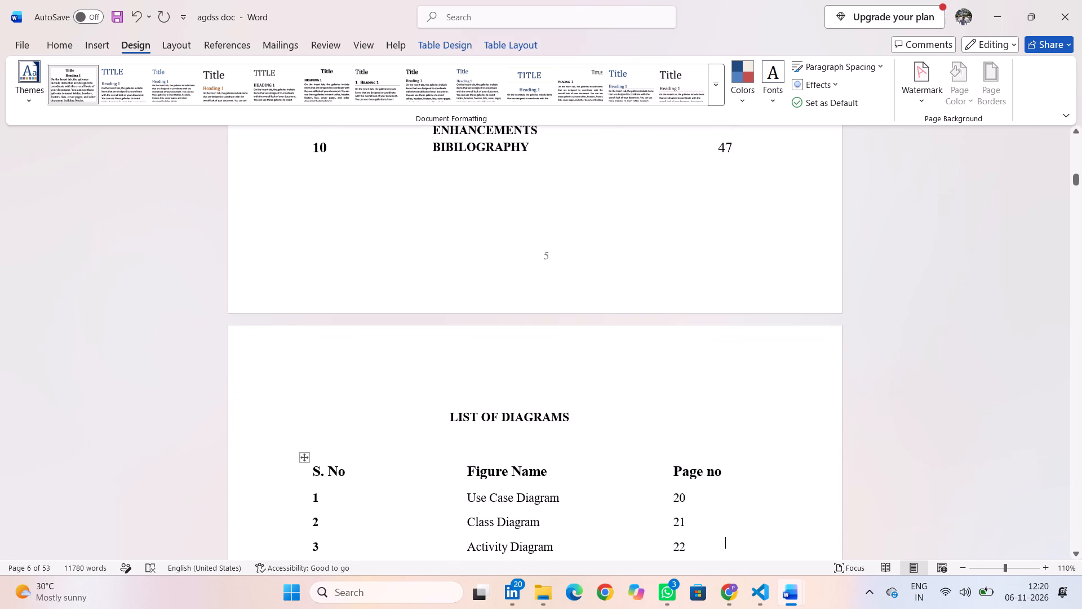
key("Left")
key("Left")
key("Left")
key("Up")
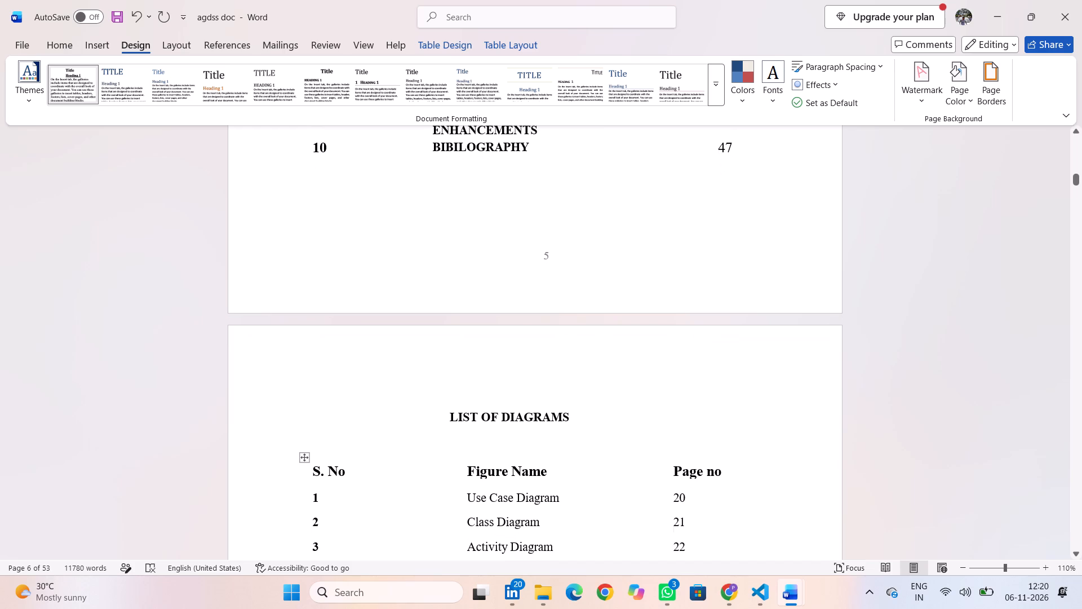
key("Up")
key("Up")
key("Right")
key("Down")
key("Right")
key("BackSpace")
key("2")
Set the List of Diagrams page number of Class Diagram to 23 and of Activity Diagram to 24.
key("Down")
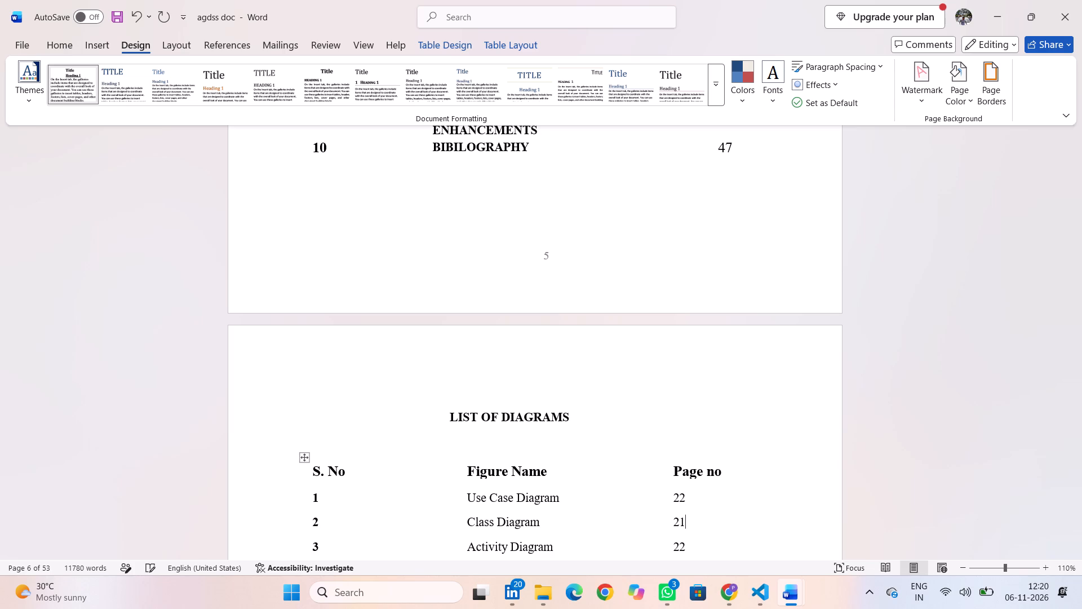
key("BackSpace")
key("3")
key("Down")
key("BackSpace")
key("4")
Set the List of Diagrams page number of Sequence Diagram to 26 and of Deployment Diagram to 27.
key("Down")
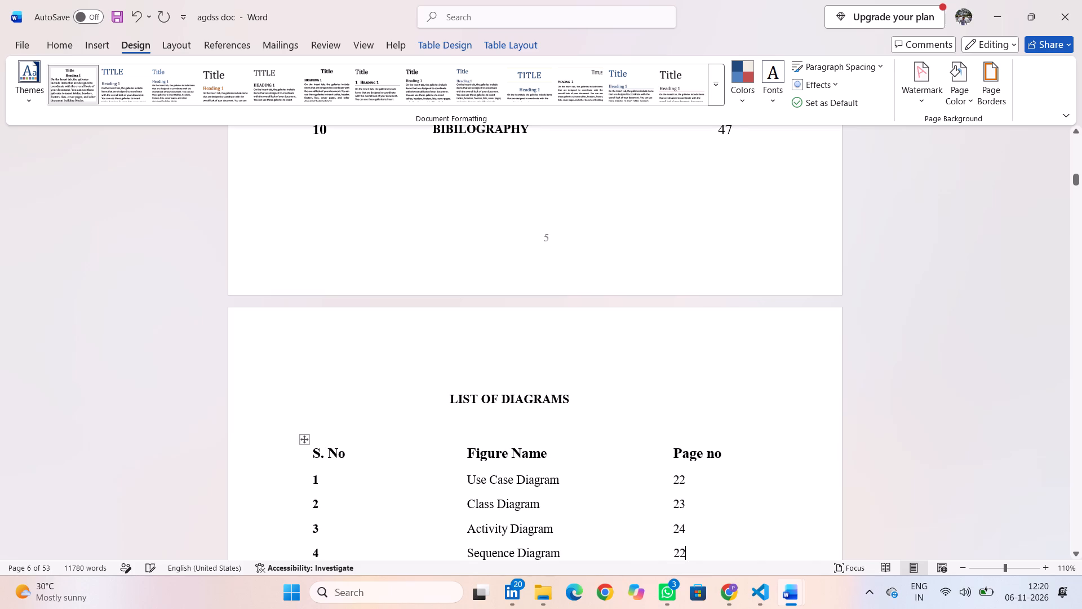
key("BackSpace")
key("5")
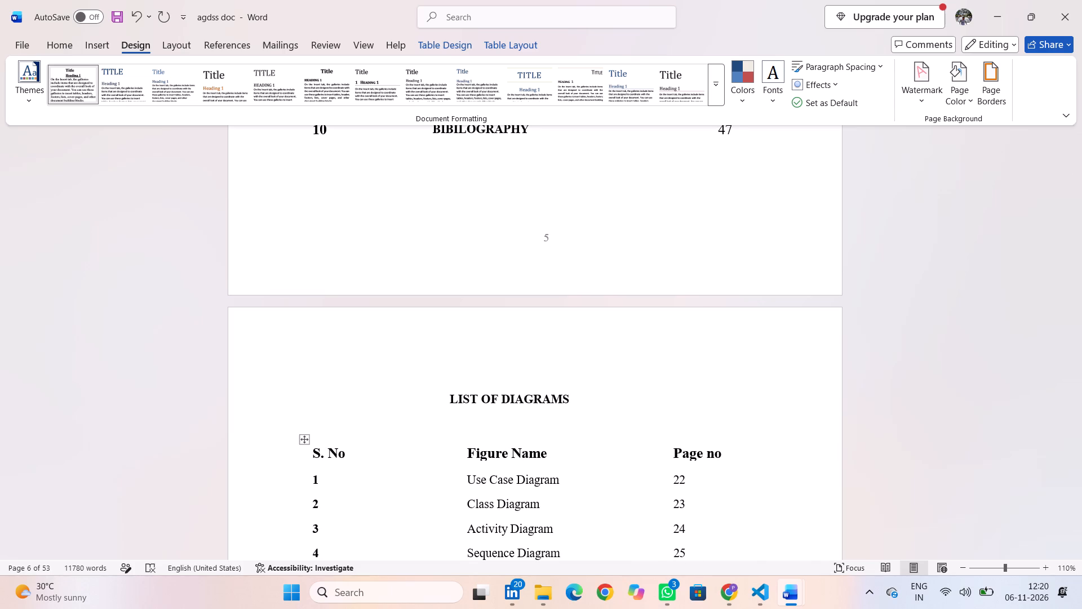
key("BackSpace")
key("6")
key("Down")
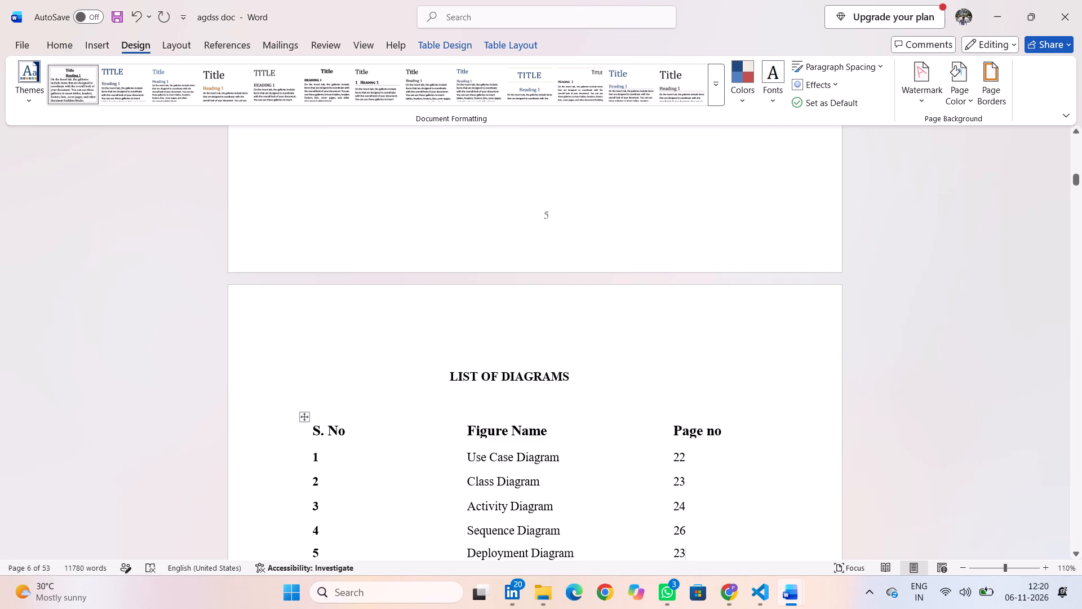
key("BackSpace")
key("7")
Set the page number of the System Architecture entry in the List of Diagrams to 30.
scroll(726, 338, "down", 1)
key("Down")
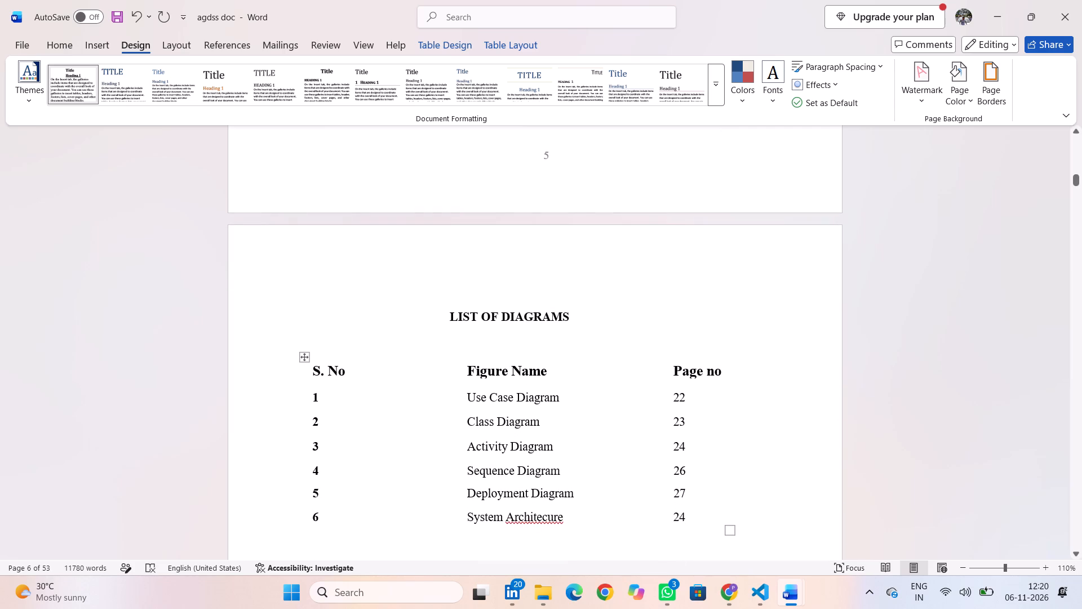
key("BackSpace")
key("BackSpace")
type("30")
Review the page numbers in the List of Diagrams and through the whole table of contents.
scroll(726, 338, "down", 2)
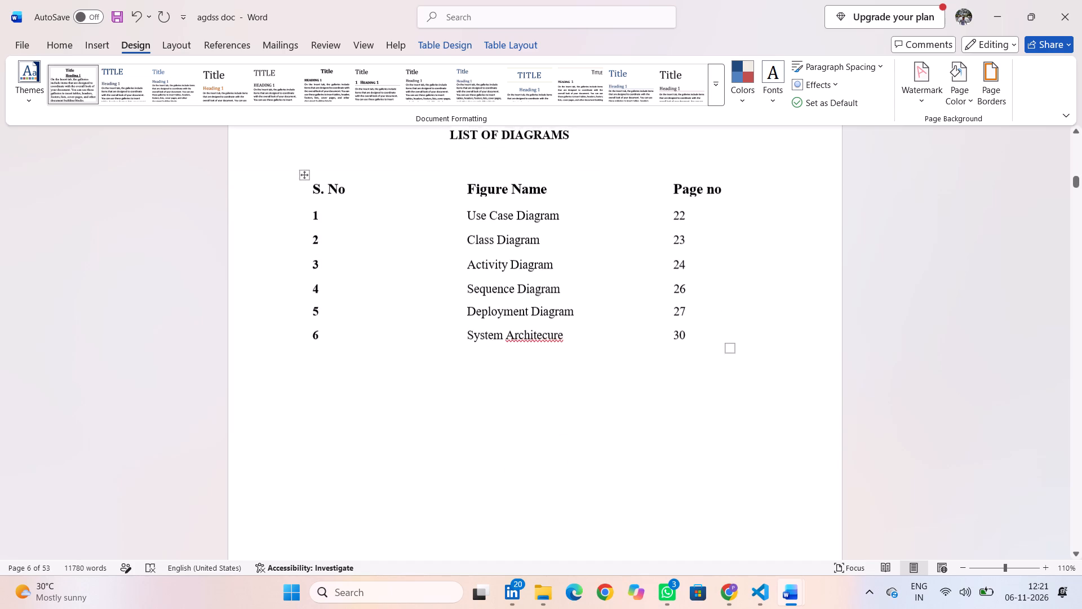
scroll(726, 338, "down", 1)
scroll(726, 338, "up", 6)
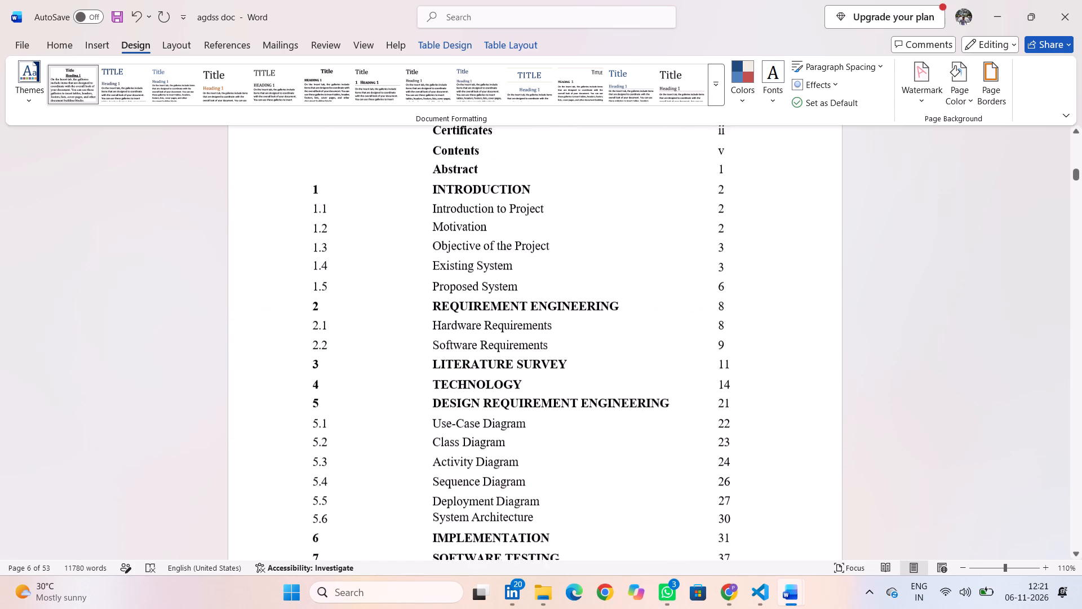
scroll(726, 338, "up", 1)
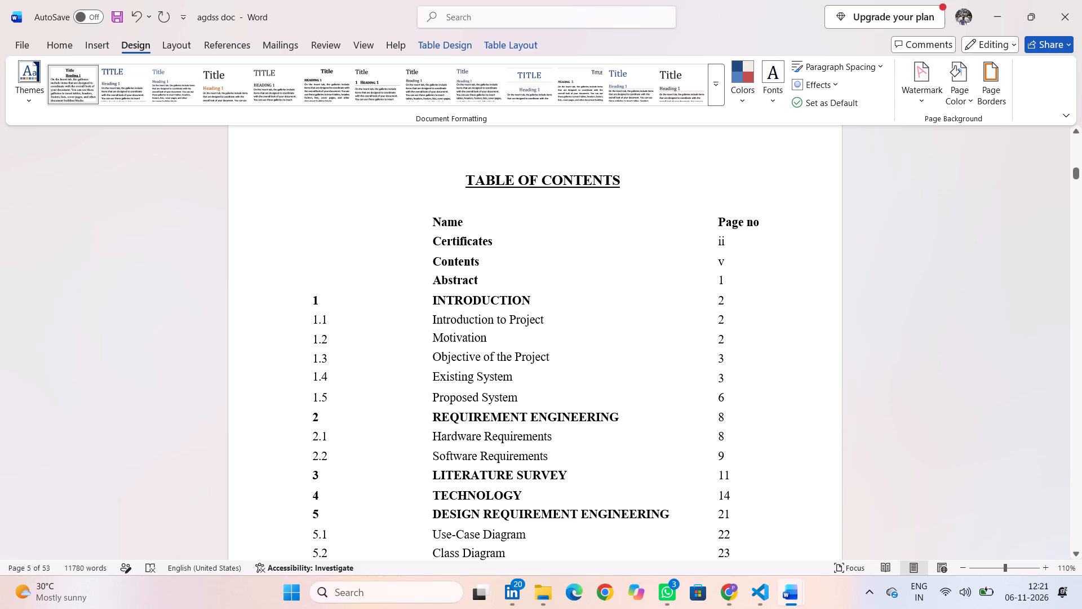
scroll(733, 512, "down", 1)
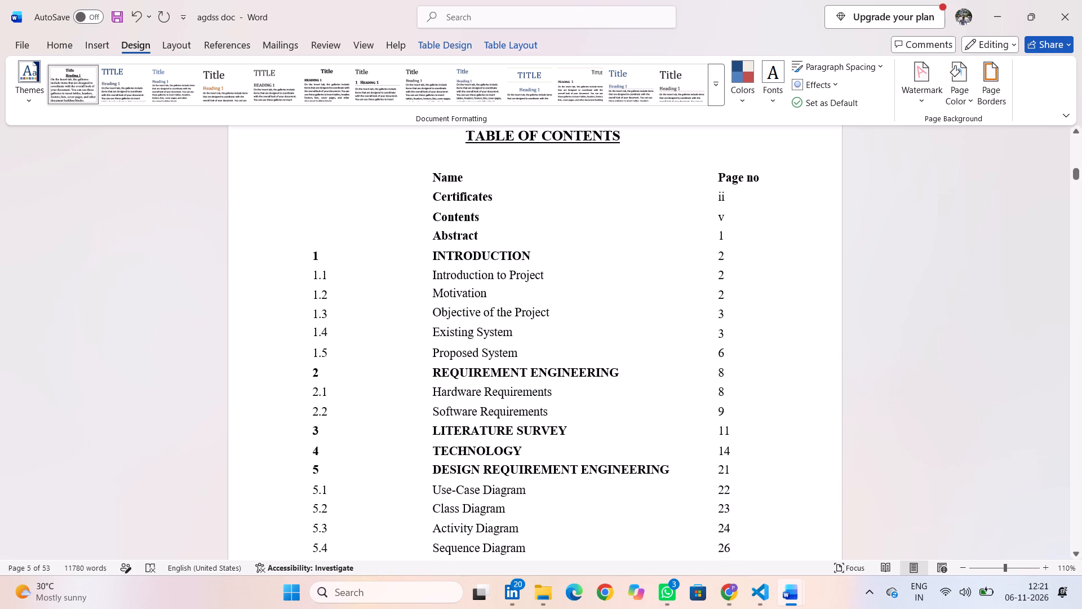
scroll(733, 512, "down", 1)
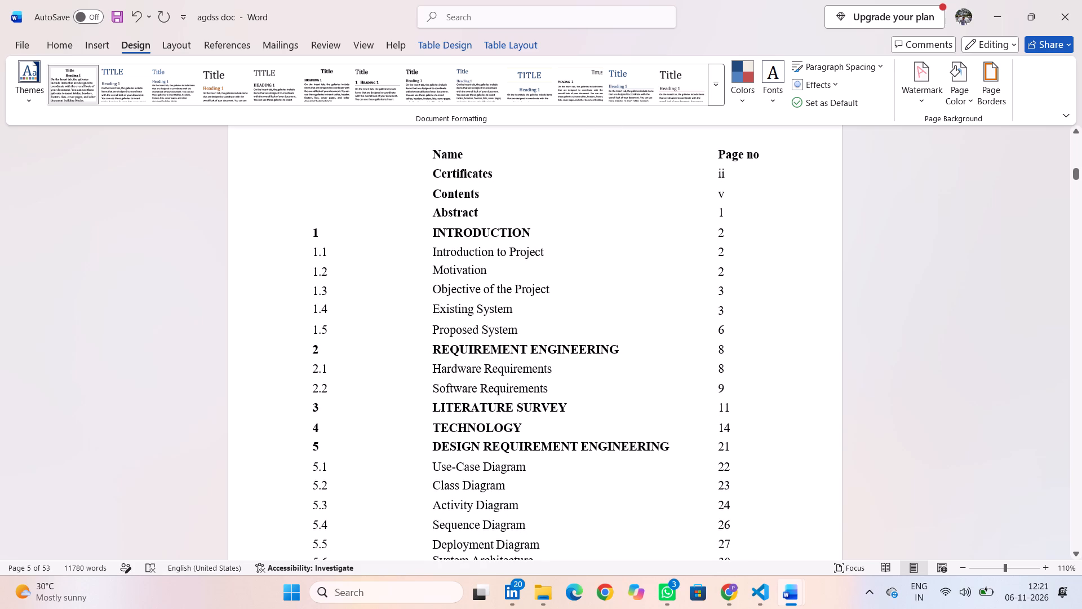
scroll(733, 512, "down", 1)
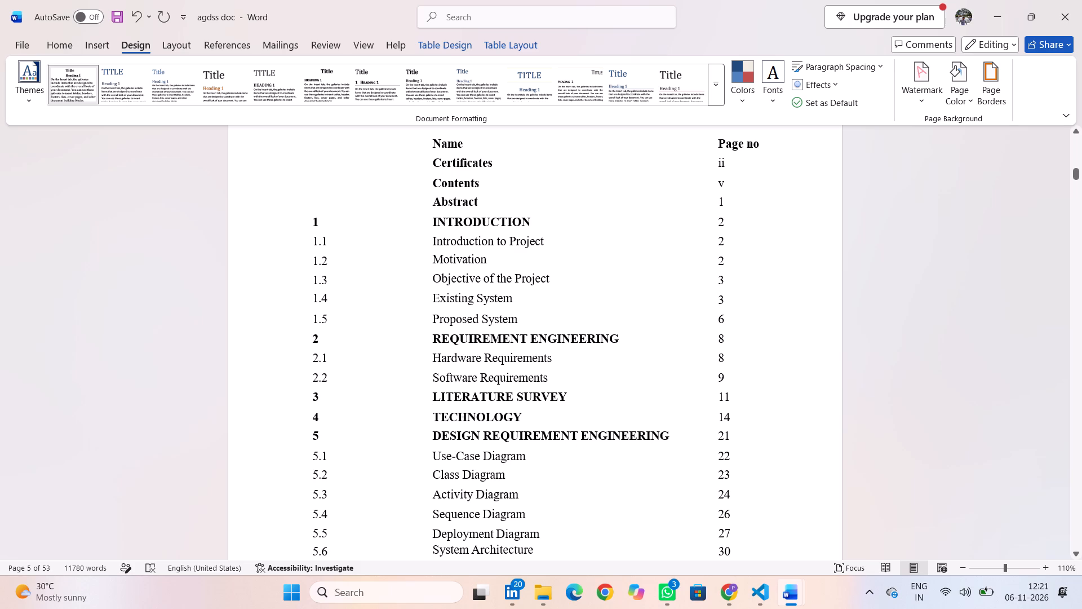
scroll(733, 530, "down", 1)
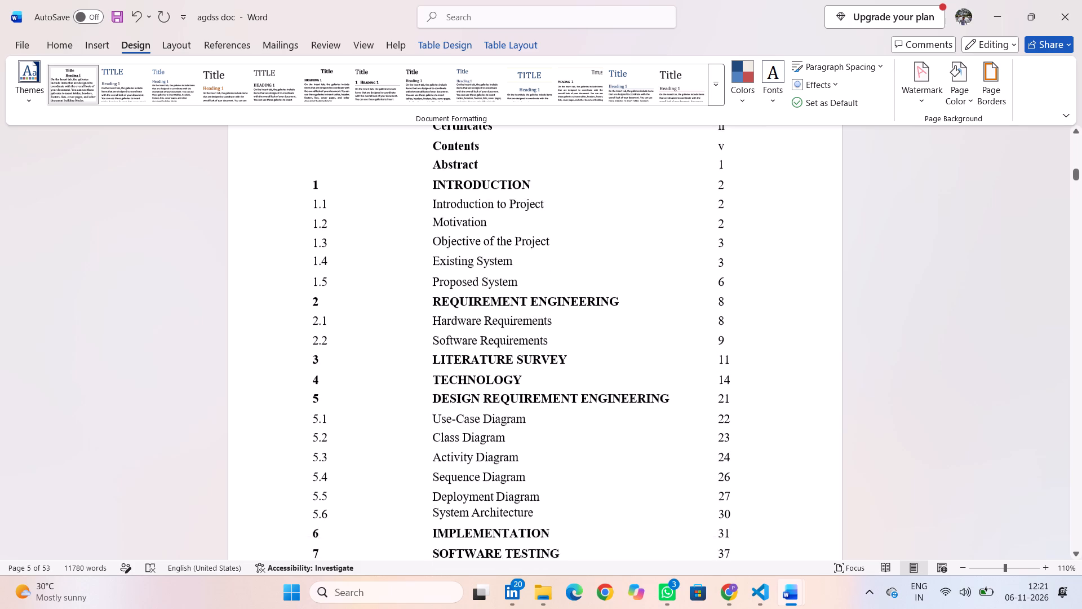
scroll(733, 530, "down", 1)
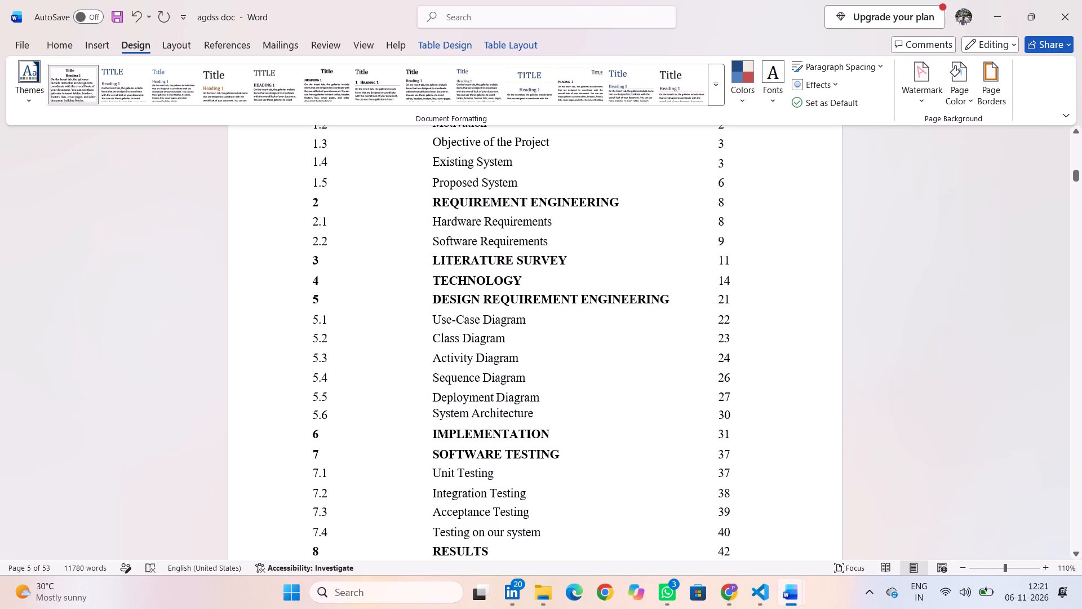
scroll(734, 550, "down", 1)
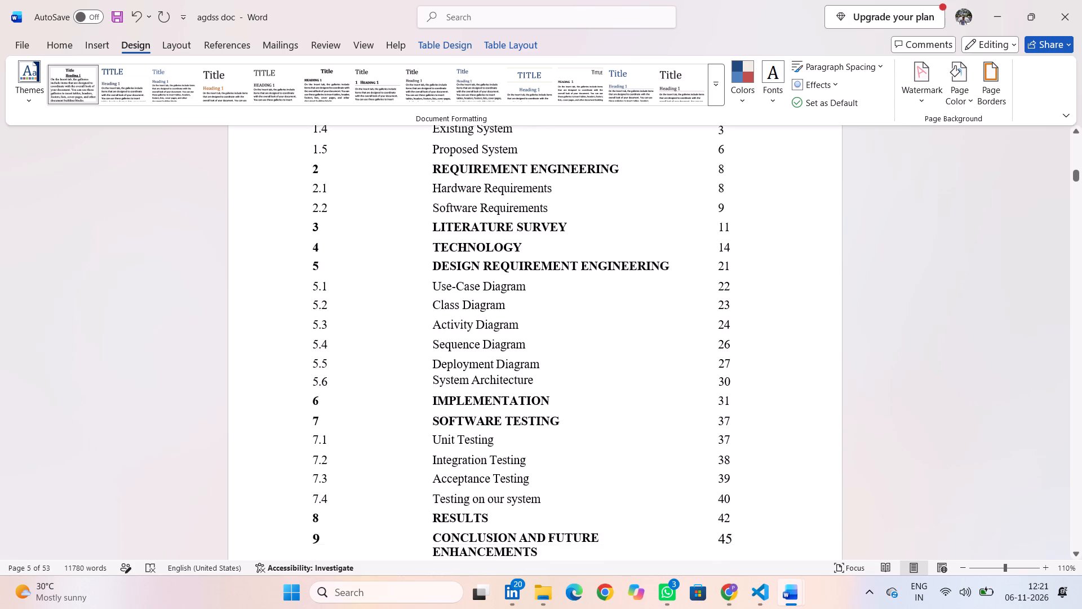
scroll(734, 550, "down", 2)
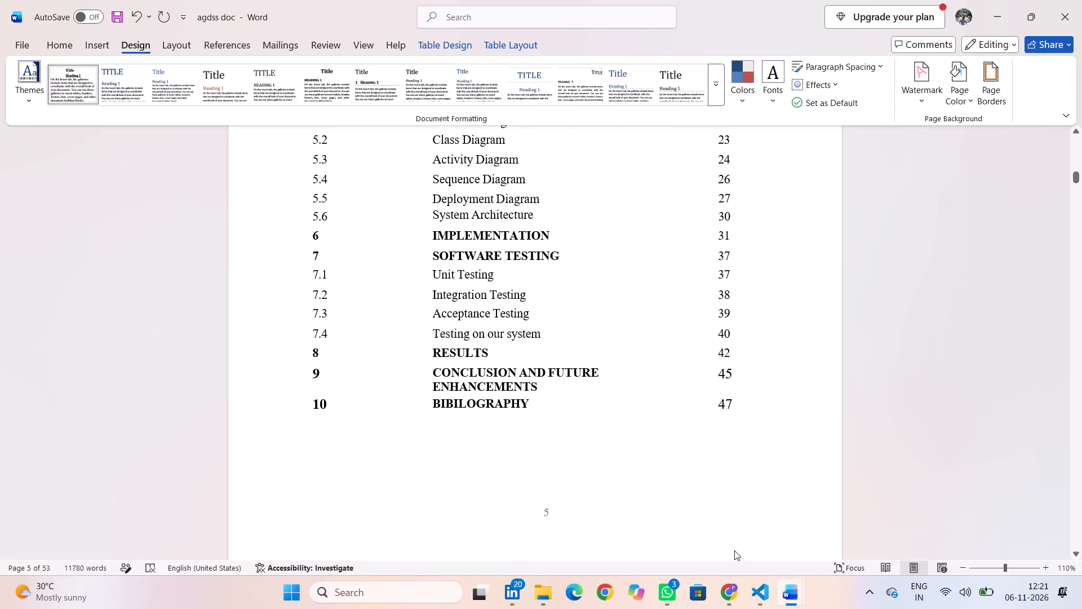
Save the report as a new Word document named "agdss final doct" in the Desktop folder.
left_click(24, 41)
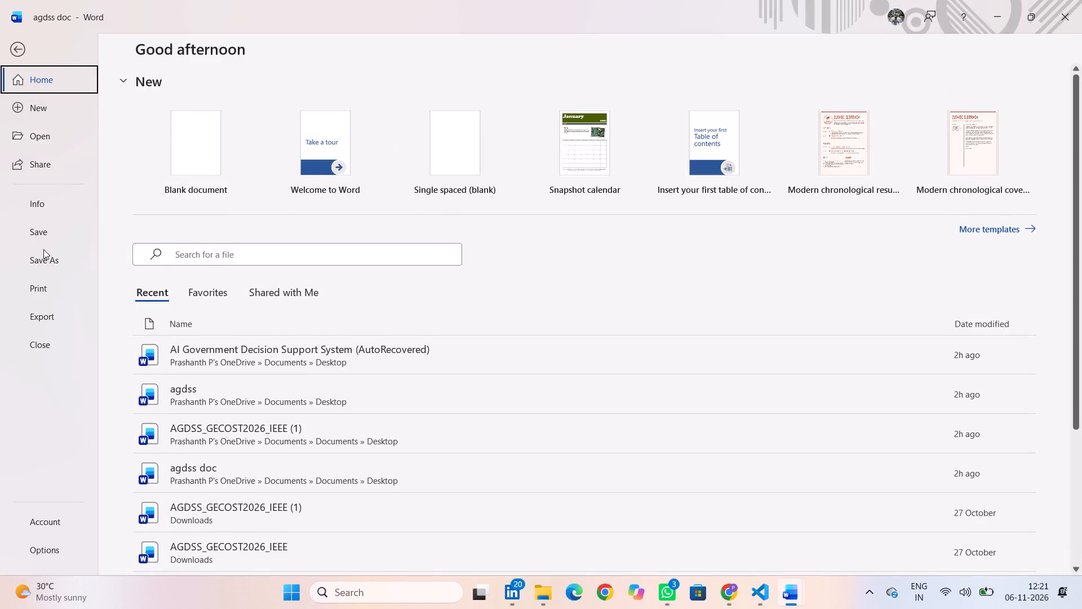
left_click(45, 259)
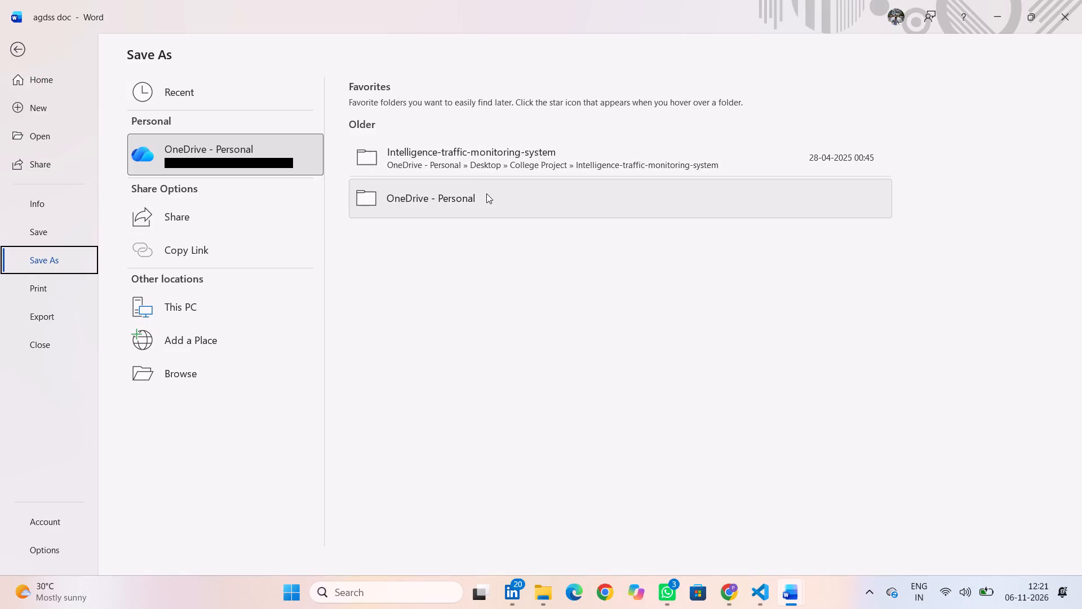
left_click(187, 302)
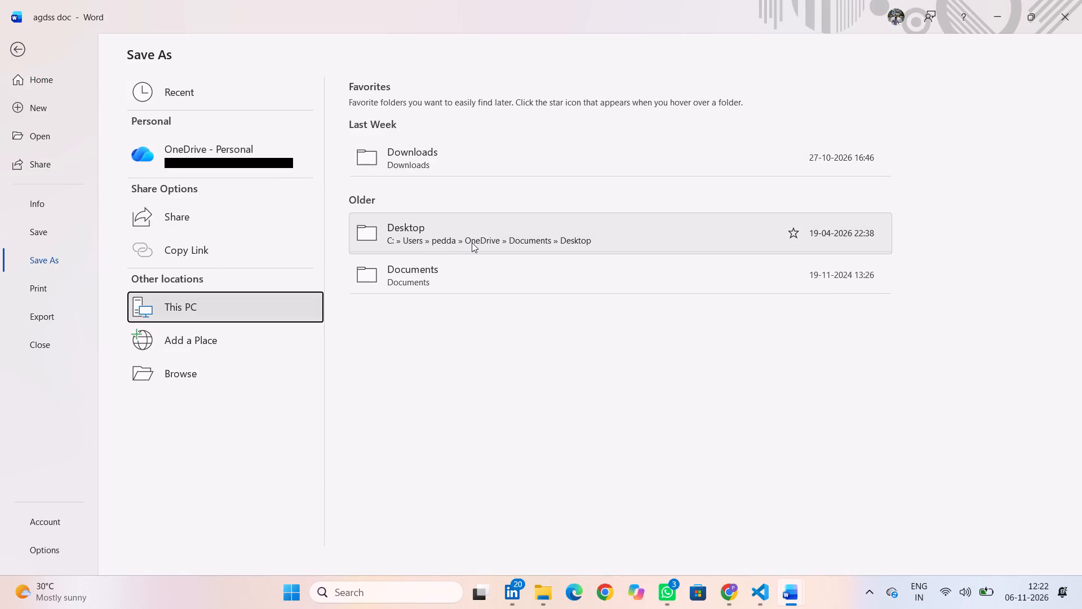
left_click(509, 235)
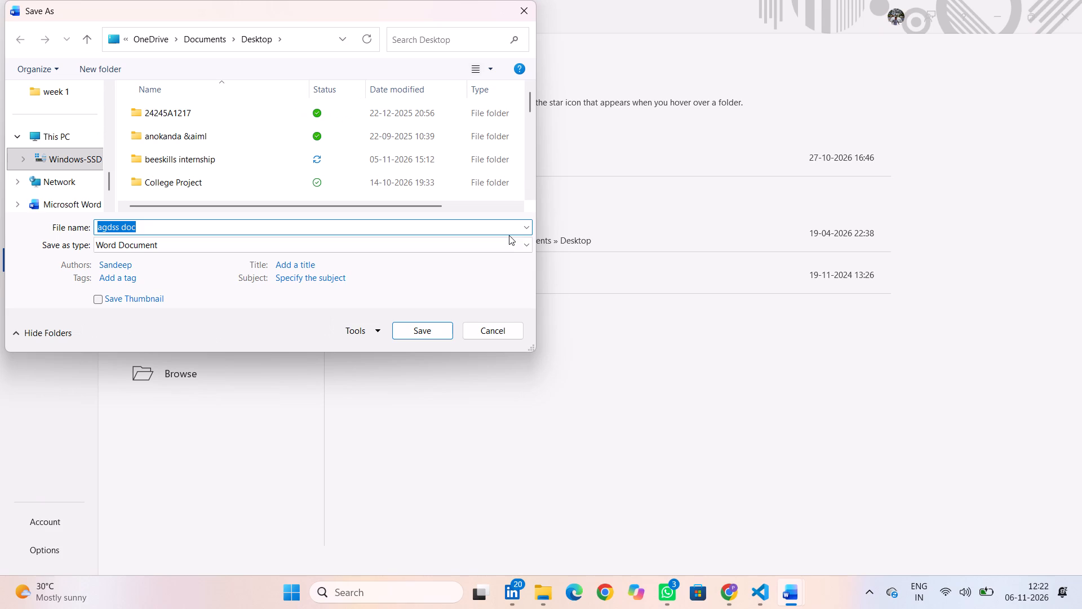
left_click(154, 226)
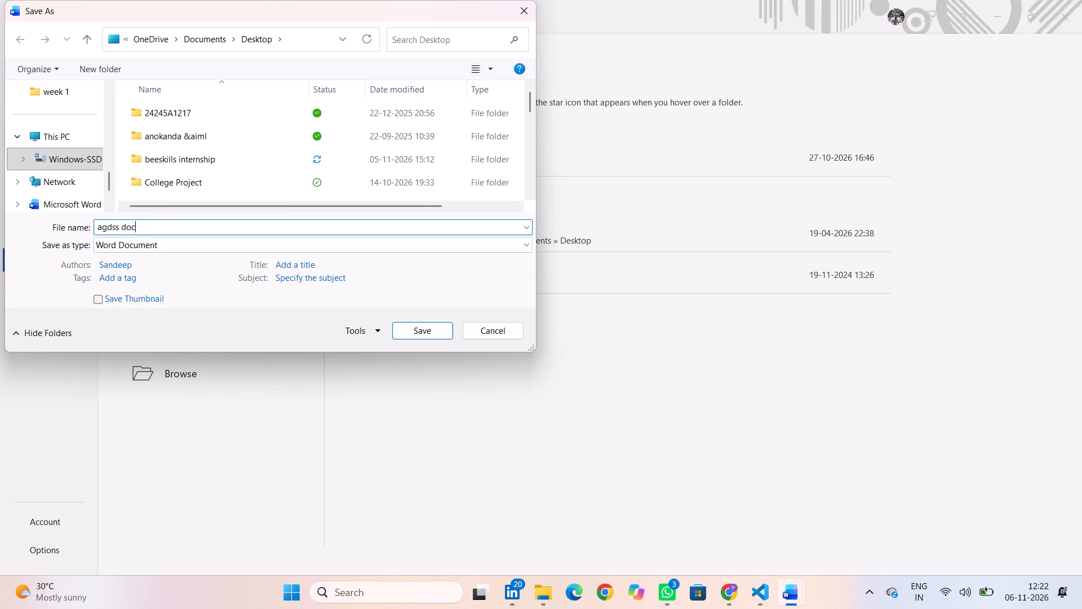
key("space")
key("BackSpace")
key("BackSpace")
key("BackSpace")
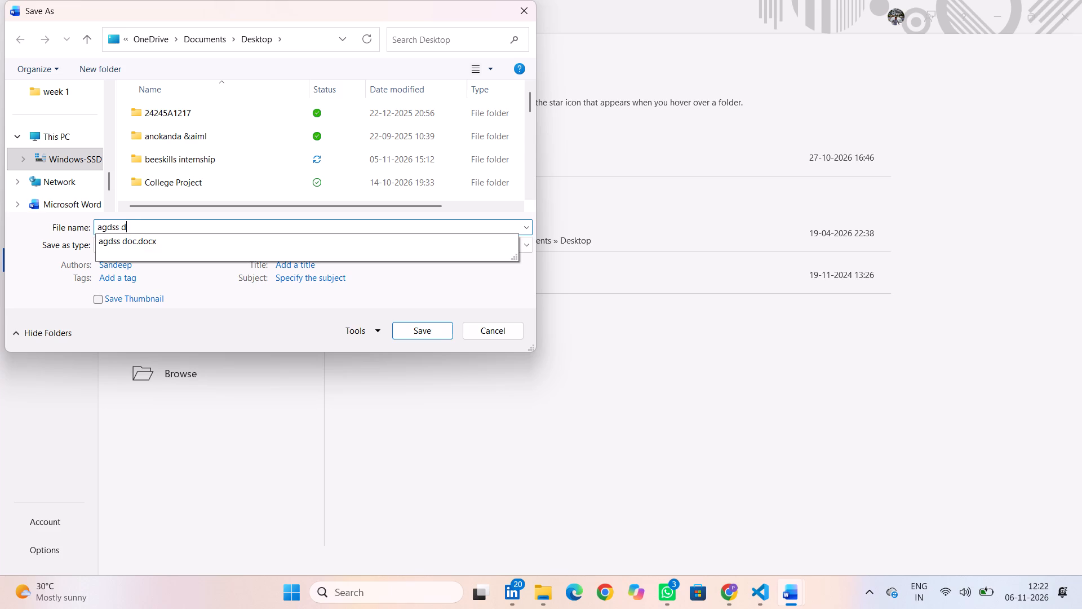
key("BackSpace")
key("BackSpace")
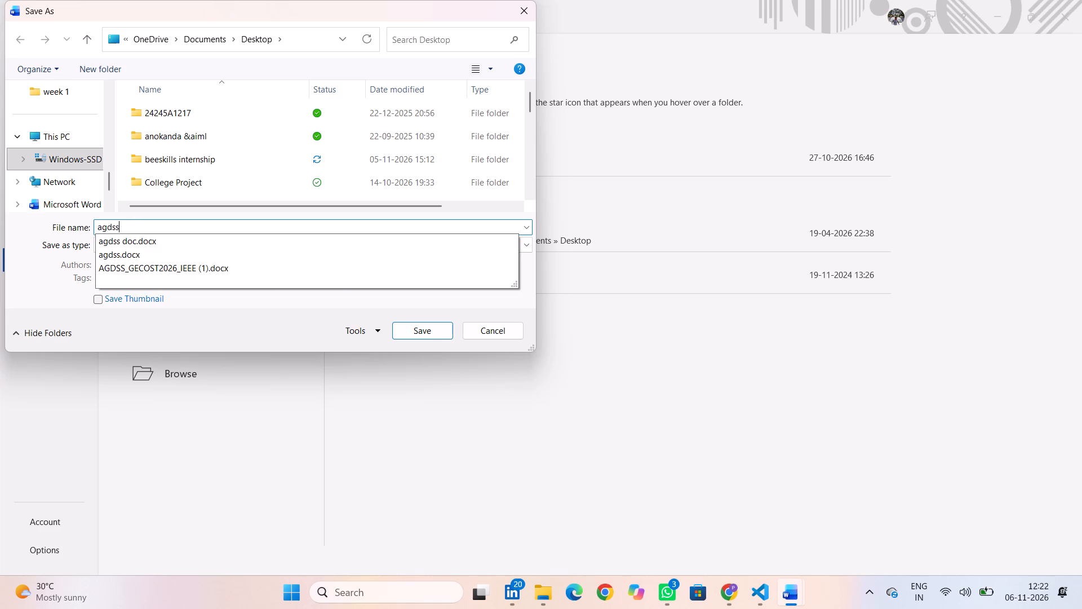
key("Left")
key("Left")
key("Right")
key("Right")
key("space")
type("final")
key("space")
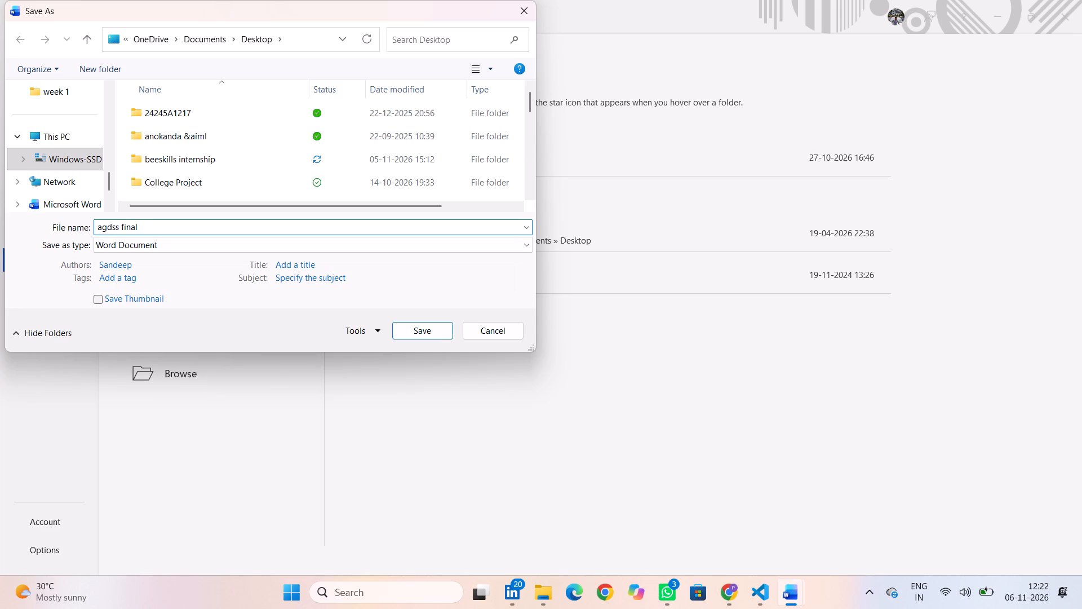
type("doct")
left_click(423, 330)
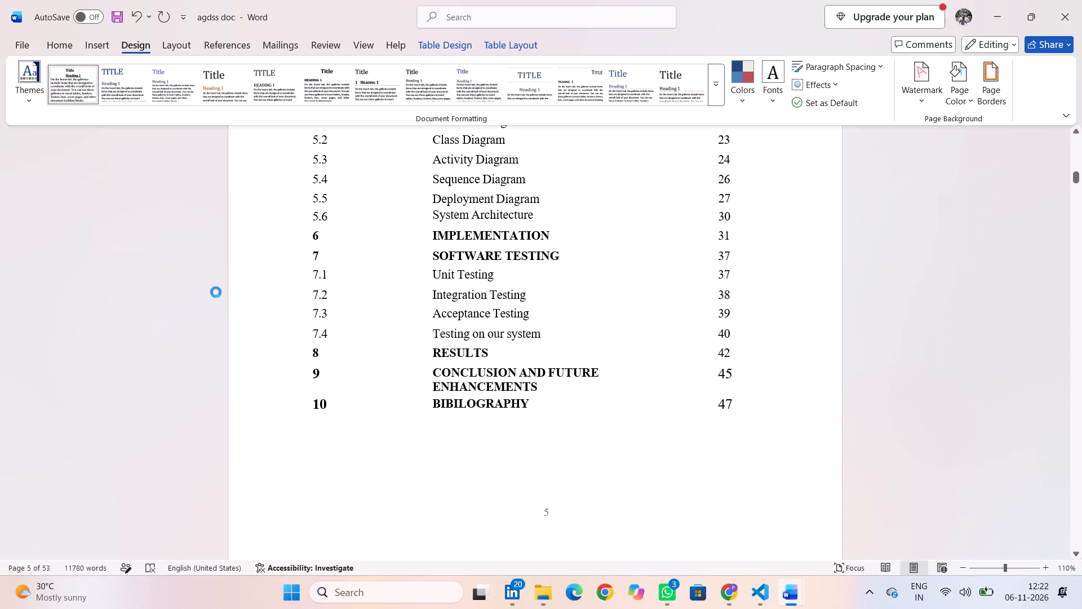
Open the print preview of the report and examine its pages from the table of contents through to the bibliography.
left_click(28, 43)
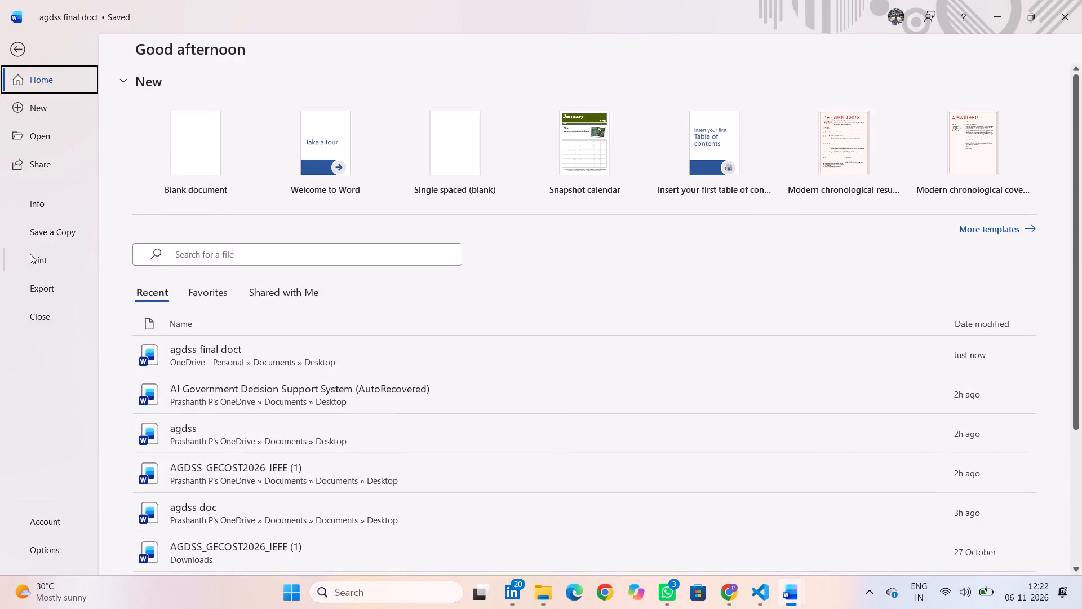
left_click(39, 258)
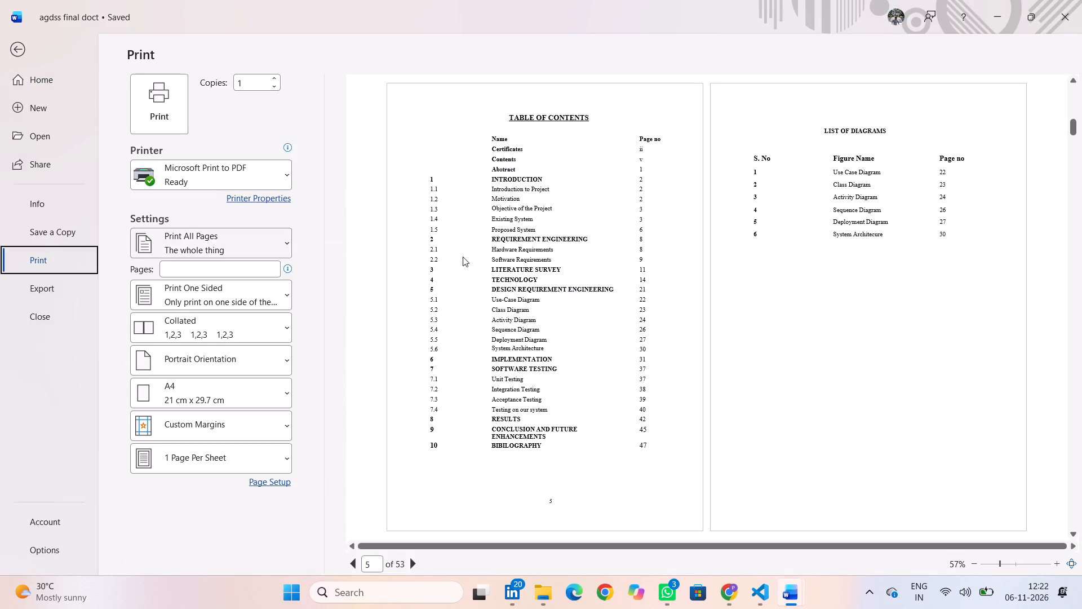
scroll(706, 350, "down", 8)
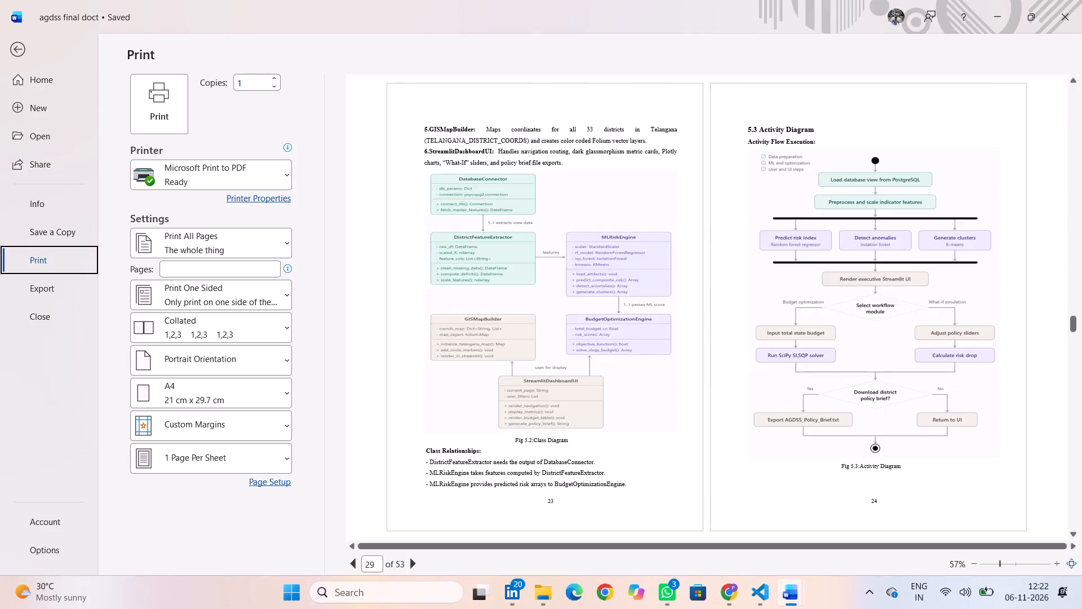
scroll(706, 350, "down", 6)
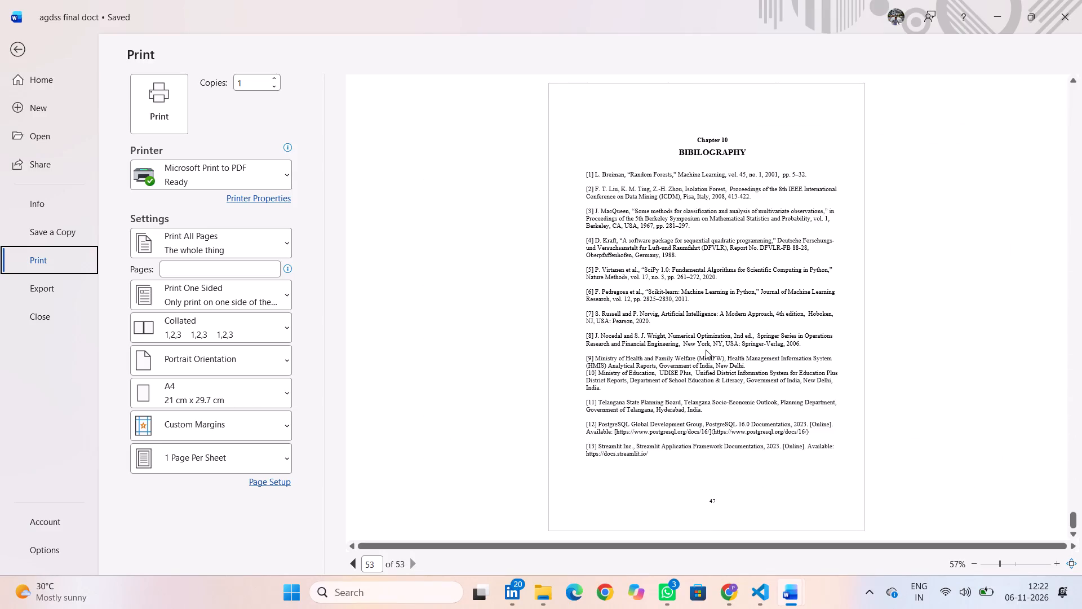
left_click(268, 171)
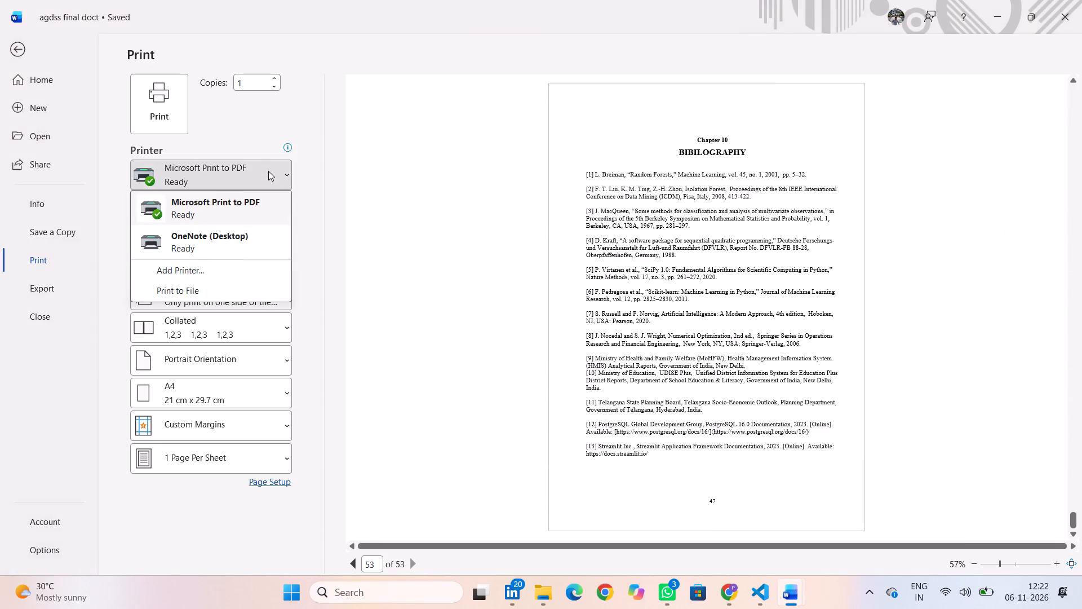
left_click(209, 208)
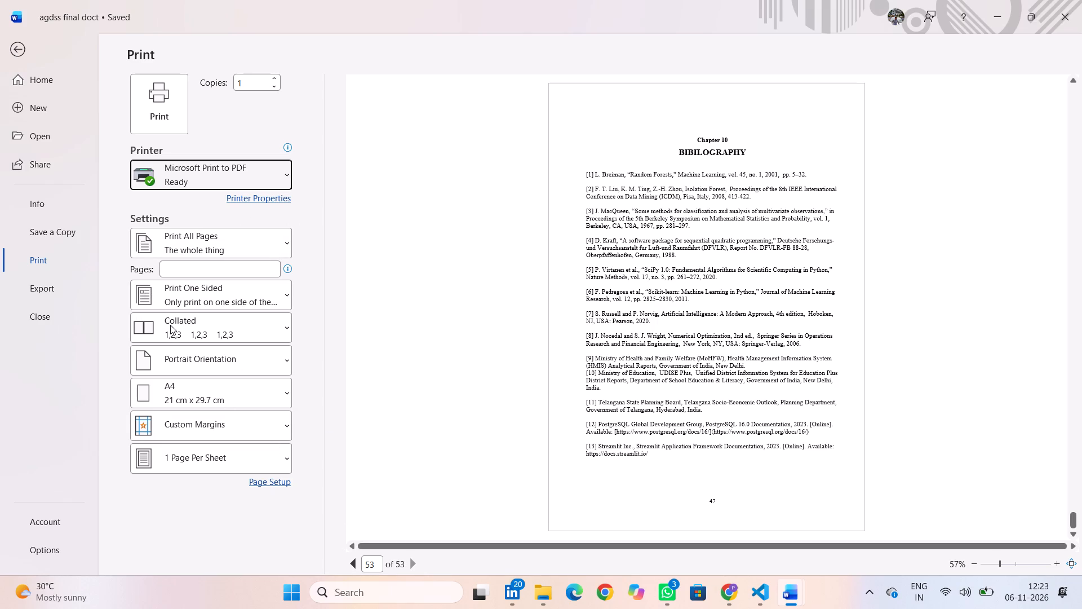